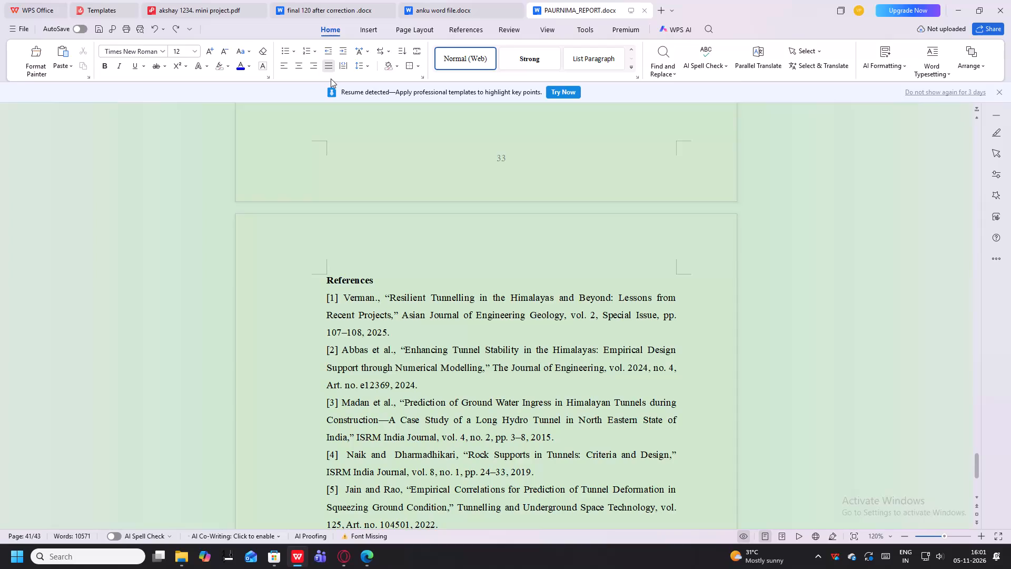
Open akshay 1234. mini project.docx from the recently used documents.
click(323, 8)
scroll(488, 126, down, 6)
scroll(484, 157, up, 14)
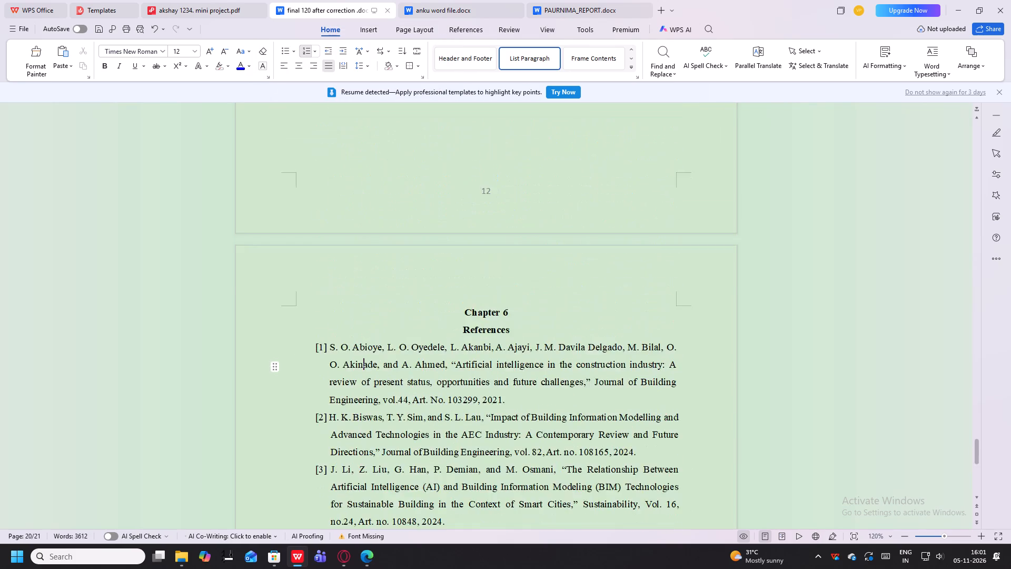
scroll(537, 129, down, 6)
click(31, 33)
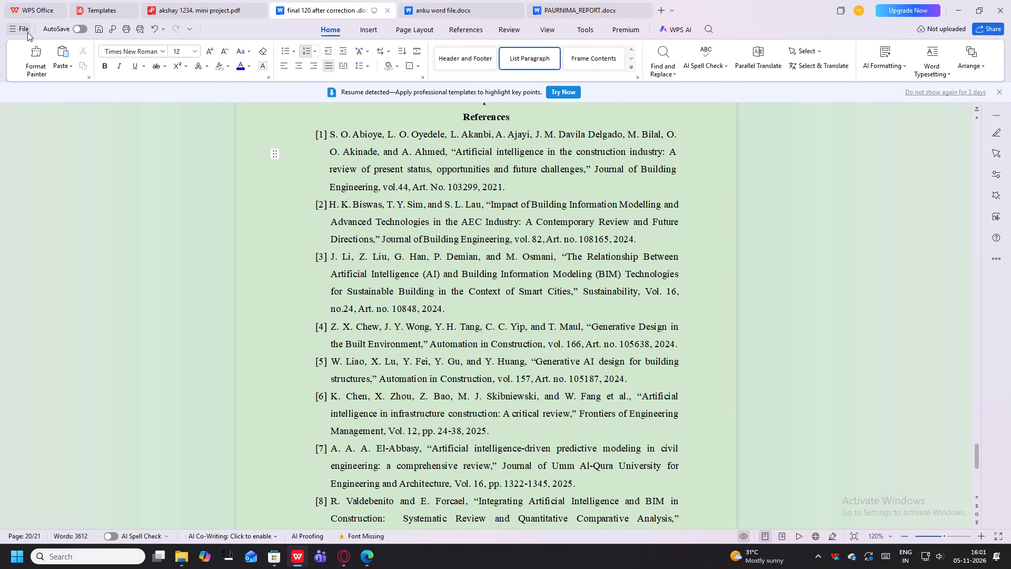
click(26, 32)
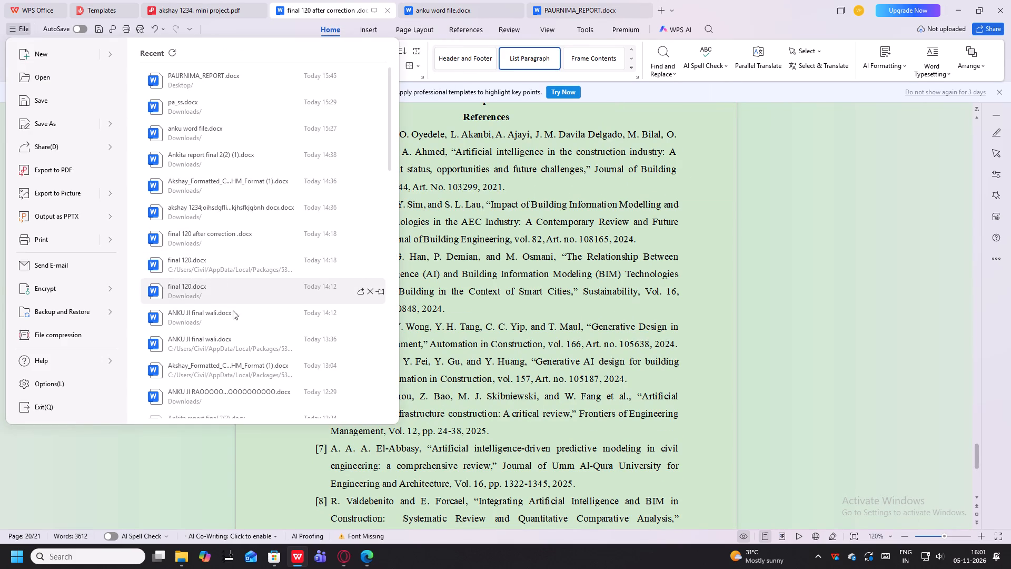
scroll(232, 372, down, 2)
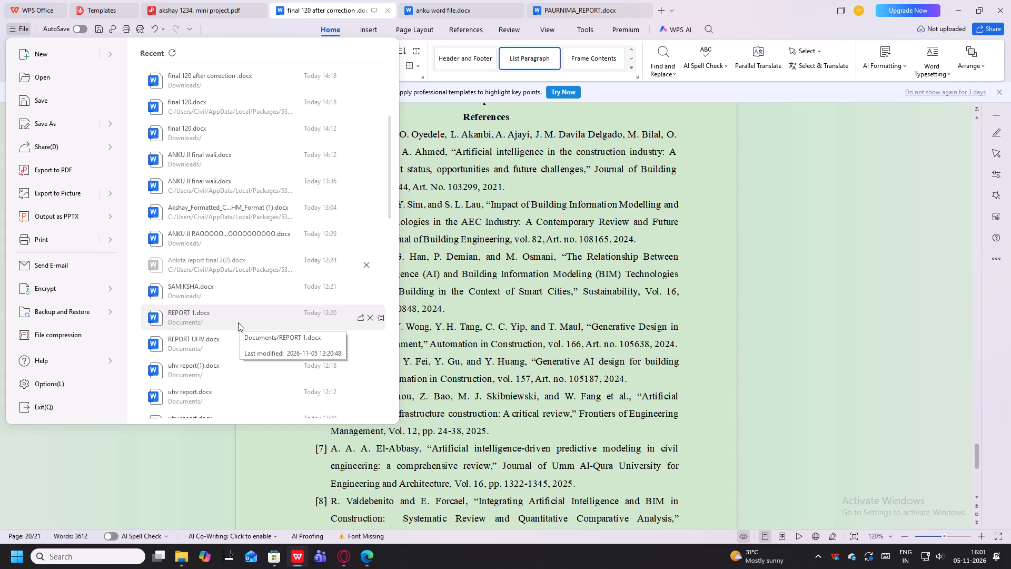
scroll(223, 241, down, 1)
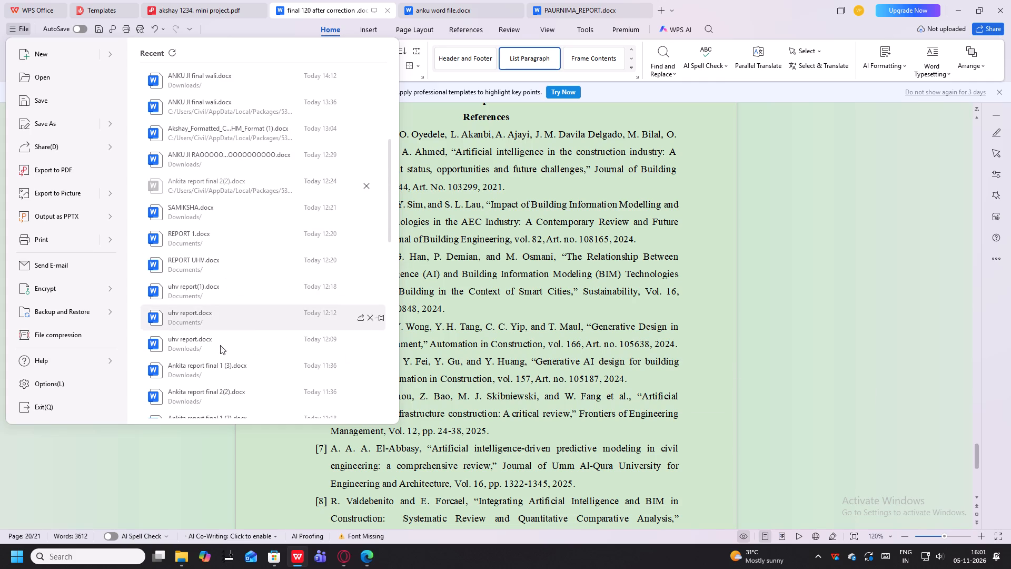
scroll(235, 371, down, 4)
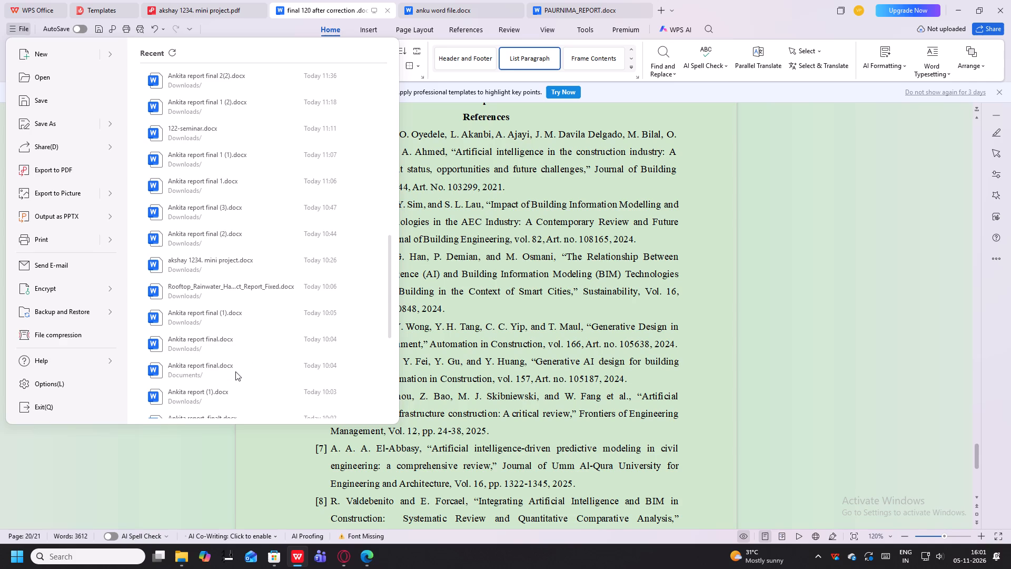
click(244, 276)
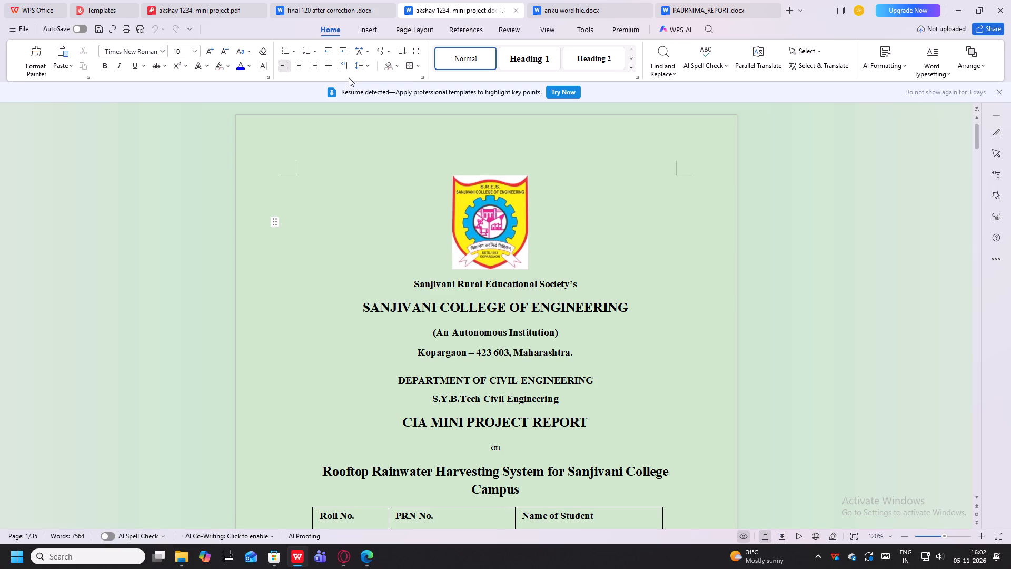
Copy the entire cover page content of anku word file.docx, from the opening "A" through the Academic Year line.
click(572, 3)
scroll(403, 278, up, 20)
scroll(403, 278, up, 15)
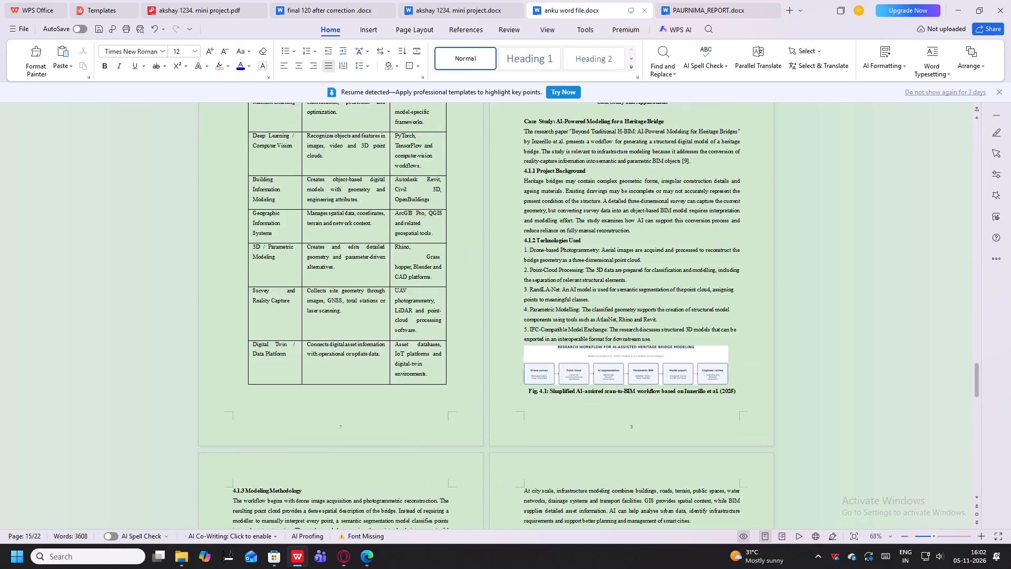
scroll(395, 282, up, 20)
scroll(395, 282, up, 20)
scroll(395, 282, up, 13)
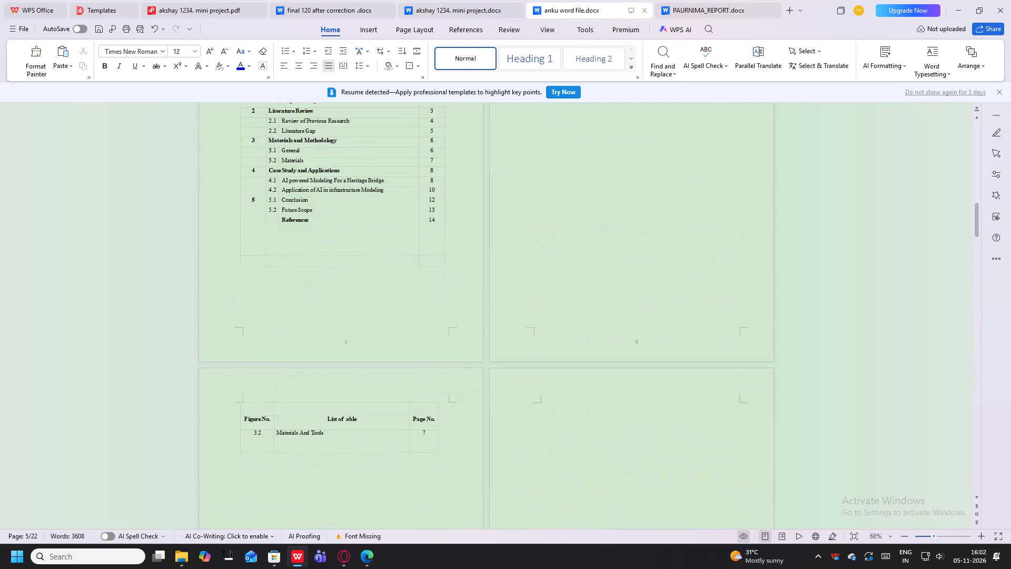
scroll(628, 268, up, 20)
scroll(628, 268, up, 7)
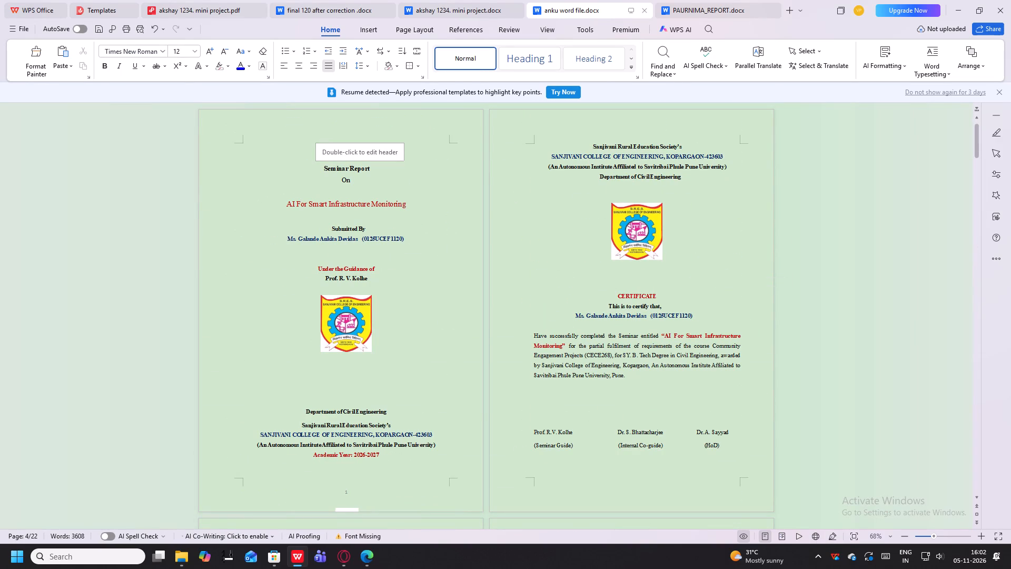
drag(300, 148, 427, 360)
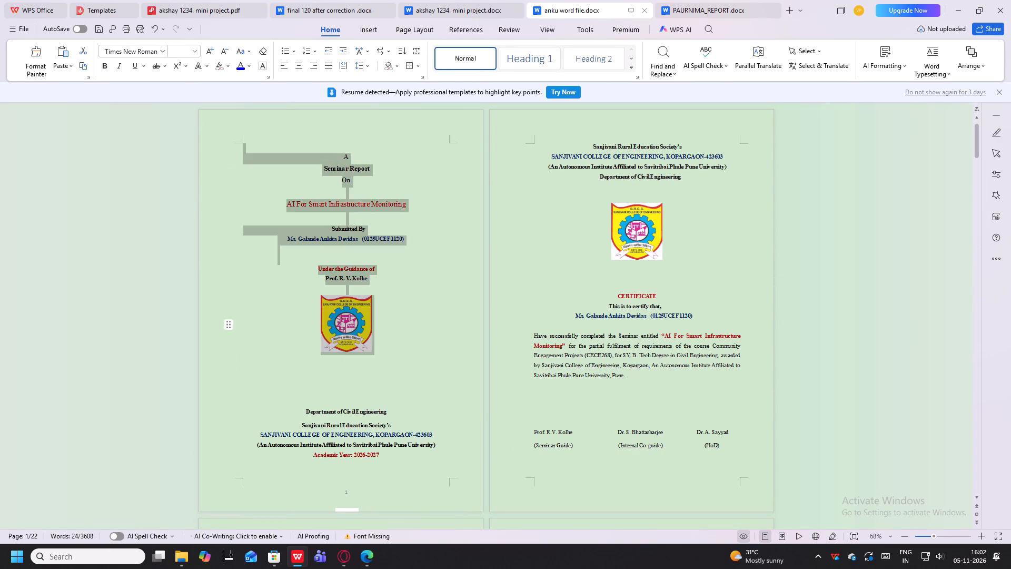
drag(427, 360, 448, 459)
key(ctrl+c)
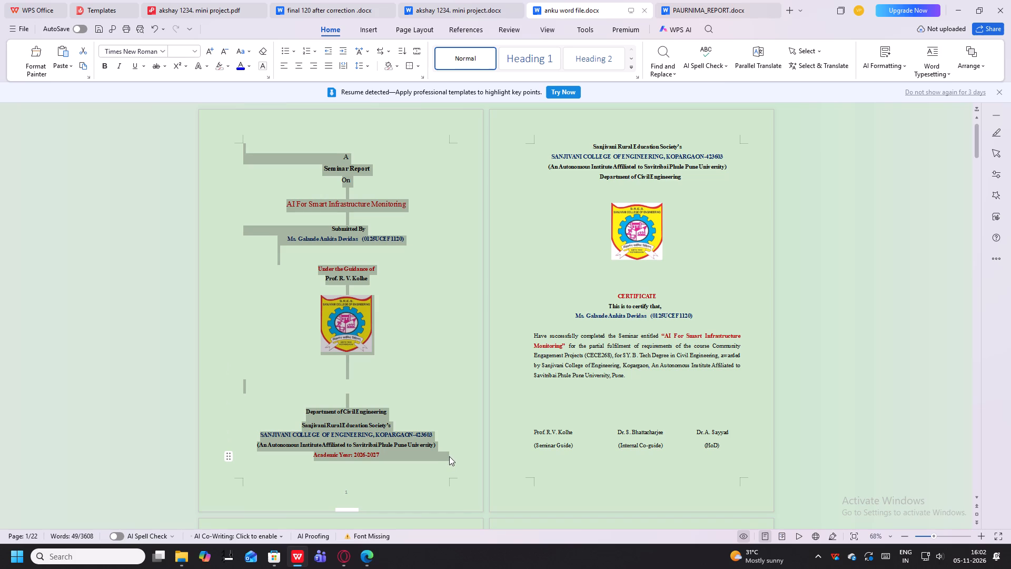
Reorder the open documents so anku word file.docx sits directly before akshay 1234. mini project.docx at the end, and show the latter.
drag(419, 0, 608, 0)
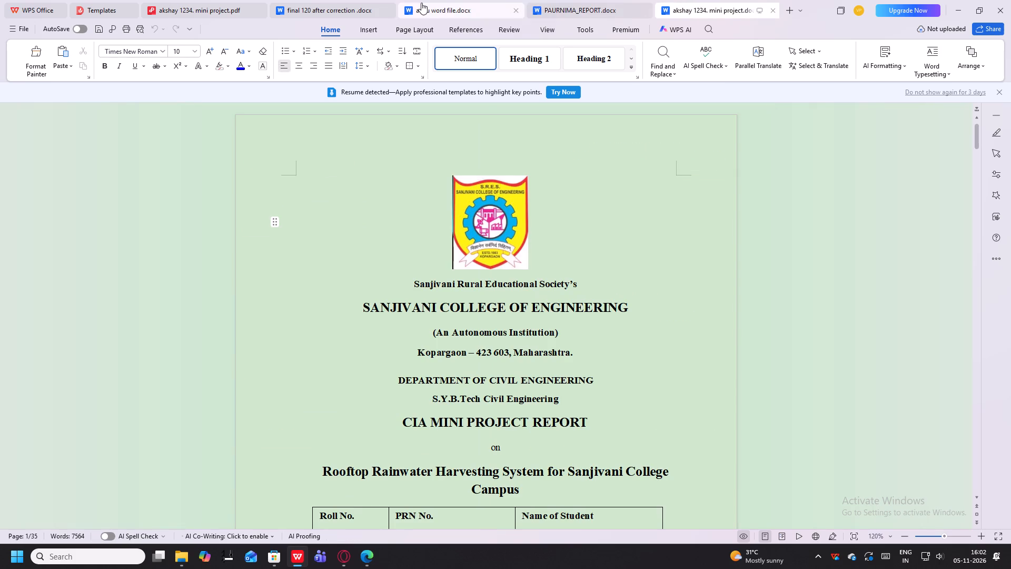
drag(421, 3, 538, 9)
click(669, 6)
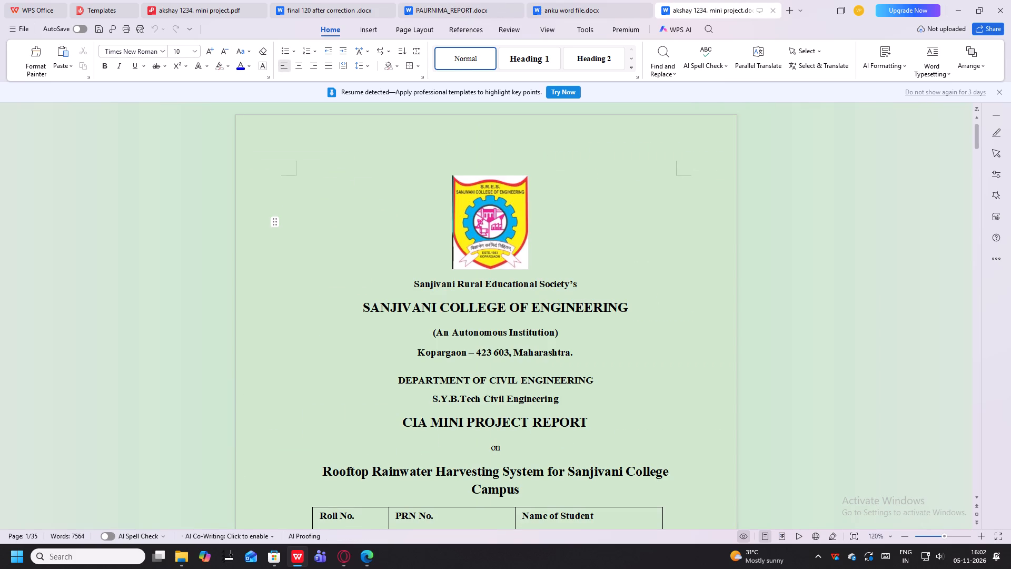
Replace the mini project's cover page content, from the college logo through the guide's name, with the copied seminar cover page.
scroll(357, 318, up, 3)
drag(393, 204, 570, 562)
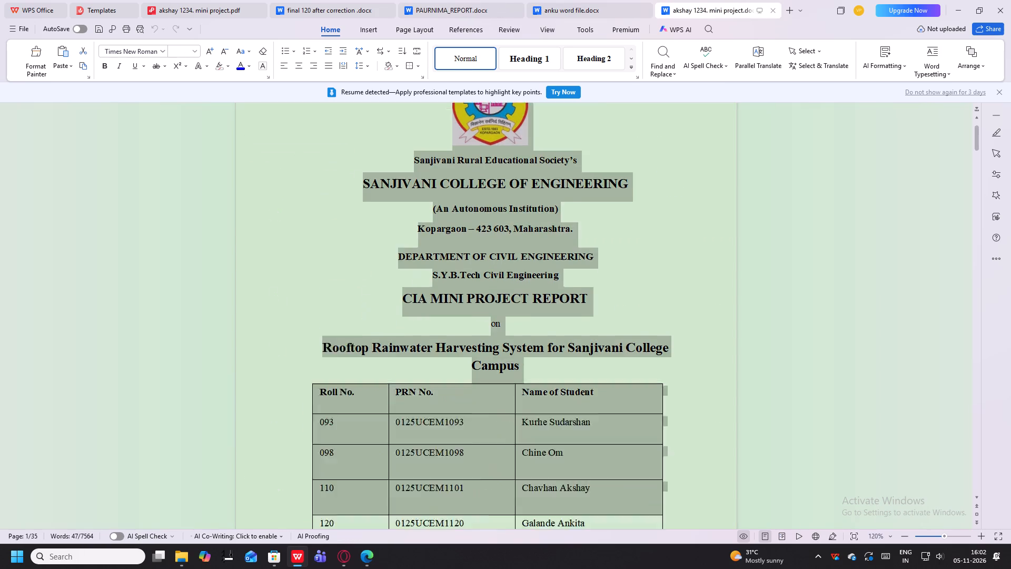
drag(570, 562, 551, 74)
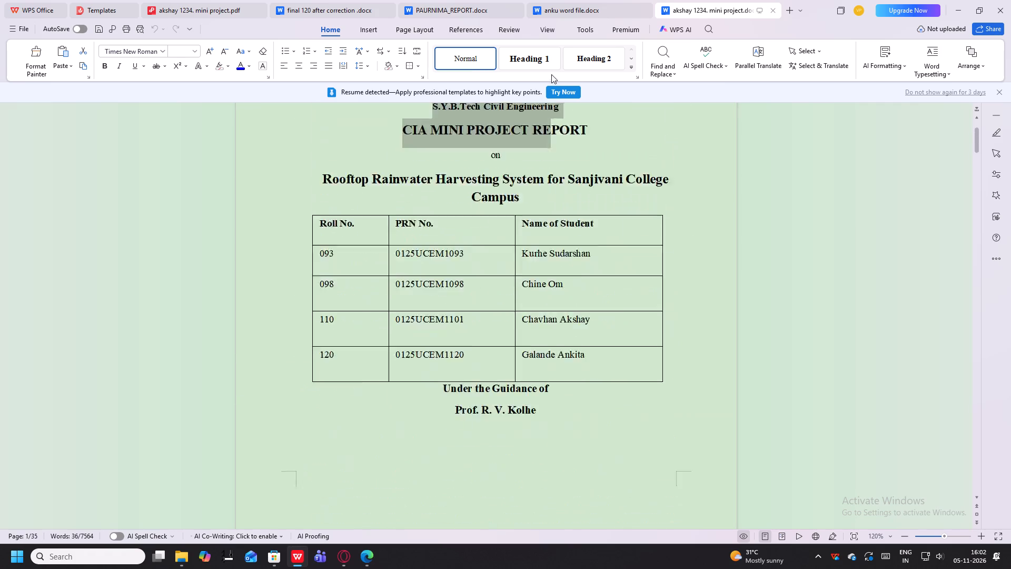
drag(551, 74, 602, 463)
right_drag(556, 146, 599, 467)
click(629, 490)
drag(622, 511, 395, 449)
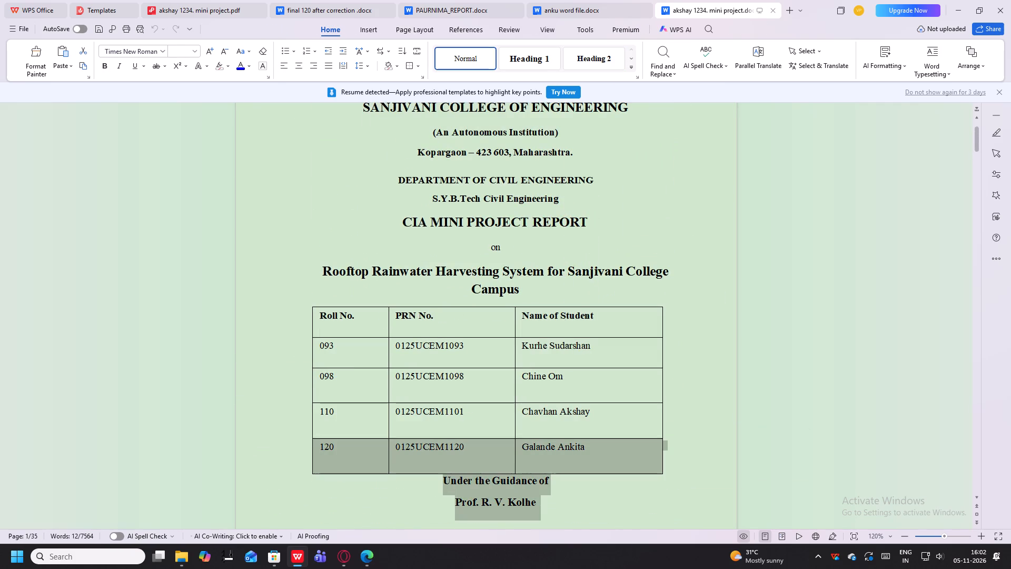
drag(395, 449, 340, 96)
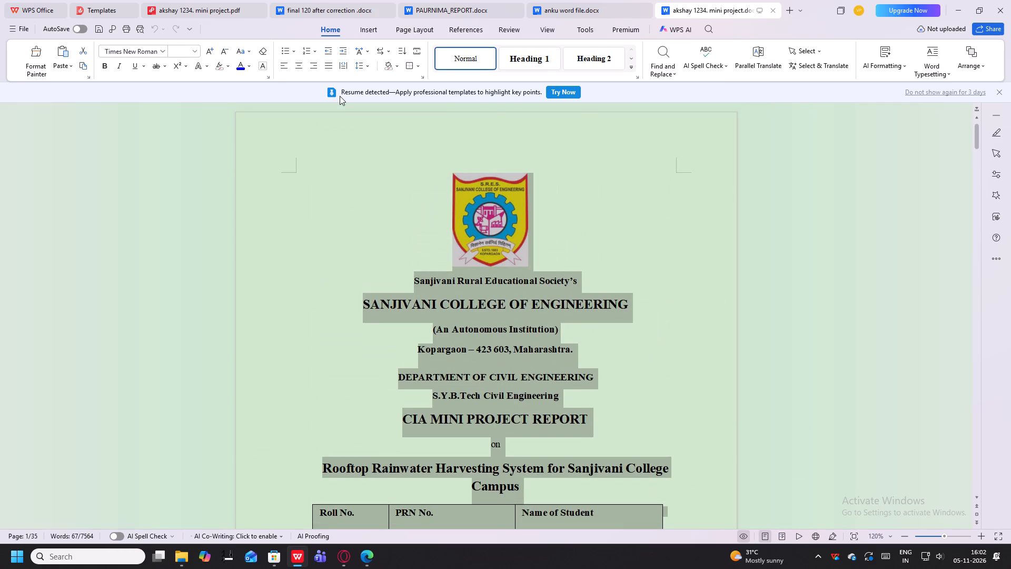
key(ctrl+v)
scroll(454, 454, up, 14)
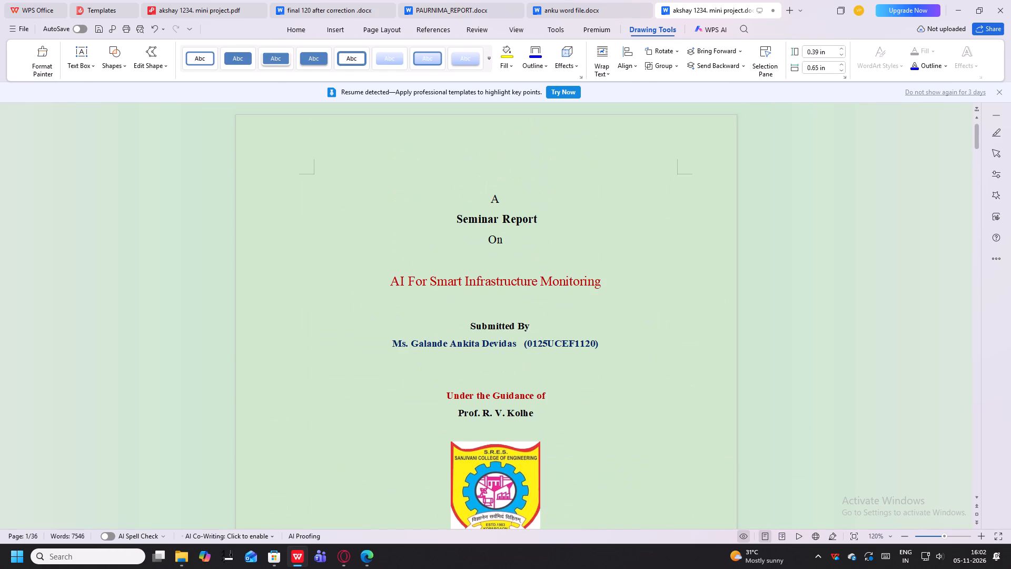
Replace the red report title on the cover page with "Rooftop Rainwater Harvesting System for Sanjivani College Campus".
drag(615, 295, 299, 293)
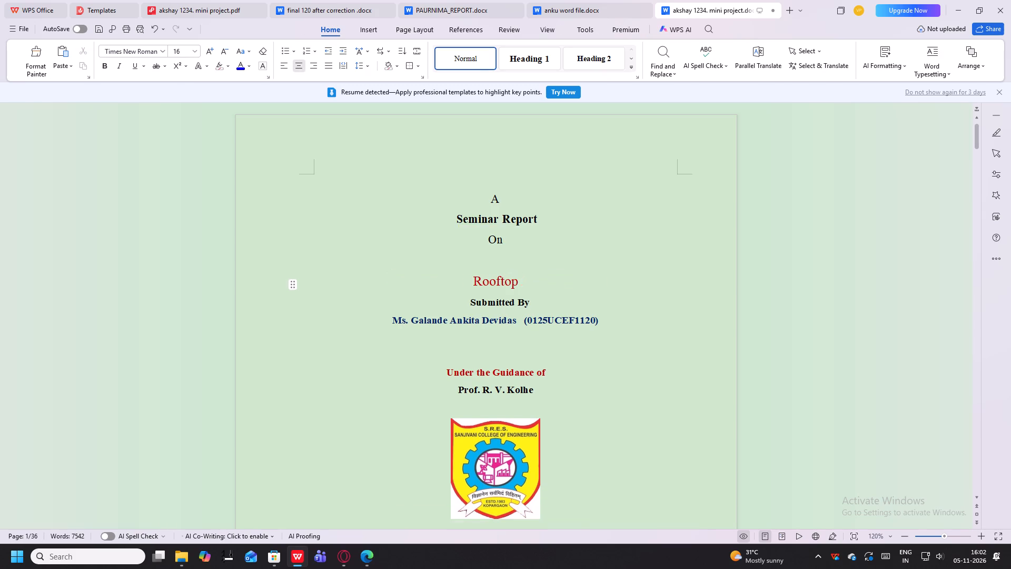
text(RAinwater)
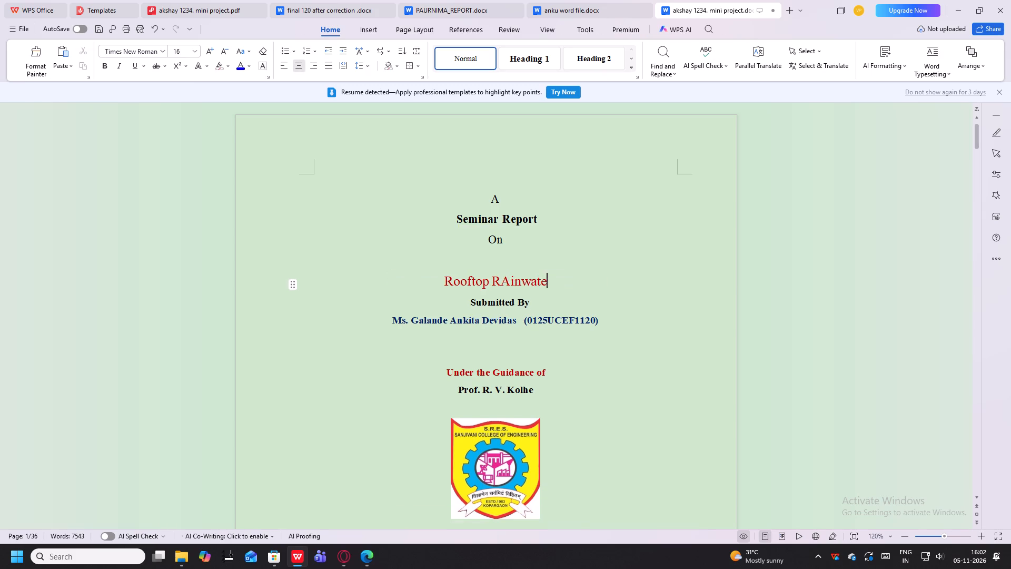
key(space)
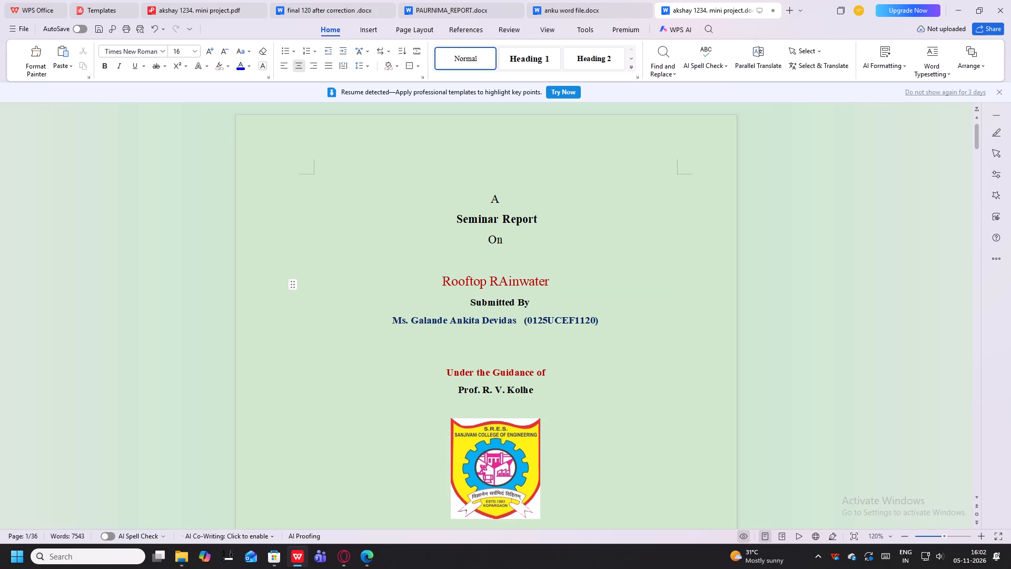
key(BackSpace)
key(BackSpace)
key(BackSpace)
key(BackSpace)
key(BackSpace)
key(BackSpace)
key(BackSpace)
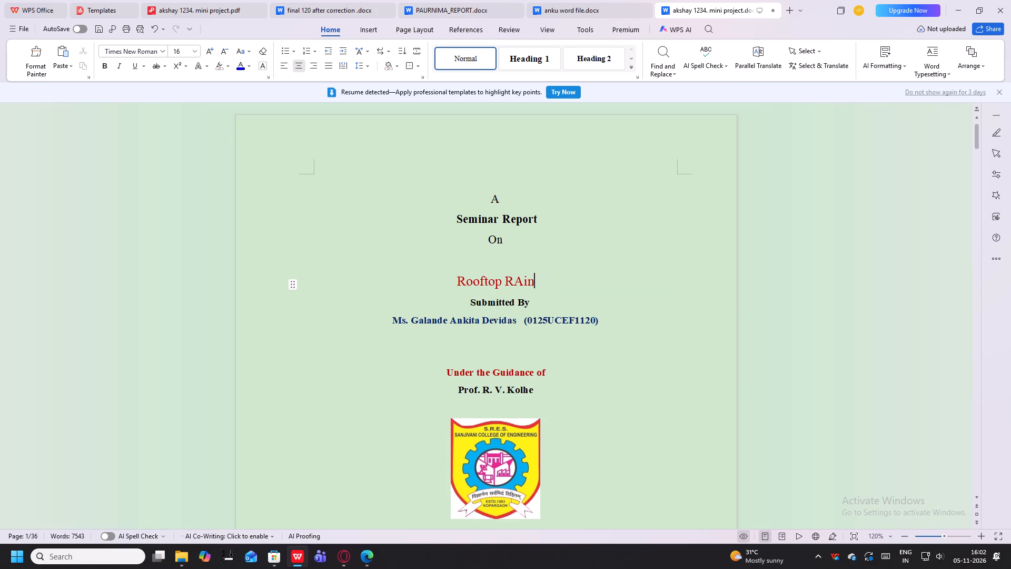
key(BackSpace)
key(BackSpace)
key(BackSpace)
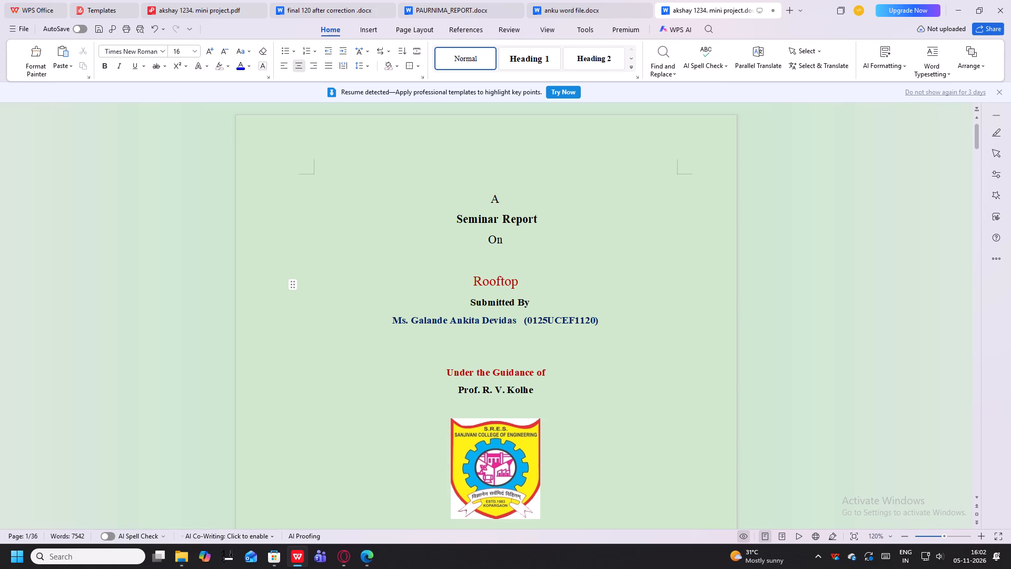
text(Rainwater)
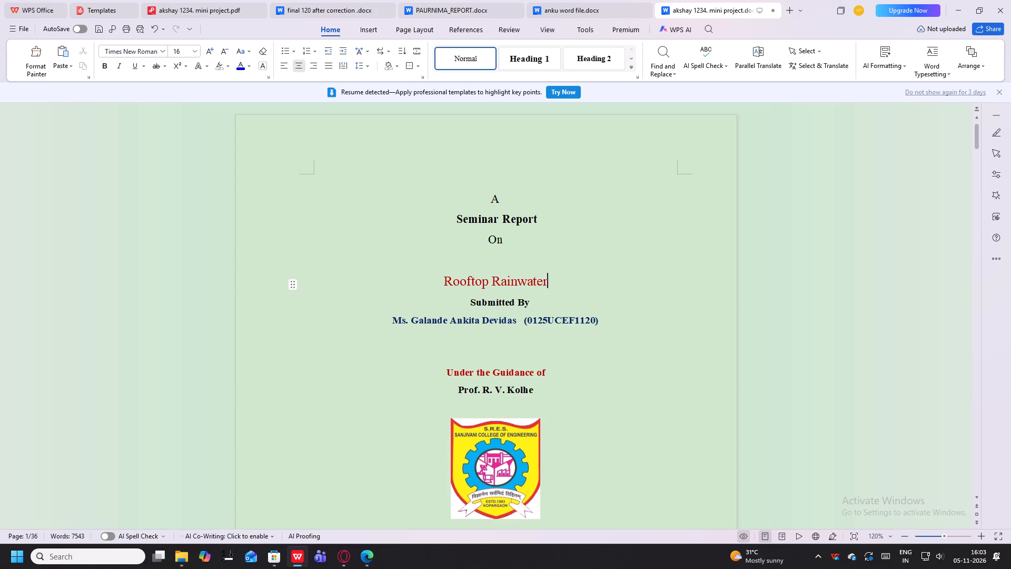
key(space)
text(Har)
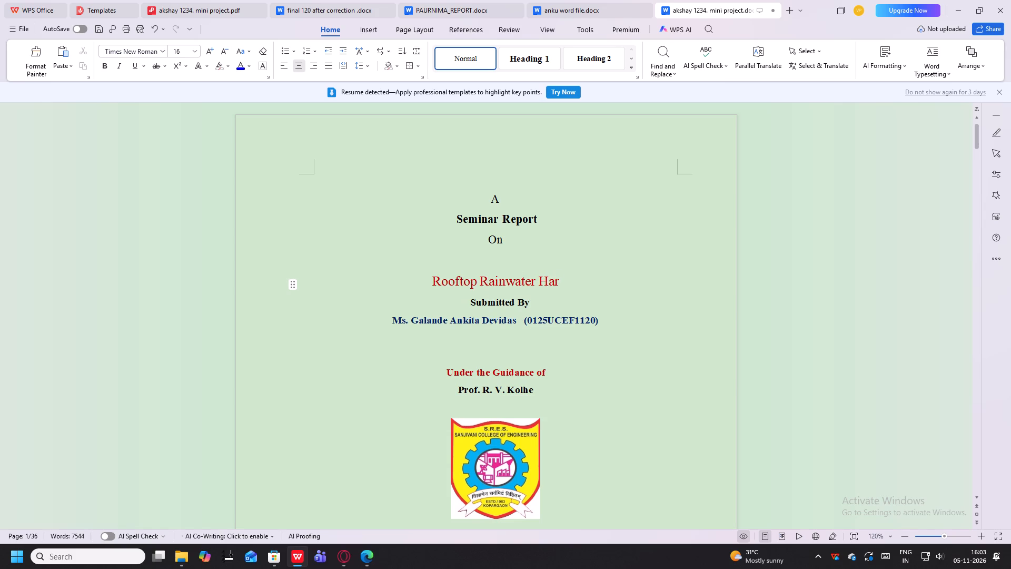
text(vesting)
key(space)
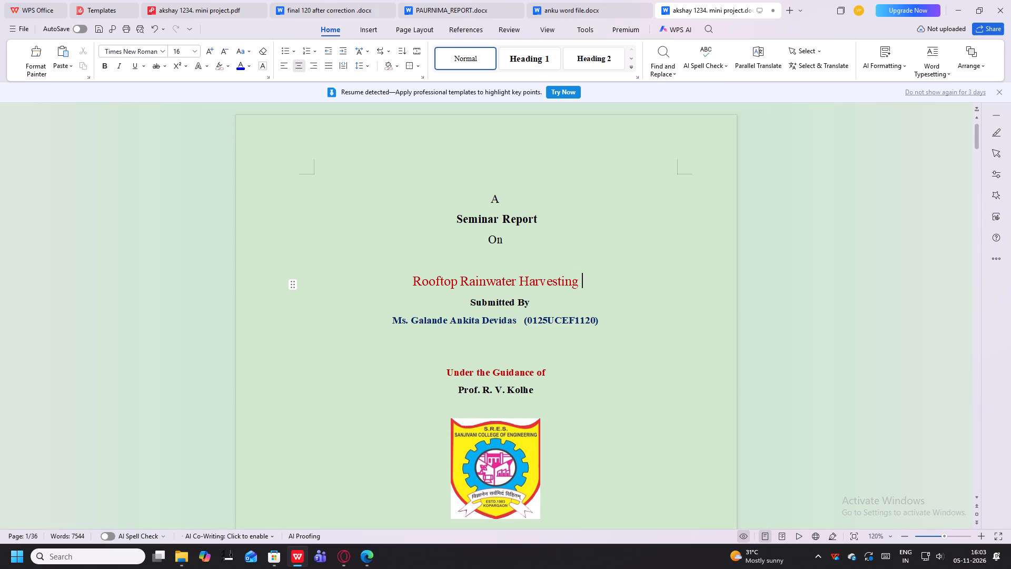
text(System f)
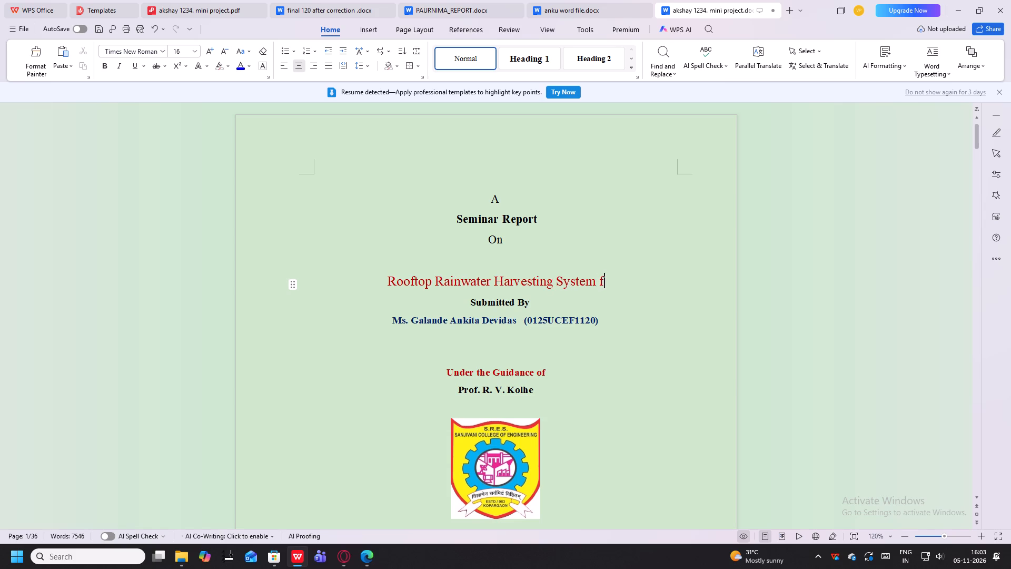
text(or)
key(space)
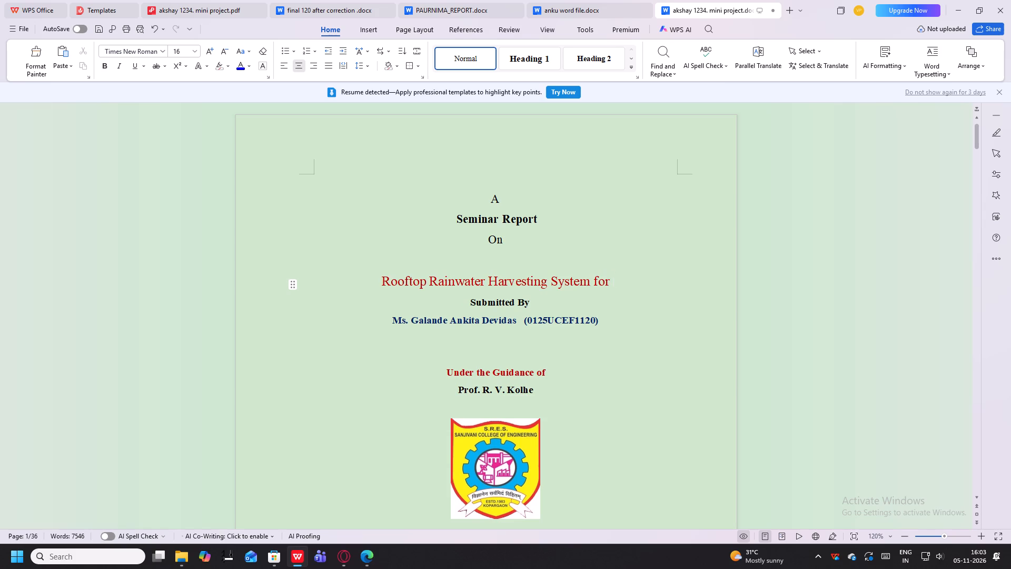
text(Sanjivani)
key(space)
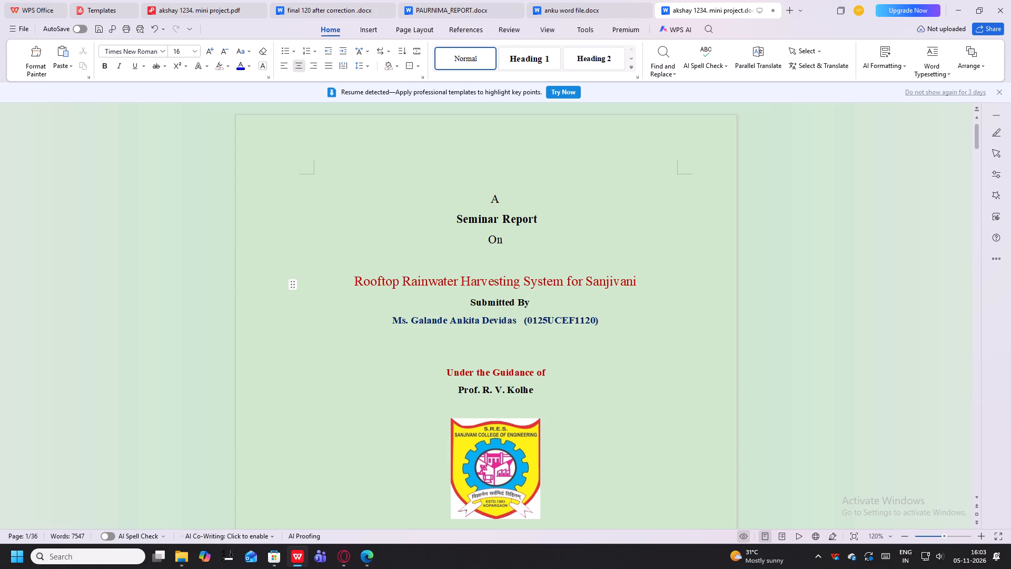
text(College Campus)
key(space)
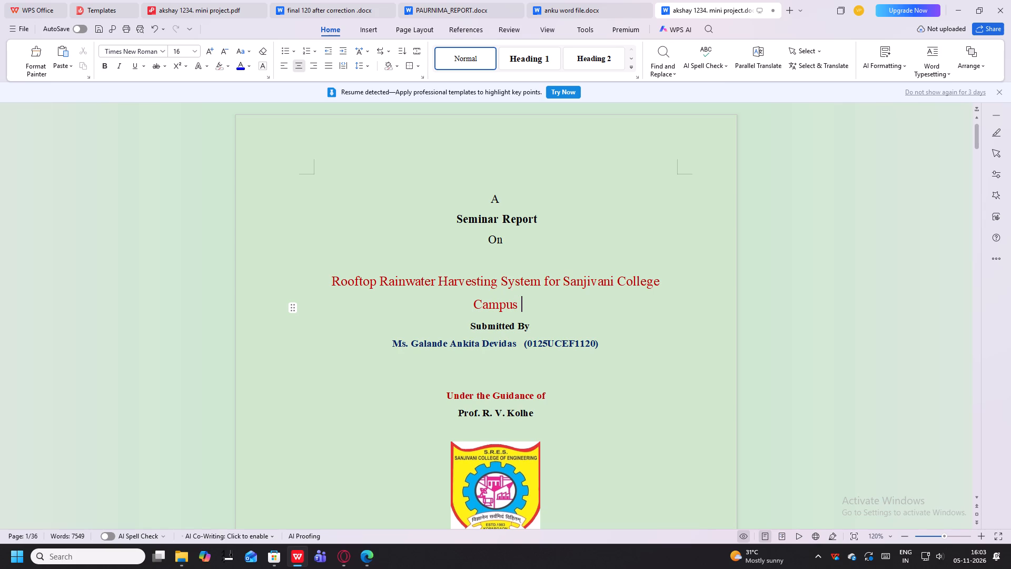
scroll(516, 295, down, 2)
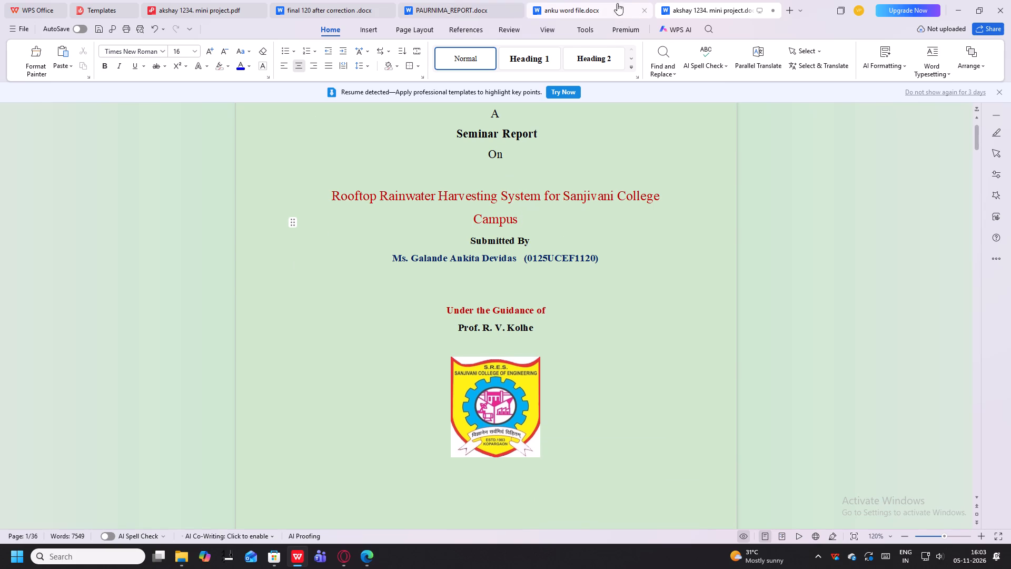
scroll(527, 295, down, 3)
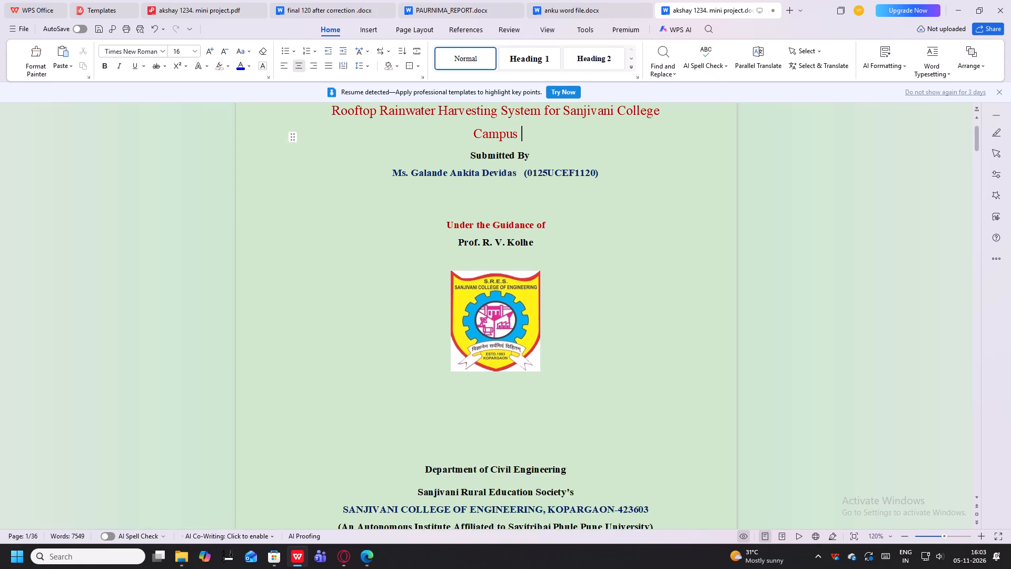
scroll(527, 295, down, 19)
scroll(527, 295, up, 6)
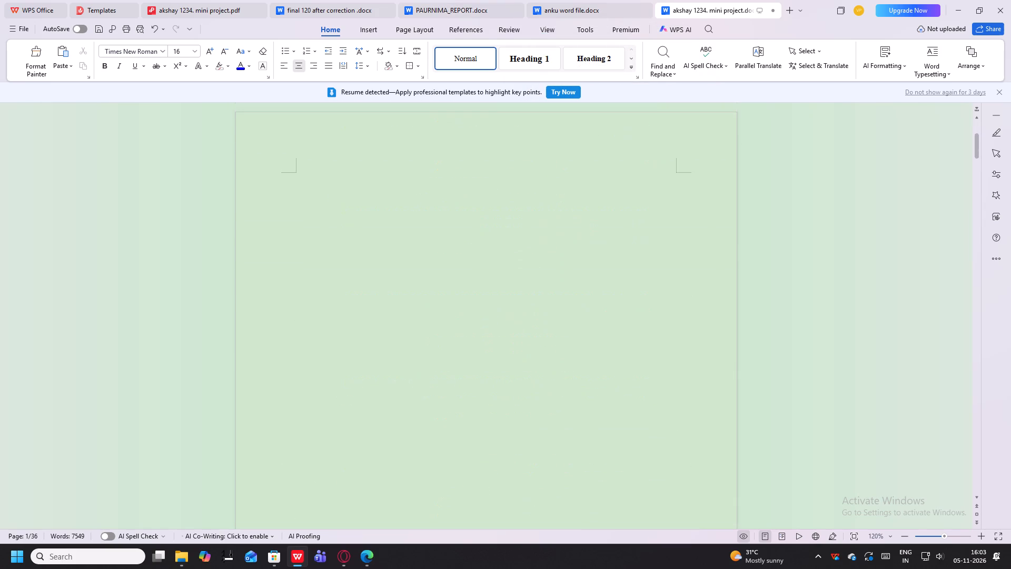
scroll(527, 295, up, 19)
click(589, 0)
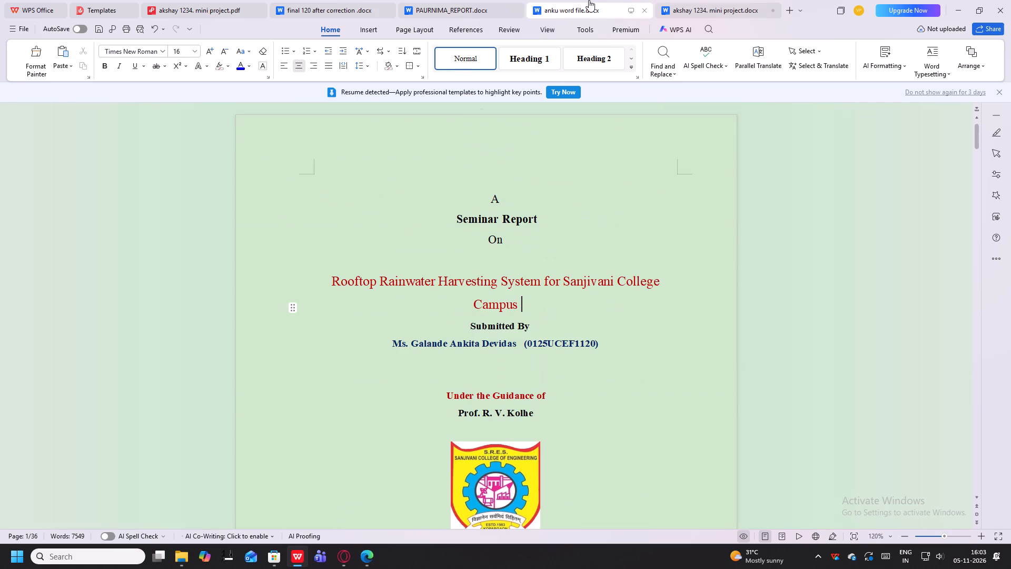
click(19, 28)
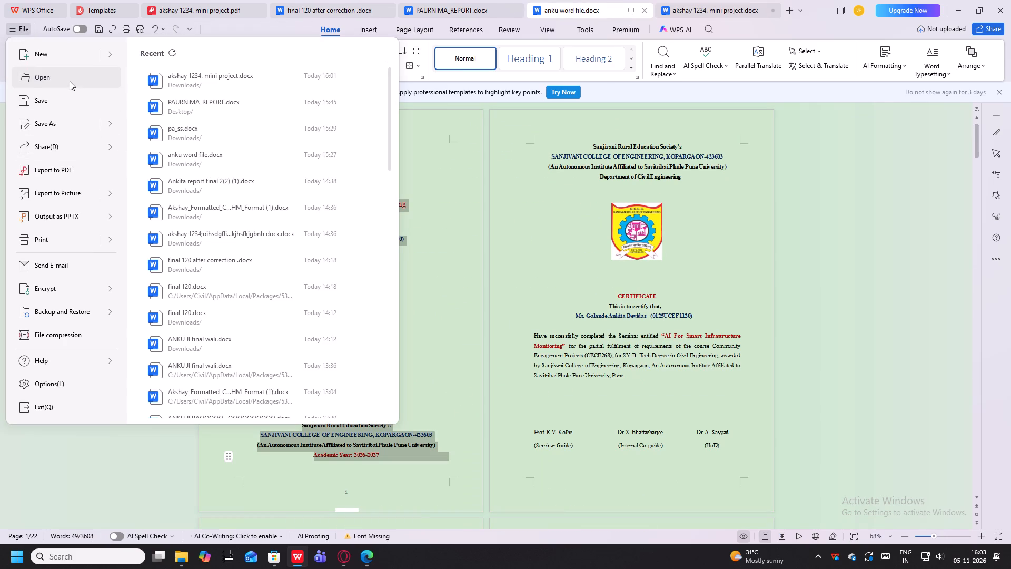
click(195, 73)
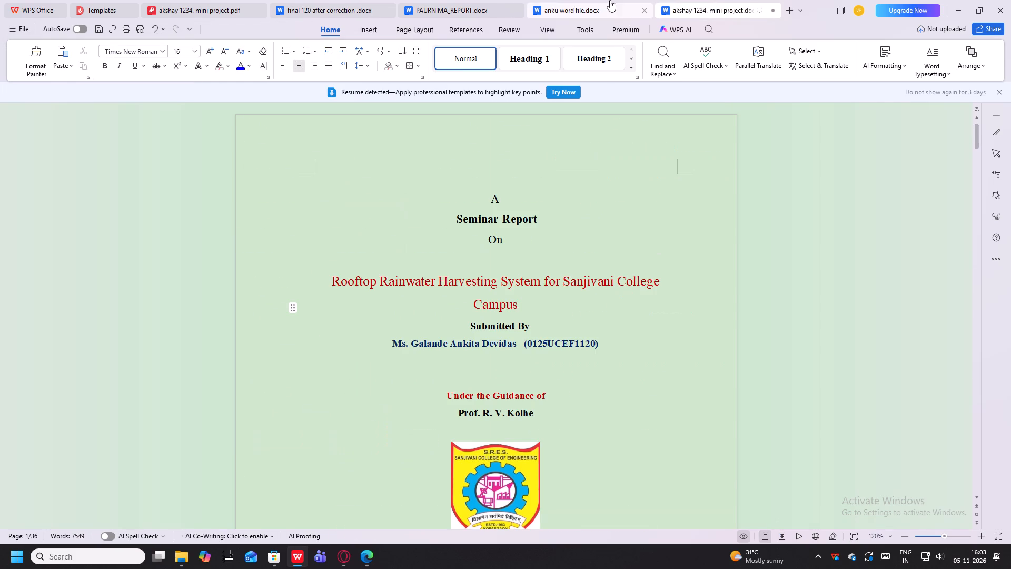
Open the recent document Rooftop_Rainwater_Ha...ct_Report_Fixed.docx from the Downloads folder.
click(10, 34)
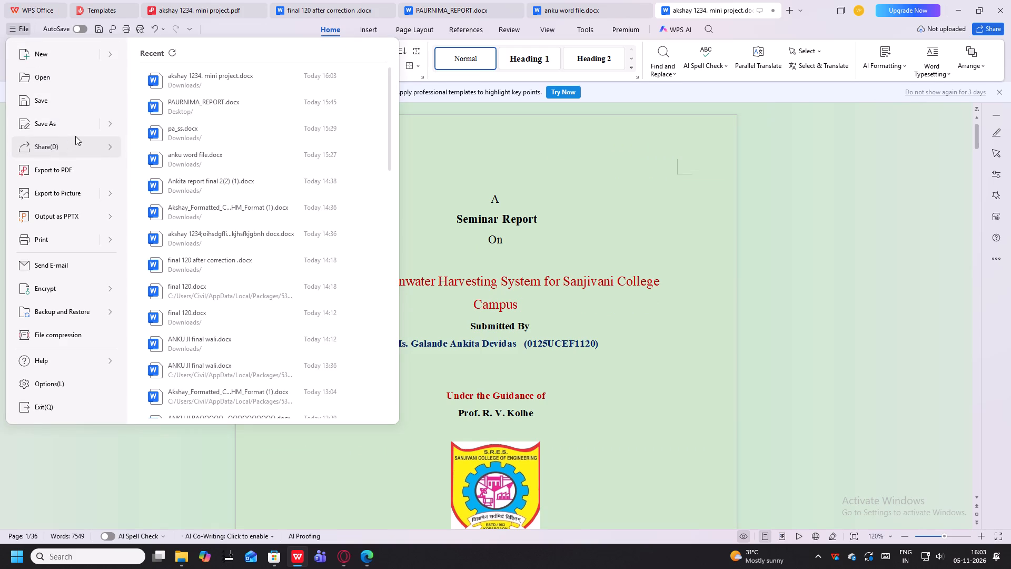
scroll(235, 171, down, 2)
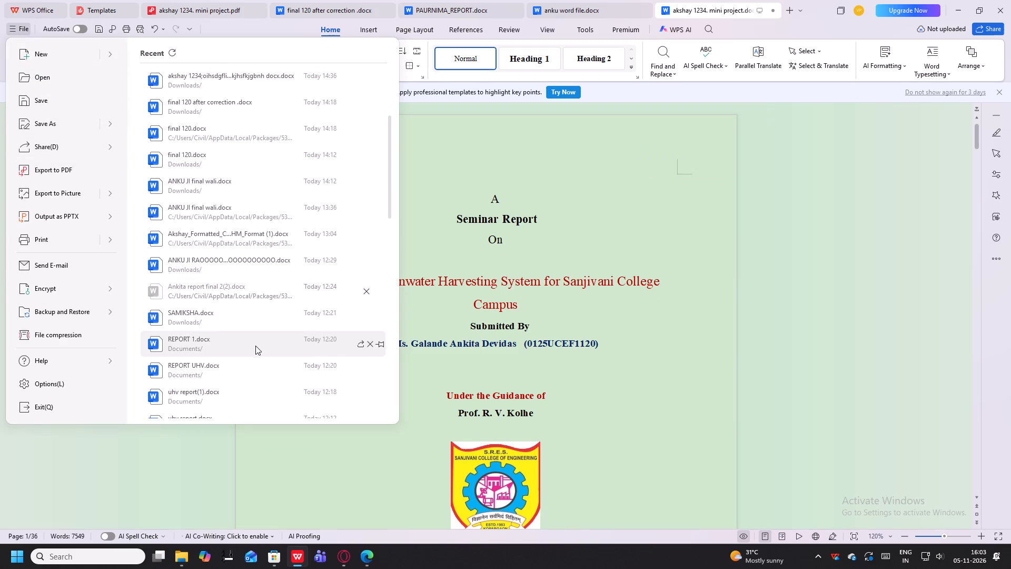
scroll(254, 350, down, 4)
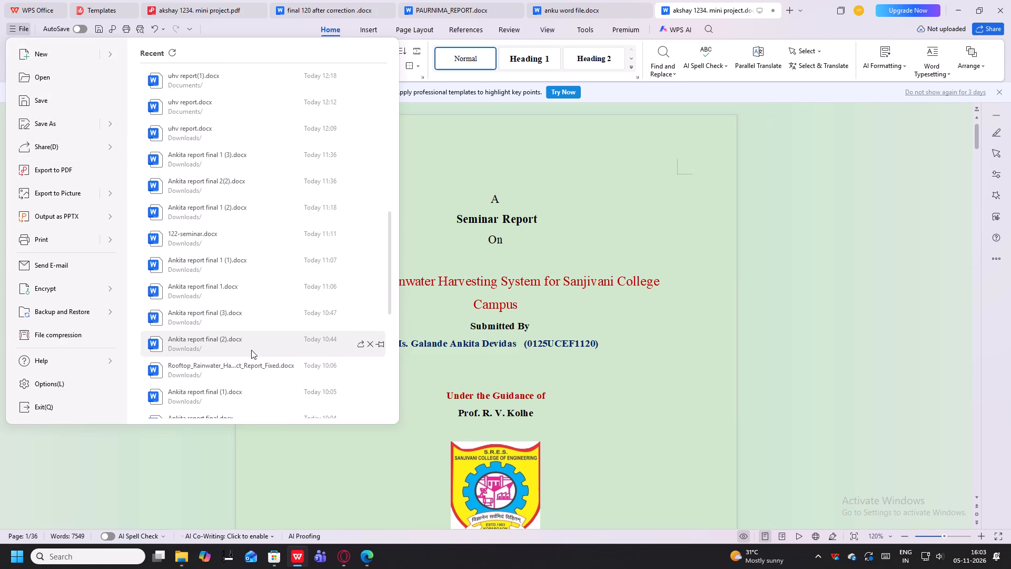
click(246, 359)
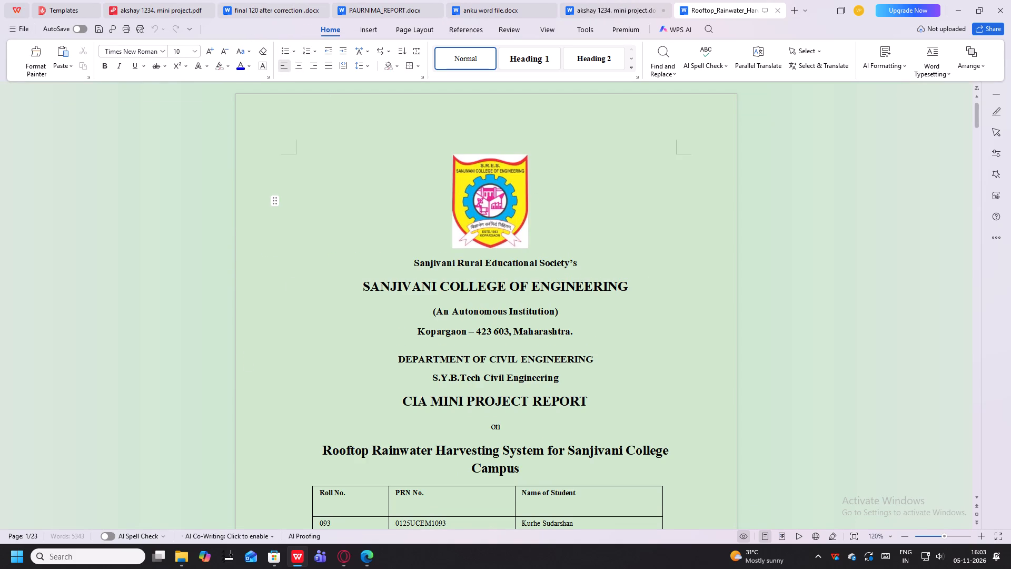
Reorder the open documents so the Rooftop_Rainwater report sits directly before anku word file.docx, with the mini project document last, and show the report.
drag(713, 12, 626, 15)
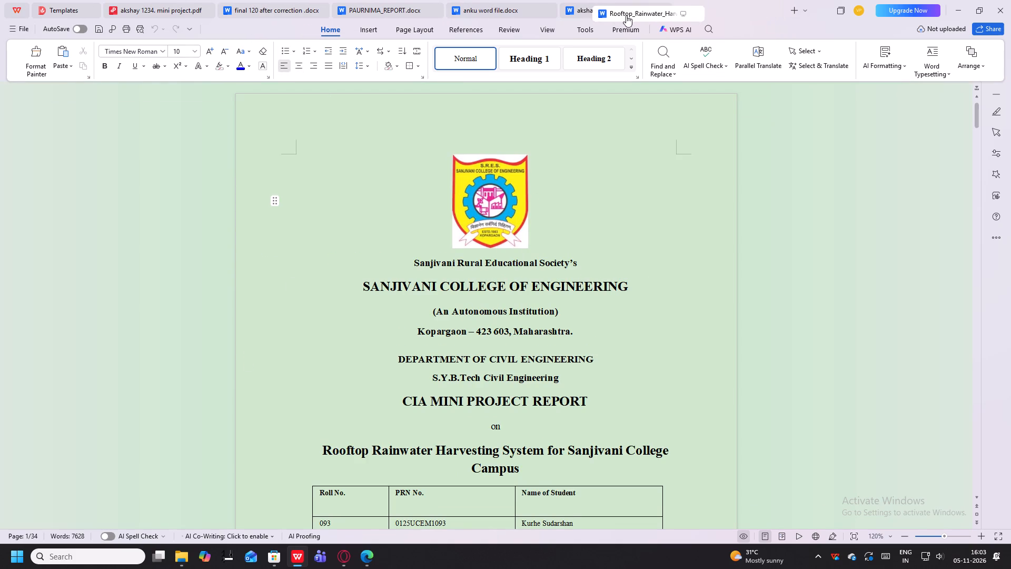
drag(626, 15, 599, 11)
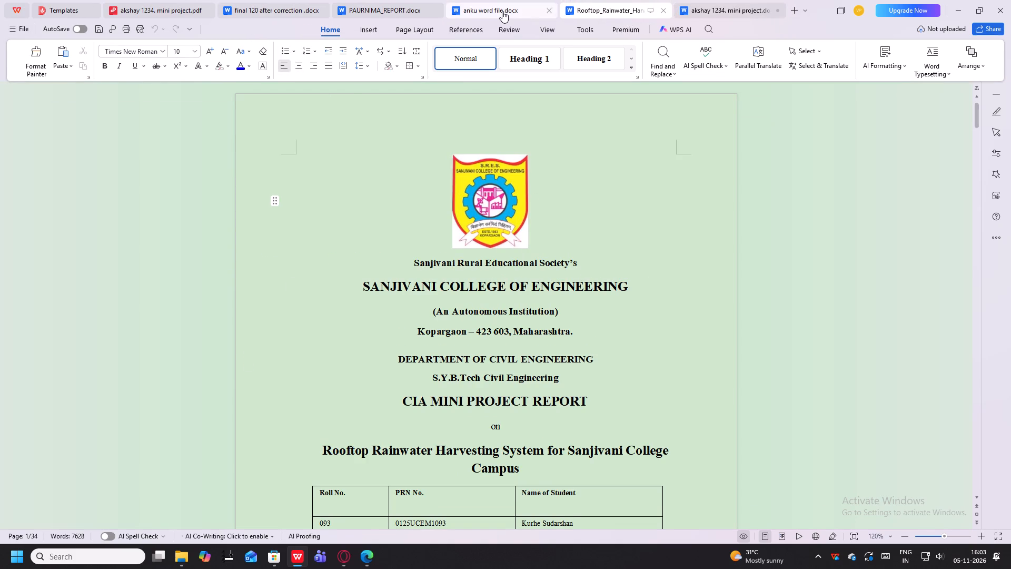
drag(498, 8, 590, 3)
click(521, 6)
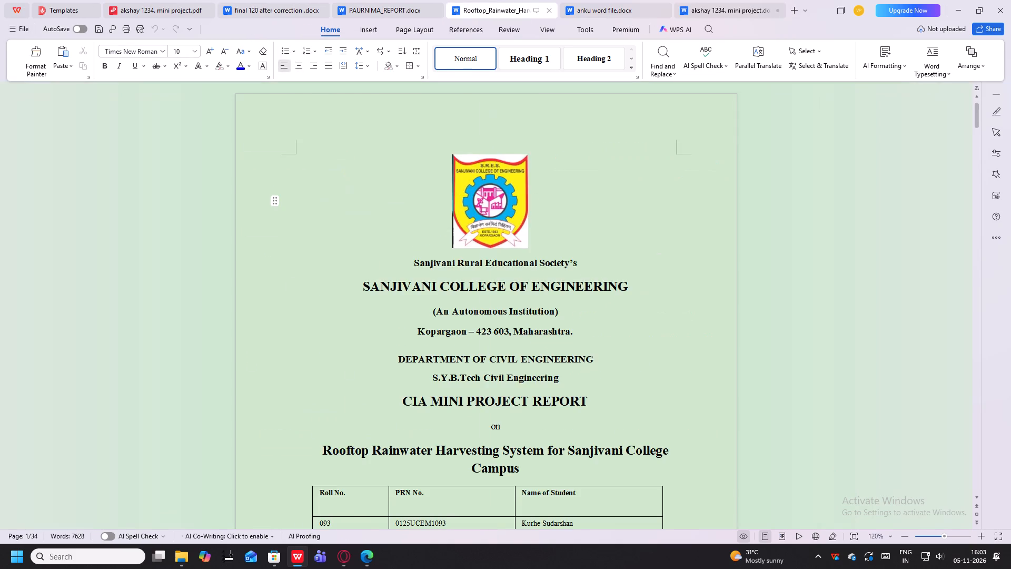
Locate the student table with roll numbers, PRN numbers and names on the Rooftop_Rainwater report's cover page.
scroll(435, 410, down, 5)
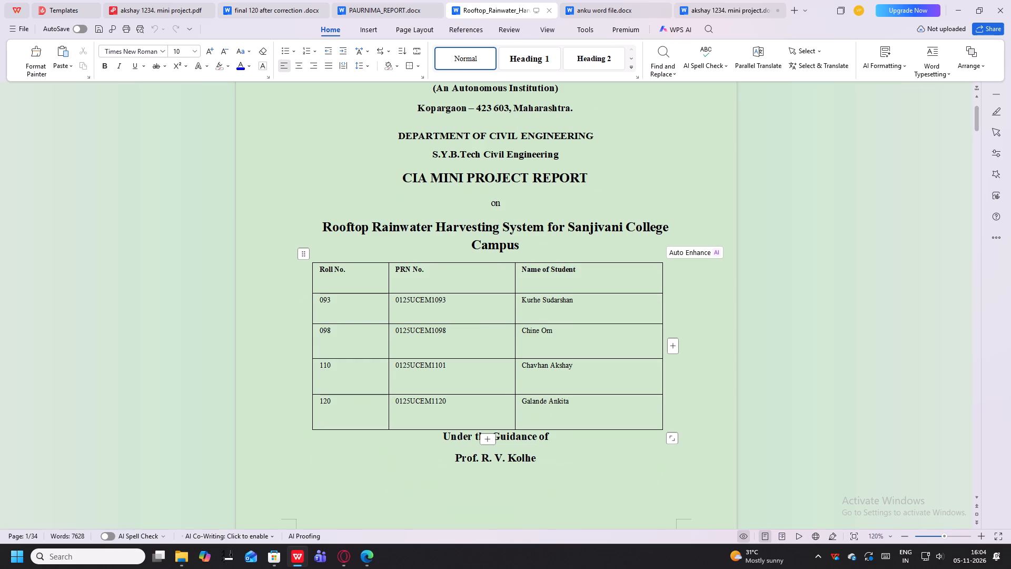
In the akshay 1234. mini project document, change the student's title in the cover page's Submitted By line to "Mr.".
scroll(479, 303, up, 4)
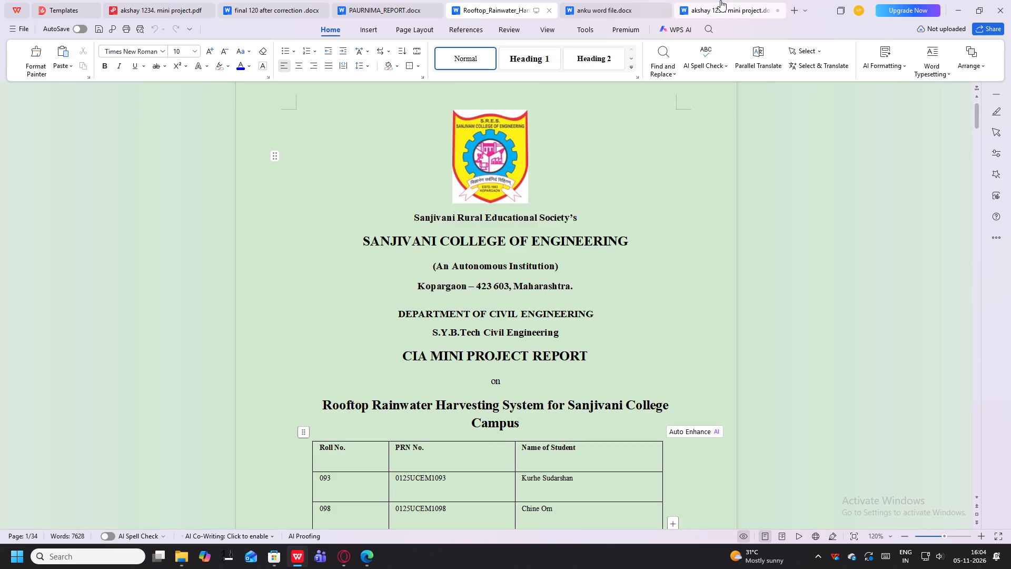
click(720, 0)
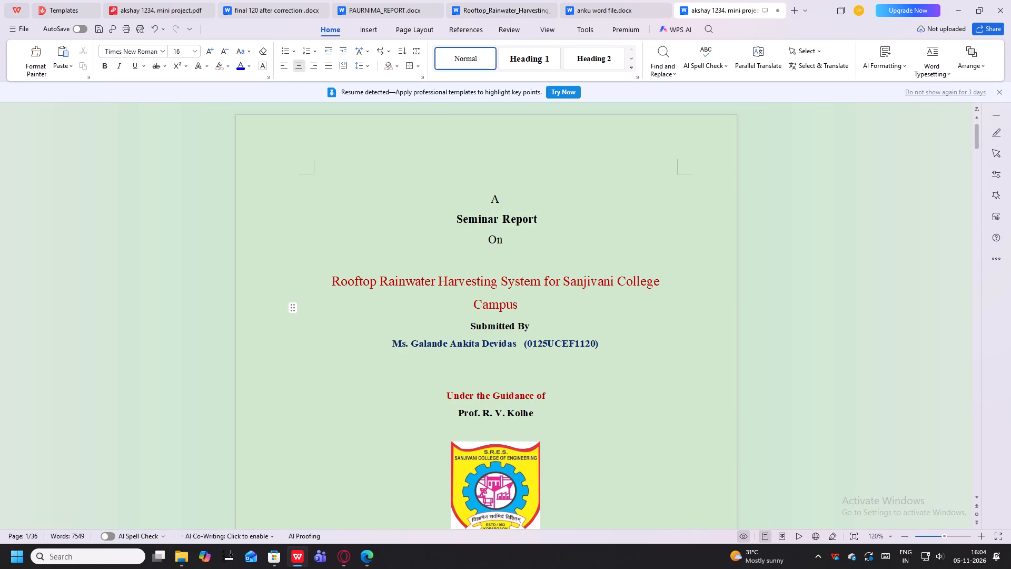
drag(611, 353, 570, 352)
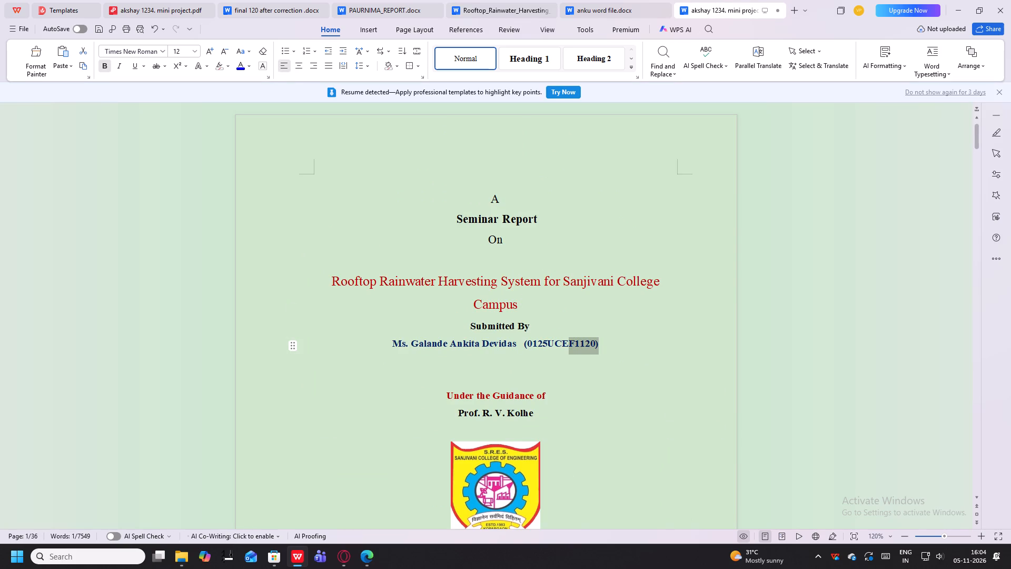
drag(570, 352, 386, 342)
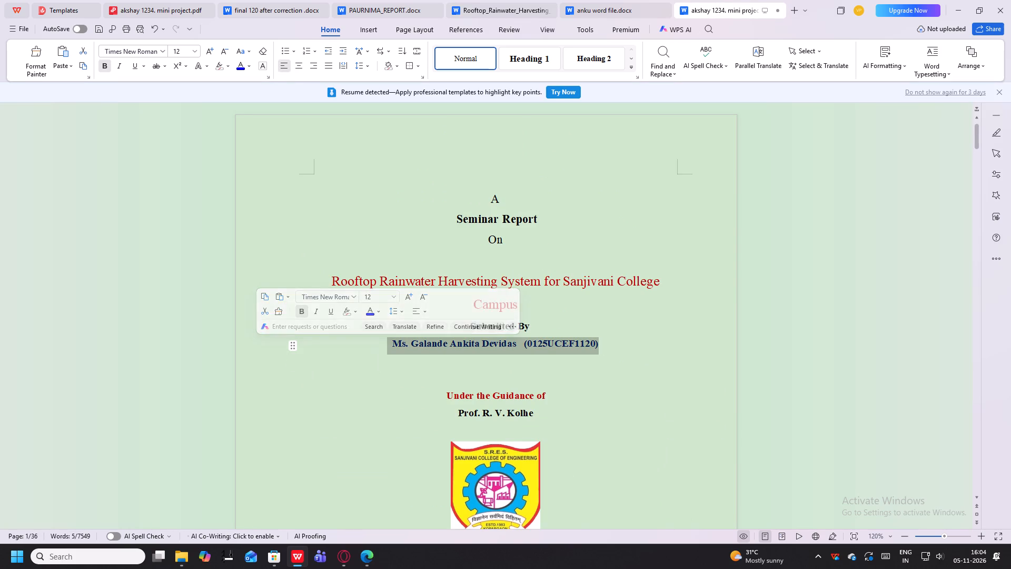
click(398, 345)
click(404, 347)
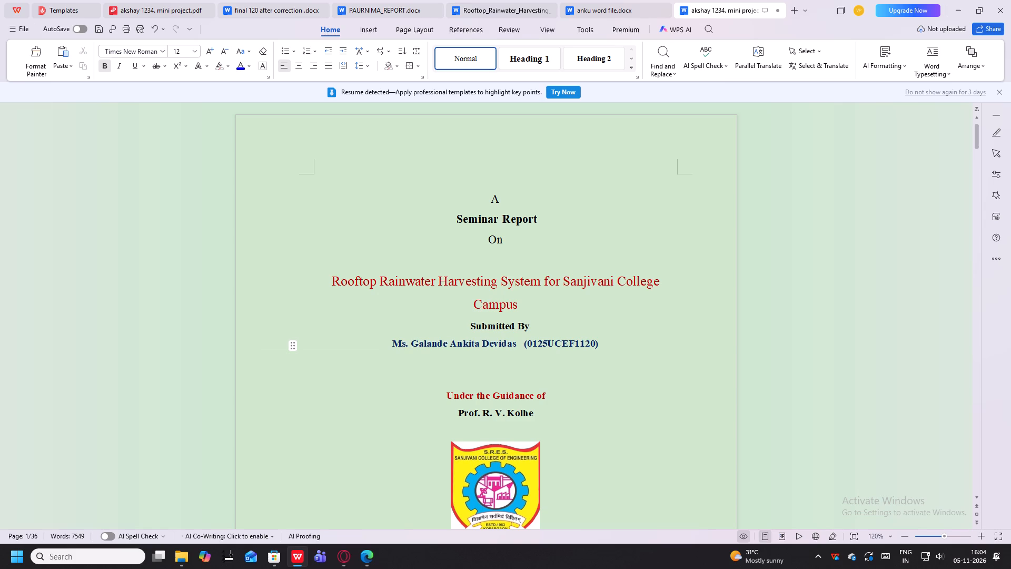
key(BackSpace)
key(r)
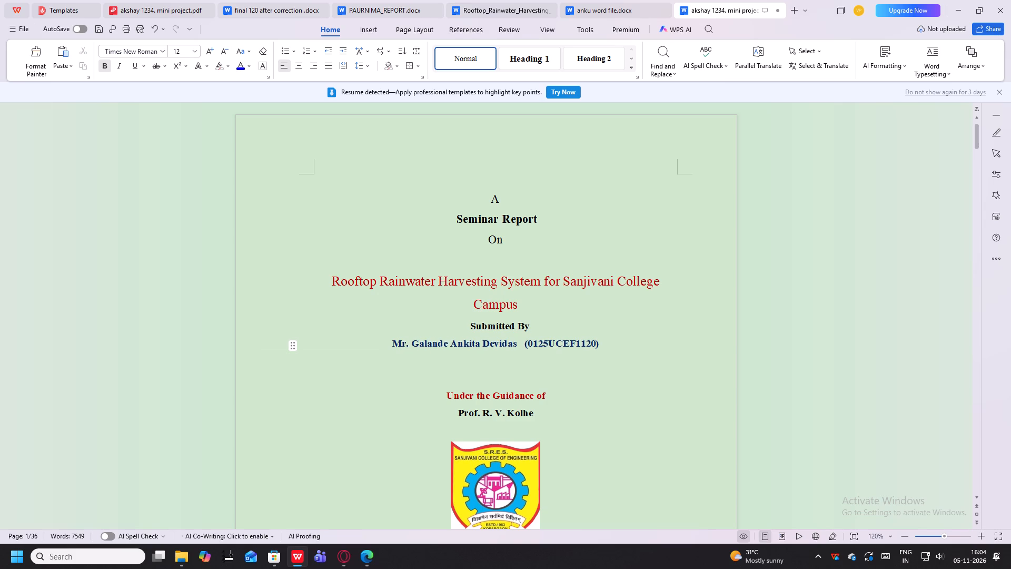
Replace the name after "Mr." with that of the first student in the Rooftop_Rainwater report's table, keeping the existing third name.
drag(413, 341, 517, 348)
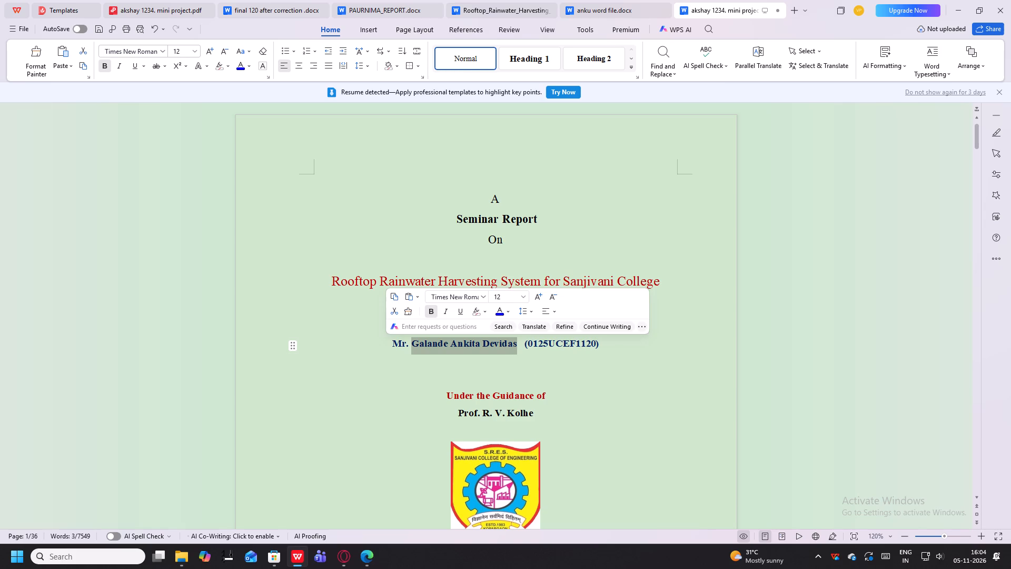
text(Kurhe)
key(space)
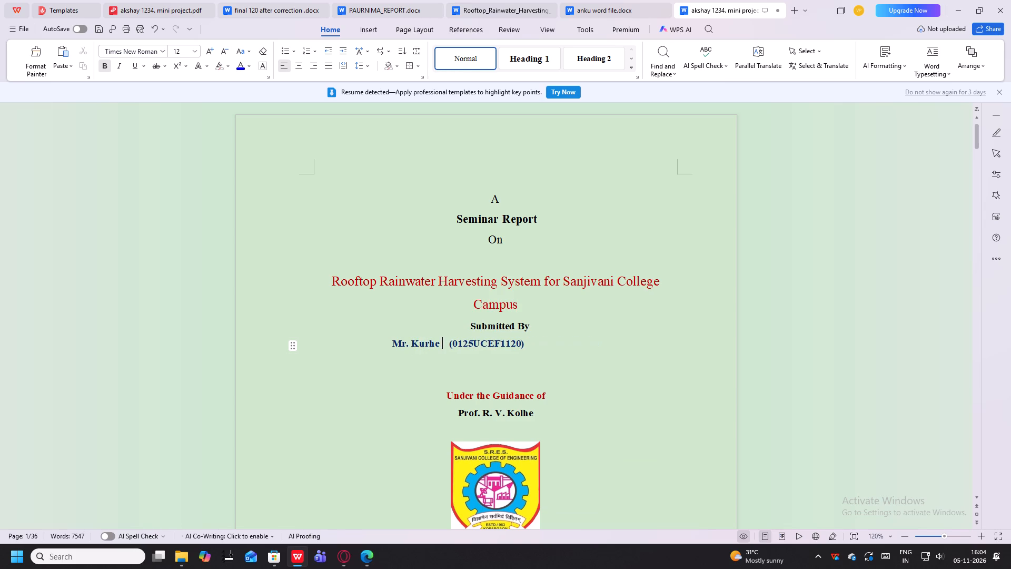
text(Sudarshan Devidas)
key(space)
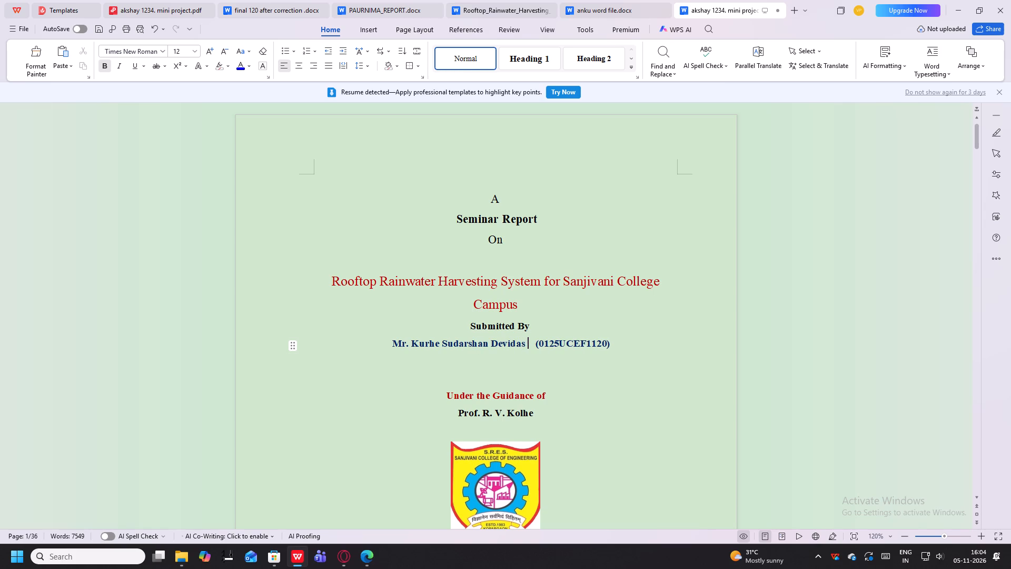
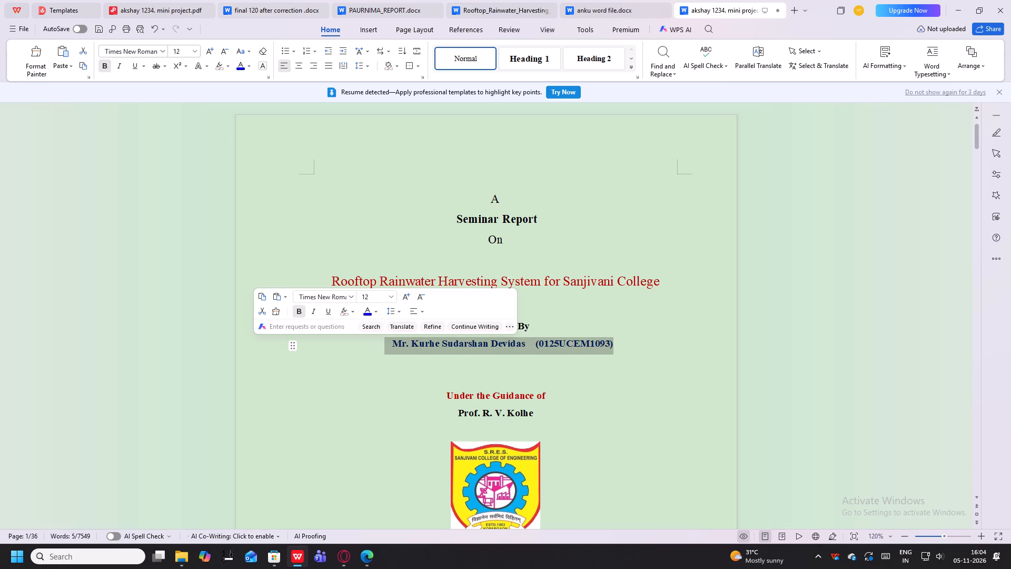
Duplicate the student line under "Submitted By" onto a new line directly below it and indent the copy slightly with spaces.
key(ctrl+c)
click(632, 338)
key(Return)
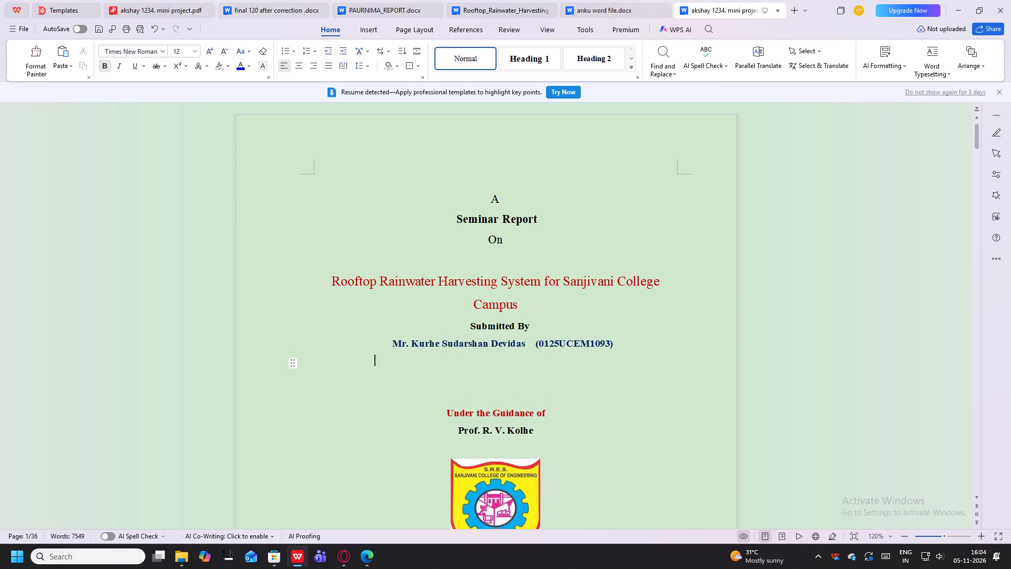
key(ctrl+v)
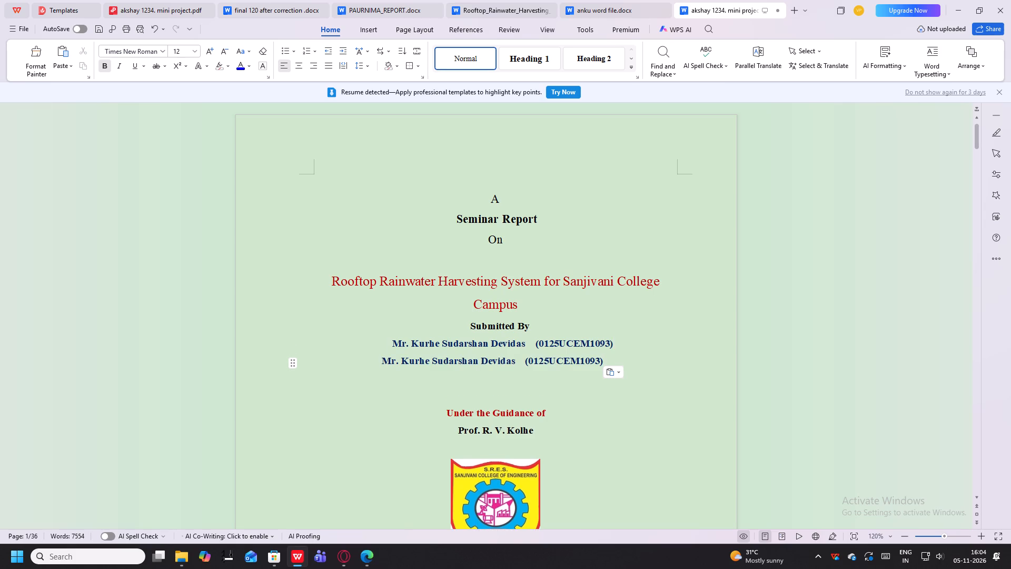
click(382, 362)
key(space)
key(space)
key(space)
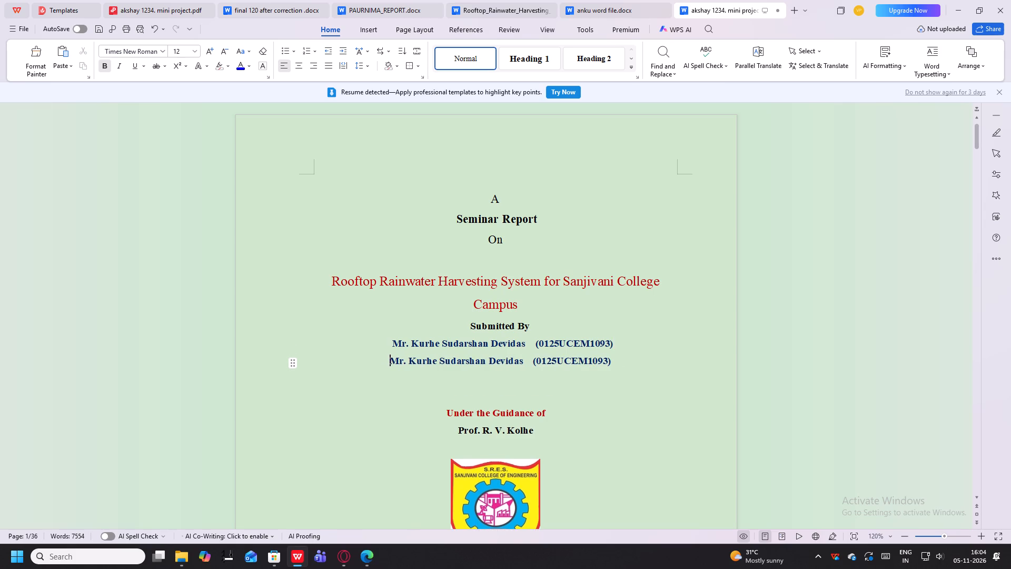
Replace the name on the duplicated line with the second student's name, surname first, keeping the "Mr." title.
drag(407, 359, 525, 367)
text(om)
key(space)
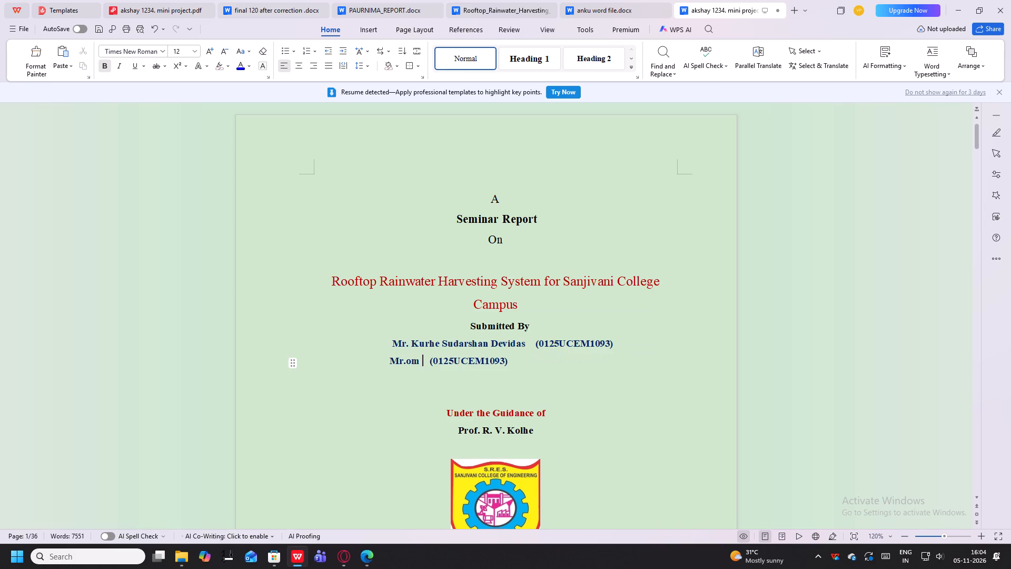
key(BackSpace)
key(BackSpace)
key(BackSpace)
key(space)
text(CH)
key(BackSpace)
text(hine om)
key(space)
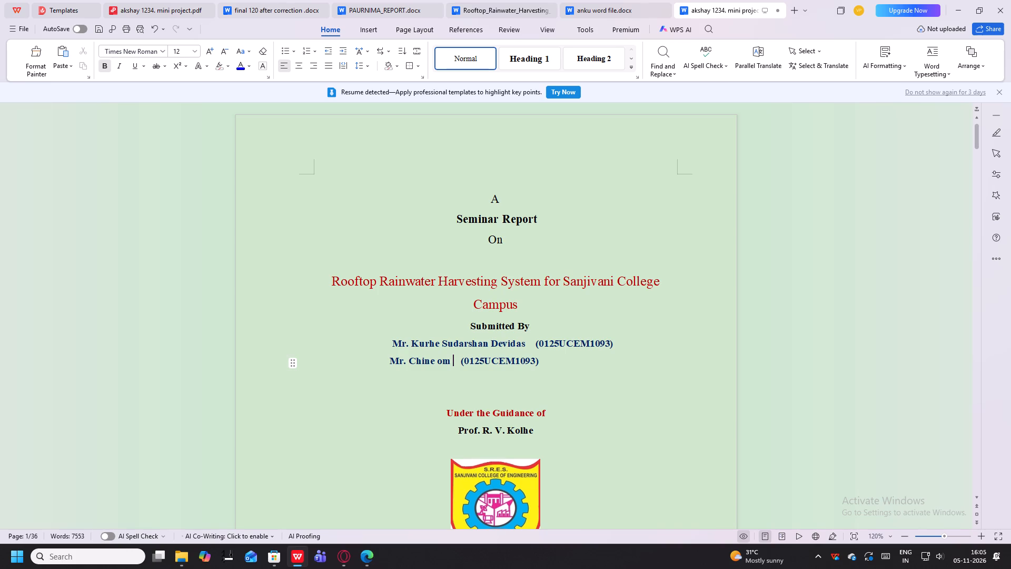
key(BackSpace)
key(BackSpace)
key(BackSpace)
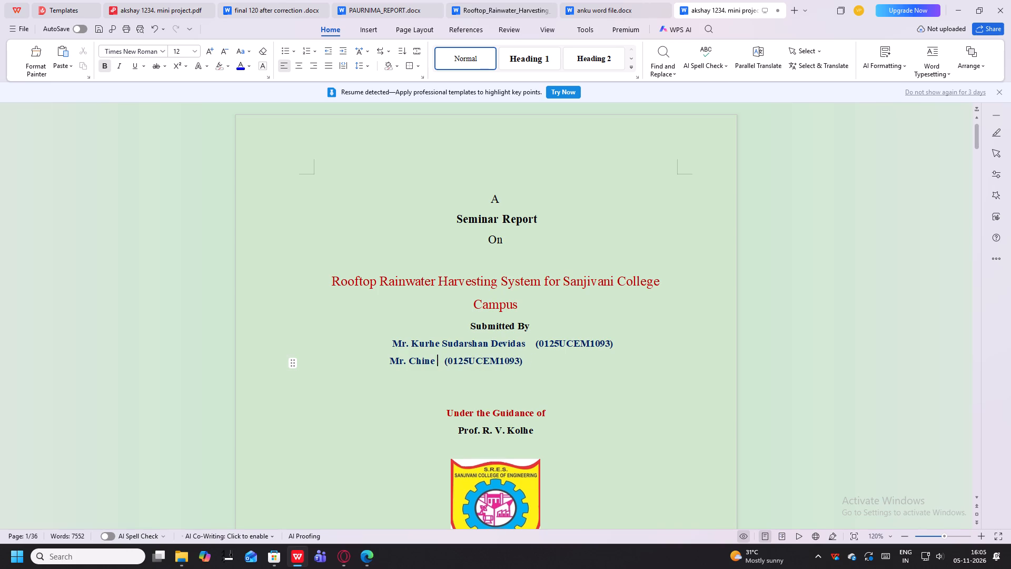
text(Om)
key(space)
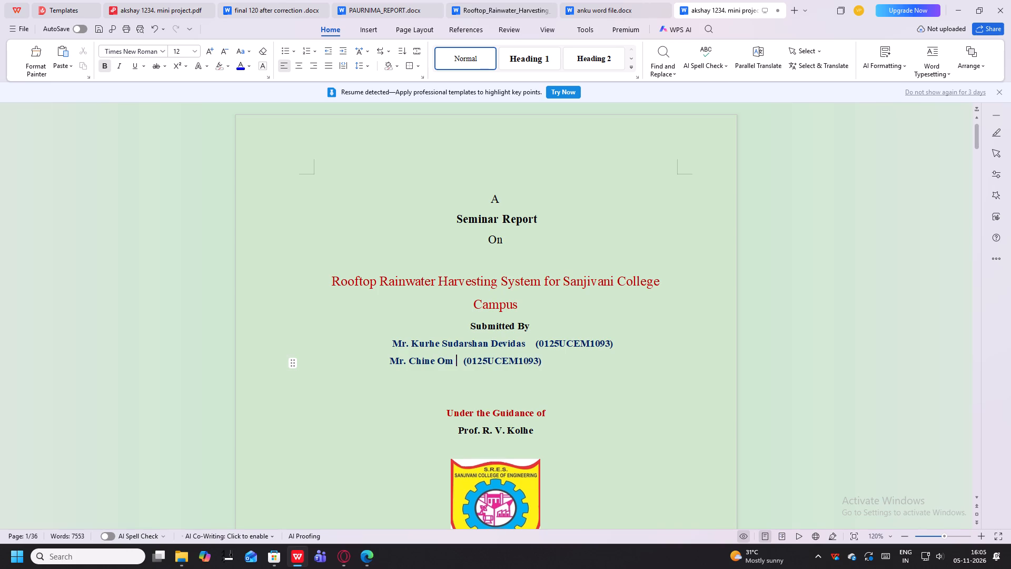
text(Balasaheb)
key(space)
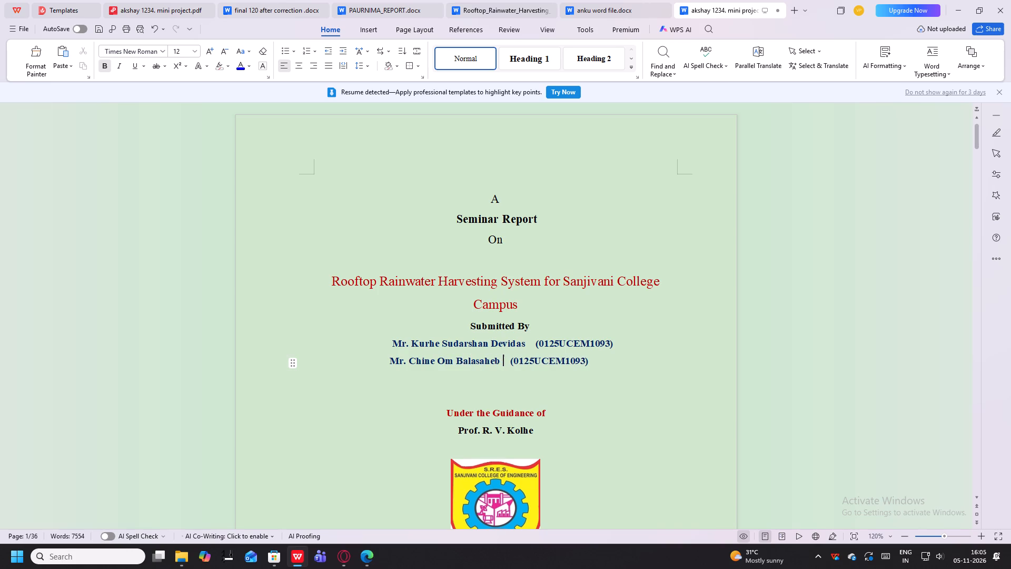
Adjust the spaces before the second student's name and number so both align with the first student's line.
click(375, 376)
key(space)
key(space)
click(388, 359)
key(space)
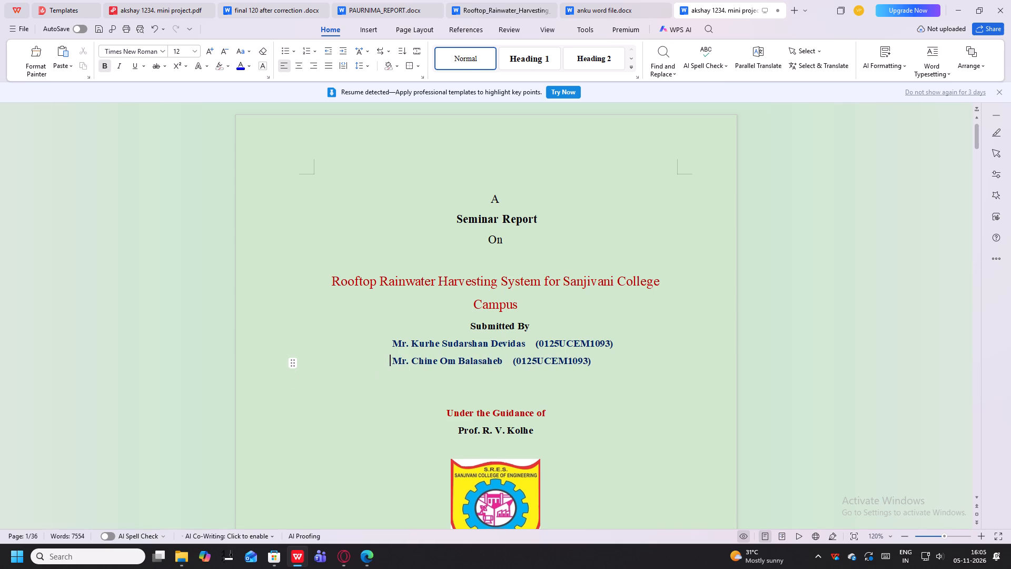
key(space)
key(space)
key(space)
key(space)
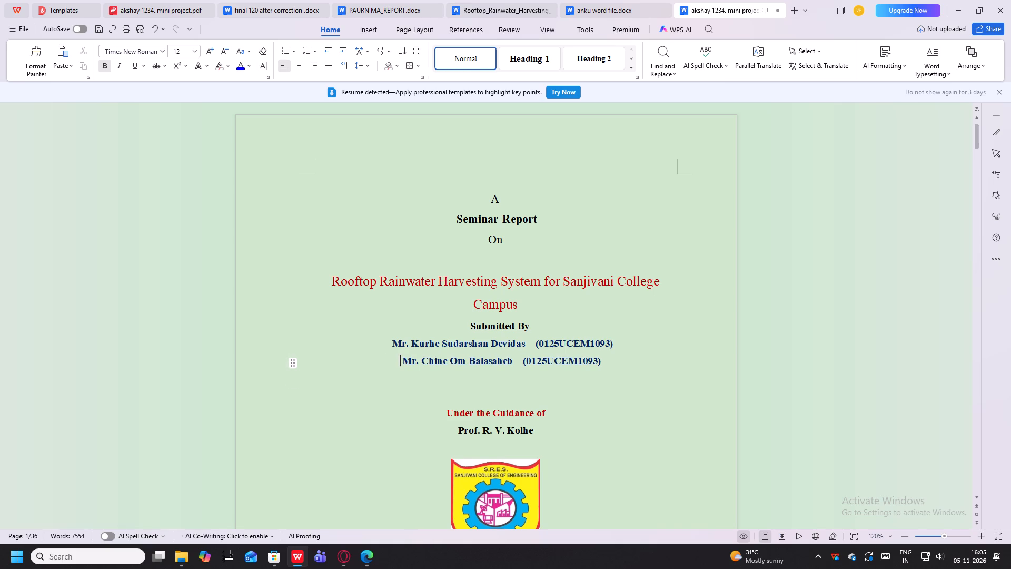
click(520, 363)
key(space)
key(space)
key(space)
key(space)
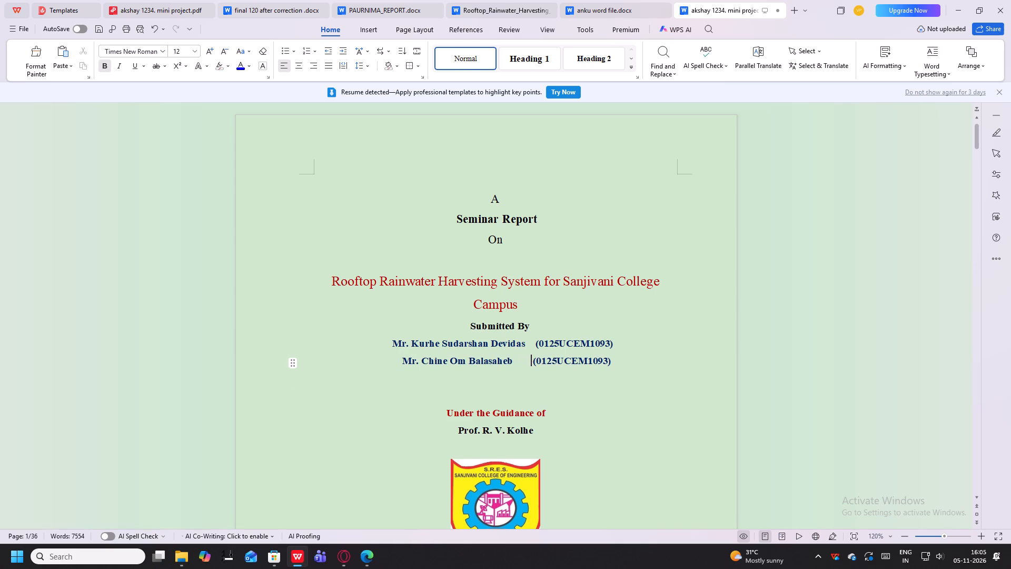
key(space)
click(401, 363)
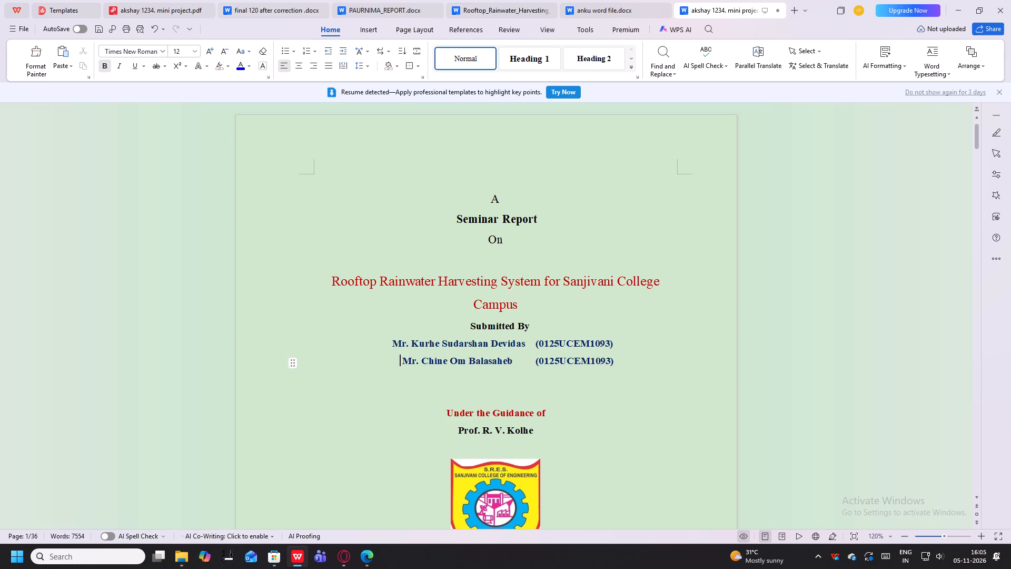
key(BackSpace)
key(BackSpace)
key(BackSpace)
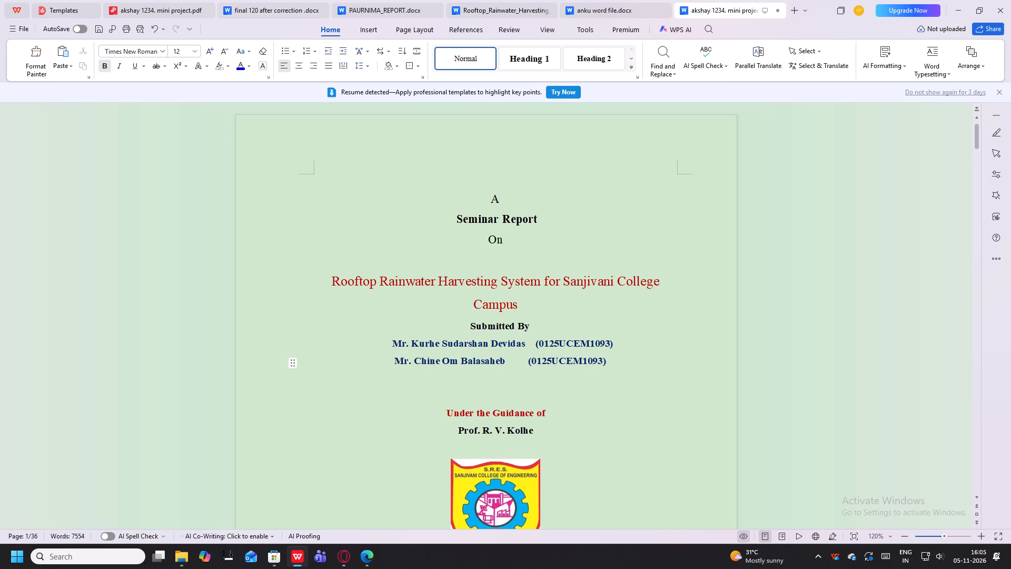
click(518, 360)
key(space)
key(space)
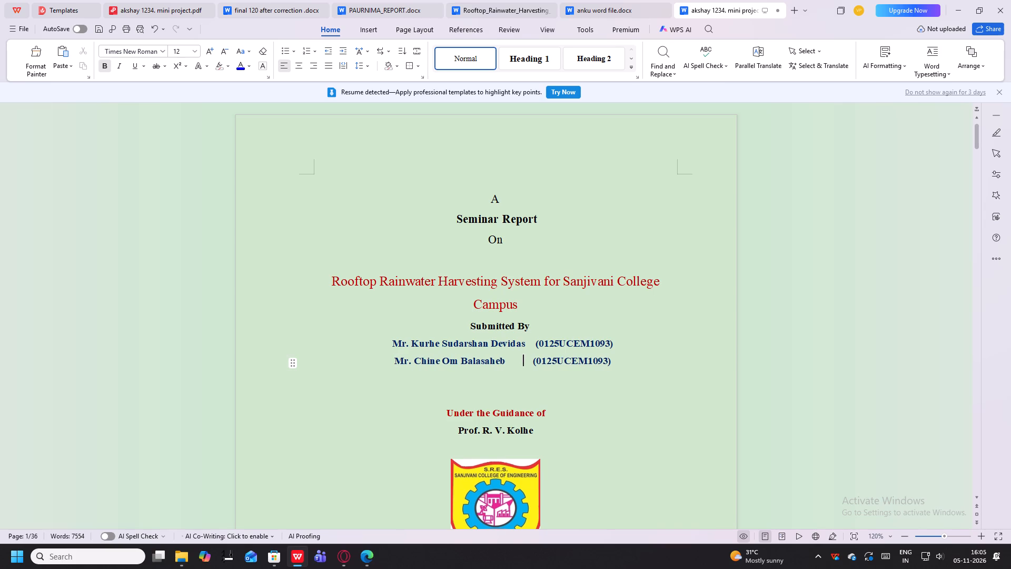
Add a third student line from the copied line and replace its name with the third student's name, surname first.
click(629, 364)
key(Return)
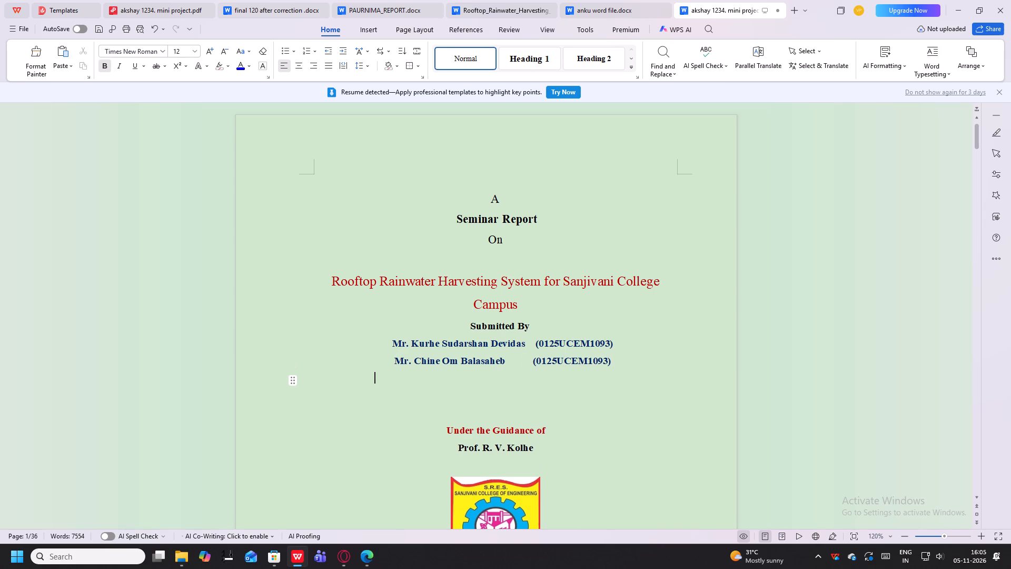
key(ctrl+v)
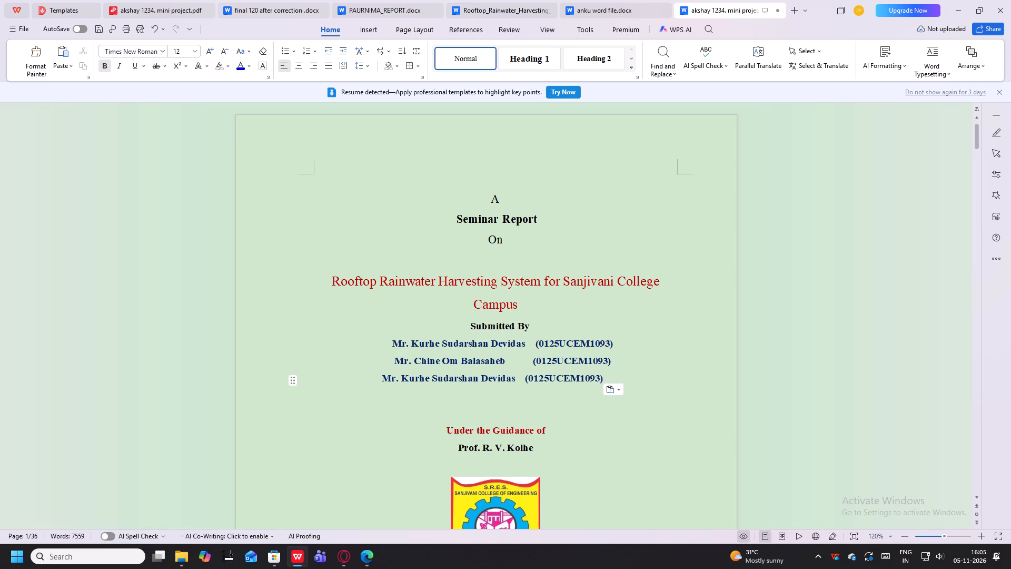
drag(403, 373, 452, 376)
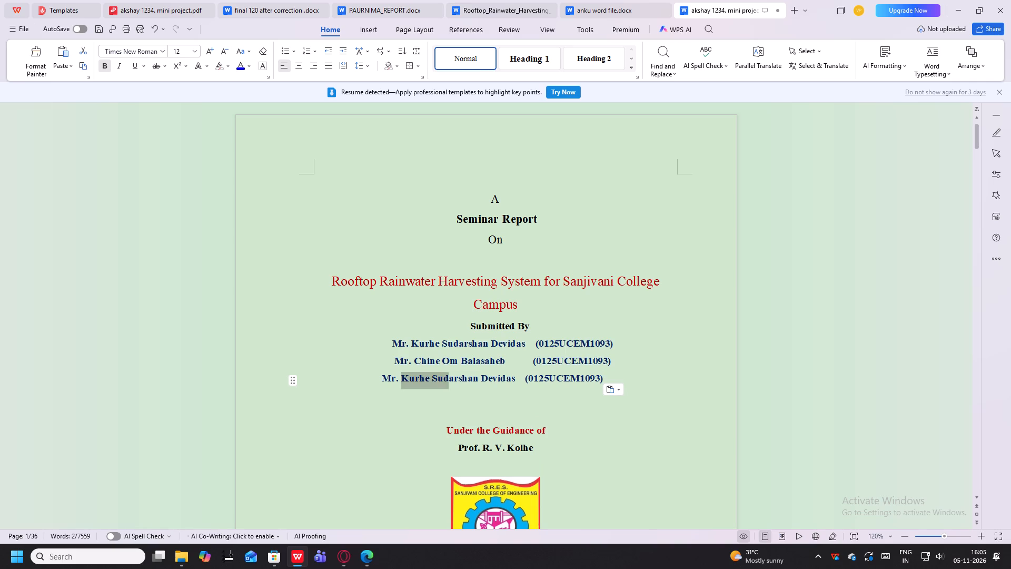
drag(452, 376, 516, 381)
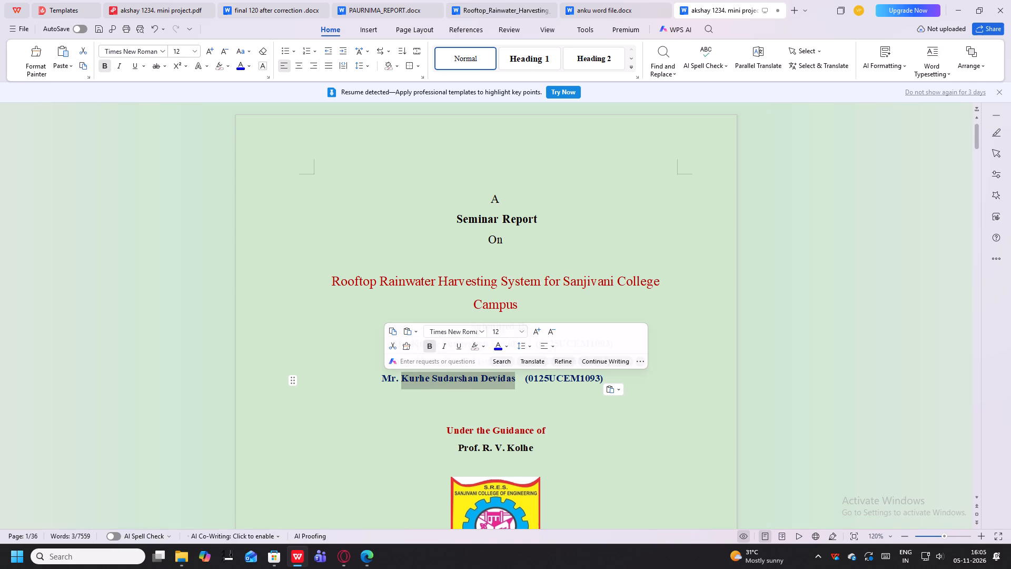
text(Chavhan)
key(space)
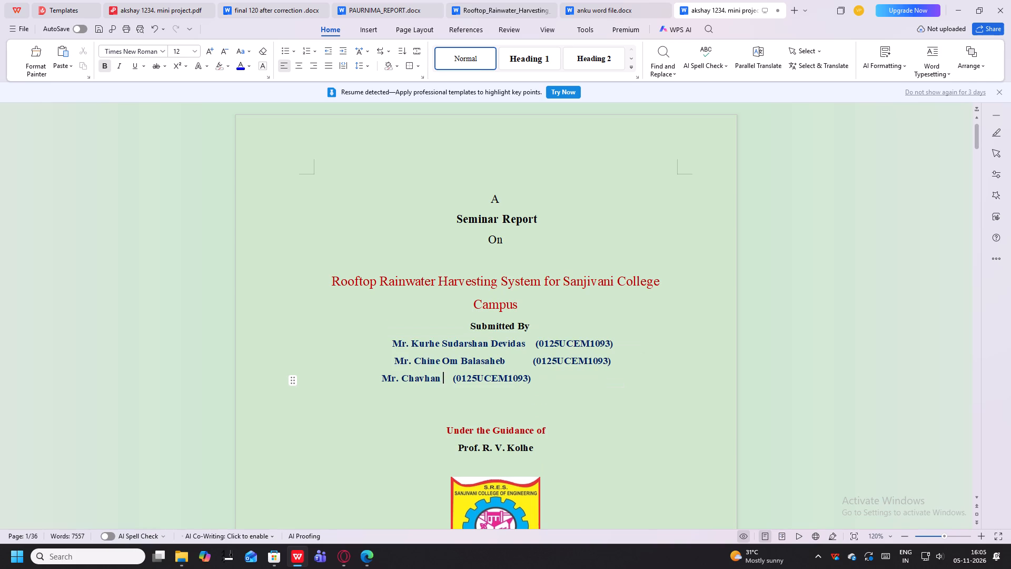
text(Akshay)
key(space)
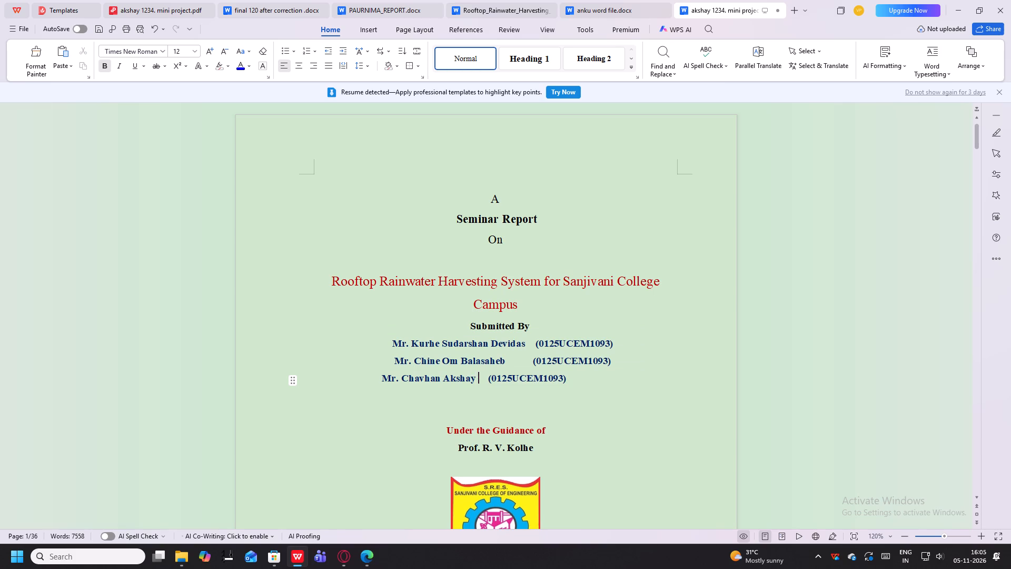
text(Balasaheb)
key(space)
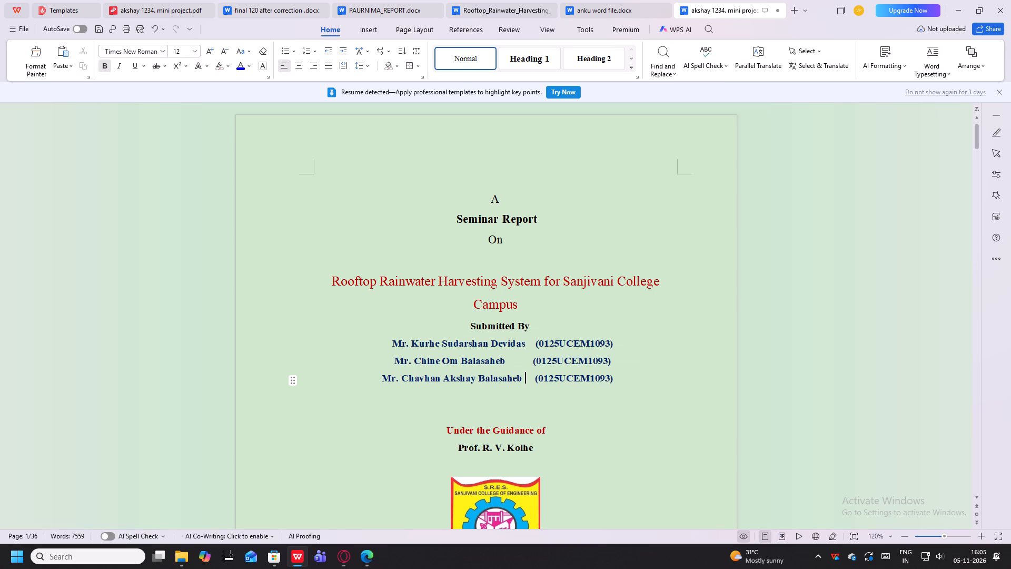
Update the final digits of the second and third students' PRN numbers to match their own numbers.
click(608, 364)
key(BackSpace)
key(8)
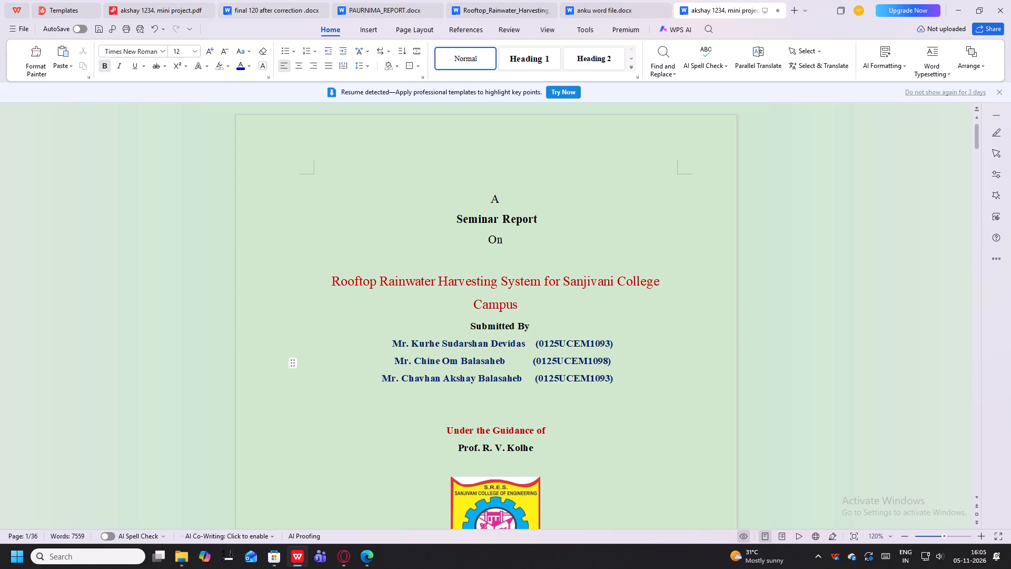
click(609, 378)
key(BackSpace)
key(BackSpace)
key(BackSpace)
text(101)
Paste the copied student line as a fourth entry below the third student and change its title to "Ms.".
click(557, 400)
key(ctrl+c)
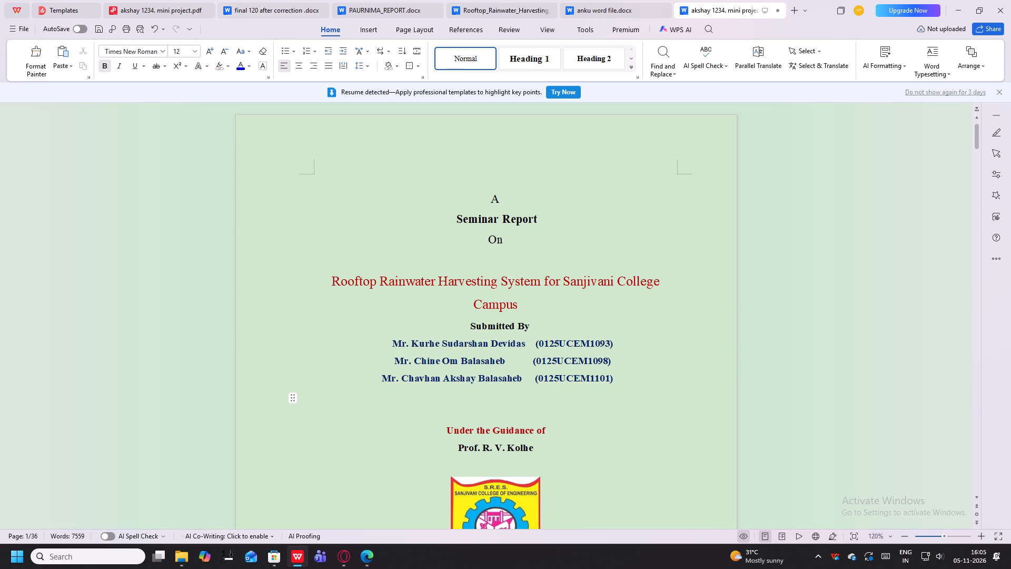
key(ctrl+v)
click(398, 395)
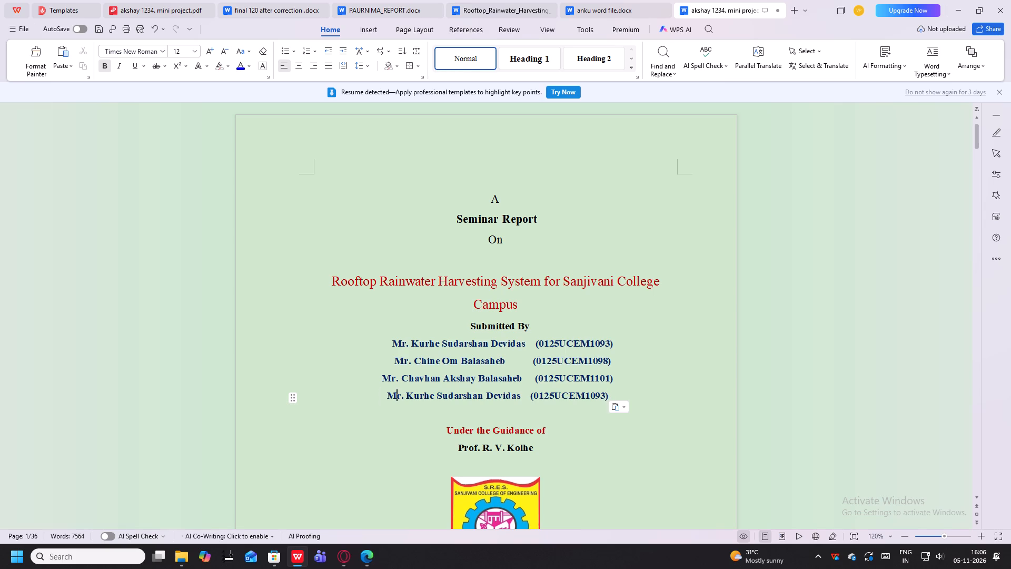
click(401, 395)
key(BackSpace)
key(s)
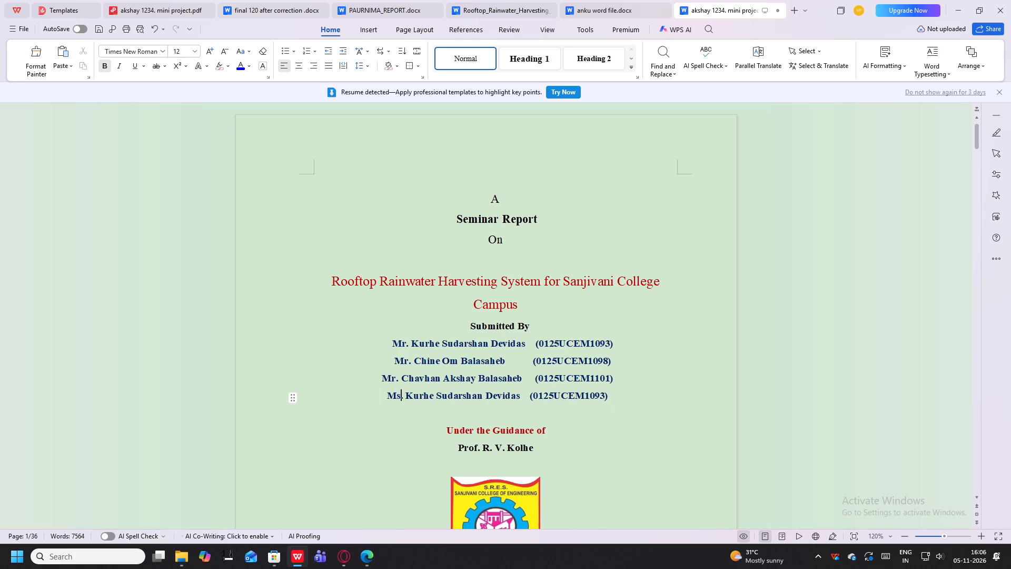
drag(408, 395, 477, 403)
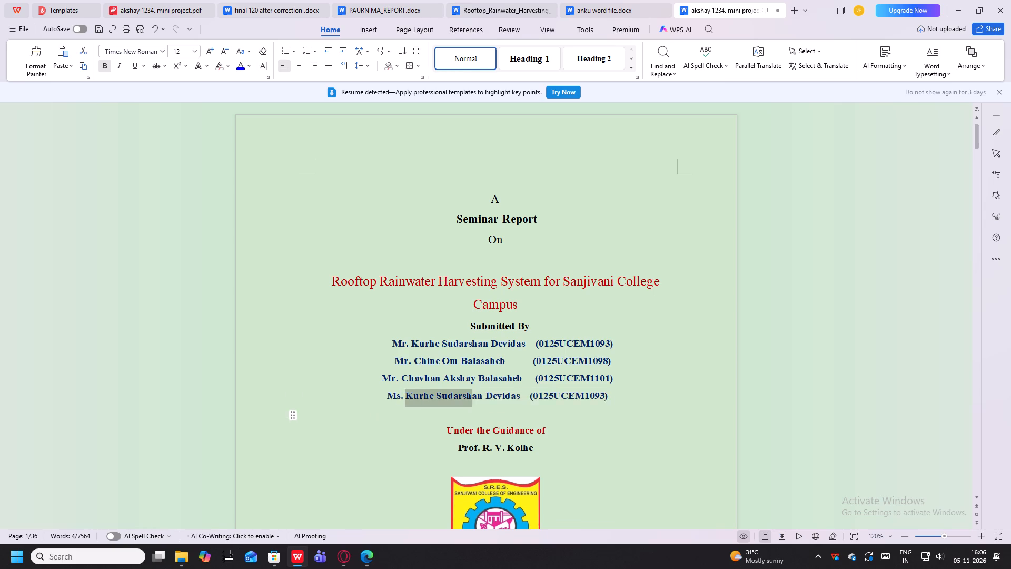
drag(477, 403, 522, 401)
click(424, 331)
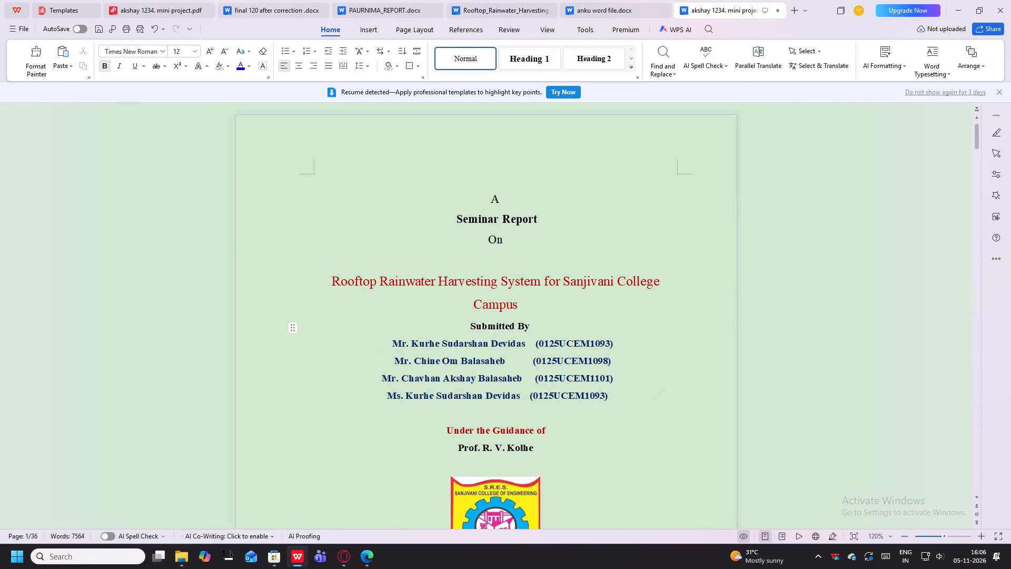
Replace the last part of the name on both the first and fourth student lines with "Anil".
drag(492, 340, 525, 351)
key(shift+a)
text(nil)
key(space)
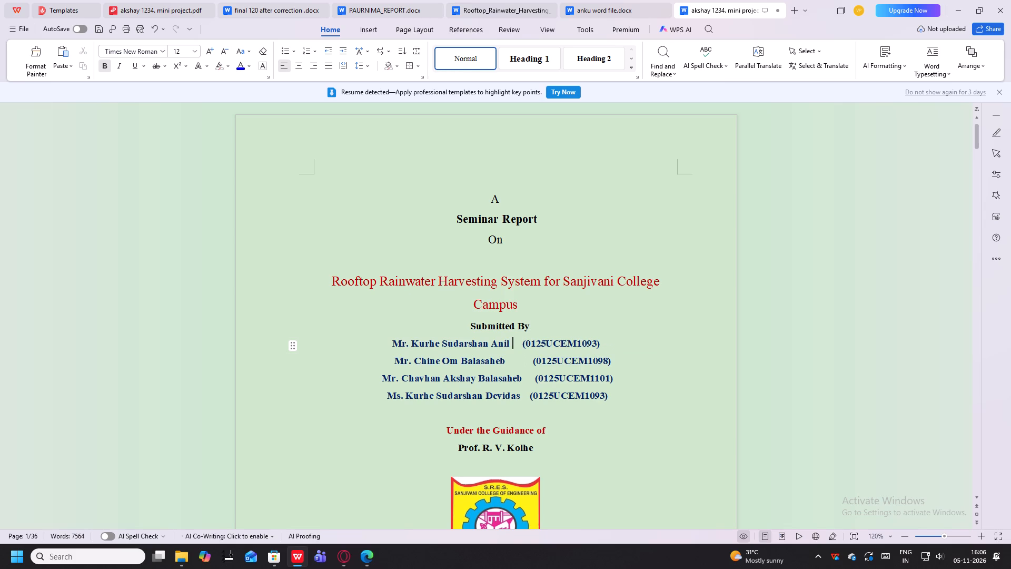
drag(485, 394, 519, 399)
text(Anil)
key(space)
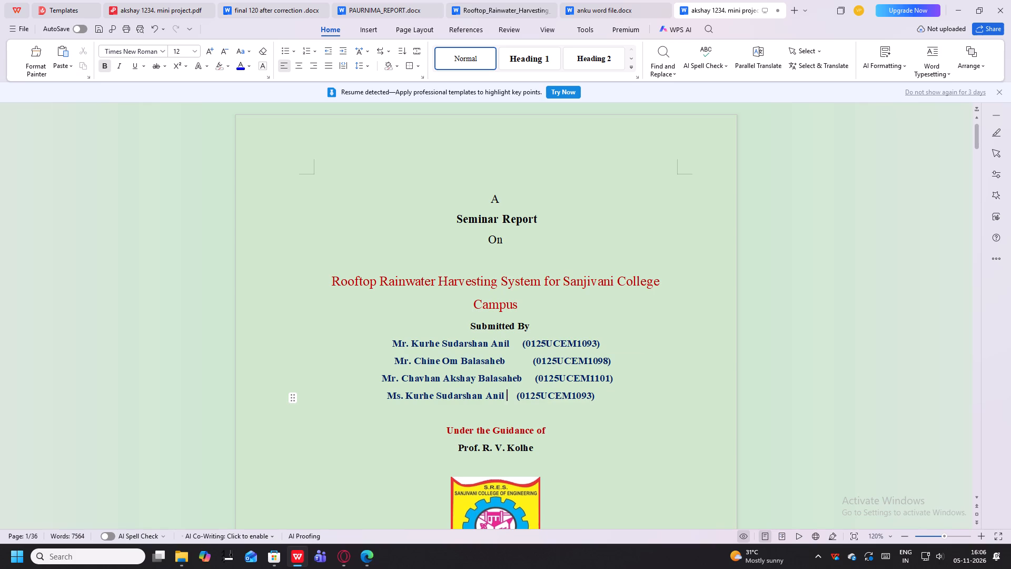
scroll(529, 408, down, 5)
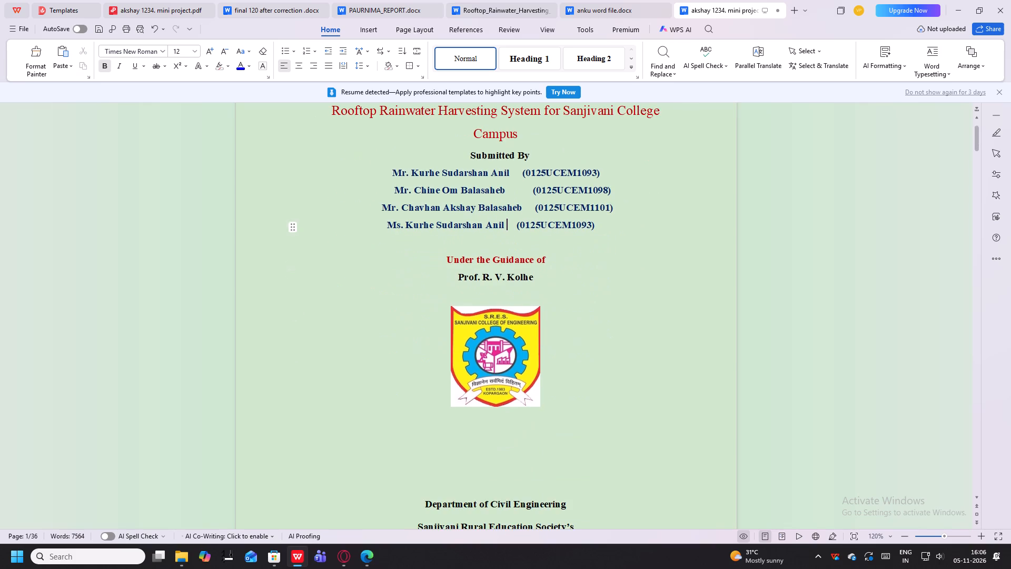
Remove the page number from the cover page's Section 1 footer in the mini project report.
scroll(529, 408, down, 4)
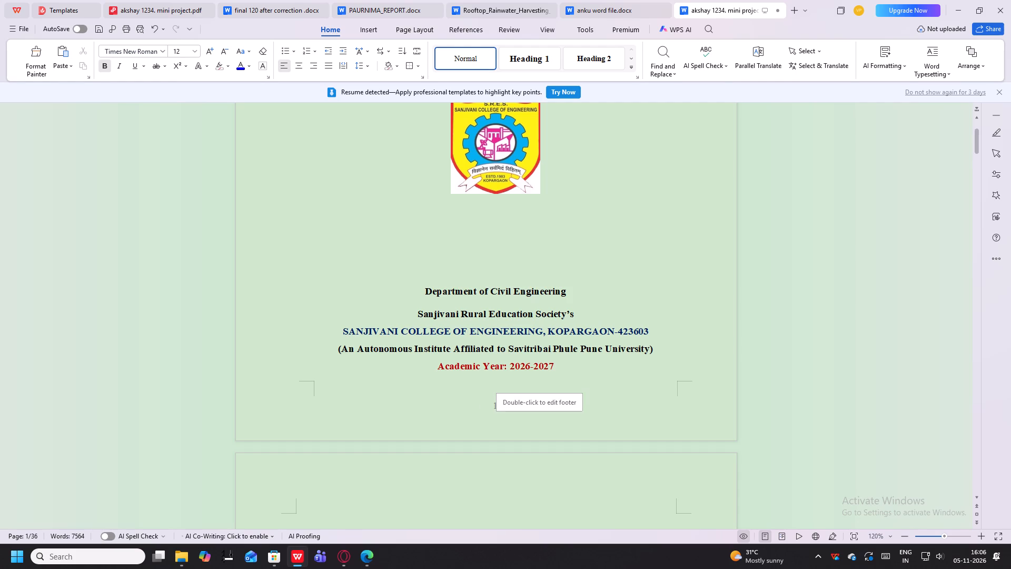
right_click(489, 407)
click(514, 419)
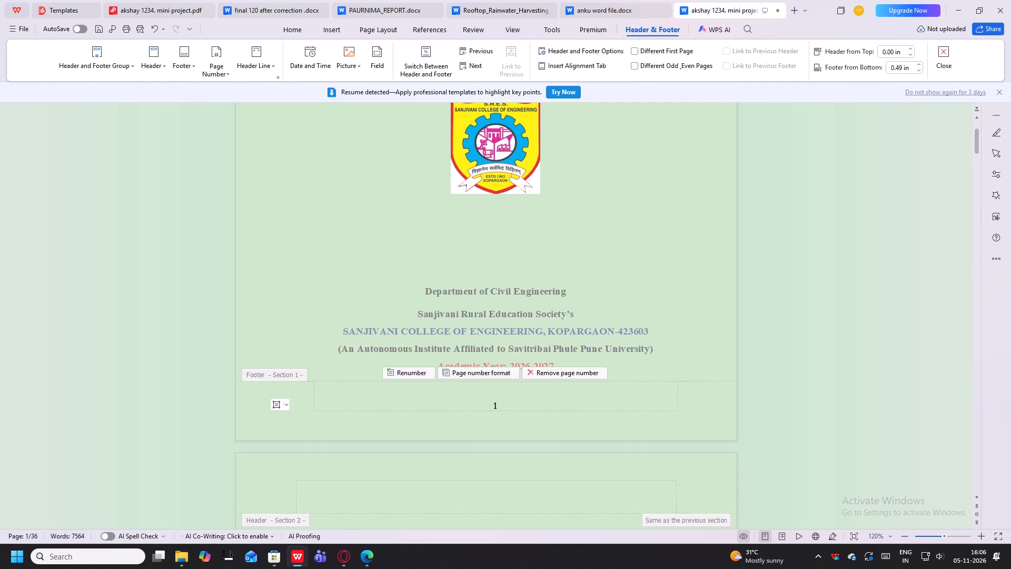
click(548, 376)
click(544, 393)
scroll(536, 410, down, 6)
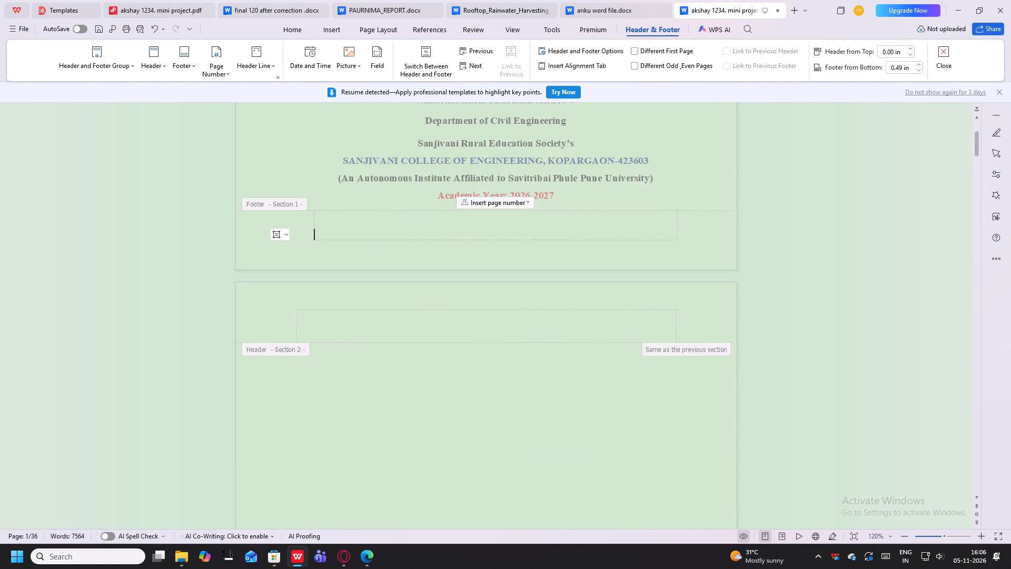
scroll(536, 410, down, 9)
key(Escape)
scroll(538, 410, down, 9)
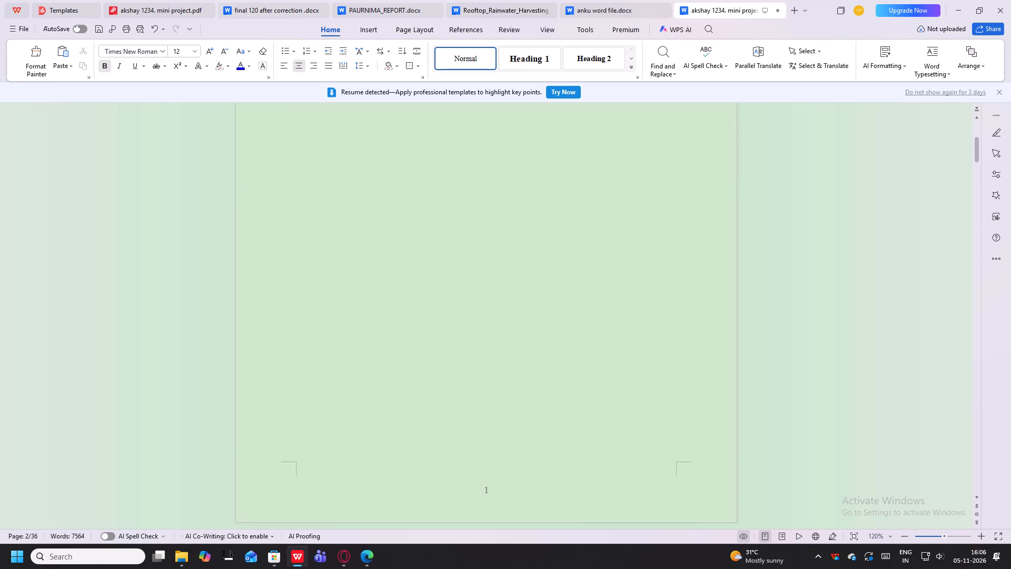
scroll(538, 410, down, 7)
key(Escape)
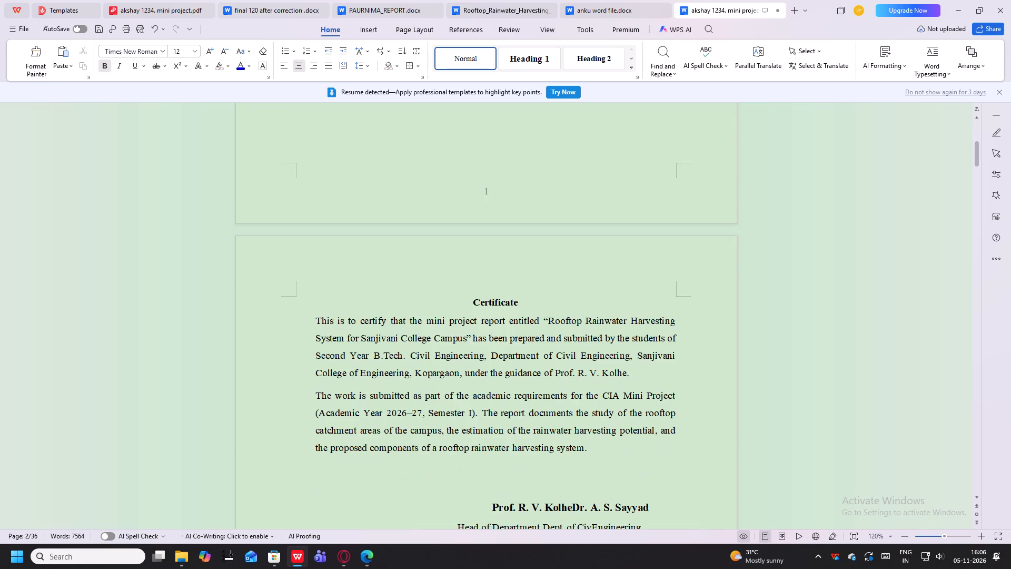
Left-align the four student name and number lines under Submitted By on the cover page.
scroll(553, 406, up, 15)
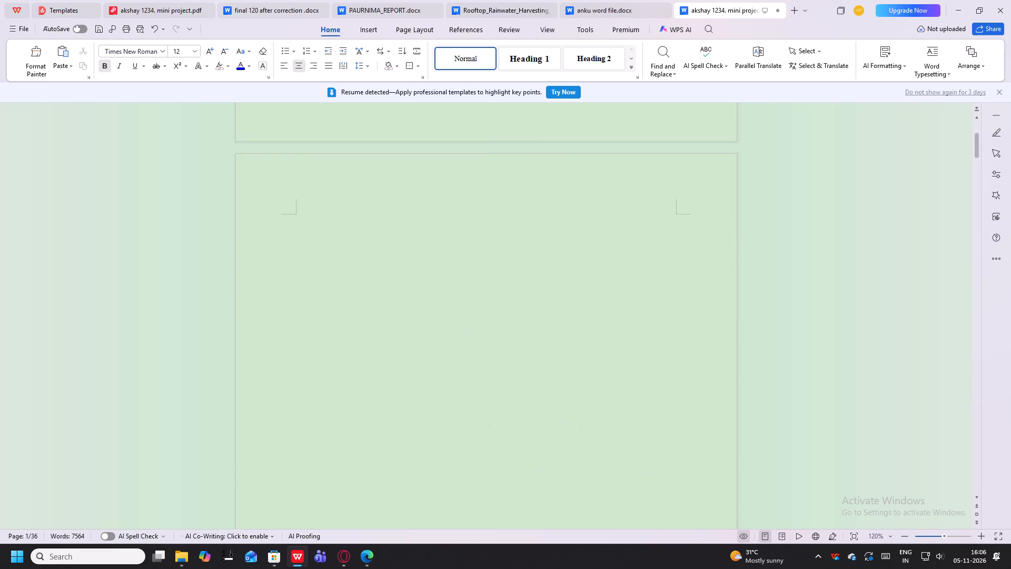
scroll(553, 406, up, 14)
drag(621, 301, 621, 301)
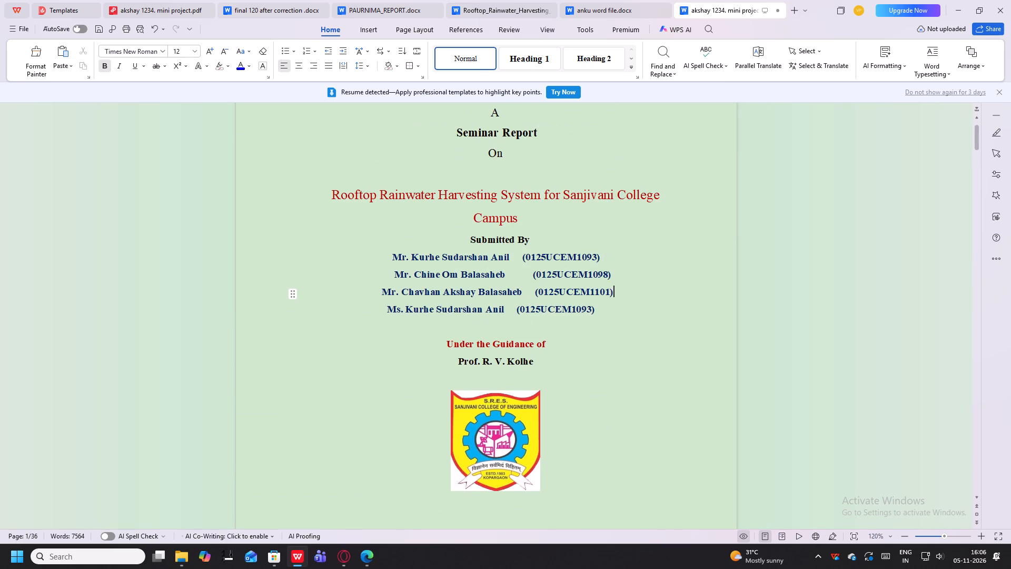
drag(621, 301, 236, 277)
click(277, 308)
click(499, 329)
drag(597, 318, 380, 263)
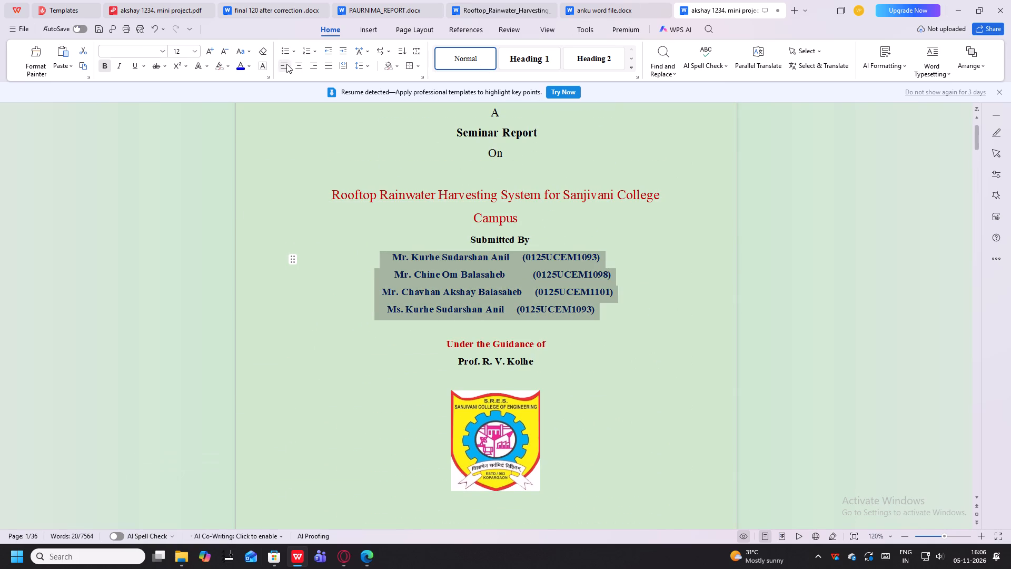
click(296, 64)
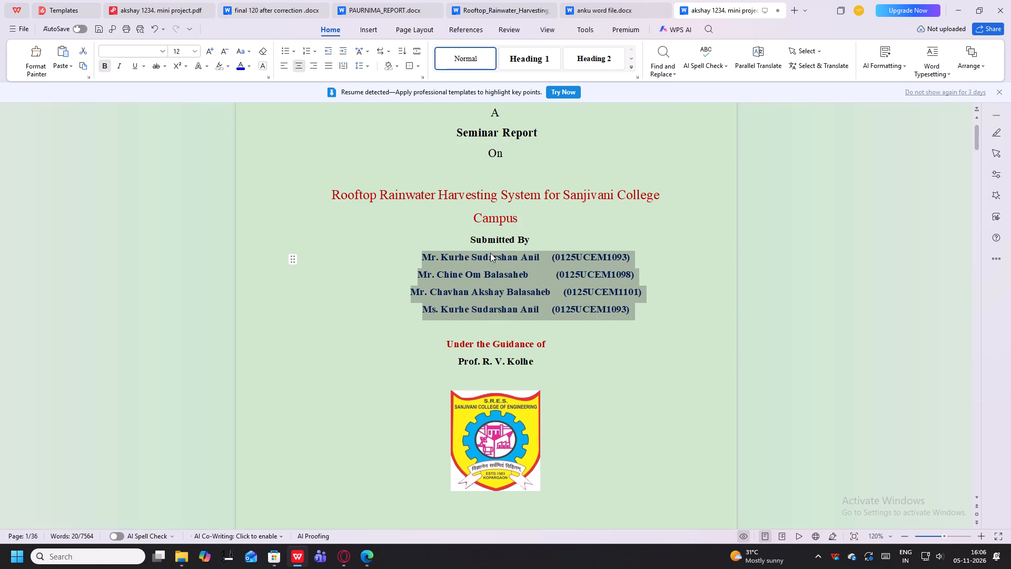
click(282, 66)
Widen the gaps after the first and second students' names so their bracketed numbers line up in a column.
click(497, 257)
key(space)
key(space)
key(space)
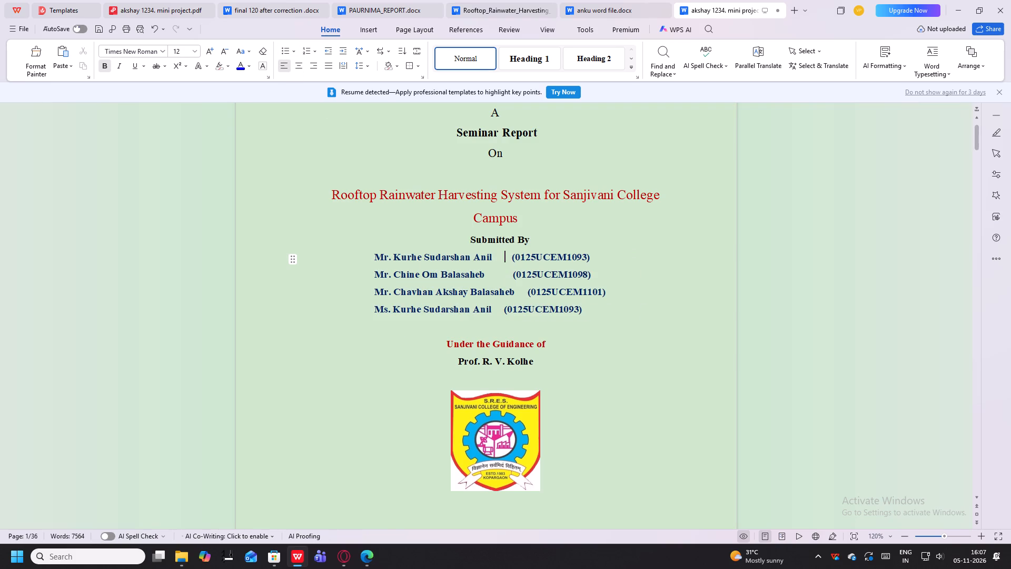
key(space)
key(space)
key(space)
key(space)
key(space)
click(508, 271)
key(space)
key(space)
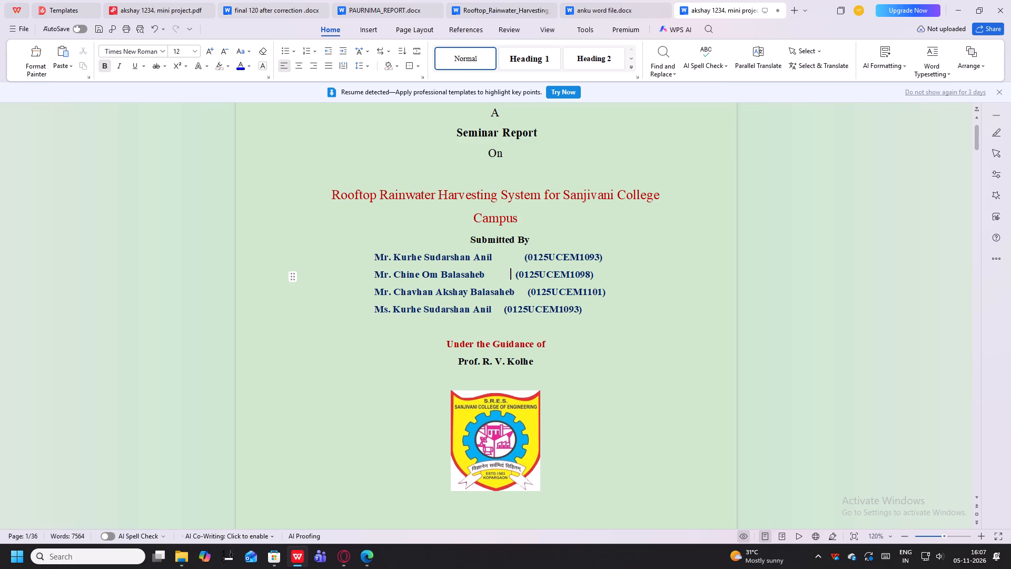
key(space)
key(space)
Narrow the gap after the third student's name and widen the fourth's so their bracketed numbers align with the column above.
click(520, 288)
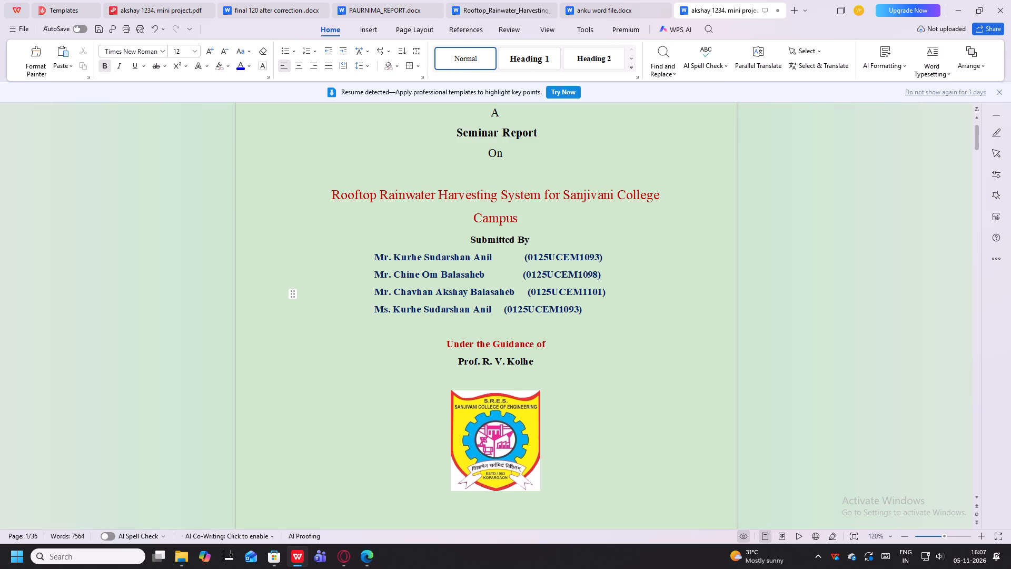
click(529, 296)
key(BackSpace)
key(BackSpace)
click(505, 309)
key(space)
key(space)
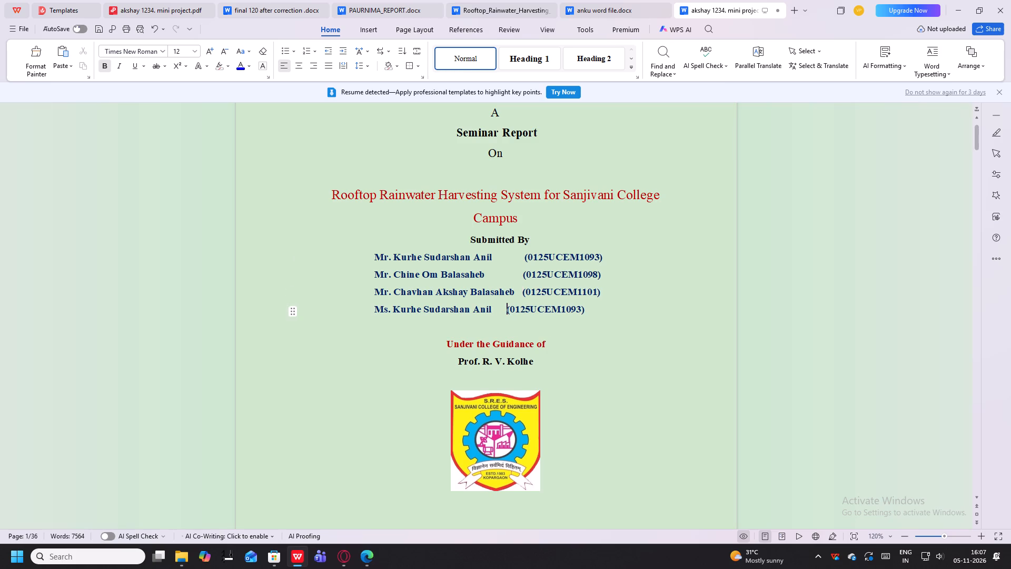
key(space)
key(space)
key(space)
key(space)
key(space)
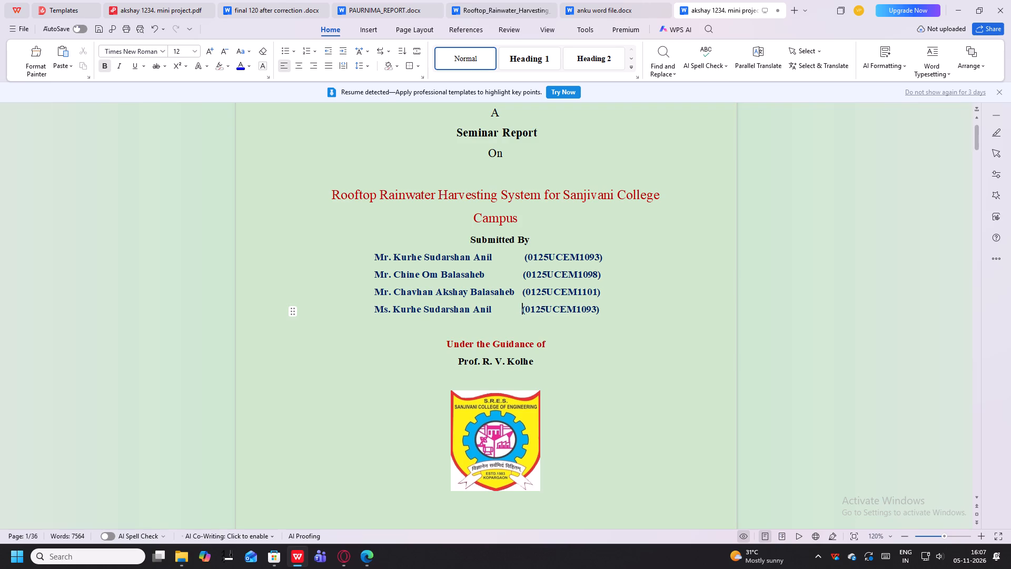
click(518, 291)
key(space)
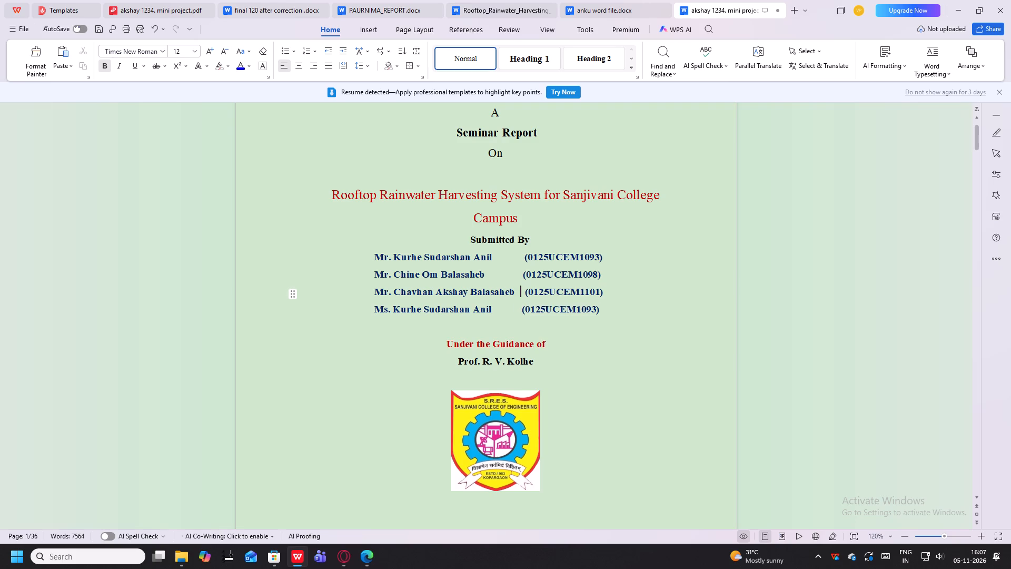
key(BackSpace)
Copy the whole certificate page, from the society heading to the guide and HoD signatures, in anku word file.docx.
scroll(529, 299, down, 19)
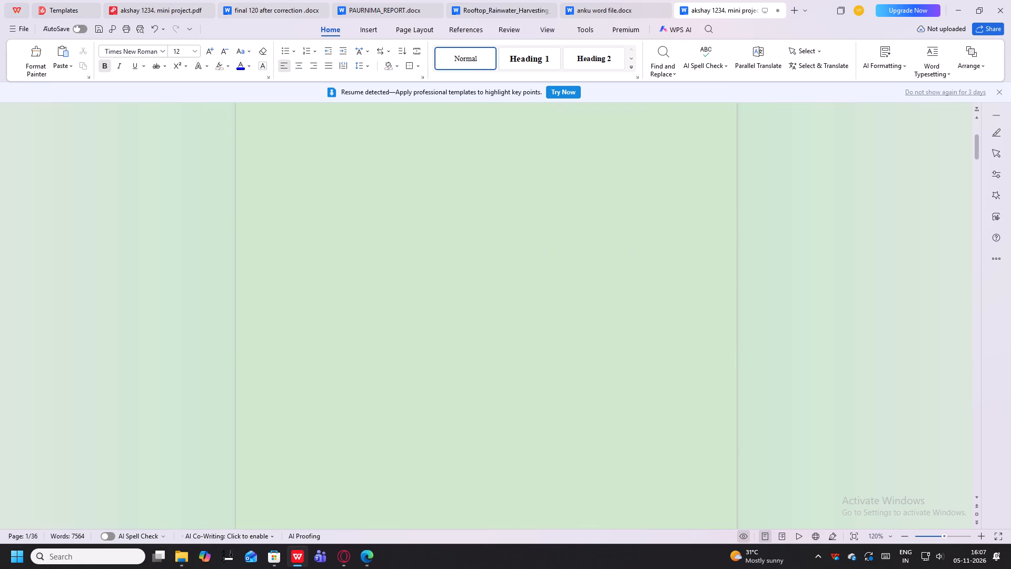
scroll(529, 300, down, 10)
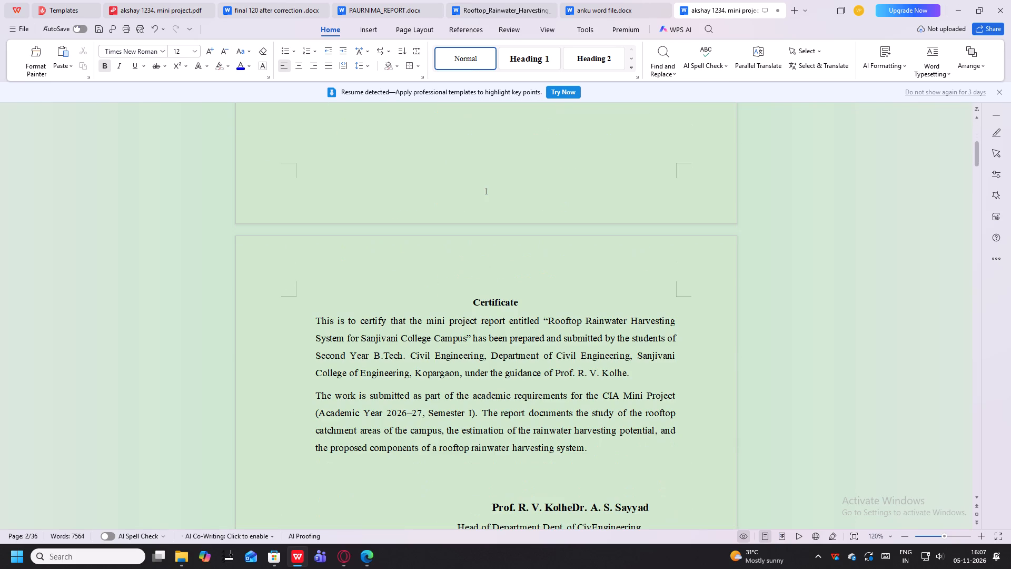
scroll(529, 300, down, 5)
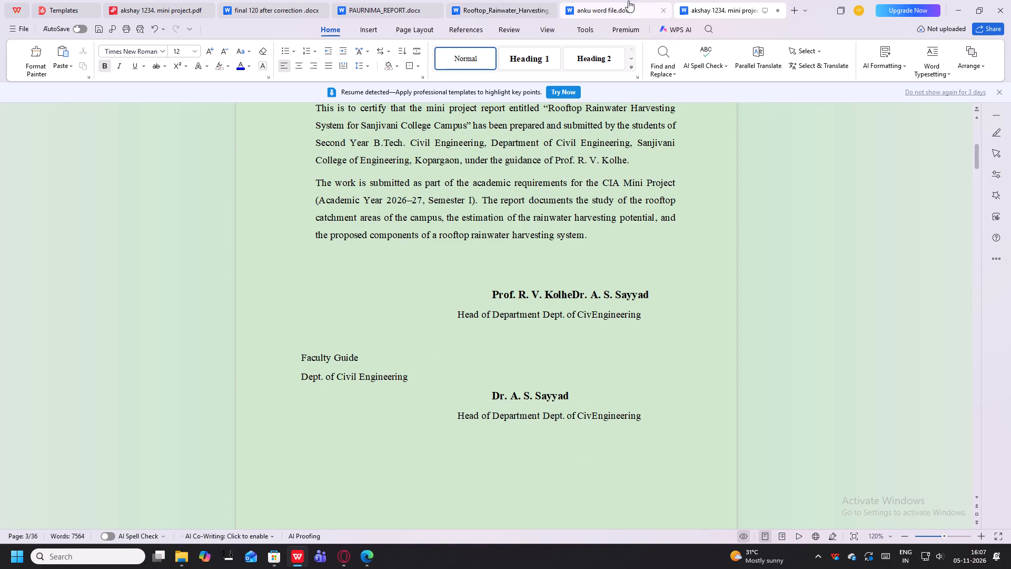
click(628, 1)
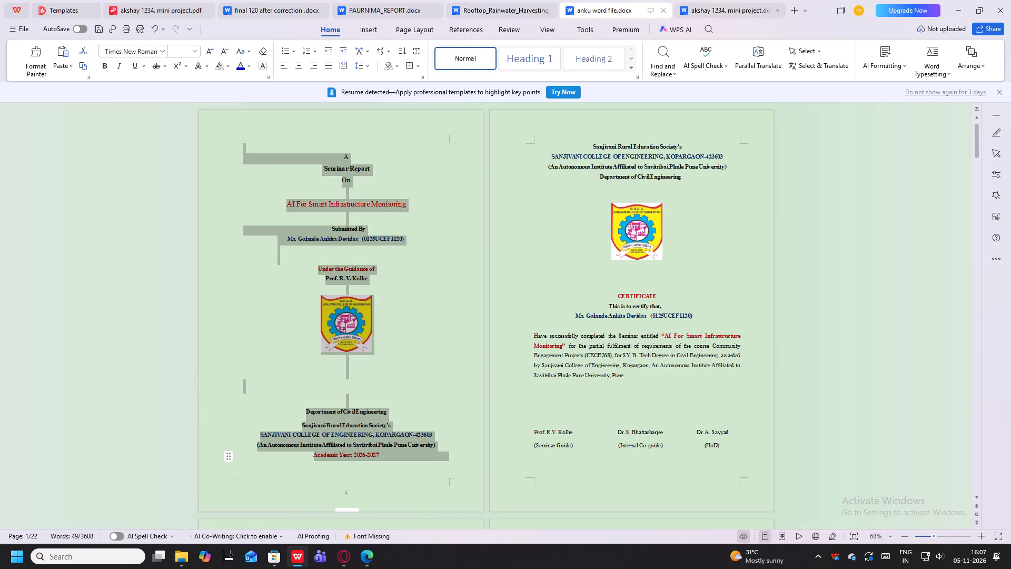
drag(576, 143, 676, 220)
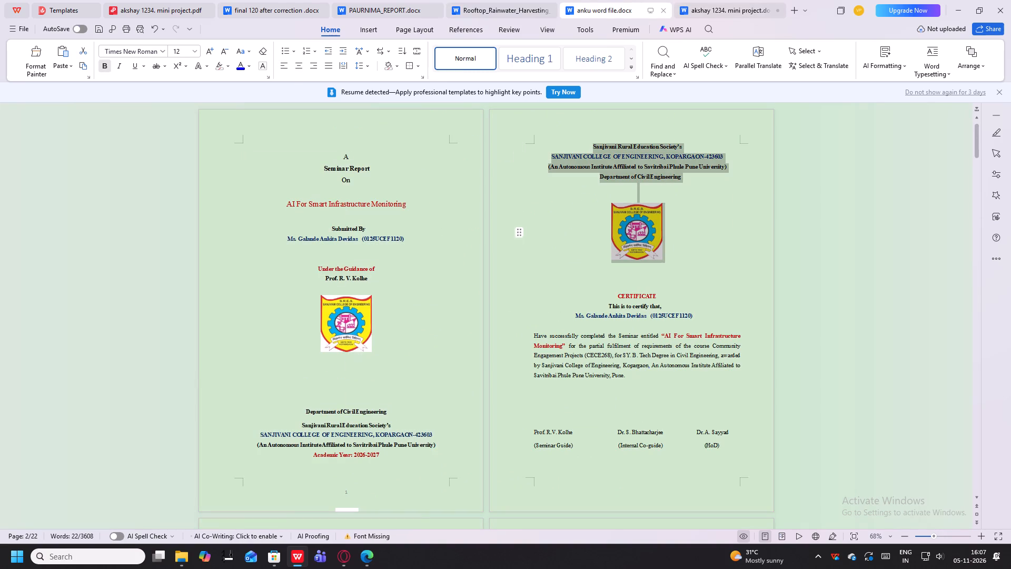
drag(676, 220, 722, 447)
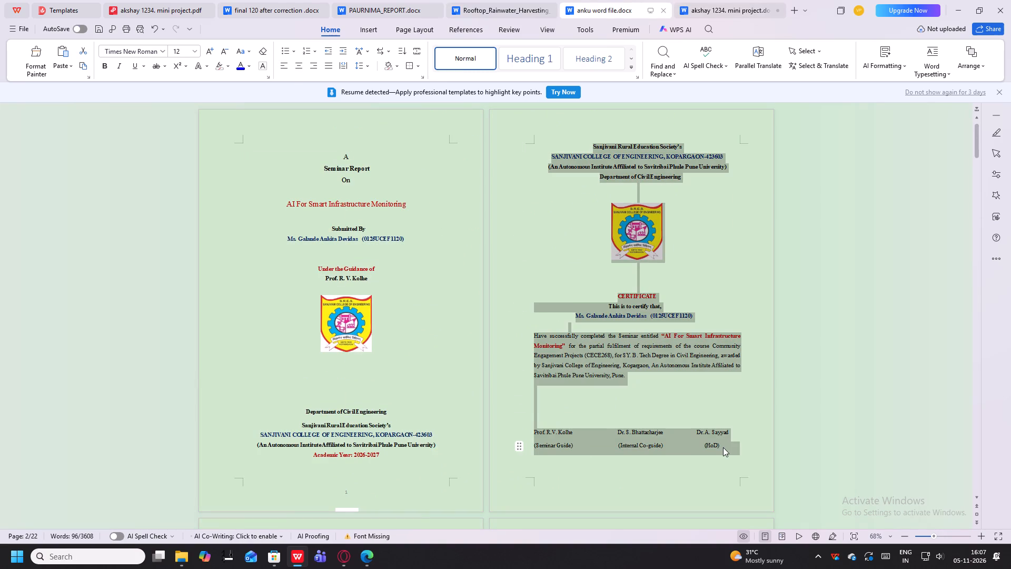
key(ctrl+c)
Replace the mini project report's old certificate, from its heading through the faculty signature lines, with the copied certificate.
click(703, 0)
scroll(602, 218, down, 6)
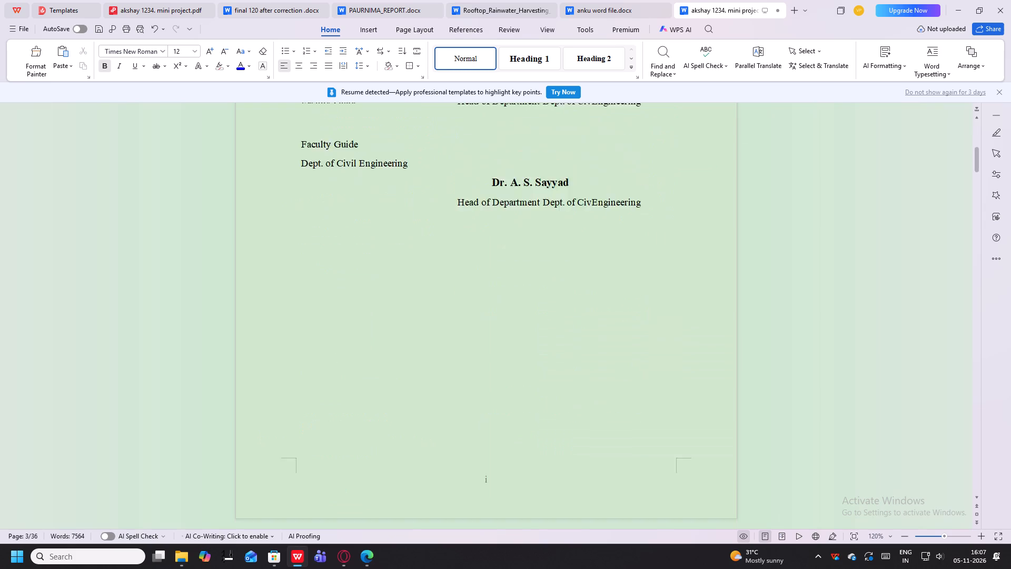
scroll(603, 219, up, 11)
scroll(603, 219, down, 7)
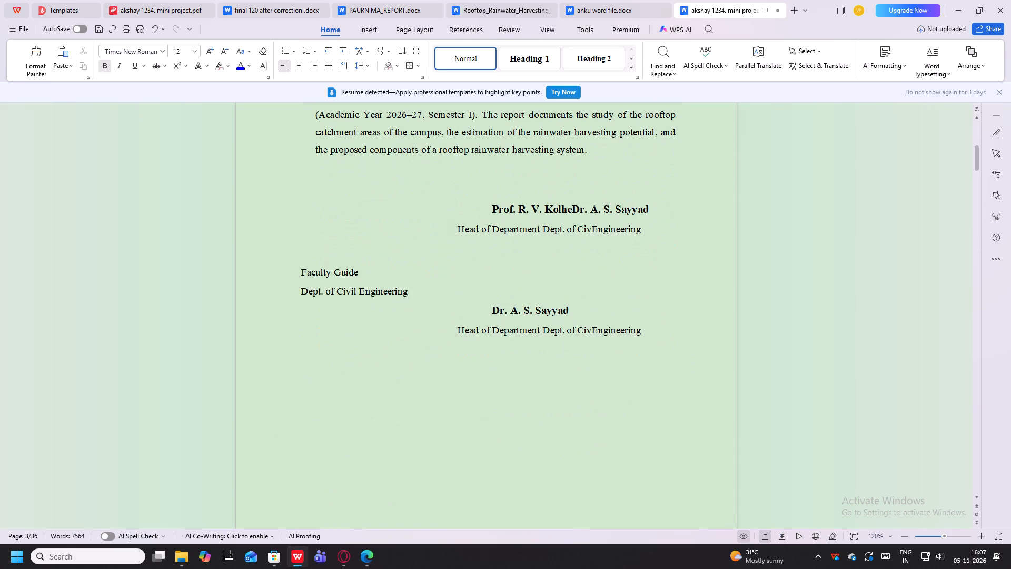
drag(676, 332, 336, 283)
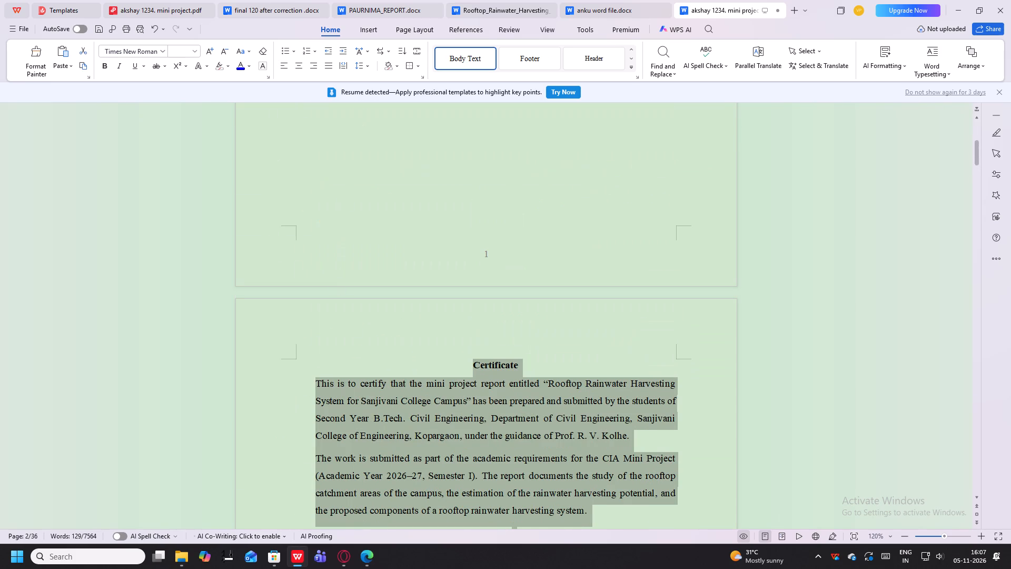
key(ctrl+v)
Add a blank line between the college emblem and the red CERTIFICATE heading on the new certificate page.
scroll(451, 348, up, 5)
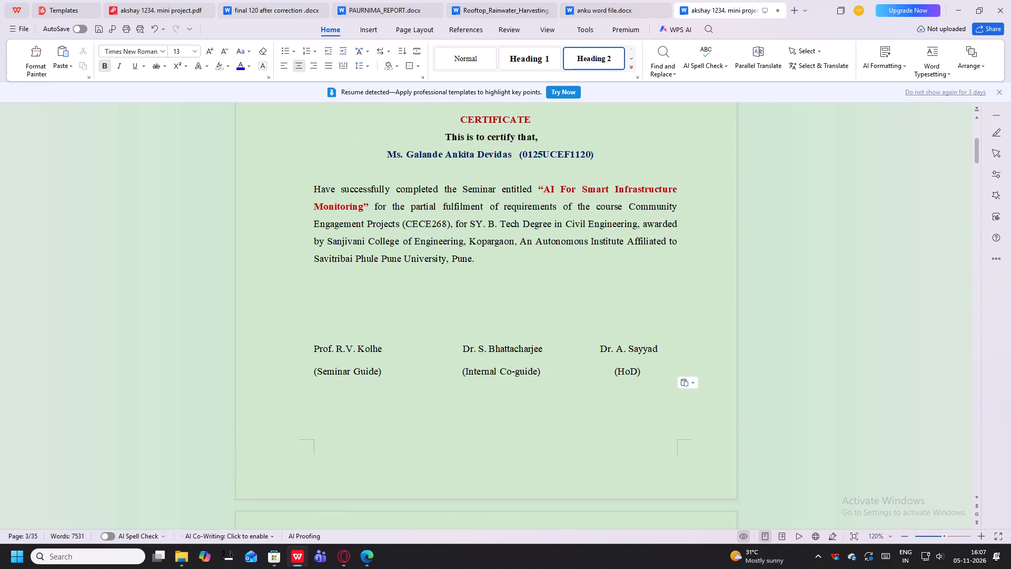
scroll(450, 348, up, 6)
click(469, 327)
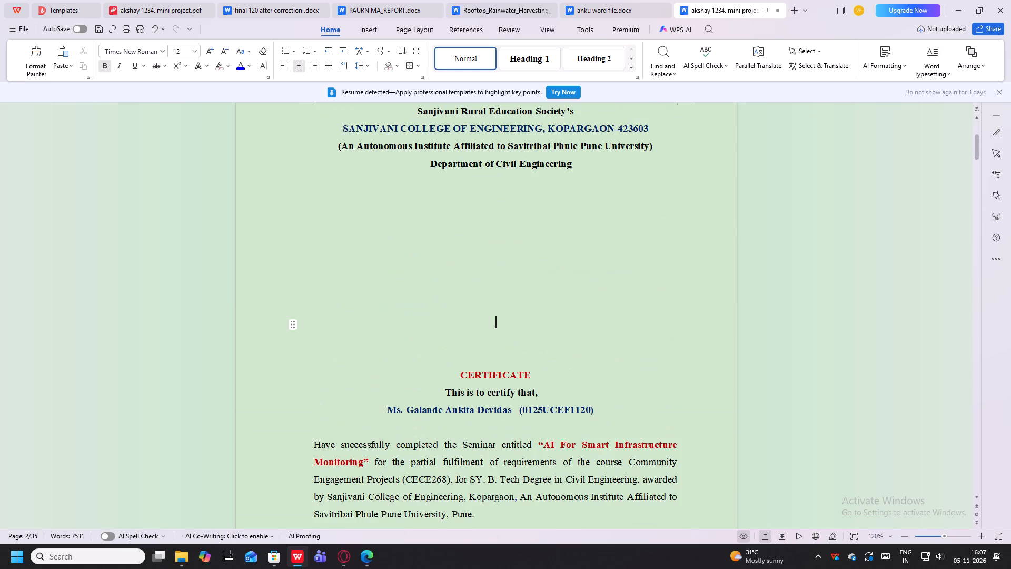
key(Return)
scroll(491, 320, down, 4)
scroll(491, 320, up, 14)
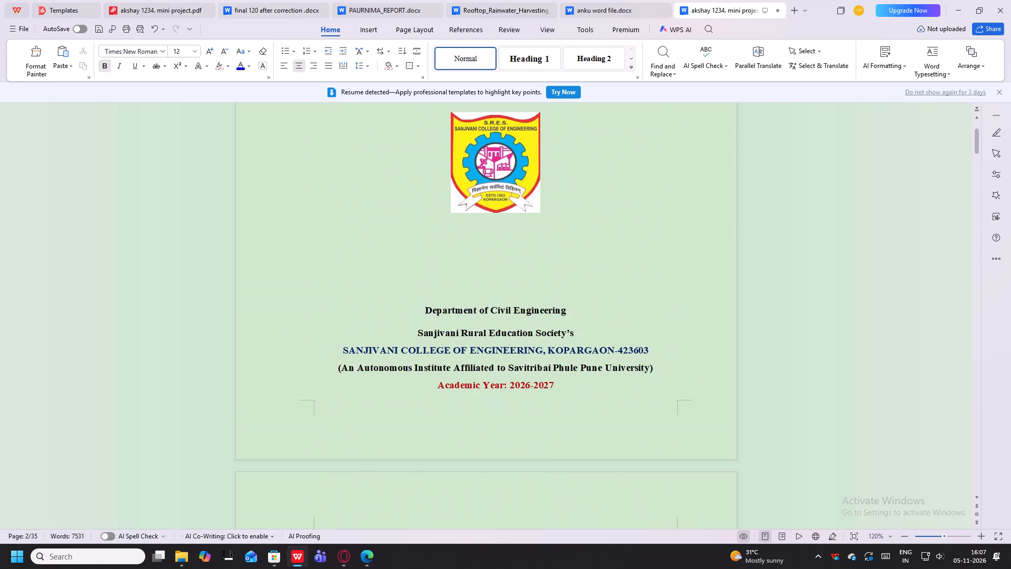
scroll(490, 320, down, 2)
scroll(490, 320, up, 12)
scroll(490, 320, down, 18)
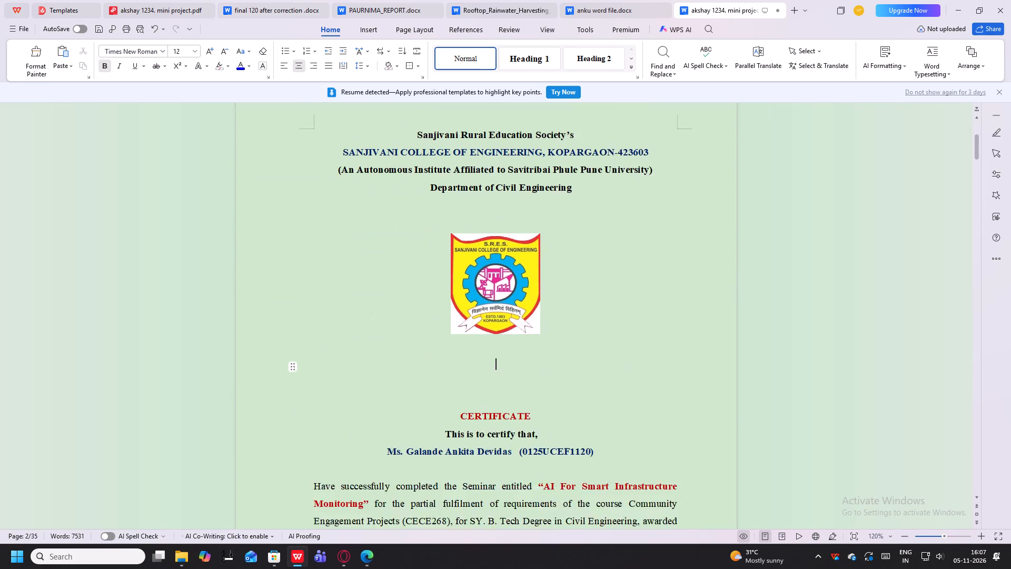
Replace the single student line on the certificate page with the four student names and bracketed numbers copied from the cover page.
scroll(490, 320, down, 2)
scroll(493, 327, up, 18)
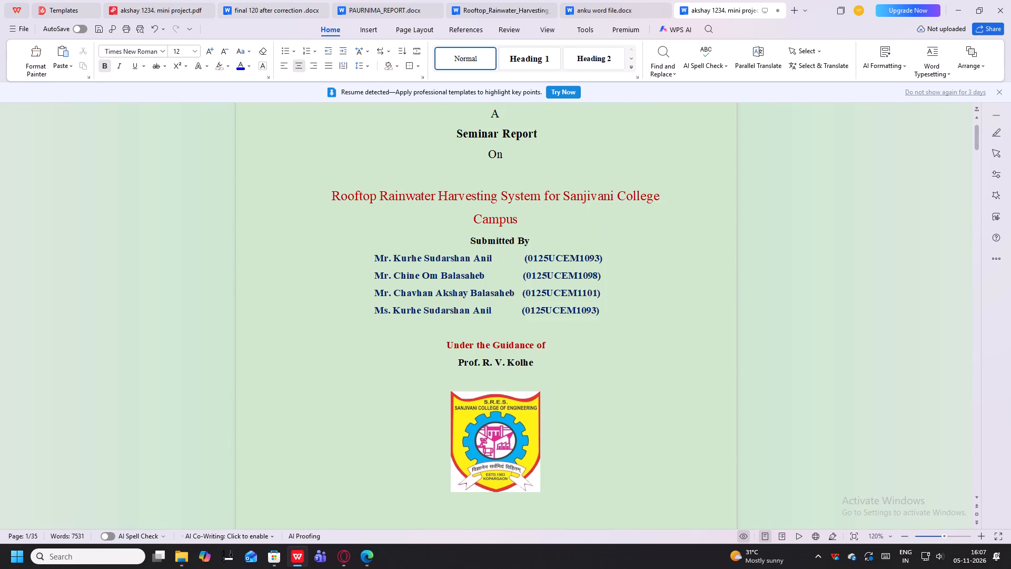
drag(606, 305, 368, 267)
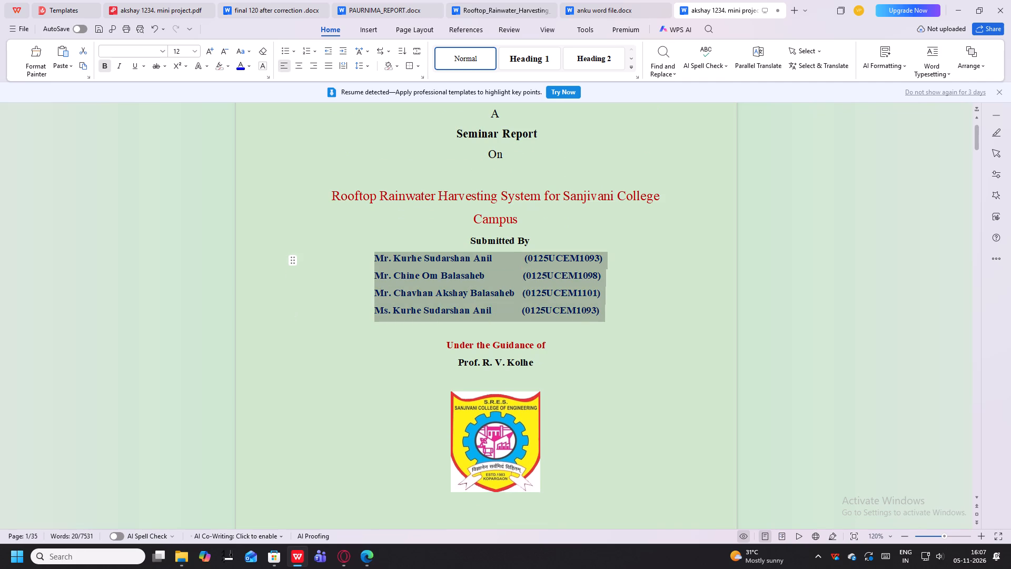
key(ctrl+c)
ctrl+scroll(368, 267, down, 12)
scroll(381, 281, up, 12)
scroll(381, 281, down, 5)
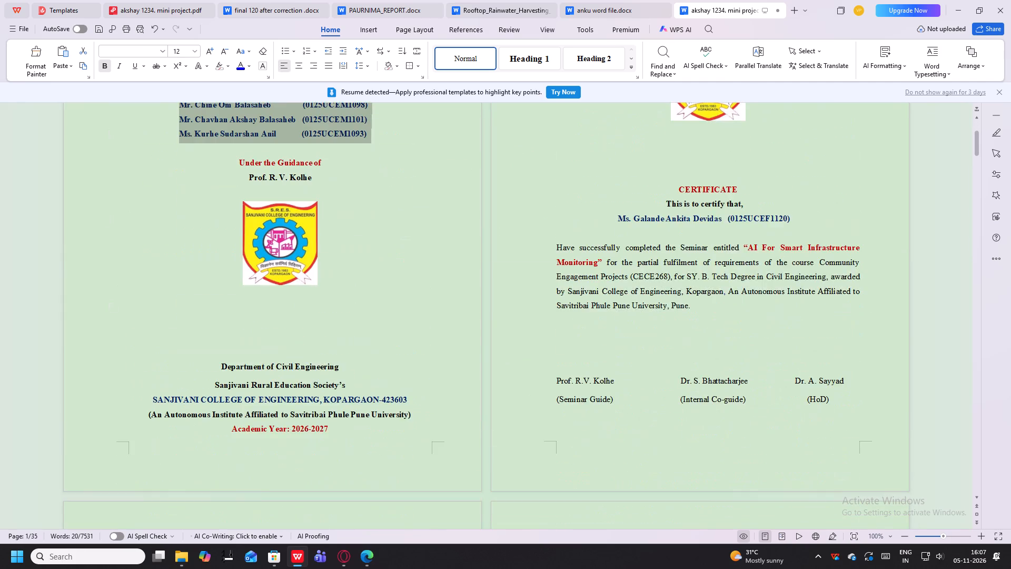
scroll(381, 281, up, 7)
scroll(447, 279, down, 2)
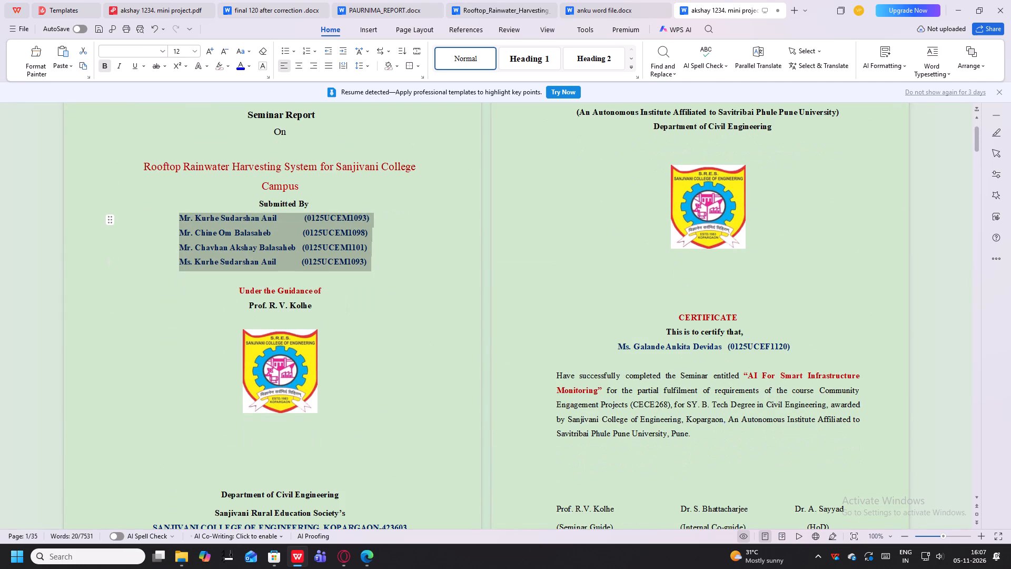
right_click(344, 306)
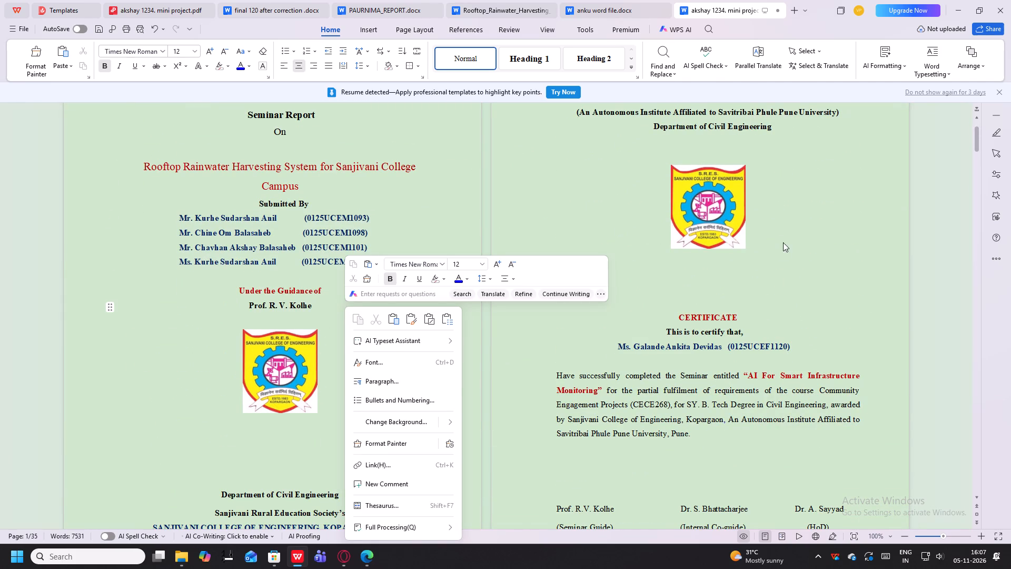
scroll(486, 316, down, 1)
scroll(582, 342, down, 2)
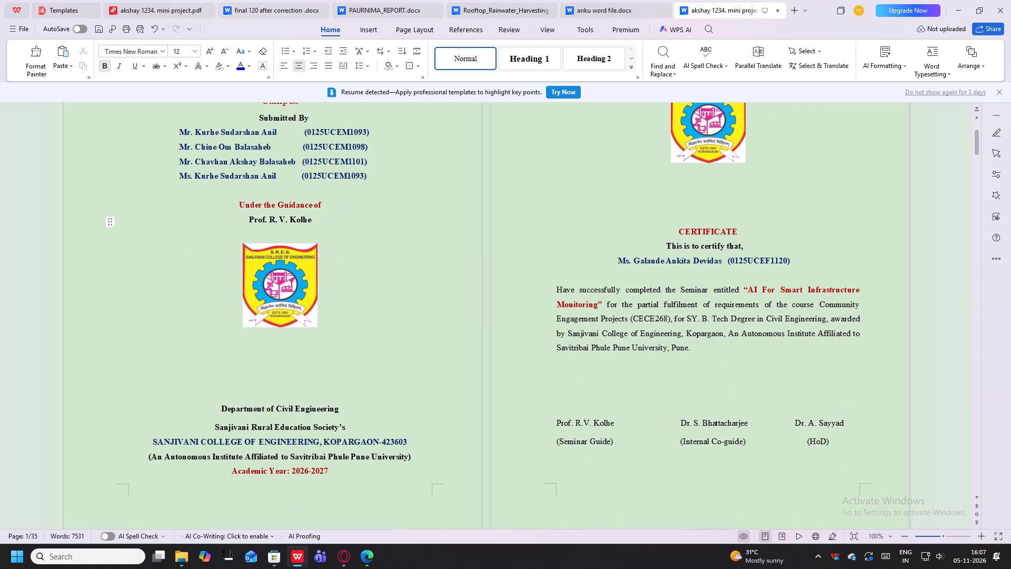
drag(616, 264, 838, 261)
key(ctrl+v)
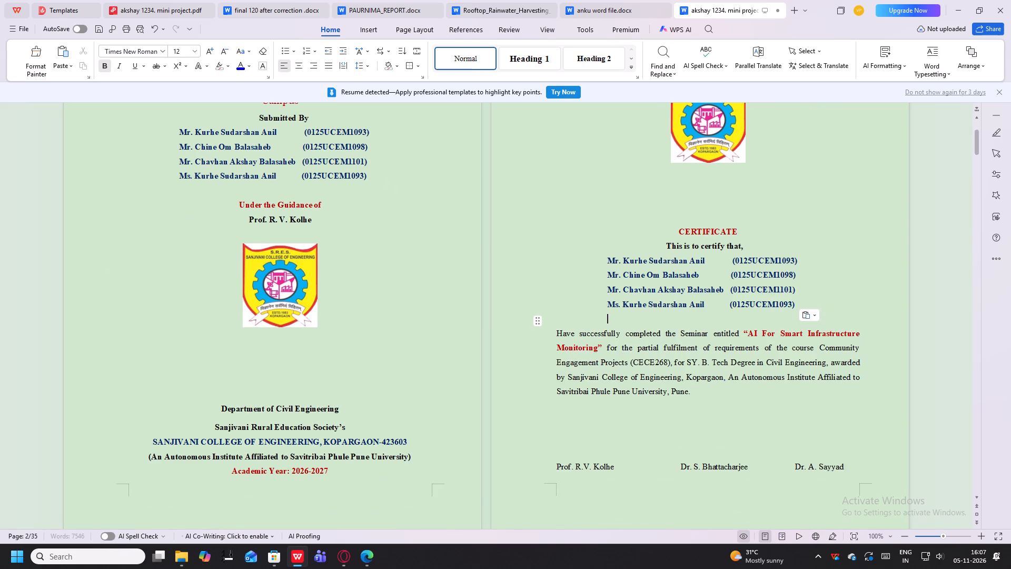
Copy the red project title, "Rooftop Rainwater Harvesting System for Sanjivani College Campus", from the cover page.
scroll(824, 265, down, 1)
scroll(748, 295, up, 7)
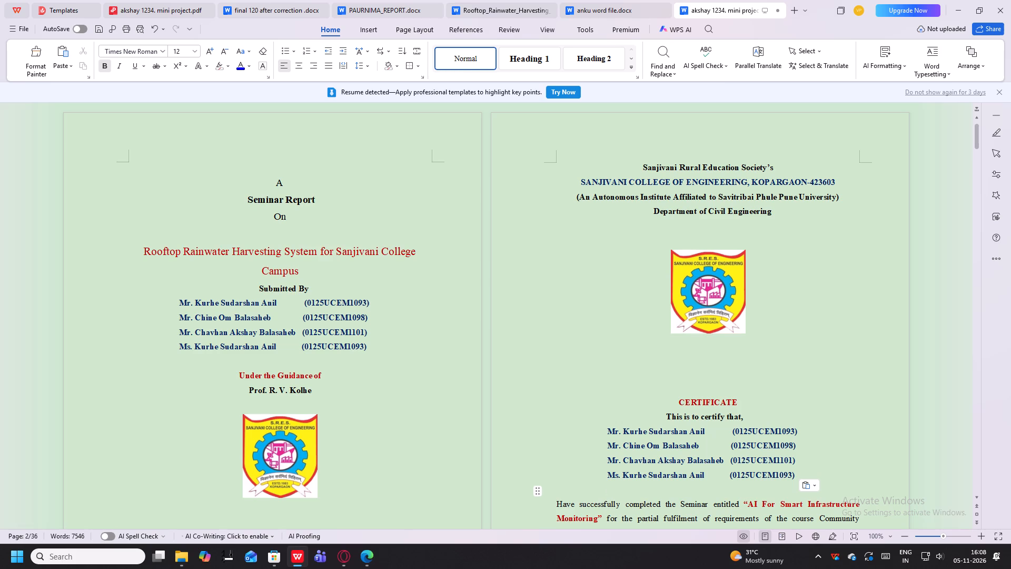
scroll(431, 287, down, 4)
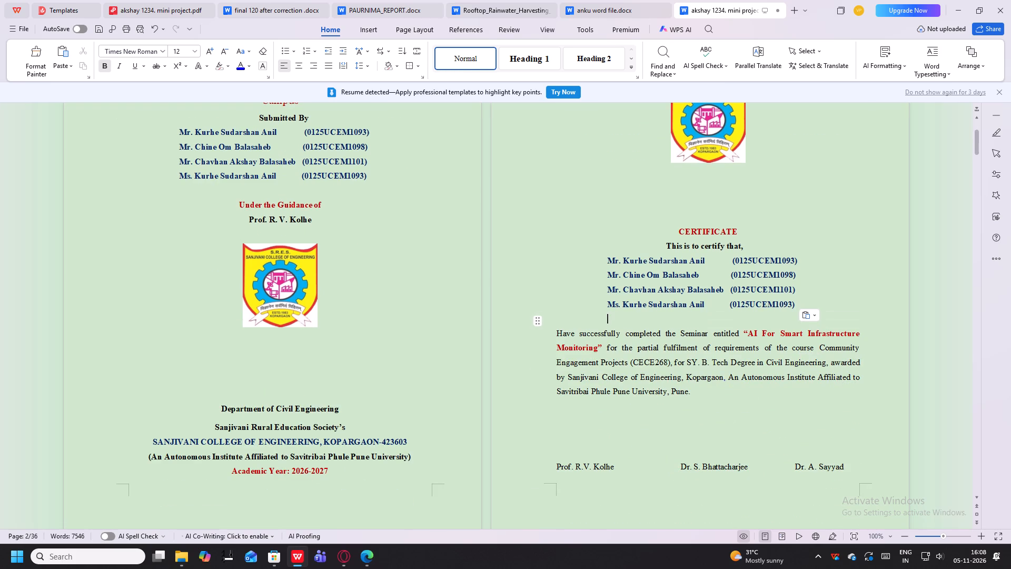
drag(748, 331, 747, 333)
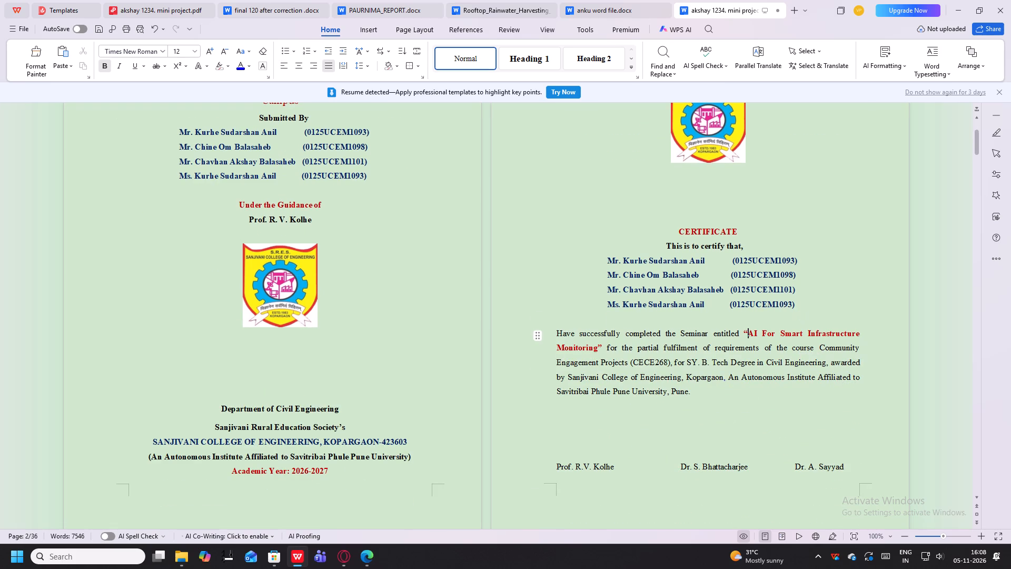
drag(747, 333, 598, 349)
scroll(485, 339, up, 6)
drag(346, 269, 301, 270)
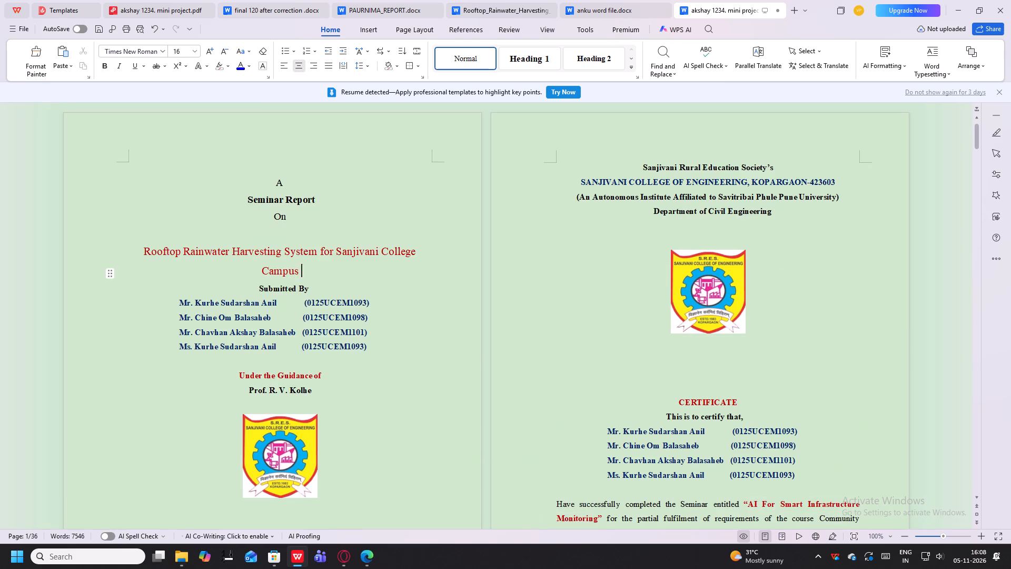
drag(301, 270, 144, 257)
key(ctrl+c)
Replace "AI For Smart Infrastructure Monitoring" inside the certificate's quotation marks with the copied project title.
scroll(457, 292, down, 5)
click(748, 290)
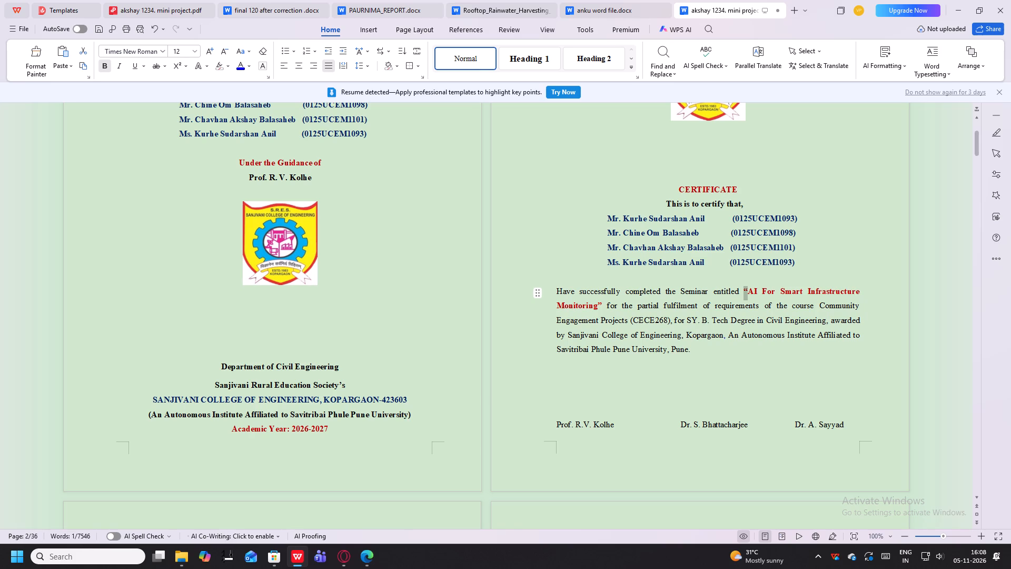
scroll(745, 292, up, 6)
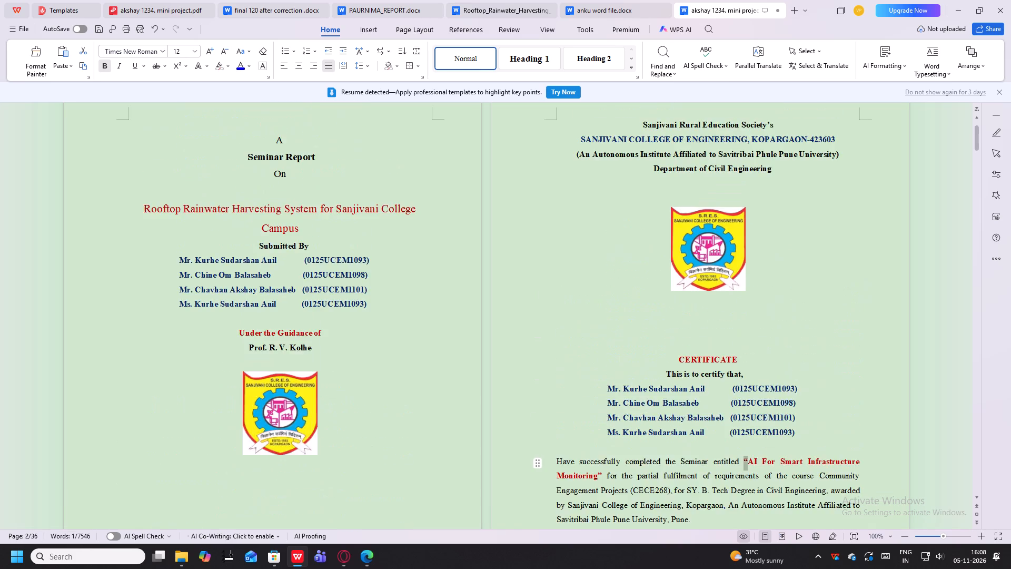
scroll(745, 292, down, 5)
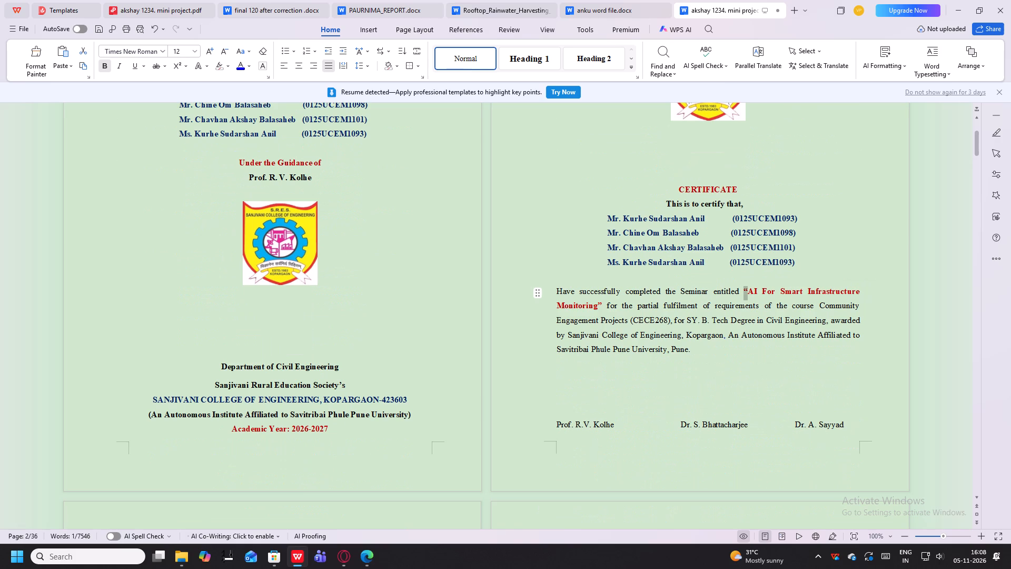
click(750, 291)
drag(748, 293, 594, 308)
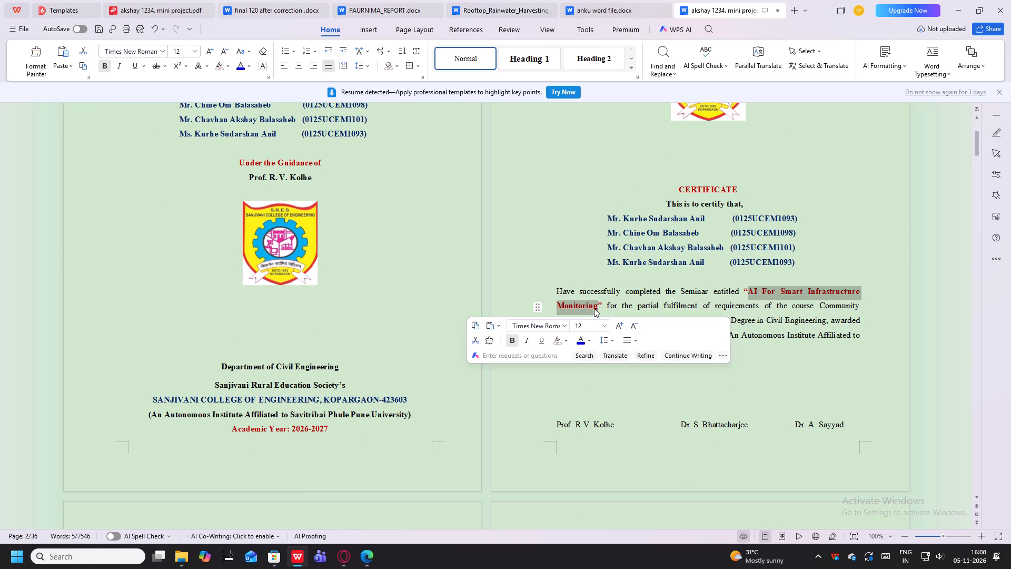
key(ctrl+v)
Set the font size of the pasted project title in the certificate paragraph to 12.
drag(831, 314, 764, 305)
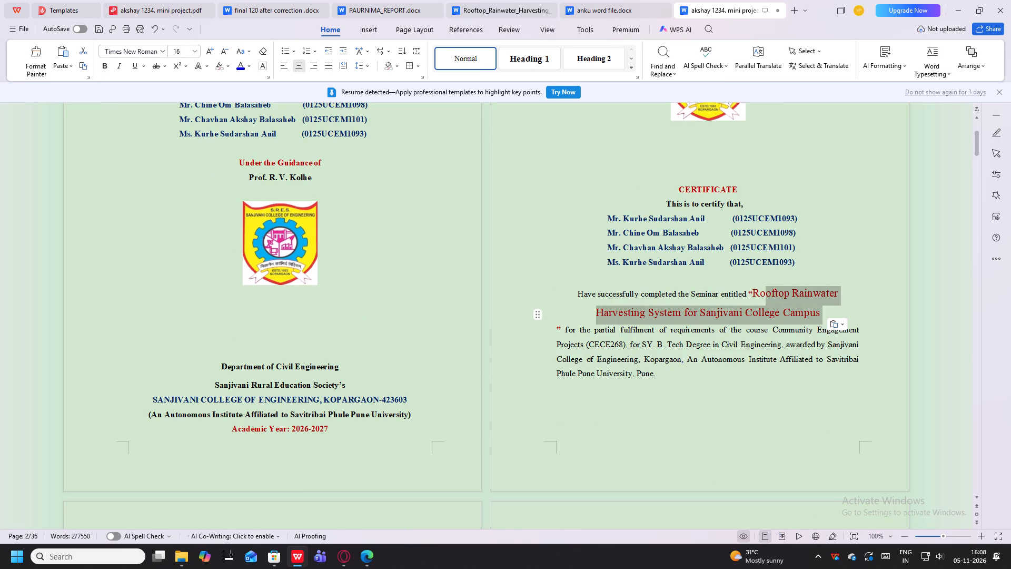
drag(764, 305, 753, 298)
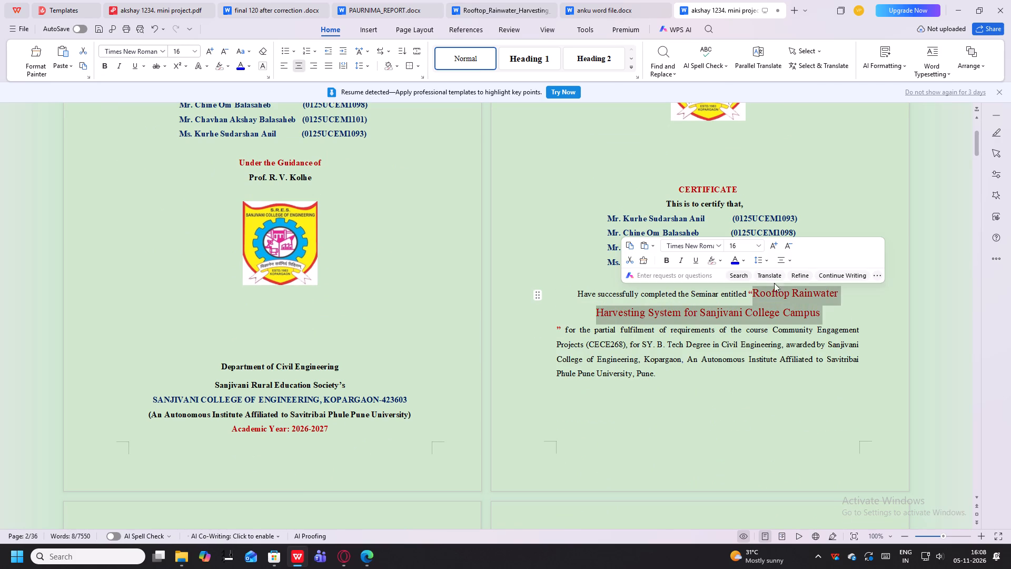
click(725, 249)
click(731, 247)
text(12)
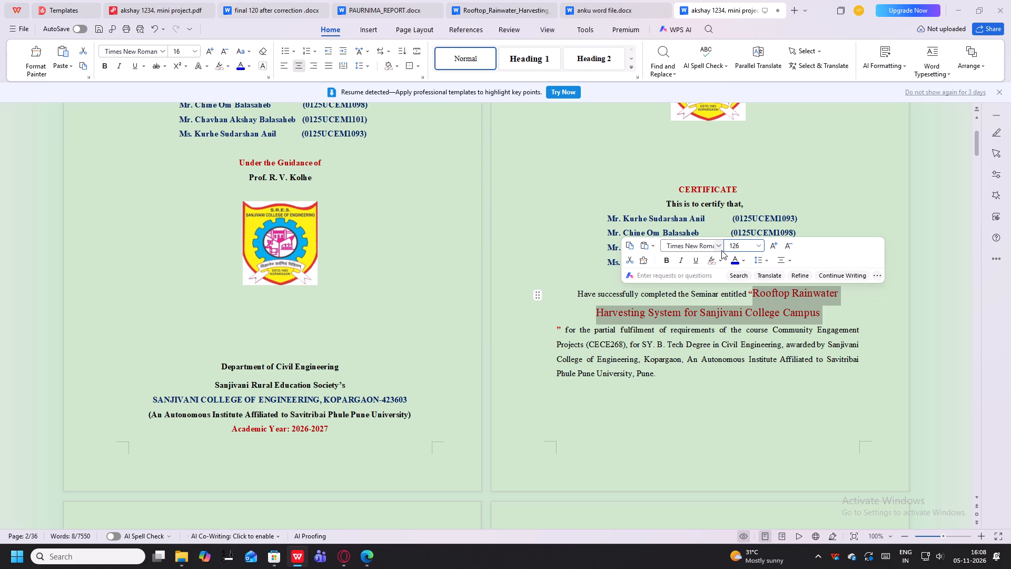
click(745, 245)
key(BackSpace)
key(Return)
click(769, 307)
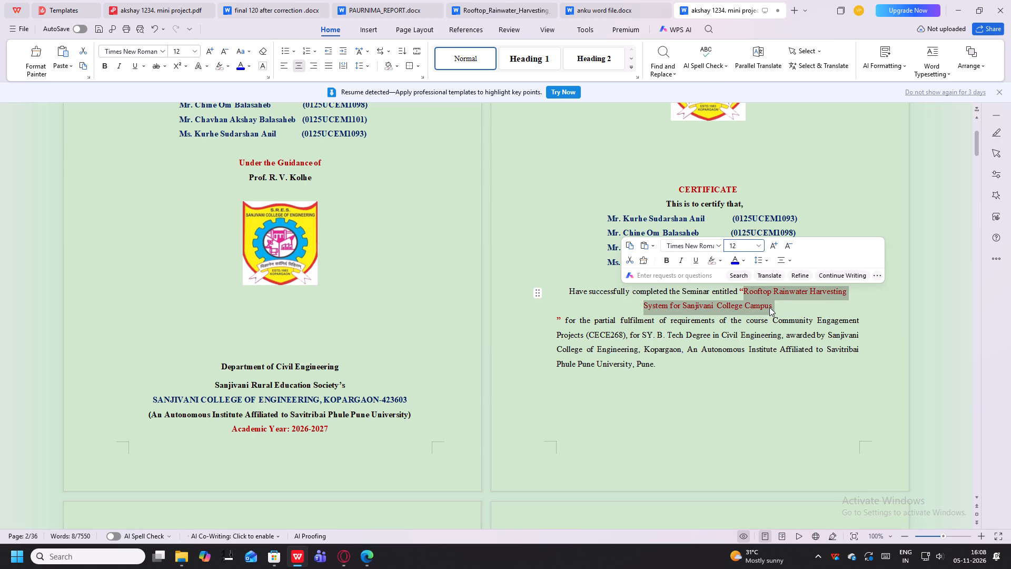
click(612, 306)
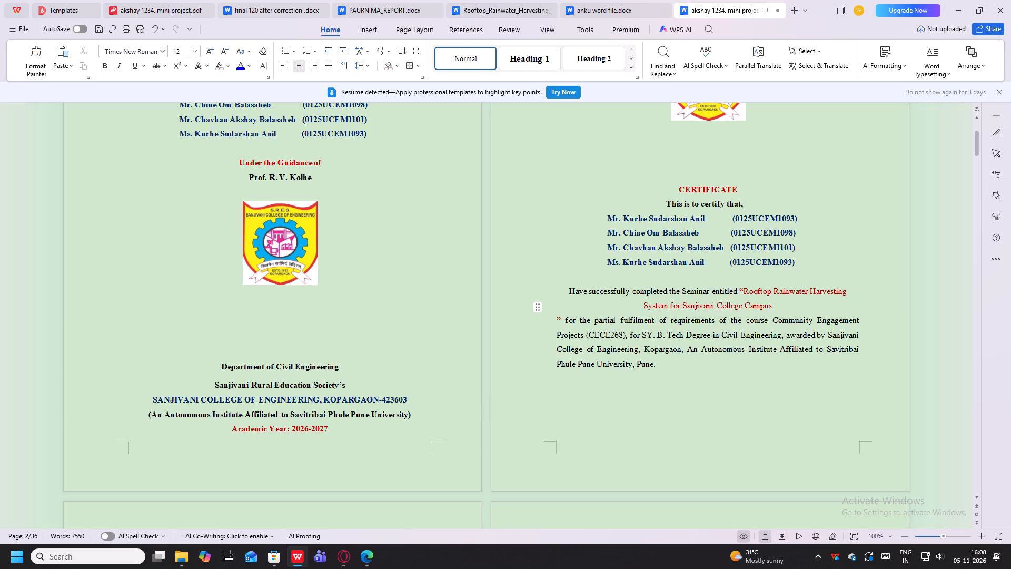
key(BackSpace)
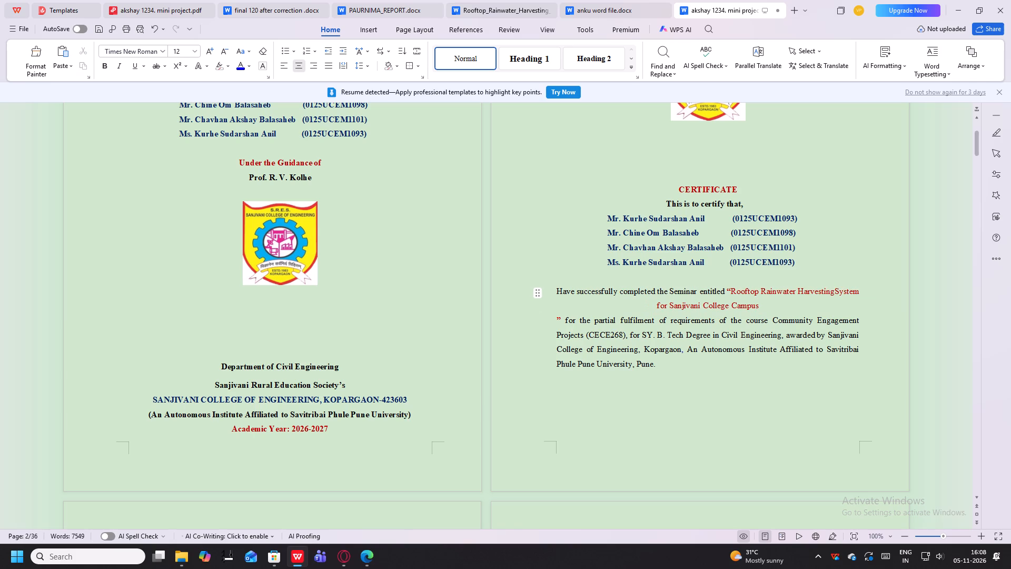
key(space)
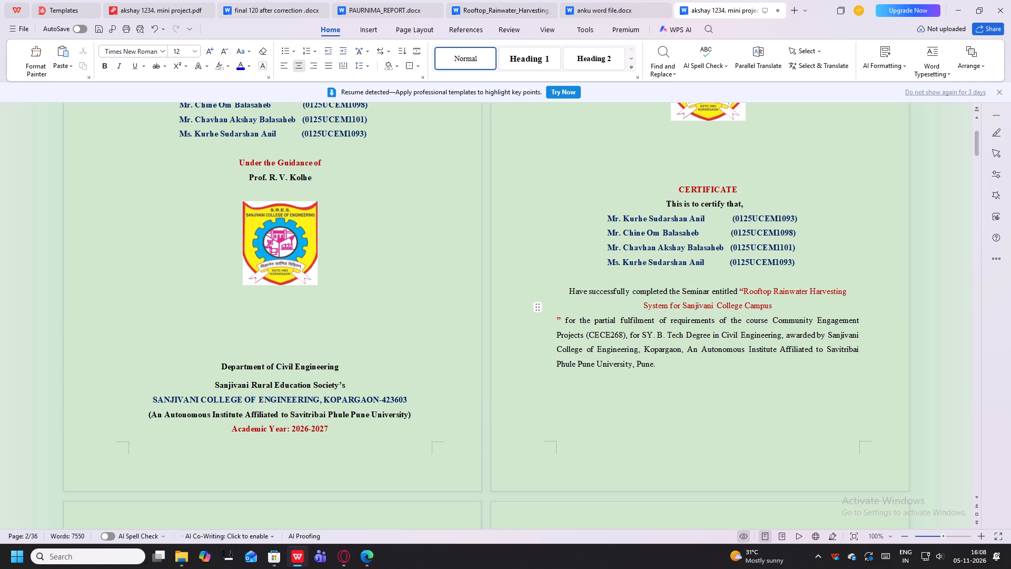
Copy the rest of the certificate sentence, from the closing quotation mark through "Pune.", and delete it from below the title.
drag(552, 321, 676, 381)
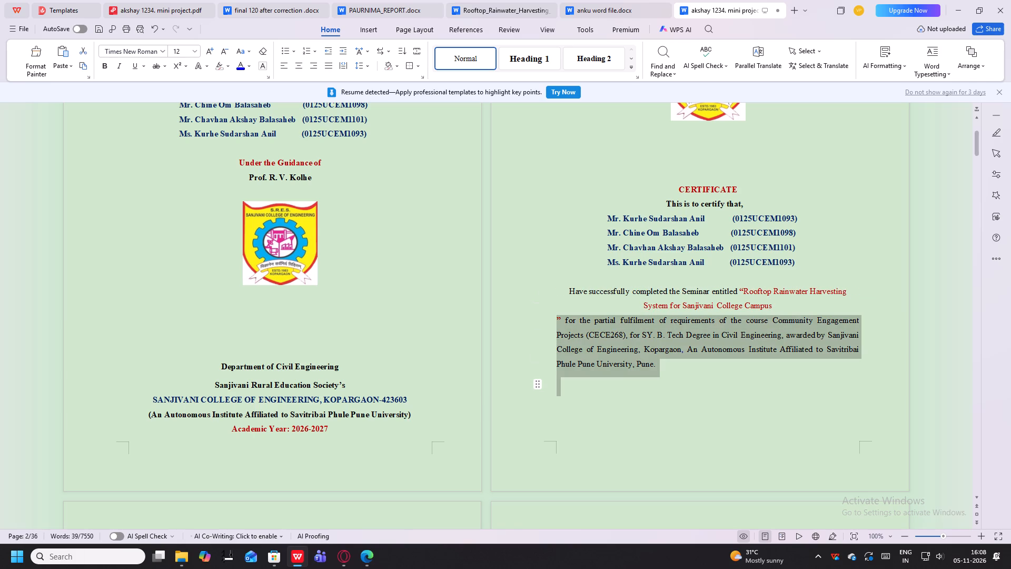
key(ctrl+c)
key(Delete)
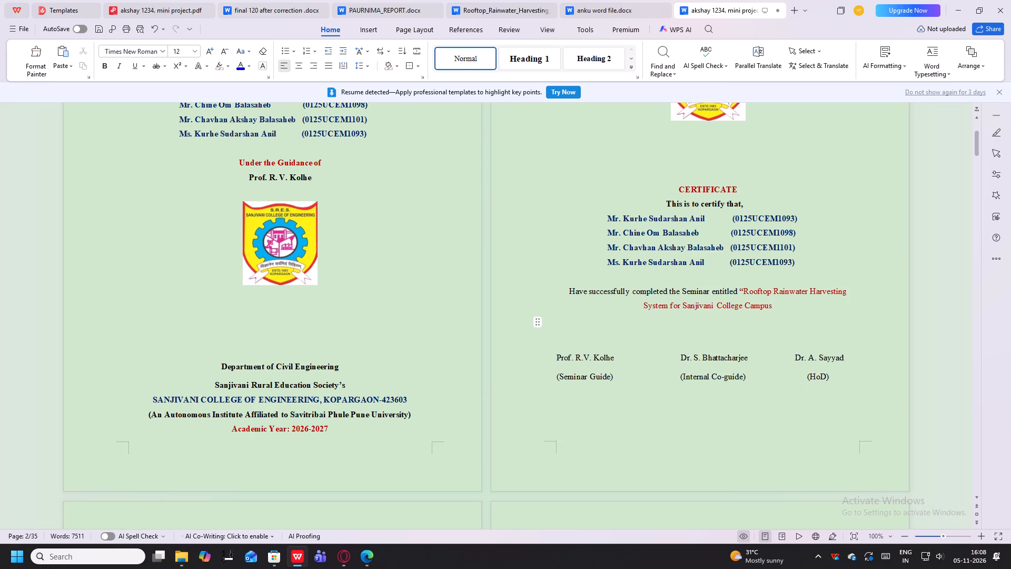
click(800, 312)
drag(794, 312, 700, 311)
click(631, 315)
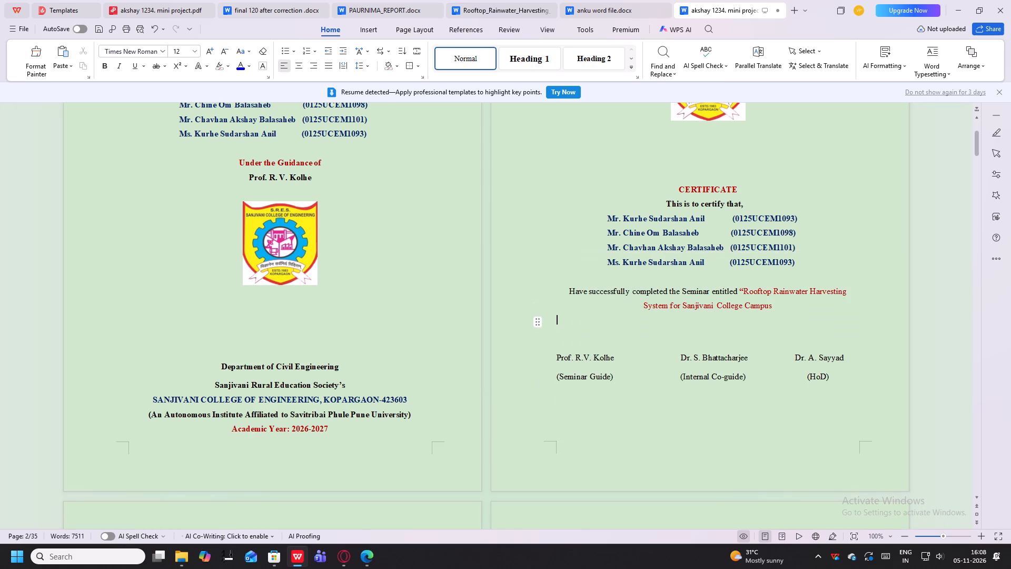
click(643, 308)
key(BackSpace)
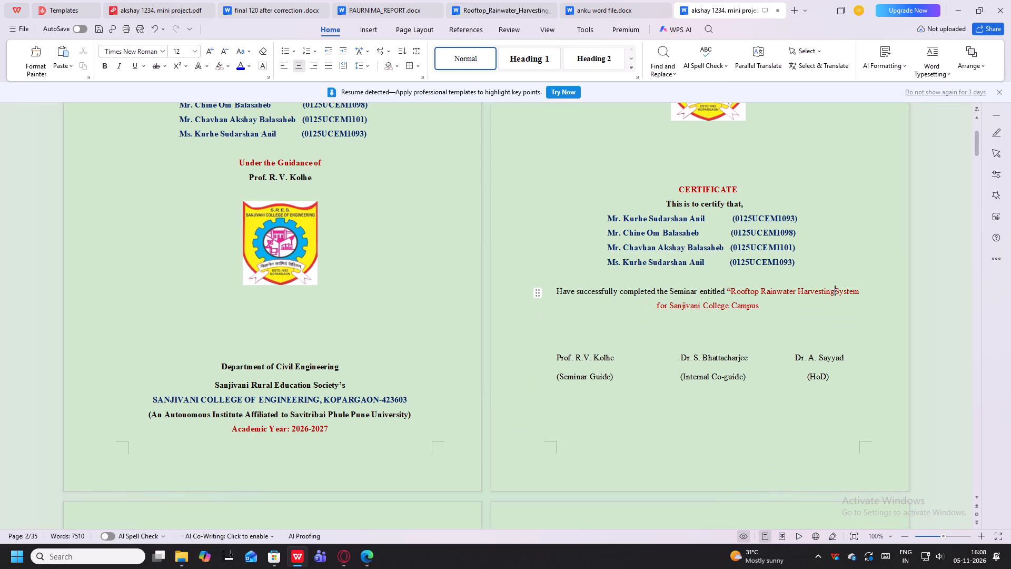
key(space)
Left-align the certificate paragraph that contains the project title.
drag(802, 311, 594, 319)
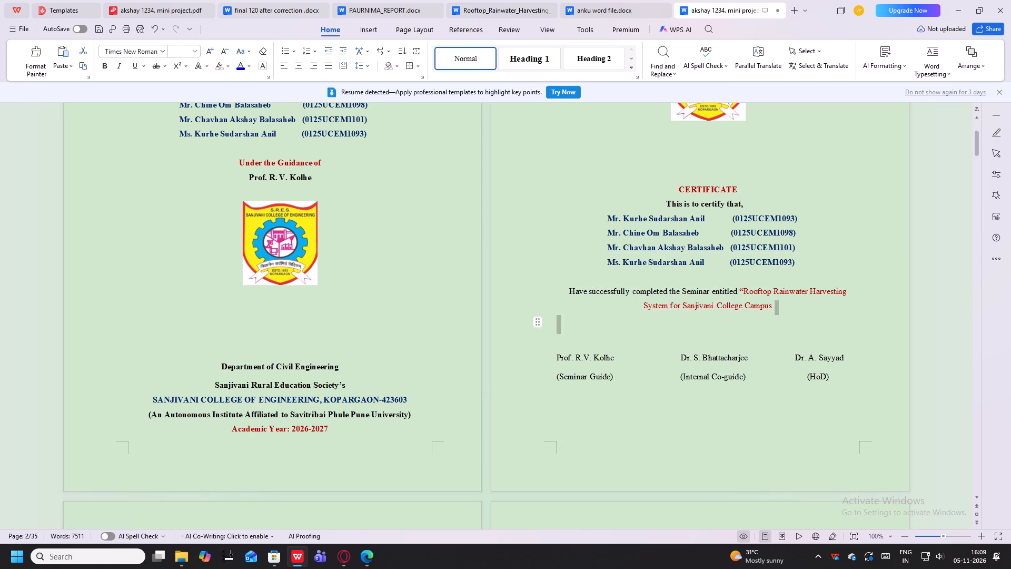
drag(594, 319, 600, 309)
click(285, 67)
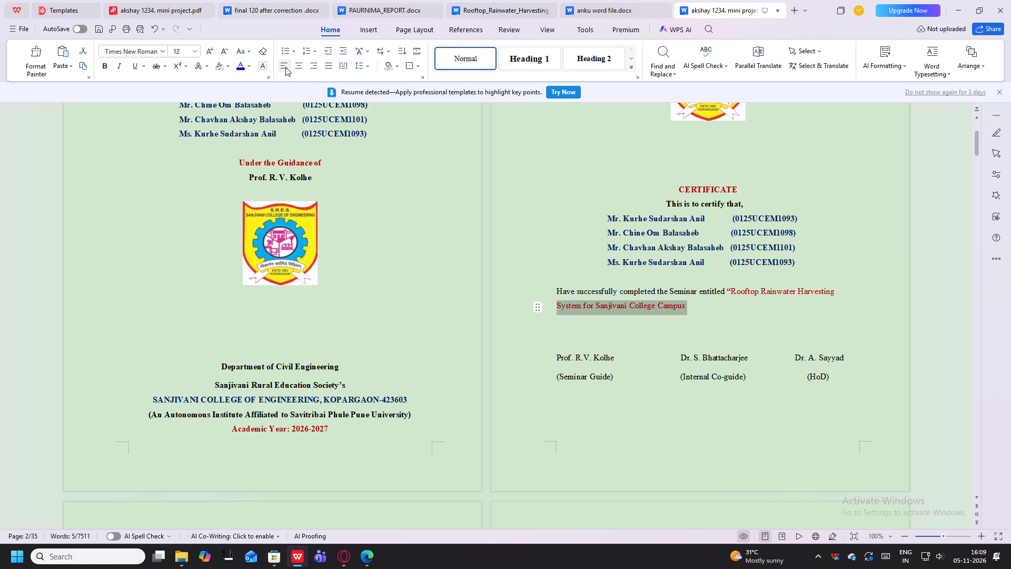
Paste the removed sentence text directly after "Campus" so the certificate wording runs on as one paragraph.
click(696, 308)
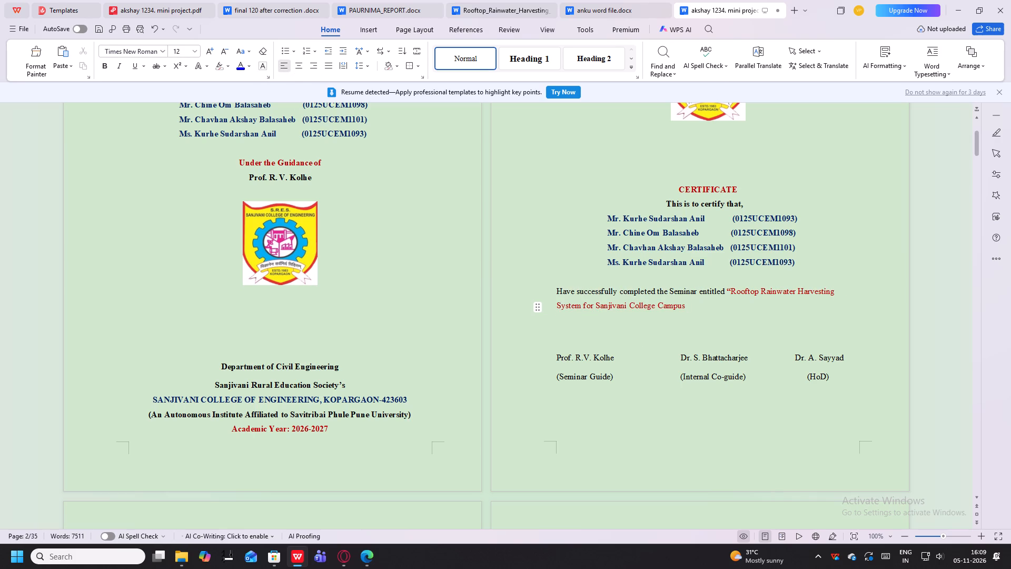
key(ctrl+v)
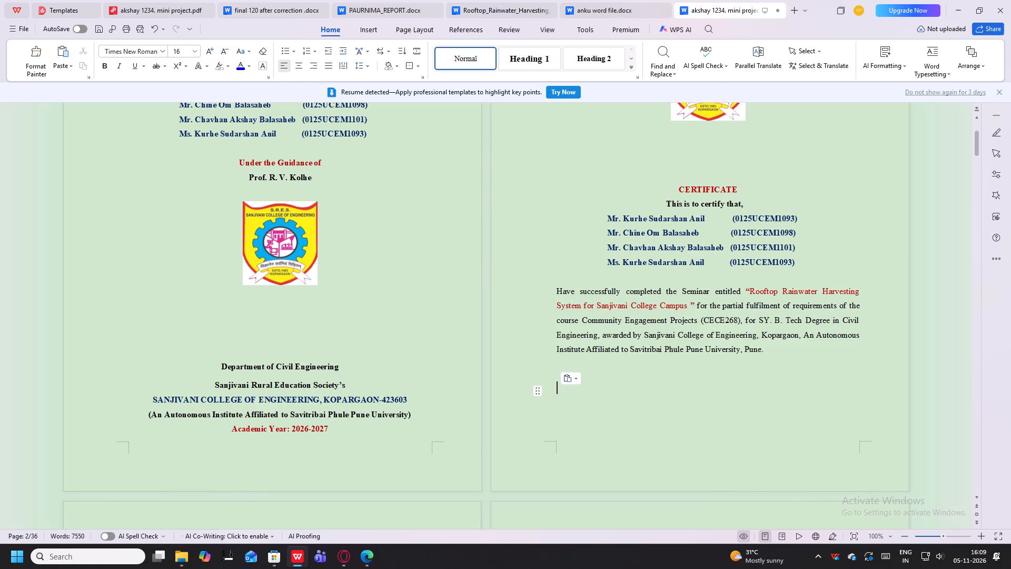
Delete two blank lines above the guide and HoD signatures to bring them back onto the certificate page.
scroll(653, 320, down, 4)
click(327, 349)
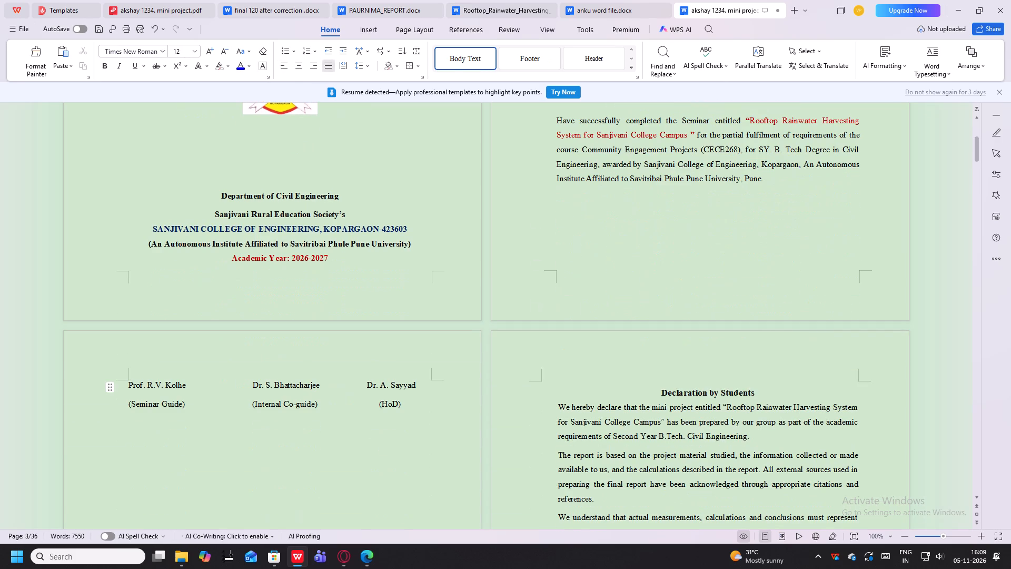
click(598, 233)
key(BackSpace)
key(BackSpace)
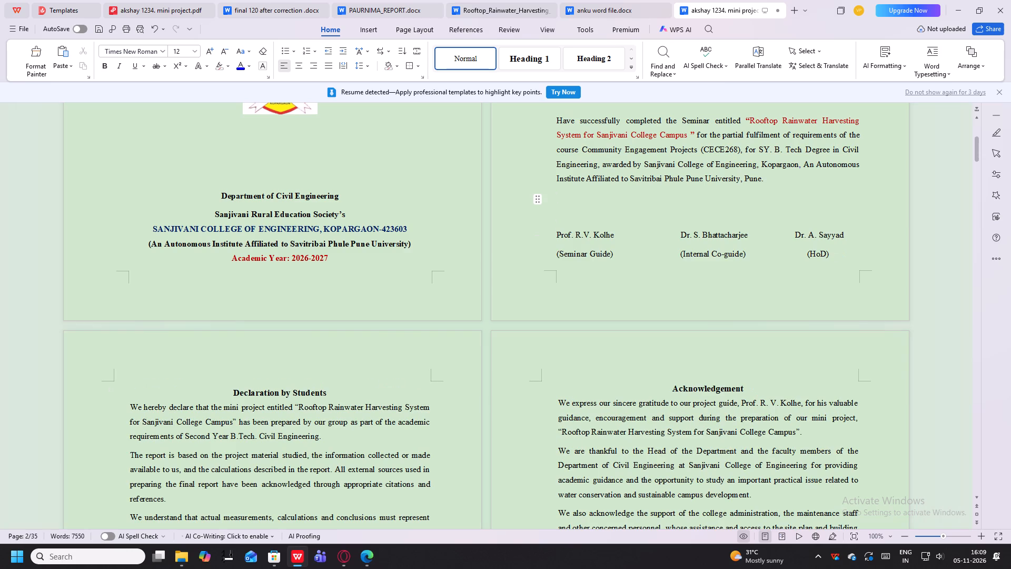
scroll(723, 240, down, 3)
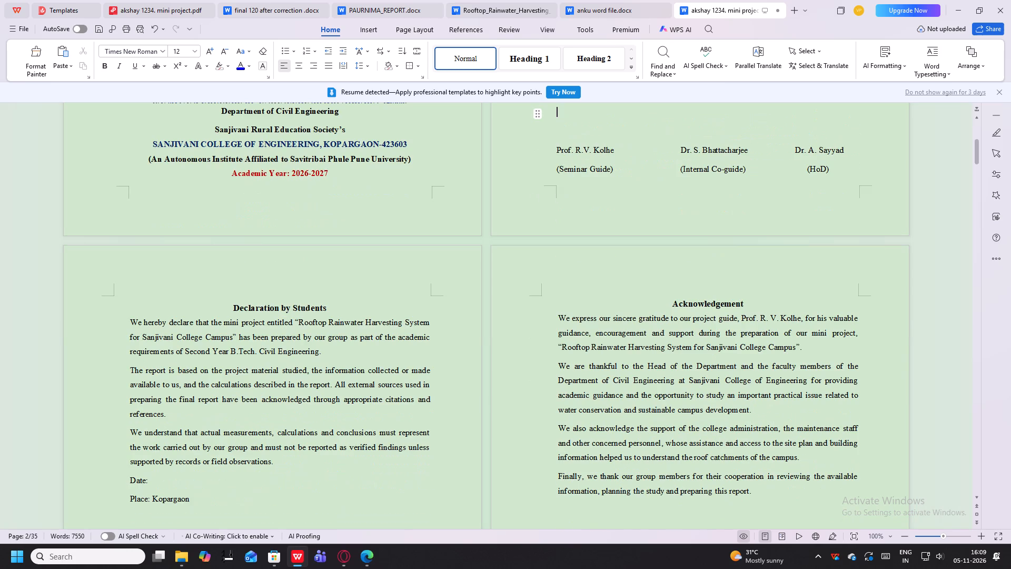
Delete the internal co-guide's label and name from the signature block on the certificate page.
scroll(722, 240, up, 2)
drag(749, 223, 685, 212)
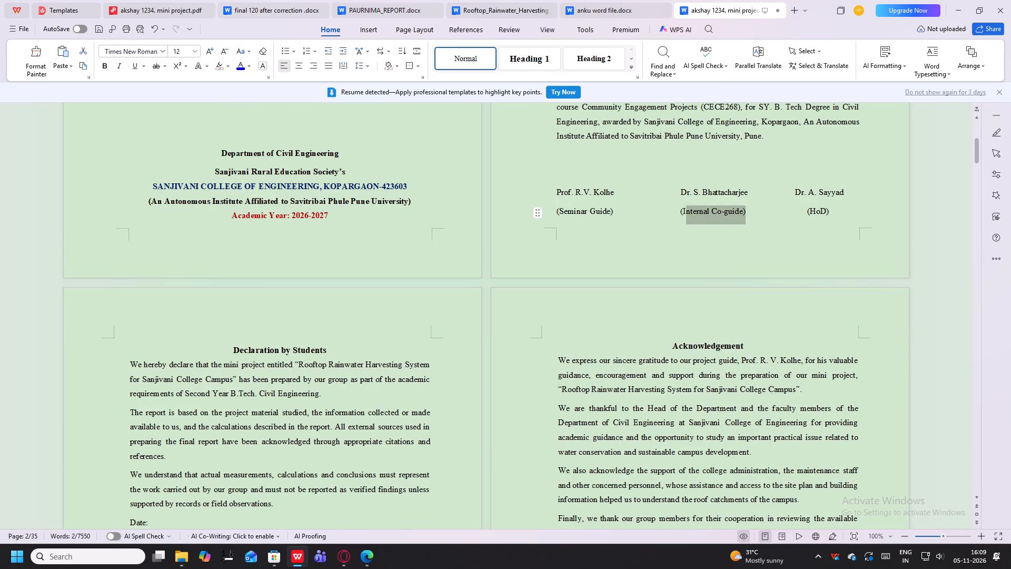
drag(685, 212, 676, 197)
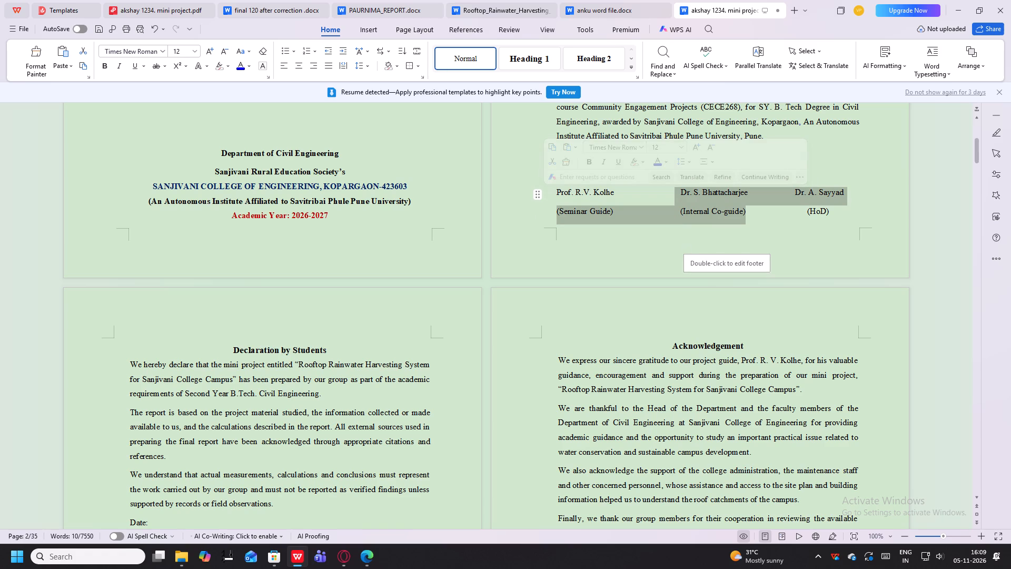
click(741, 227)
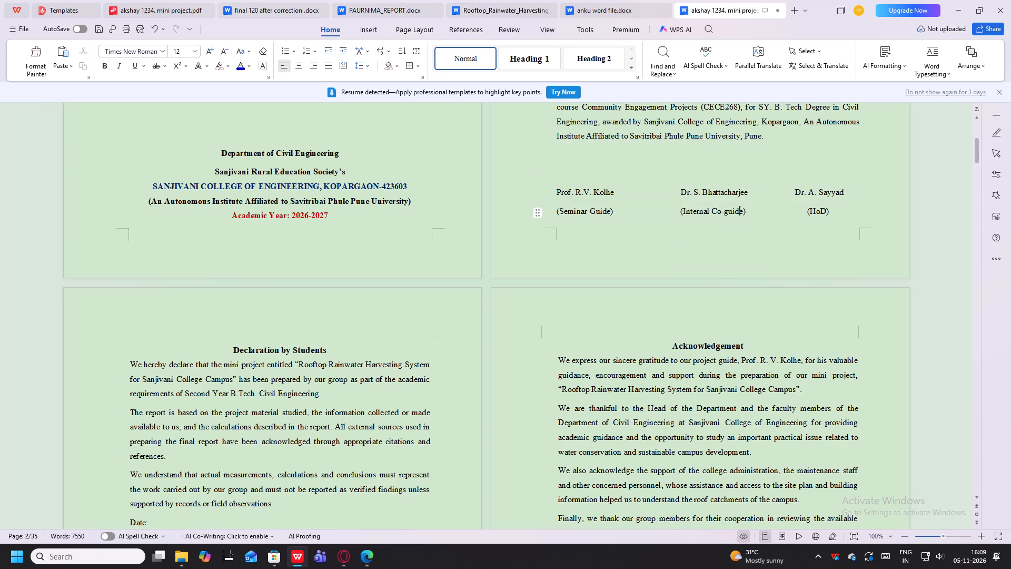
drag(747, 214, 681, 220)
key(BackSpace)
drag(753, 193, 685, 197)
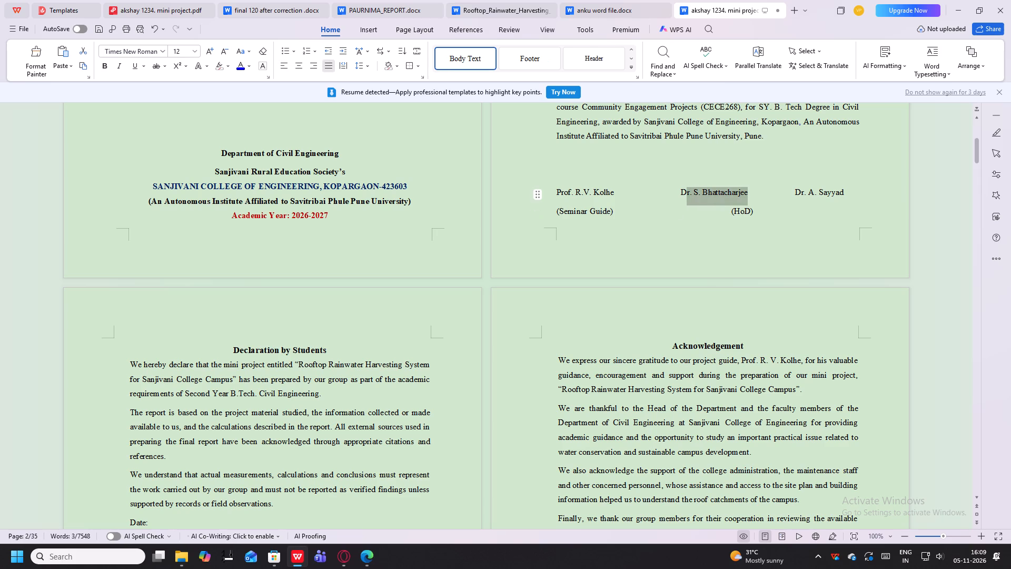
drag(685, 197, 678, 201)
key(BackSpace)
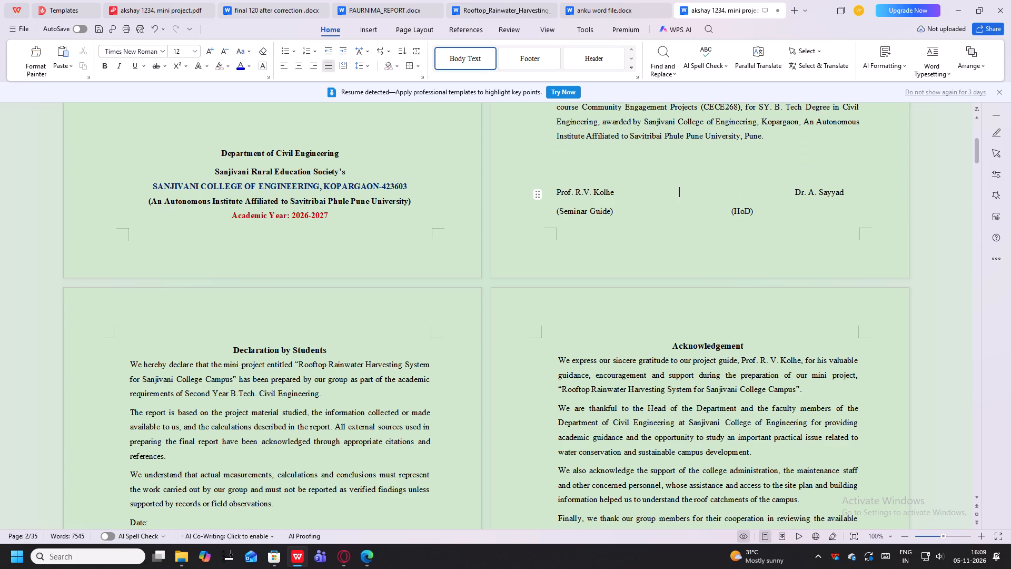
Extend the HoD label in the certificate's signature block to "(HoD, Civil nEngg.)".
click(750, 218)
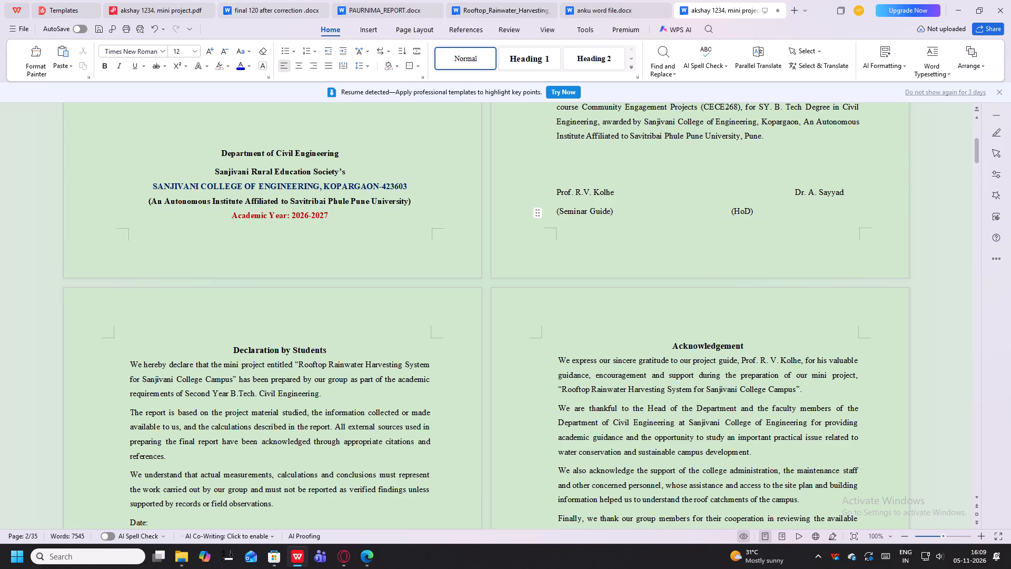
text(,)
key(space)
text(Civil n)
text(Engg)
key(period)
Insert spaces before the HoD label to shift it across beneath the HoD's name.
click(727, 215)
key(space)
key(space)
key(space)
key(space)
key(space)
key(space)
key(space)
key(space)
key(space)
key(space)
key(space)
key(space)
key(space)
key(space)
key(space)
key(space)
key(space)
key(space)
key(space)
key(space)
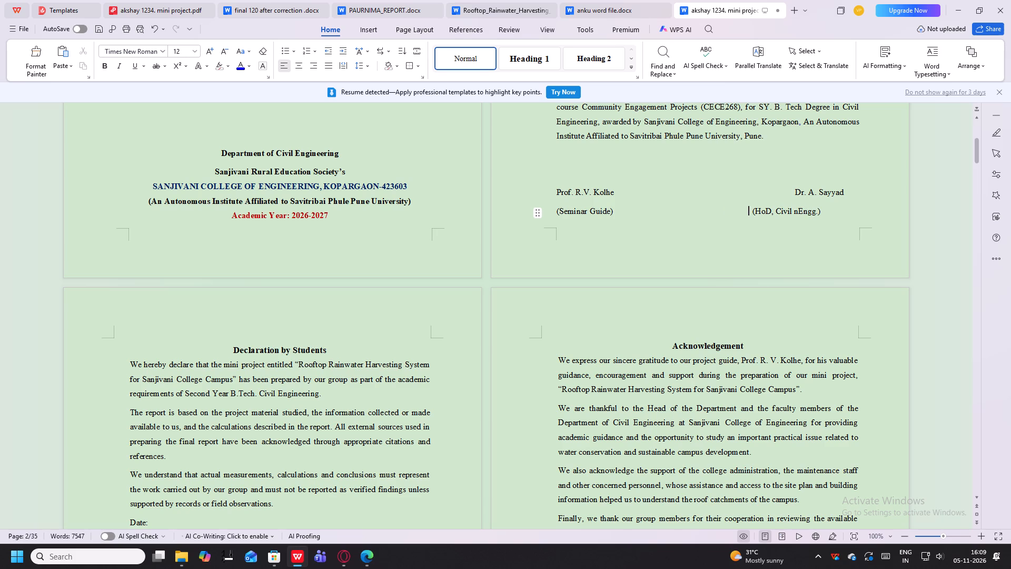
key(space)
key(space)
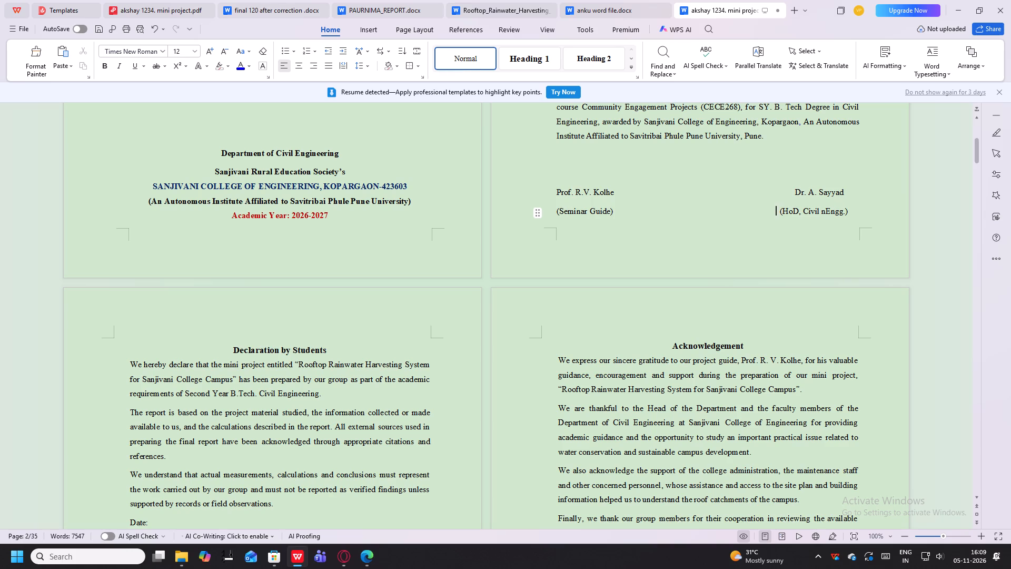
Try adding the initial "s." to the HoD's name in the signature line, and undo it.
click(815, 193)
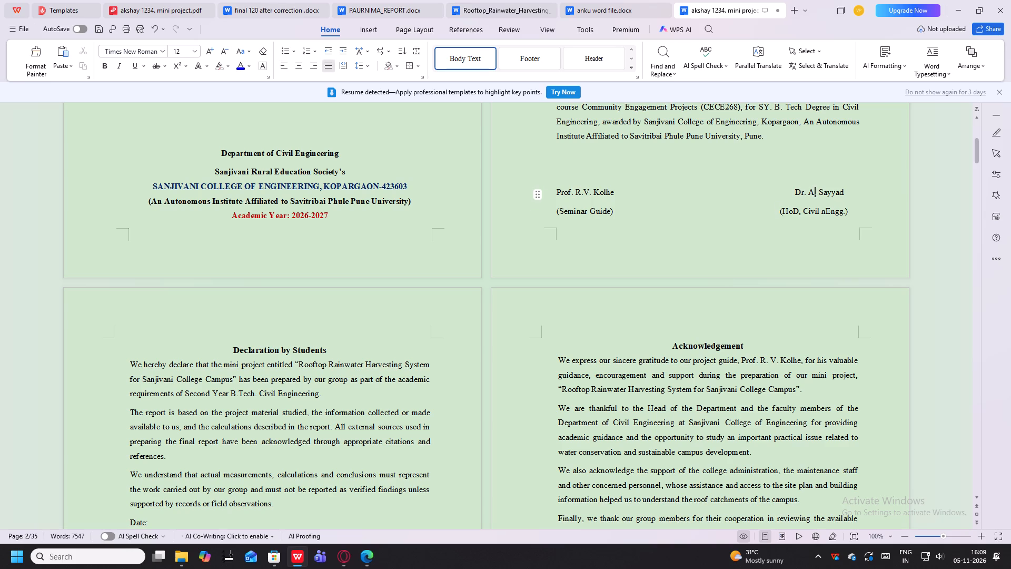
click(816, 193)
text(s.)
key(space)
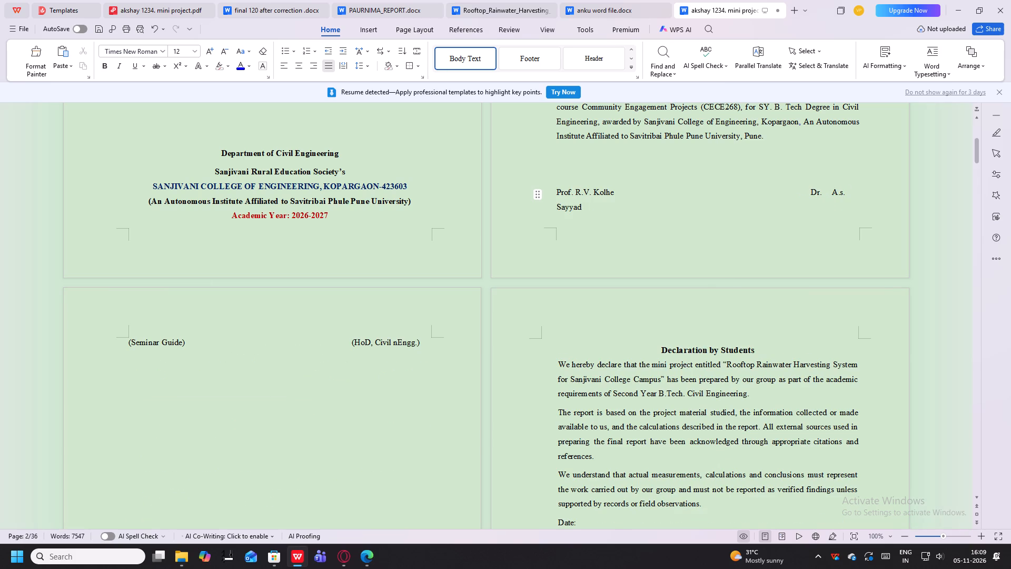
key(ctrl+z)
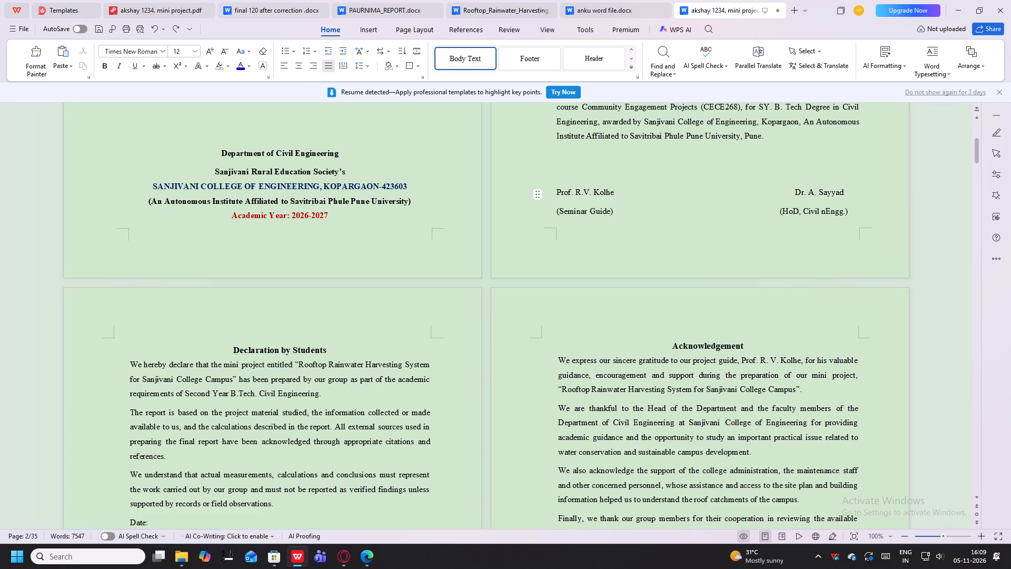
Replace the wide gap before the HoD's name with spaces so the name starts slightly earlier on the signature line.
click(790, 192)
key(BackSpace)
key(space)
key(space)
key(space)
key(space)
key(space)
key(space)
key(space)
key(space)
key(space)
key(space)
key(space)
key(space)
key(space)
key(space)
key(space)
key(space)
key(space)
key(space)
key(space)
key(space)
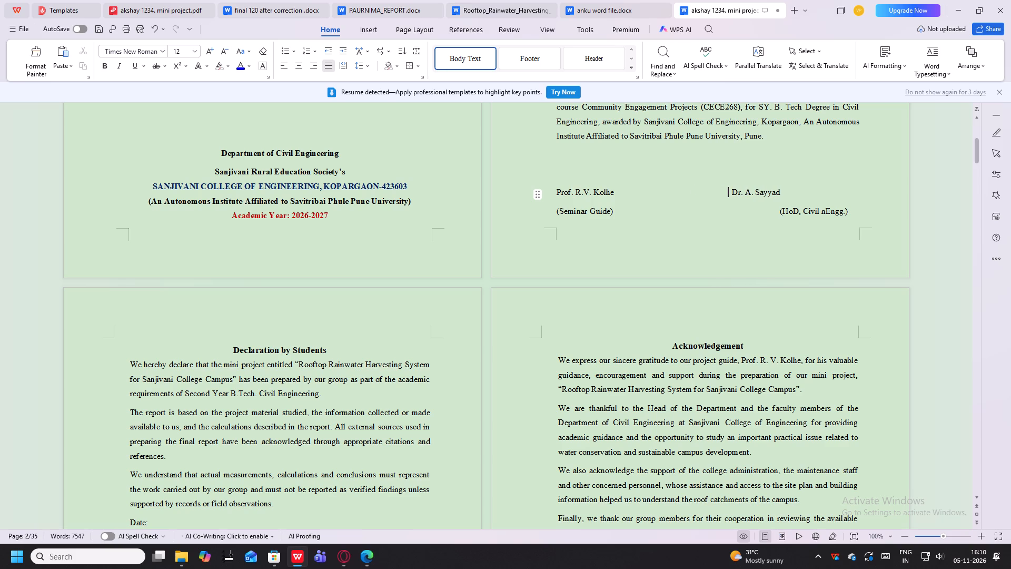
Remove eight spaces before the HoD label to line it up under the repositioned name.
click(780, 210)
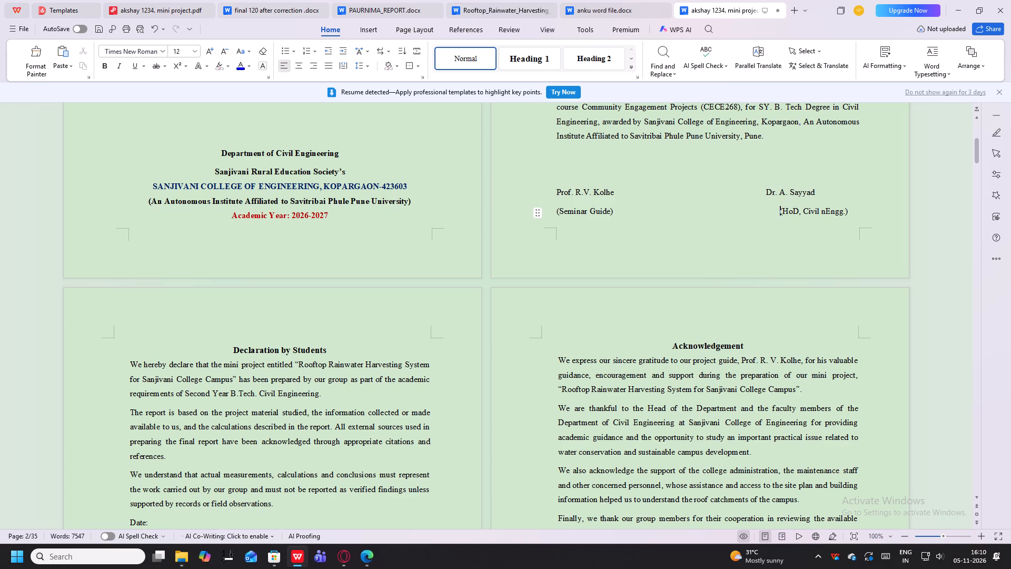
key(BackSpace)
key(BackSpace)
key(BackSpace)
key(BackSpace)
key(BackSpace)
key(BackSpace)
key(BackSpace)
key(BackSpace)
Insert the capital initial "S." after "A." in the HoD's name on the certificate page.
click(788, 196)
text(s.)
key(space)
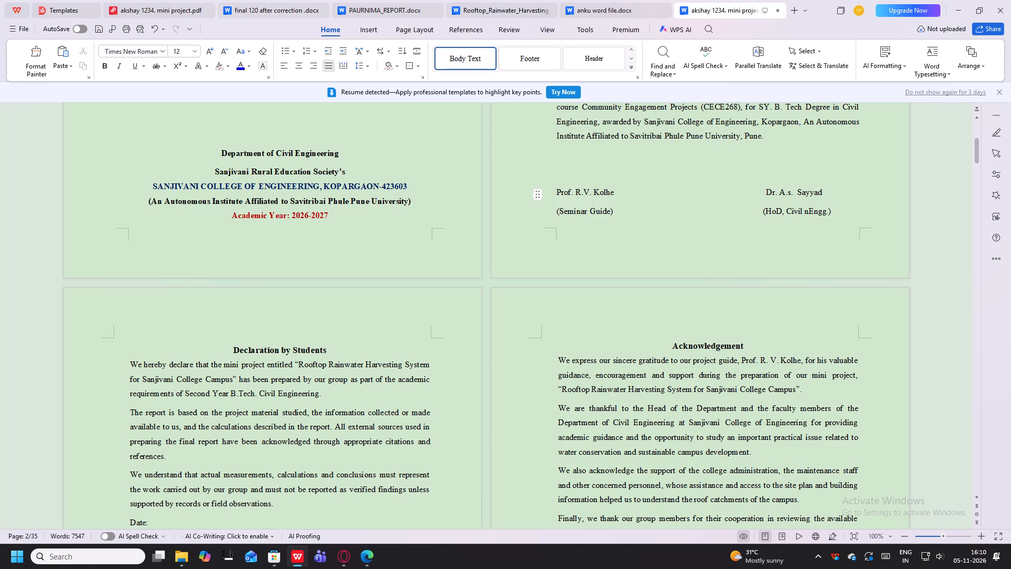
key(BackSpace)
key(BackSpace)
key(BackSpace)
text(S.)
key(space)
Delete the whole "Declaration by Students" section, including its heading, paragraphs, date and place lines.
scroll(322, 244, down, 3)
drag(261, 416, 152, 289)
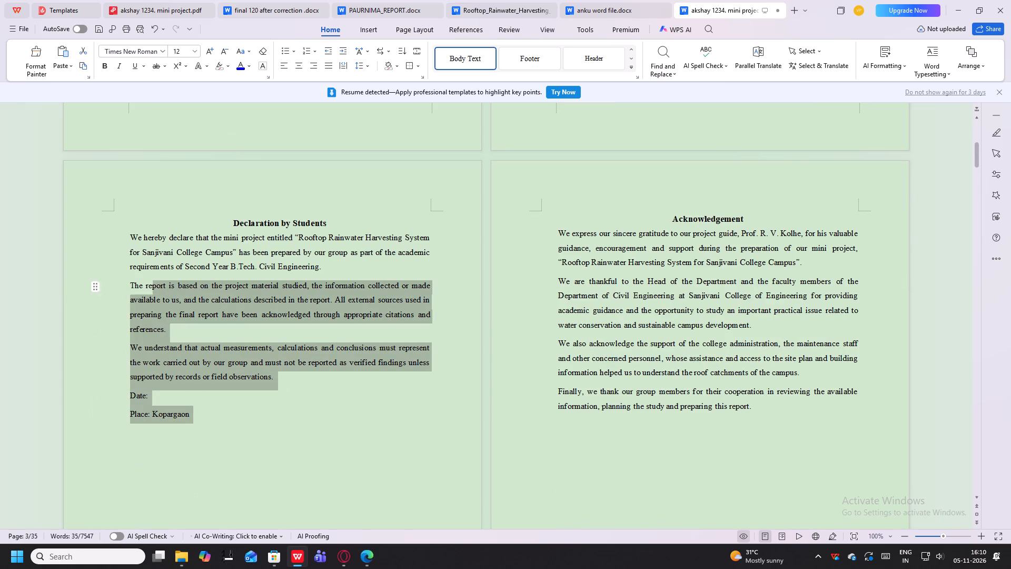
drag(152, 289, 125, 228)
key(Delete)
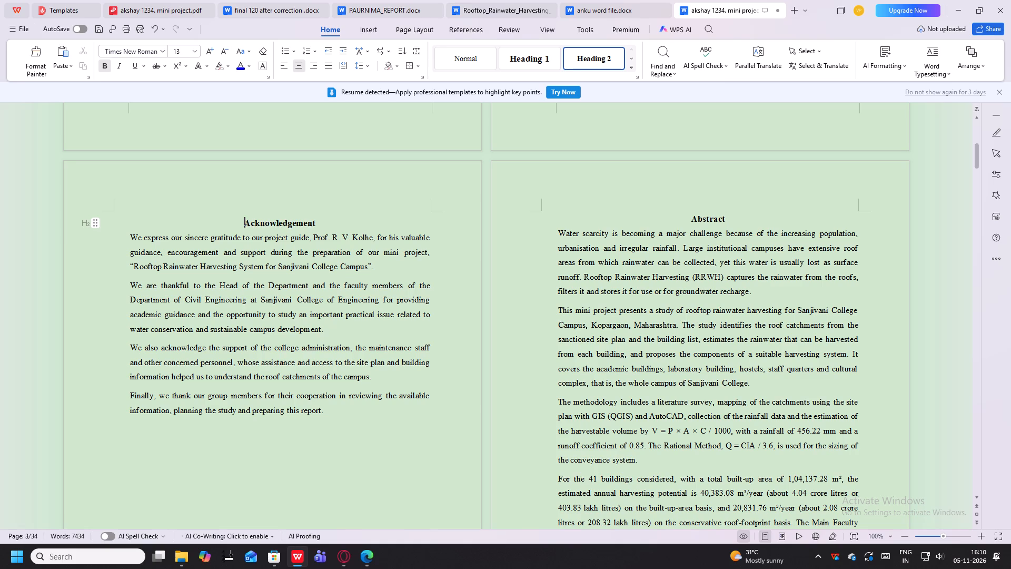
Examine the Acknowledgement and Abstract pages that follow the certificate.
scroll(153, 318, down, 1)
scroll(238, 310, up, 4)
scroll(281, 308, up, 1)
scroll(282, 308, down, 5)
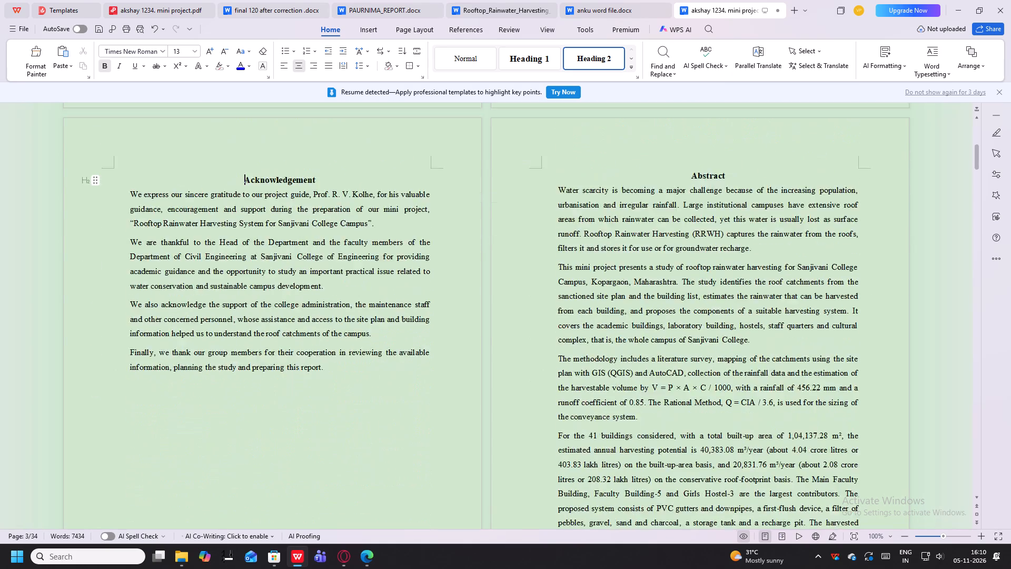
scroll(282, 308, down, 5)
scroll(282, 308, up, 10)
scroll(282, 308, down, 6)
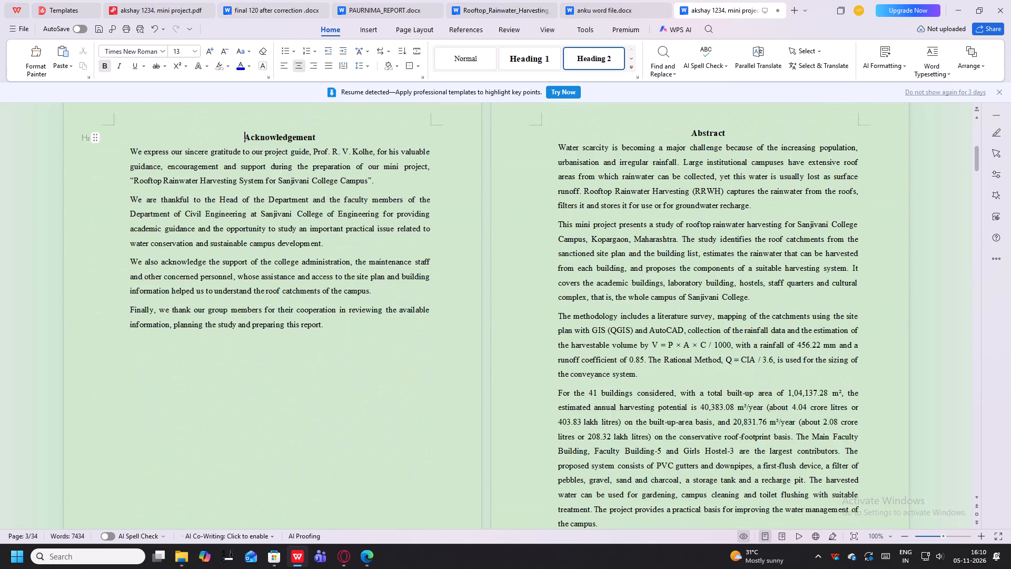
scroll(252, 317, up, 2)
scroll(252, 317, down, 2)
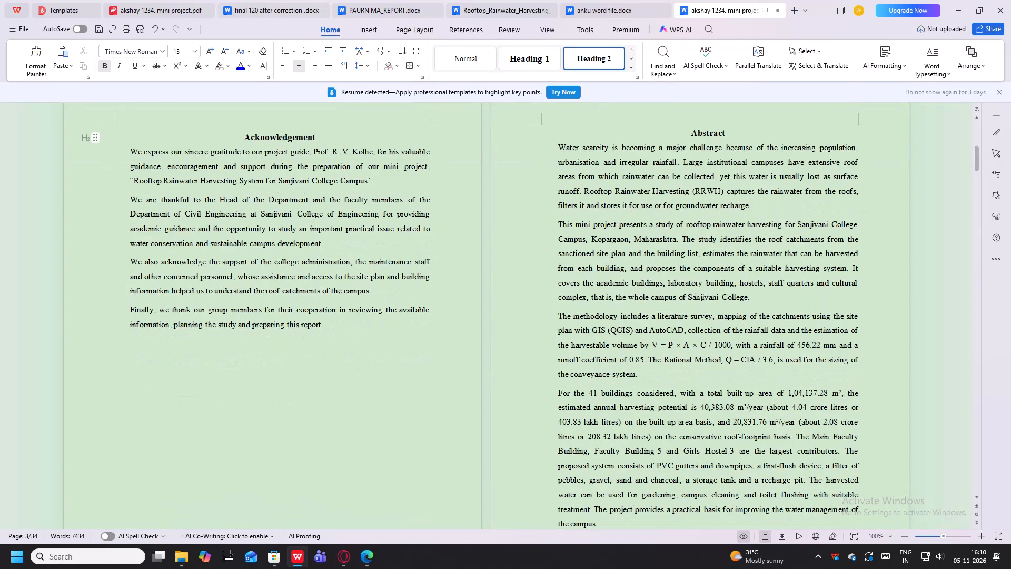
scroll(251, 317, up, 2)
Switch to anku word file.docx and copy the "Submitted by," block with the student's name from its Acknowledgement page.
click(628, 0)
scroll(381, 329, down, 2)
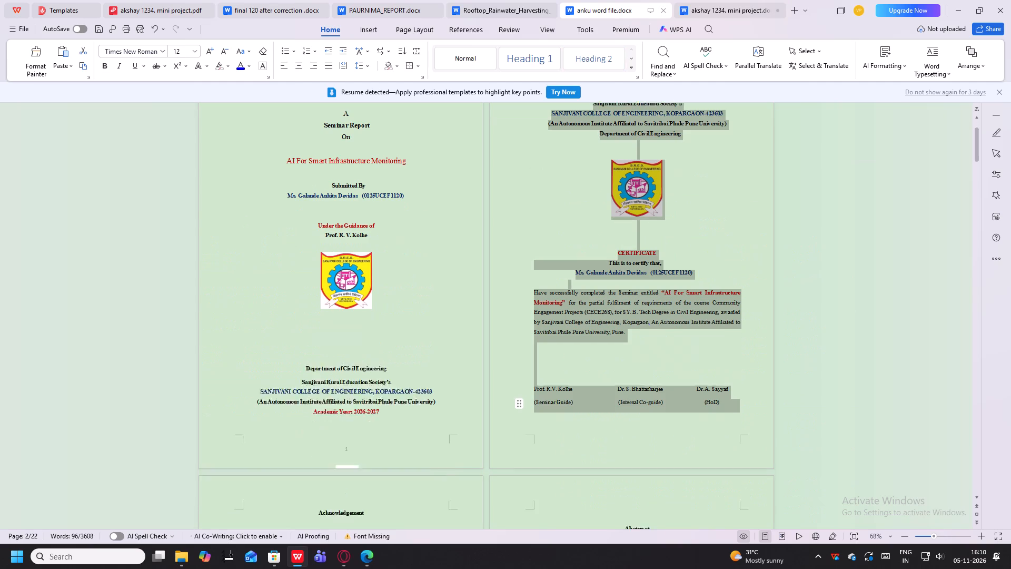
scroll(381, 330, down, 5)
drag(320, 409, 444, 427)
key(ctrl+c)
scroll(435, 418, up, 6)
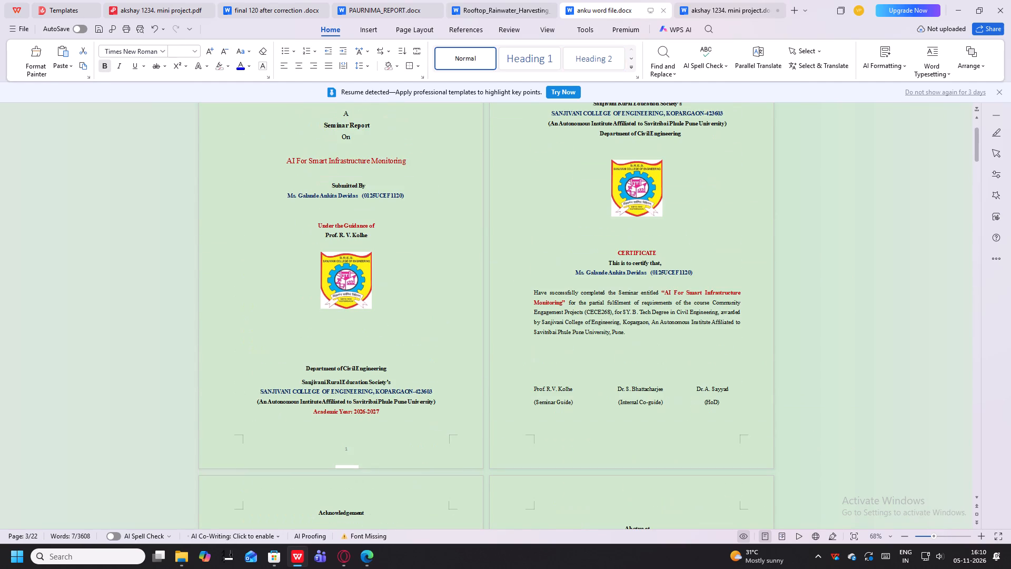
In the mini project report, add a right-aligned line below the Acknowledgement text and paste the copied "Submitted by," block there.
click(717, 9)
scroll(376, 322, down, 1)
click(369, 376)
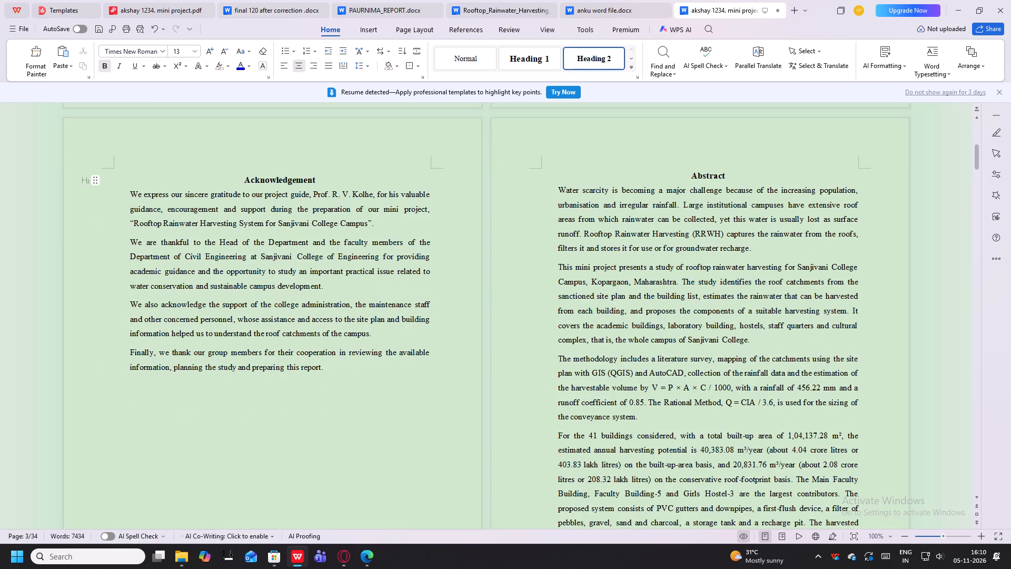
key(Return)
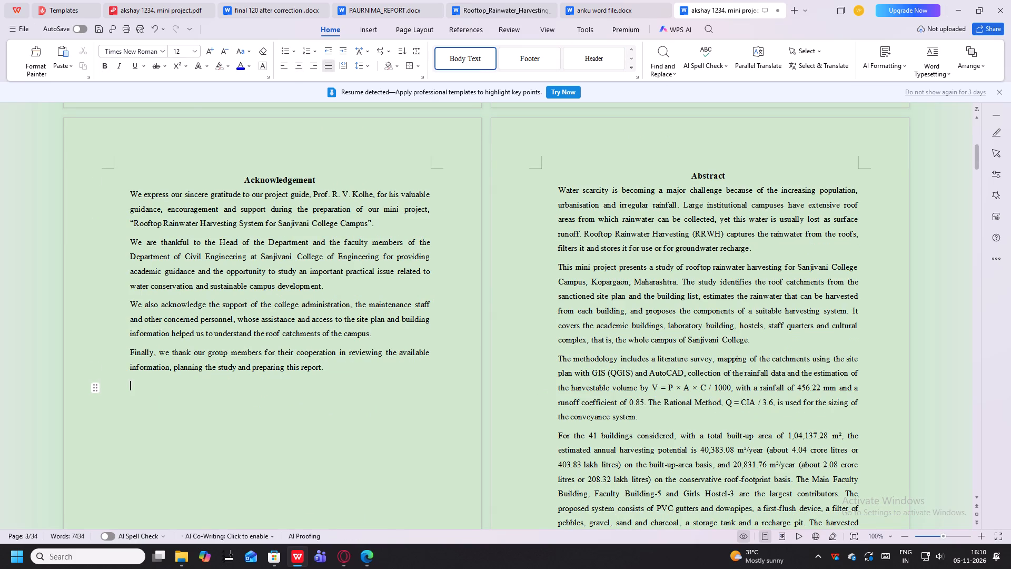
click(312, 63)
key(ctrl+v)
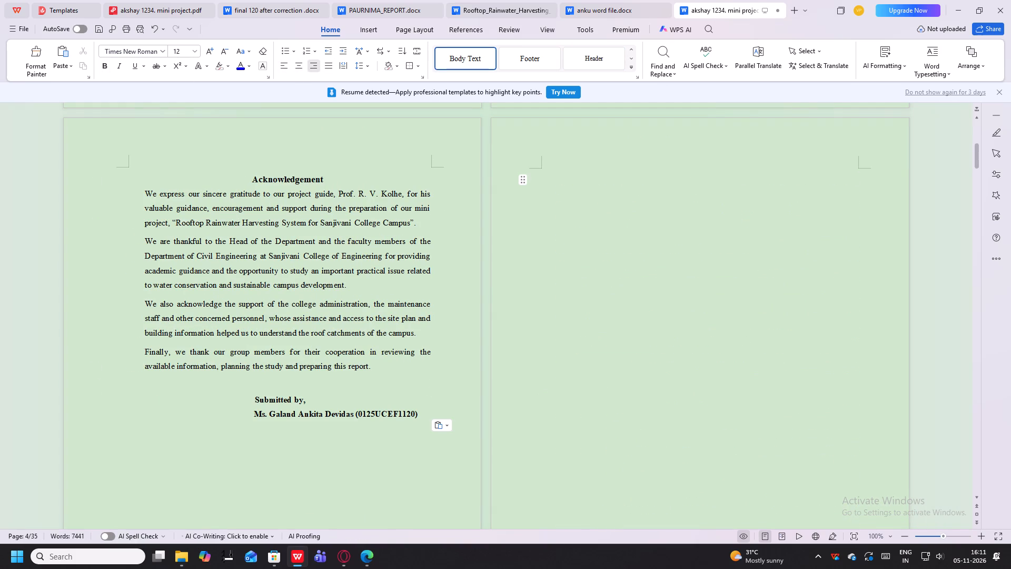
Copy the four student name and roll number lines under "Submitted By" on the cover page.
scroll(375, 406, up, 8)
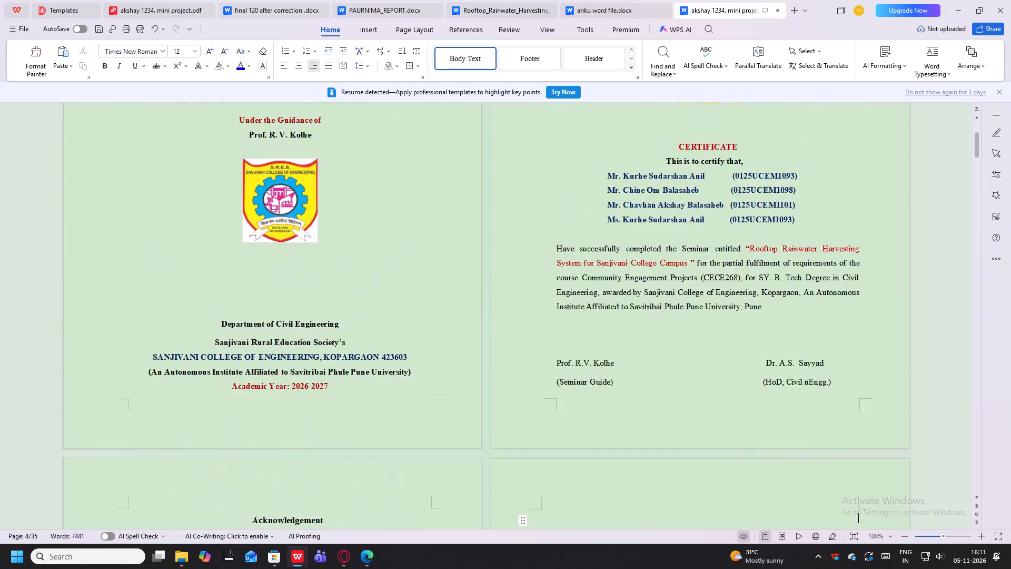
scroll(375, 406, up, 2)
scroll(321, 264, up, 2)
drag(378, 260, 150, 207)
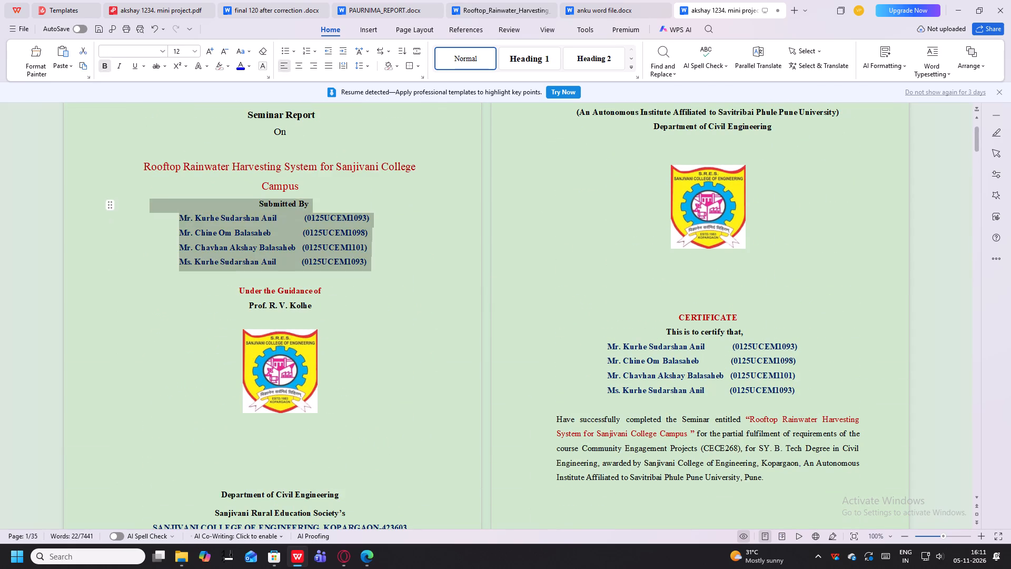
drag(150, 207, 158, 219)
key(ctrl+c)
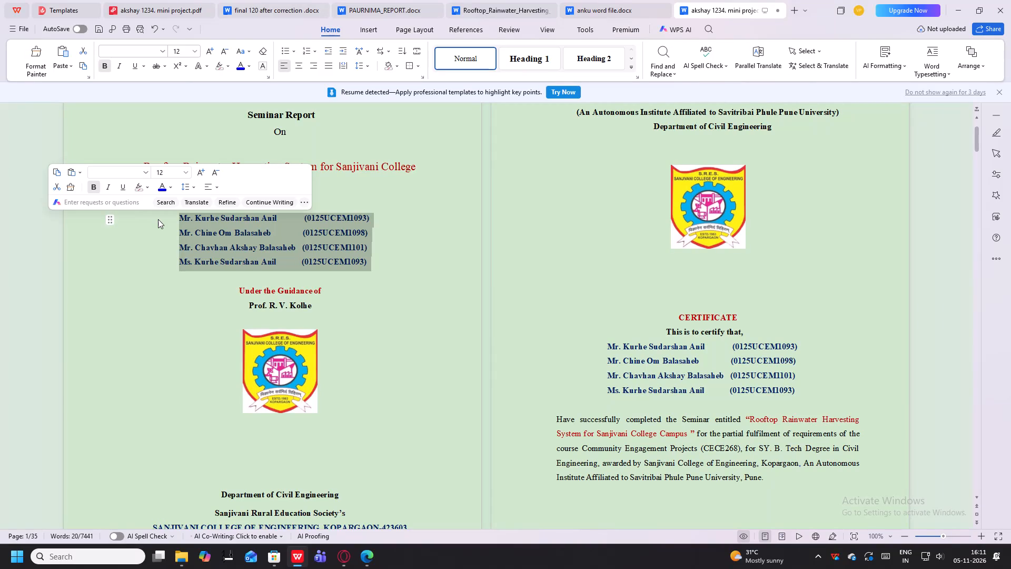
scroll(158, 219, down, 1)
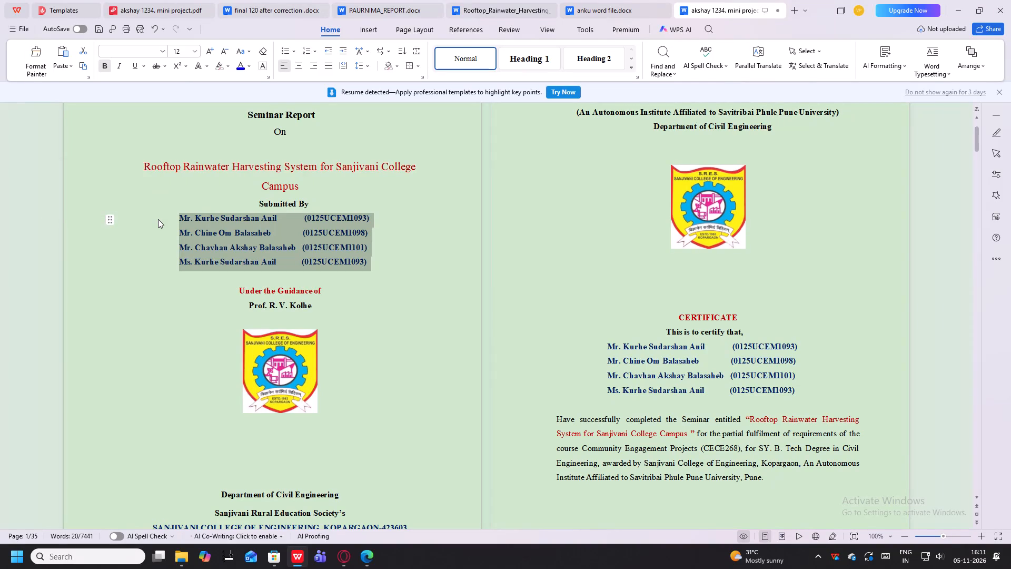
Replace the student line under "Submitted by," on the Acknowledgement page with the four copied student lines and right-align the whole block.
scroll(250, 298, down, 15)
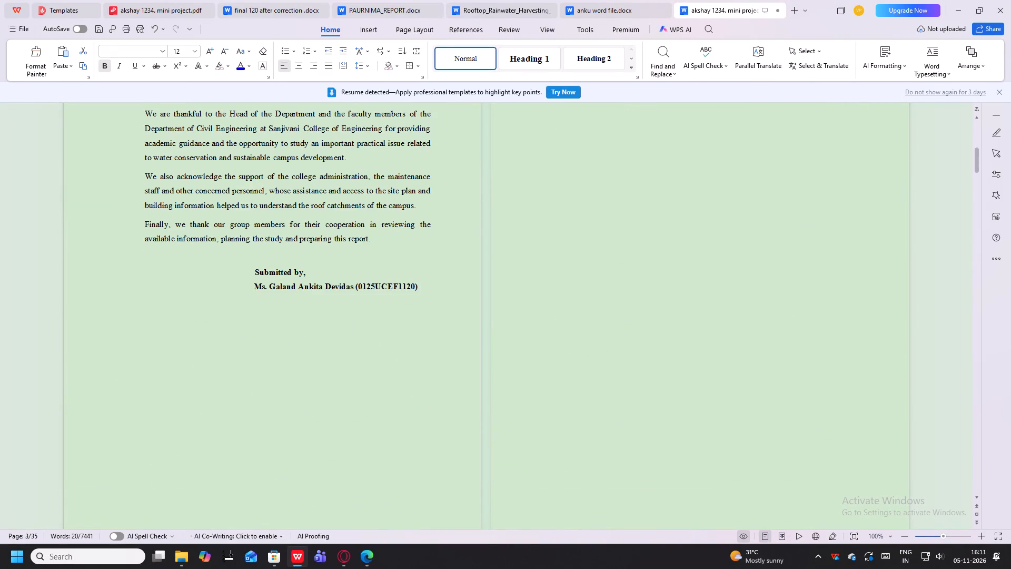
drag(245, 292, 428, 290)
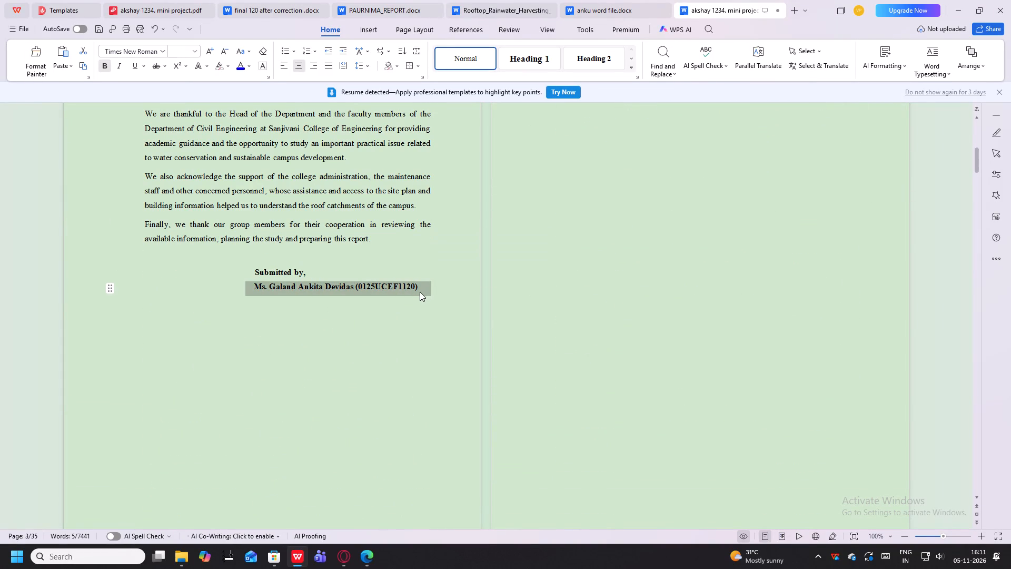
key(ctrl+v)
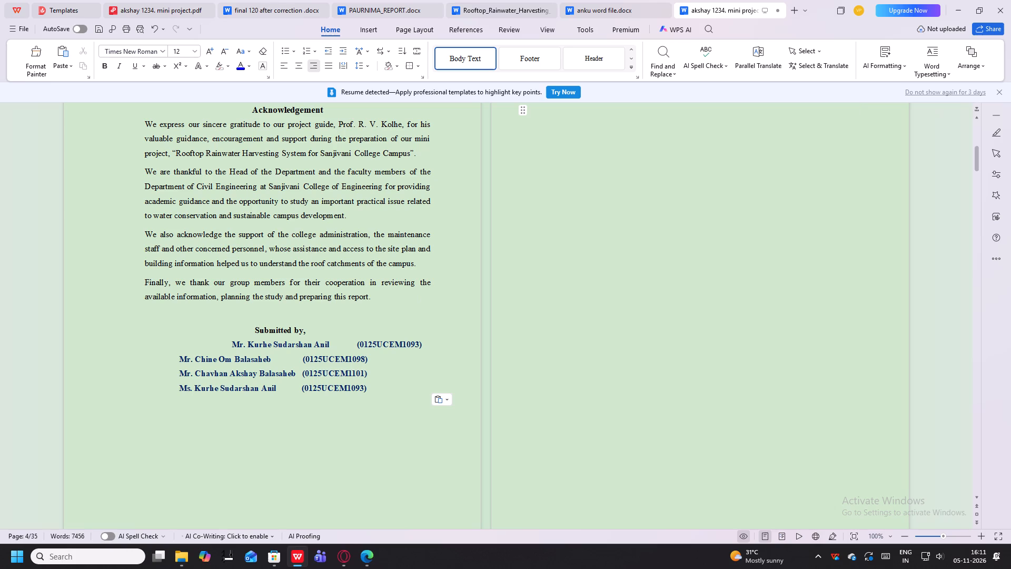
click(243, 333)
drag(244, 332, 355, 403)
click(315, 66)
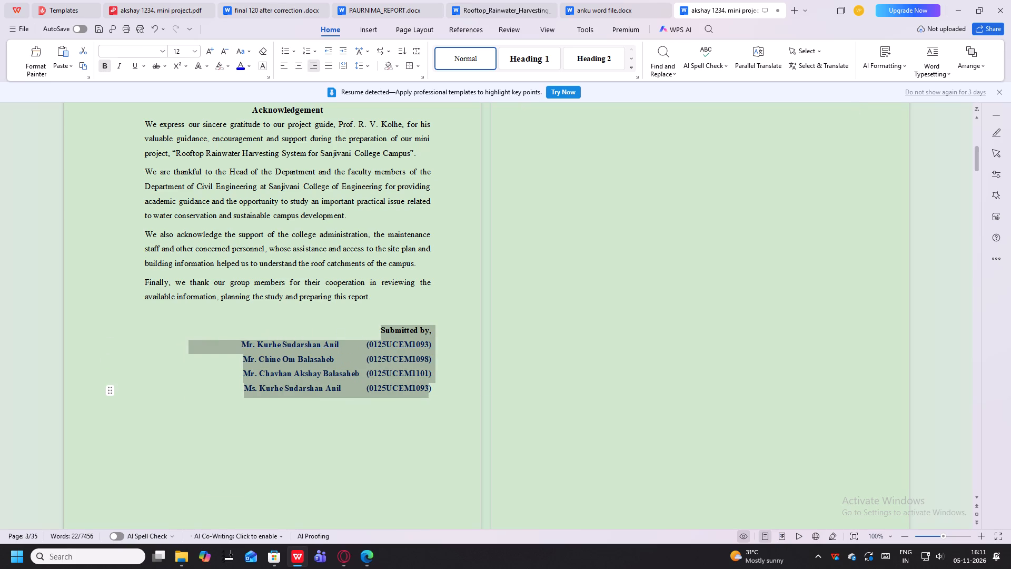
click(348, 321)
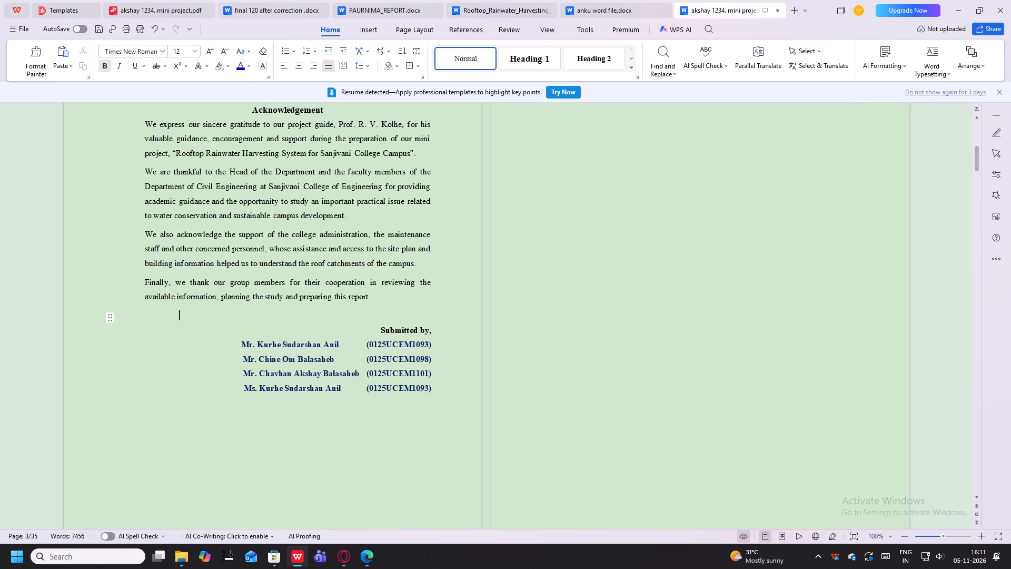
Break each of the four Acknowledgement student entries so the roll number sits on its own line below the name.
click(352, 342)
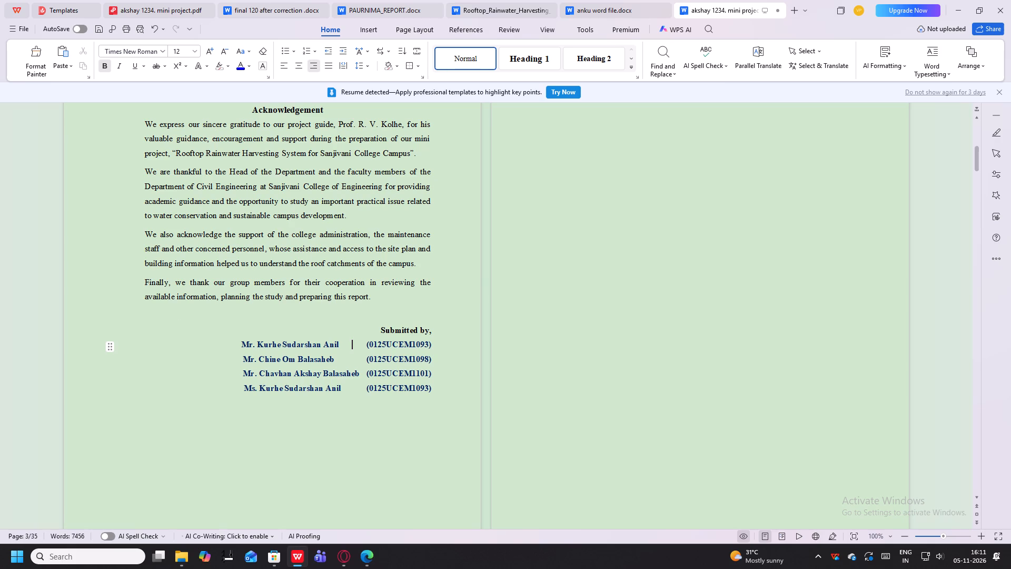
key(Return)
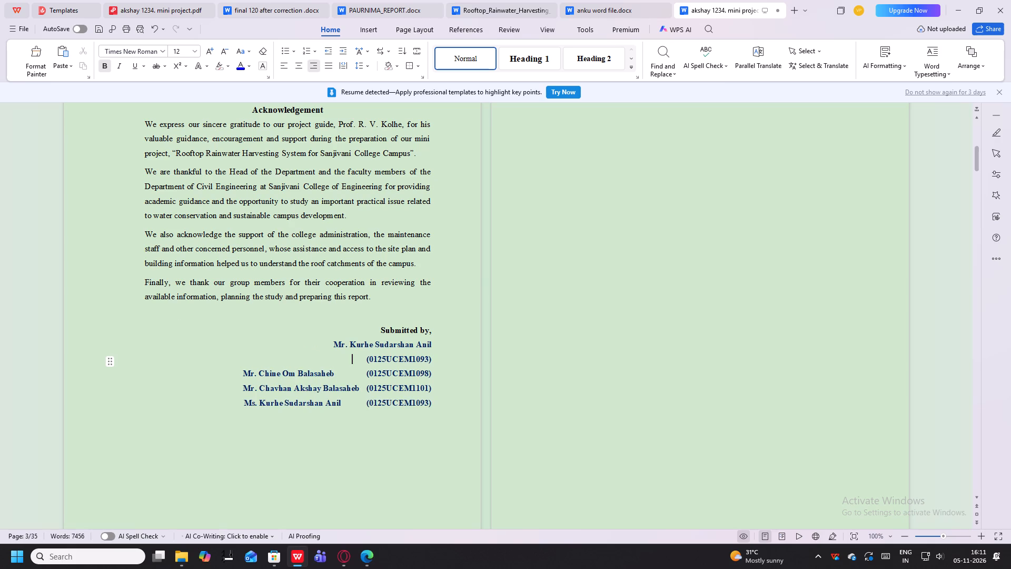
click(343, 374)
key(Return)
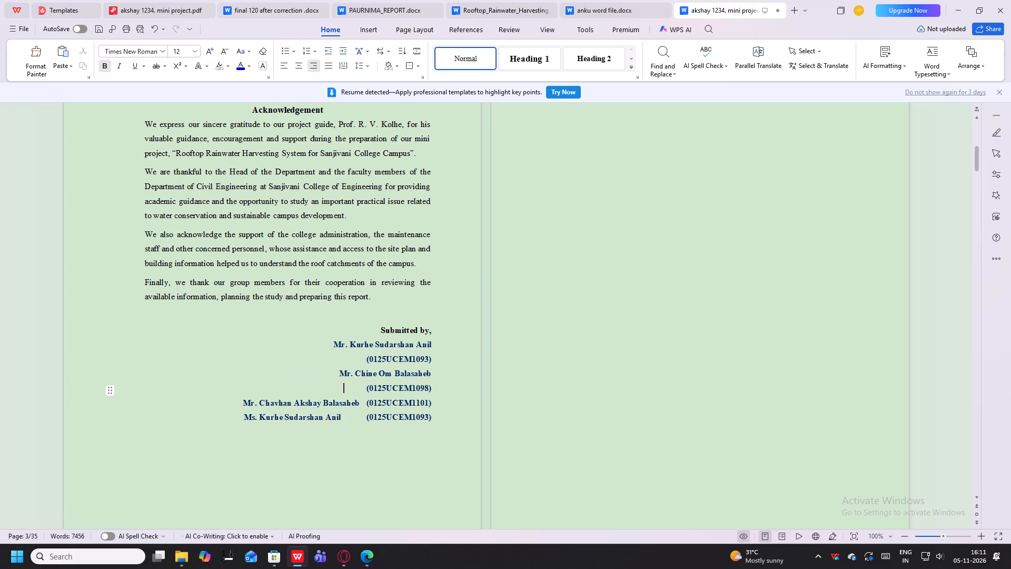
click(360, 401)
key(Return)
click(356, 434)
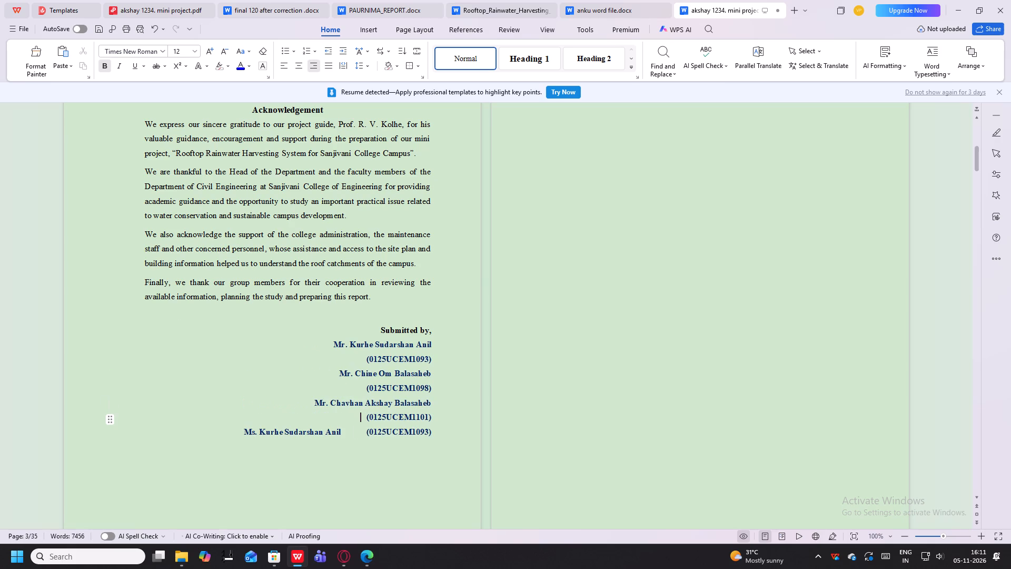
key(Return)
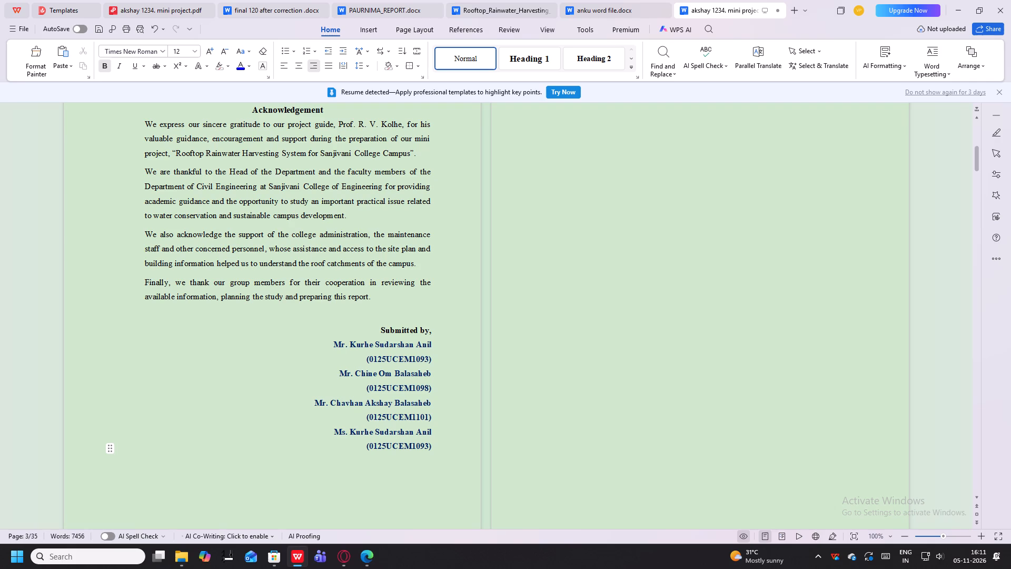
On the cover page, correct the fourth student's roll number by changing its branch letter to F and replacing its last three digits.
scroll(319, 333, up, 11)
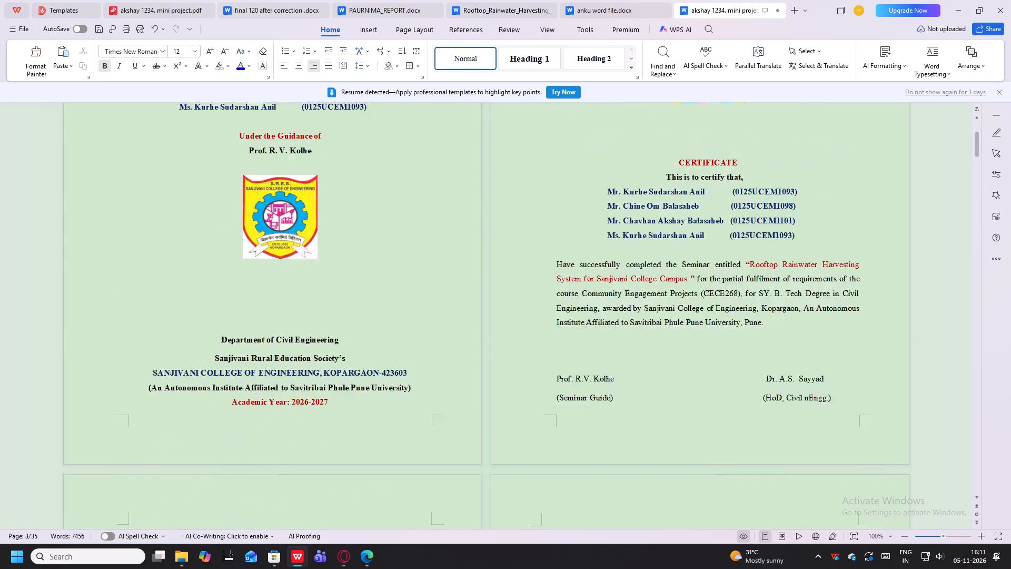
scroll(304, 338, up, 13)
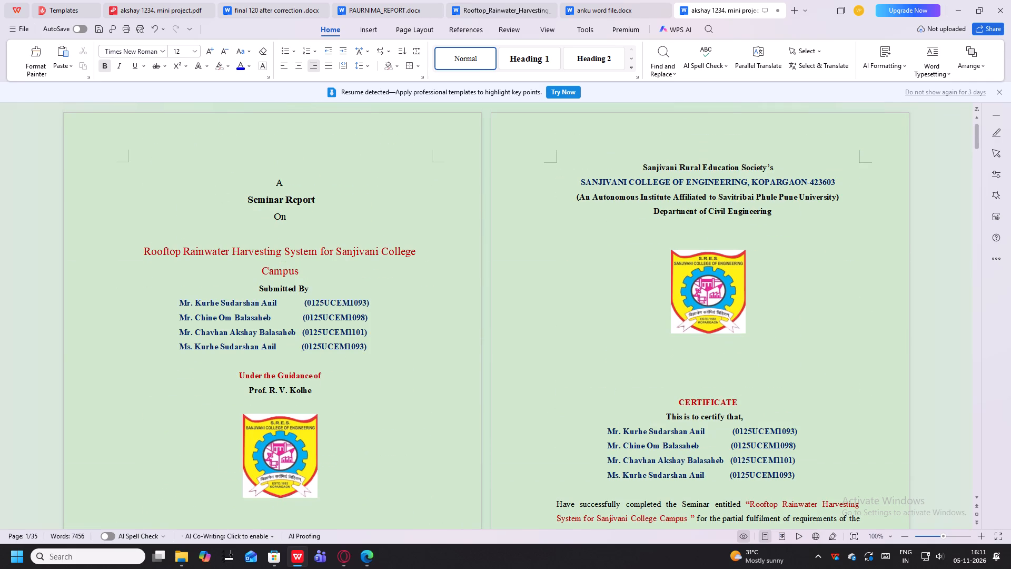
click(346, 349)
key(BackSpace)
key(shift+f)
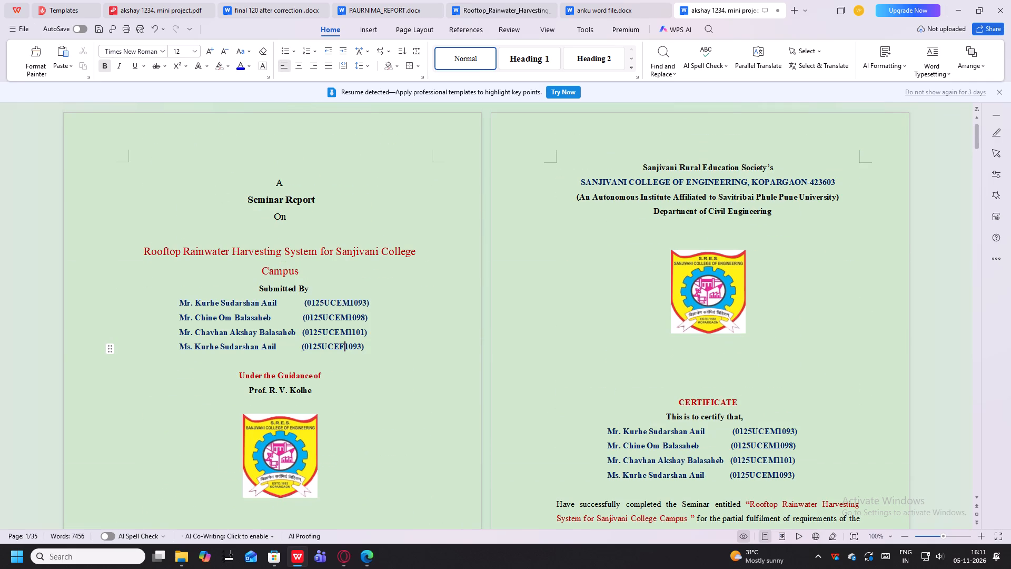
key(Right)
key(Right)
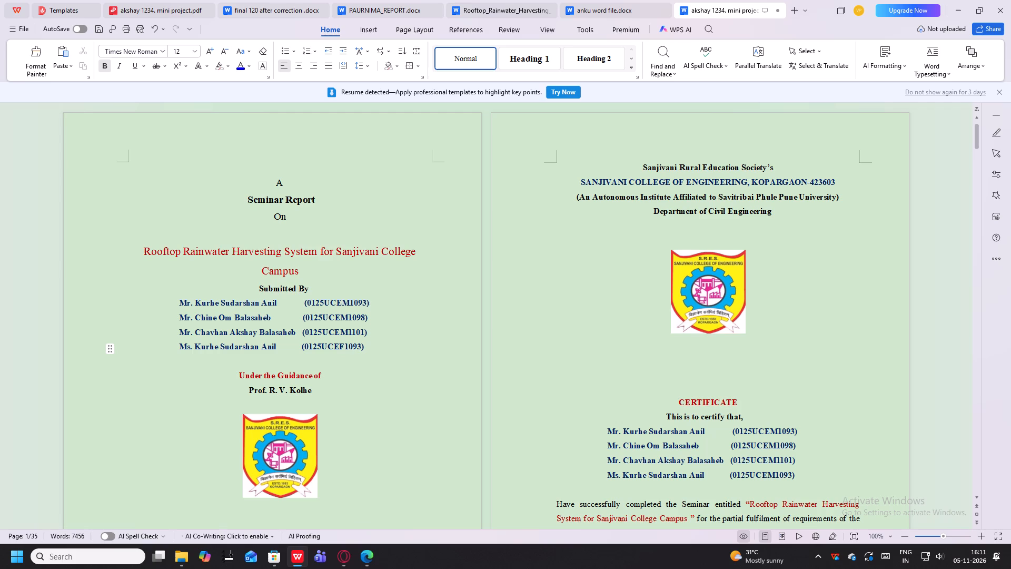
key(Right)
key(Right)
key(BackSpace)
key(BackSpace)
key(BackSpace)
text(120)
On the Certificate page, replace the last three digits of the fourth student's roll number with those used on the cover page.
scroll(297, 358, down, 5)
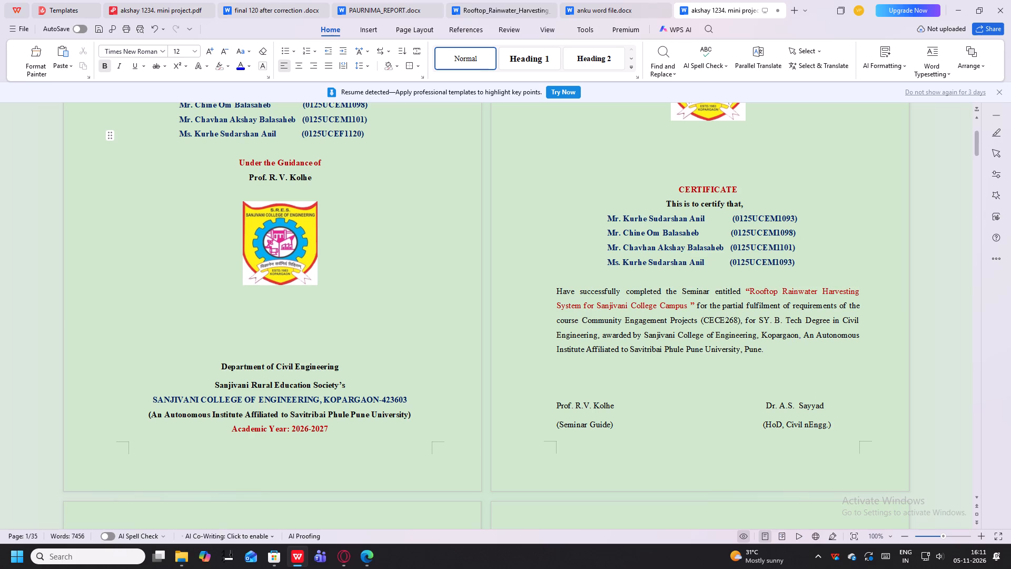
click(790, 263)
key(BackSpace)
key(BackSpace)
key(BackSpace)
text(120)
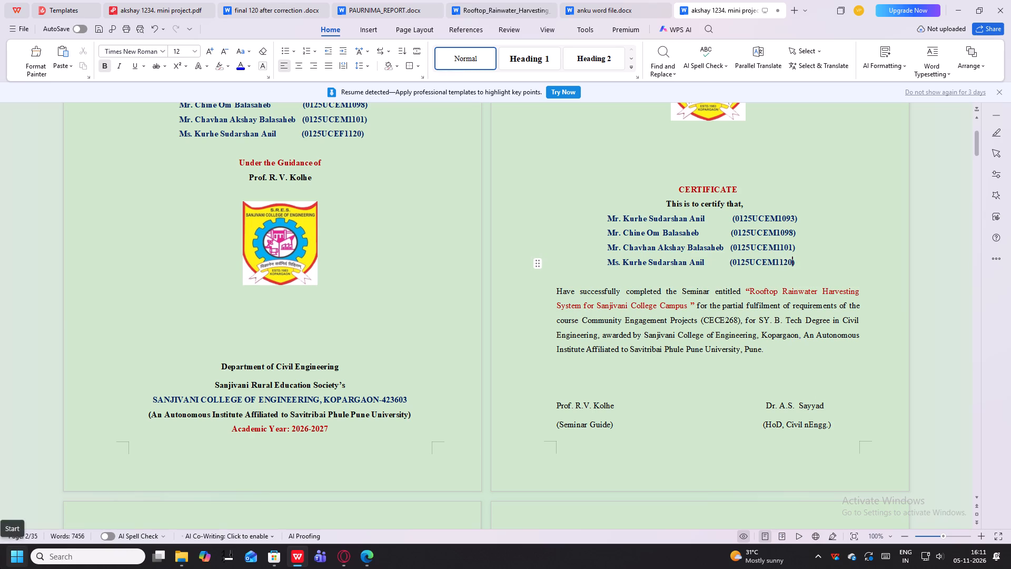
Capture a rectangular screenshot of the red title "Rooftop Rainwater Harvesting System for Sanjivani College Campus" on the cover page.
scroll(85, 475, down, 6)
scroll(334, 430, down, 9)
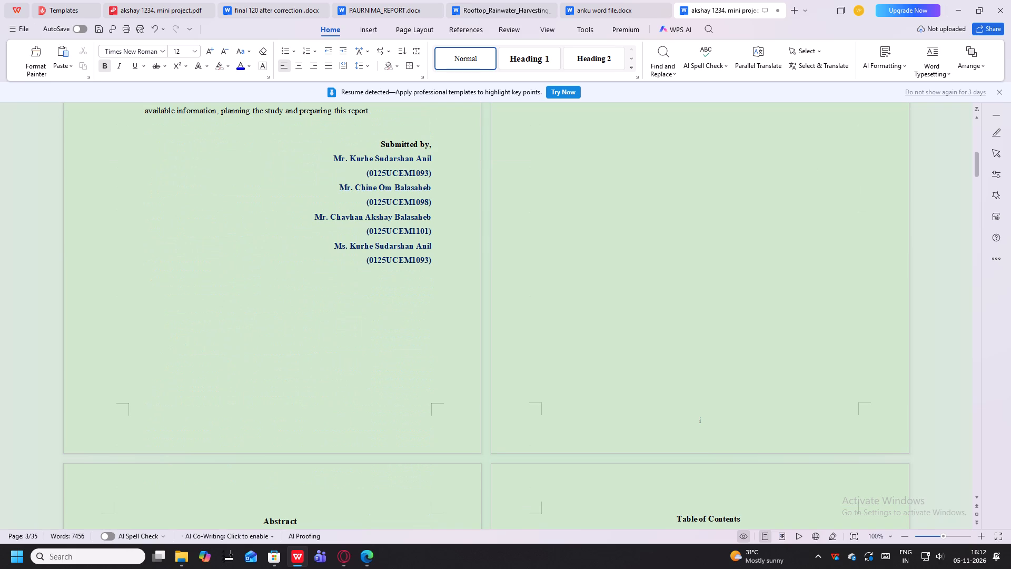
scroll(363, 416, down, 6)
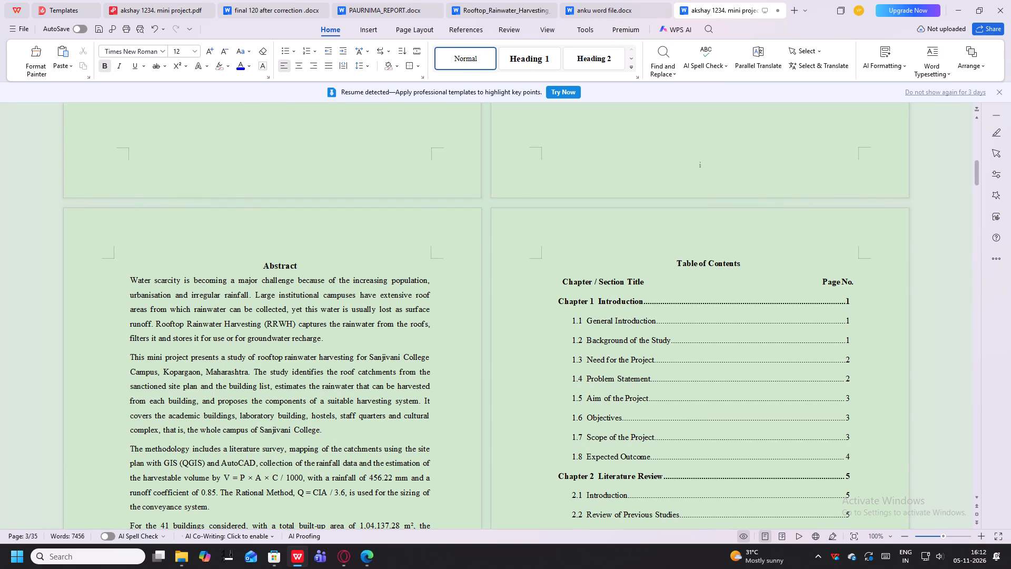
scroll(319, 486, up, 19)
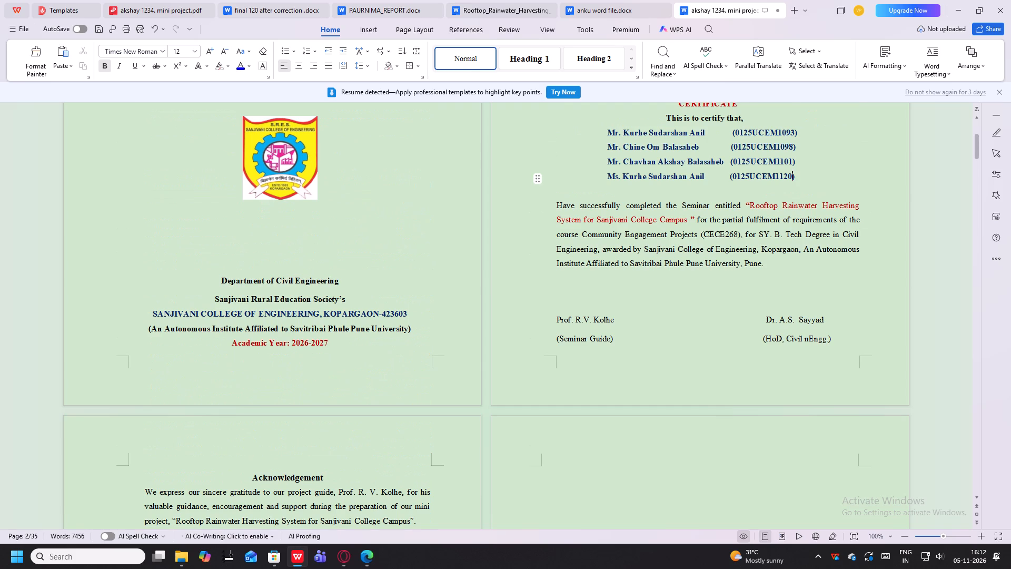
scroll(734, 414, up, 9)
key(shift+super+s)
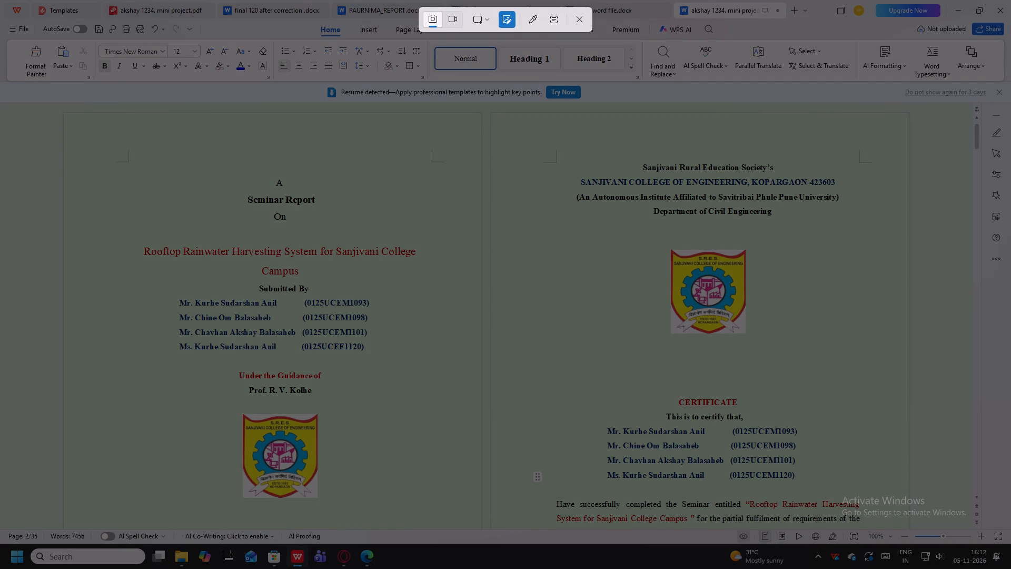
drag(120, 221, 442, 284)
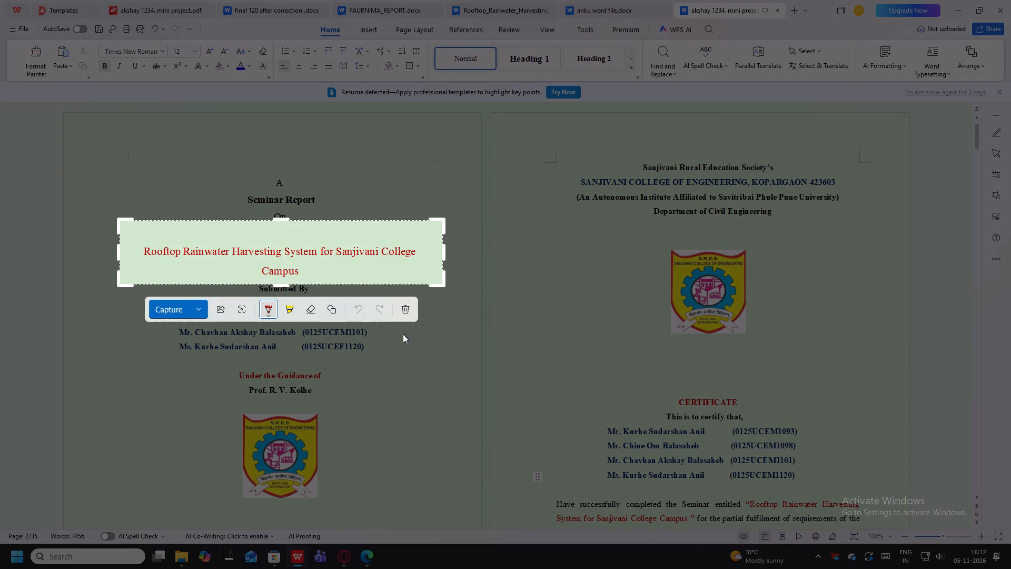
click(172, 311)
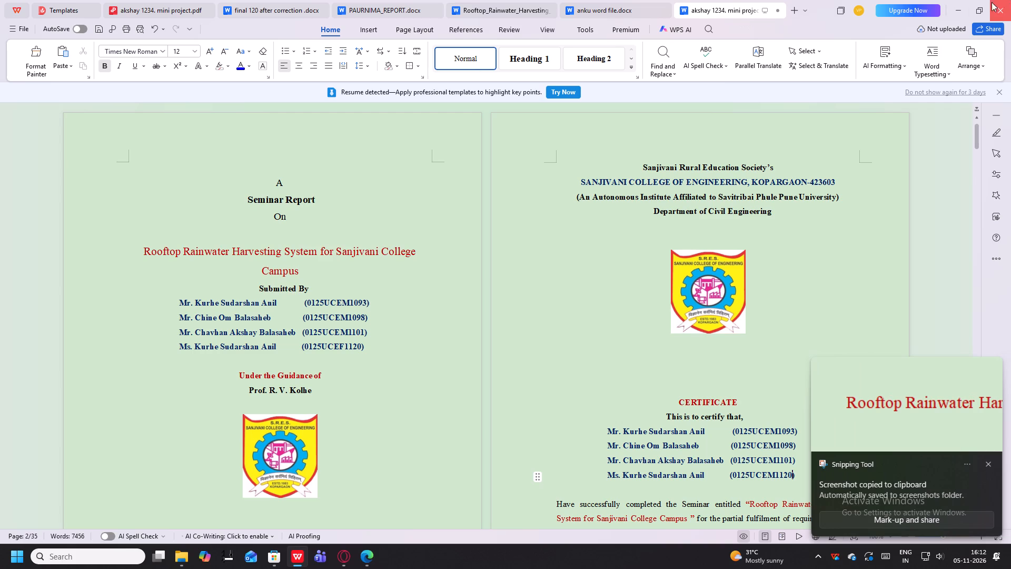
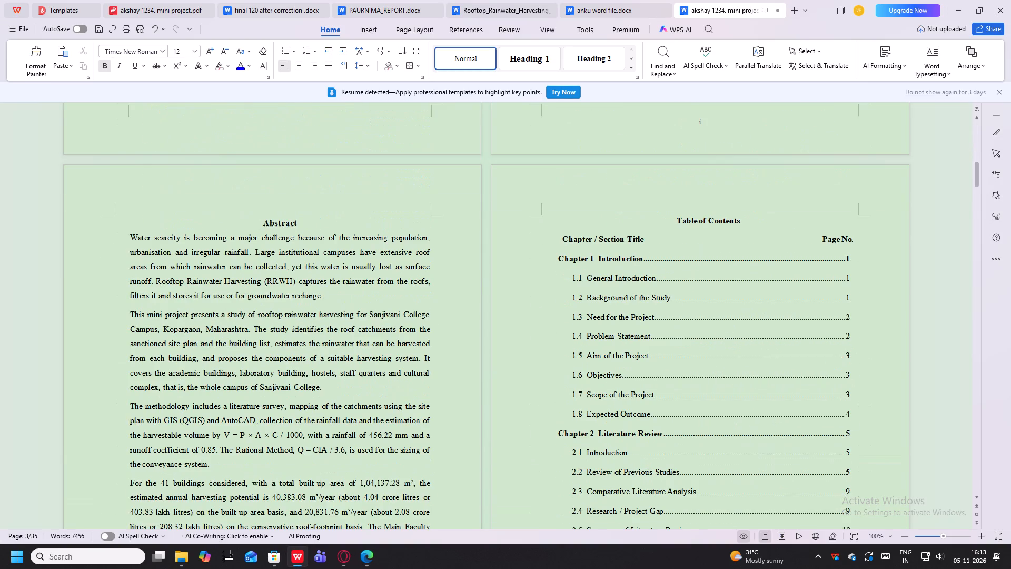
scroll(512, 327, down, 5)
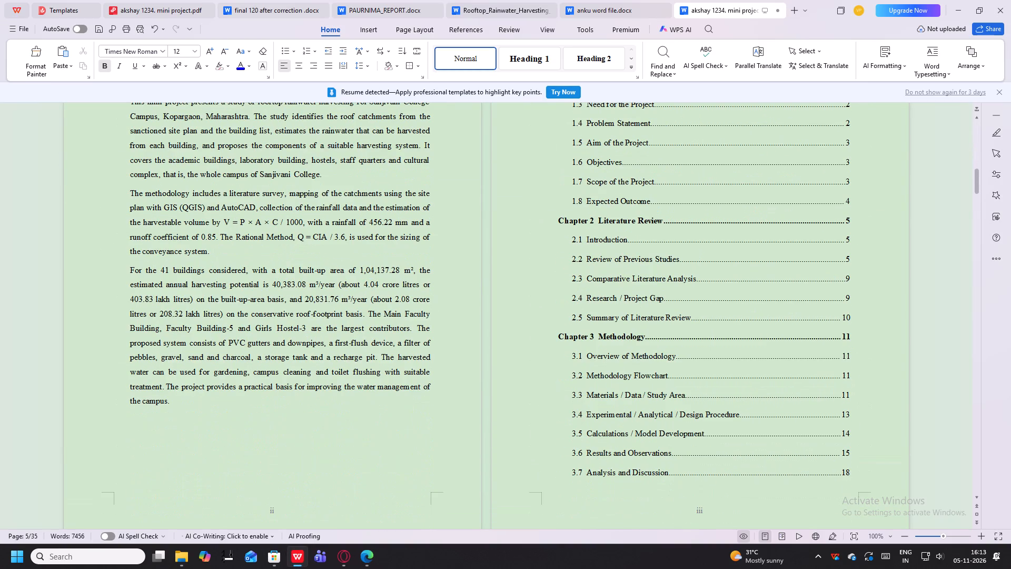
scroll(512, 327, up, 4)
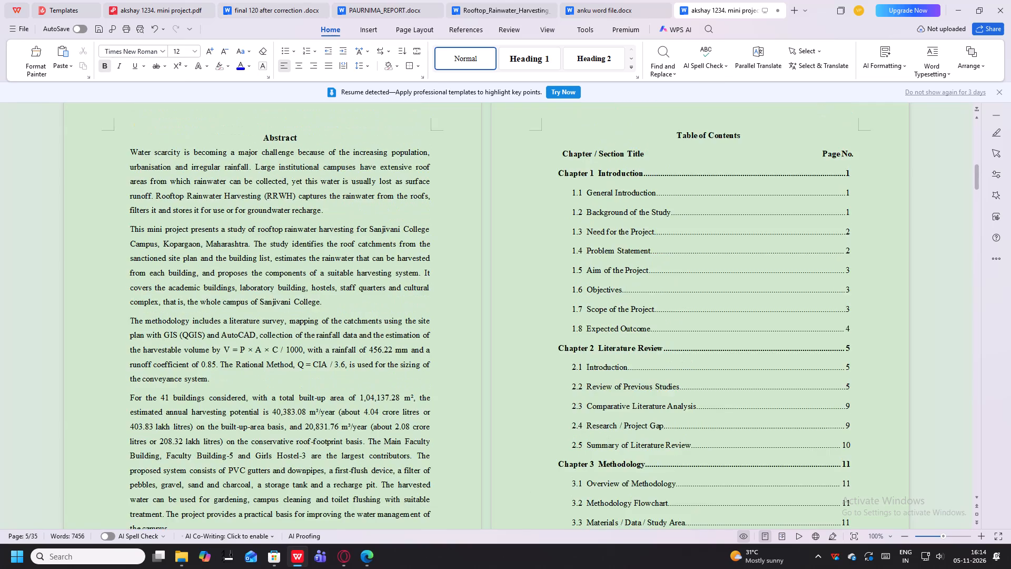
scroll(512, 327, down, 7)
click(276, 279)
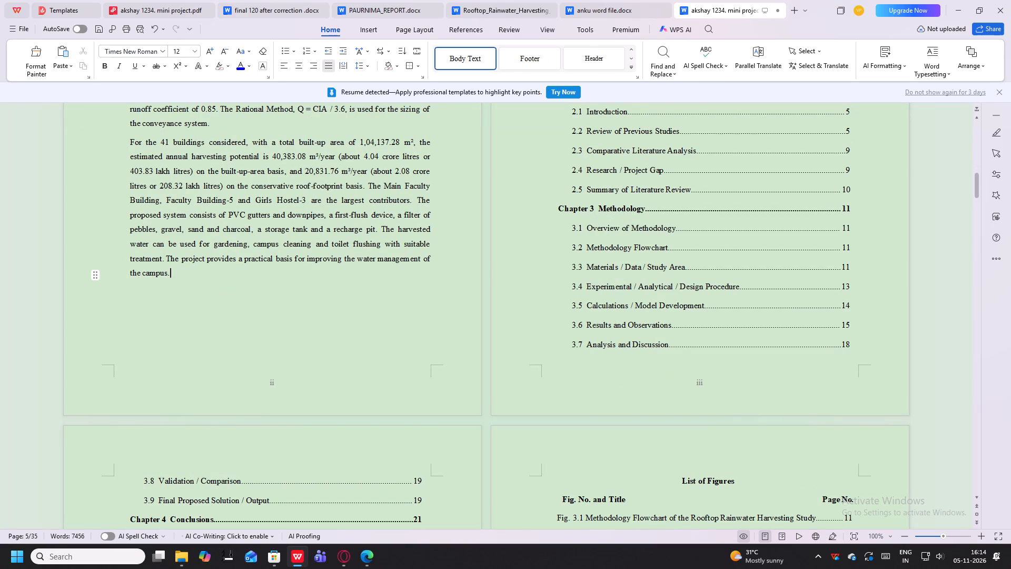
key(Return)
text(Key)
text(words)
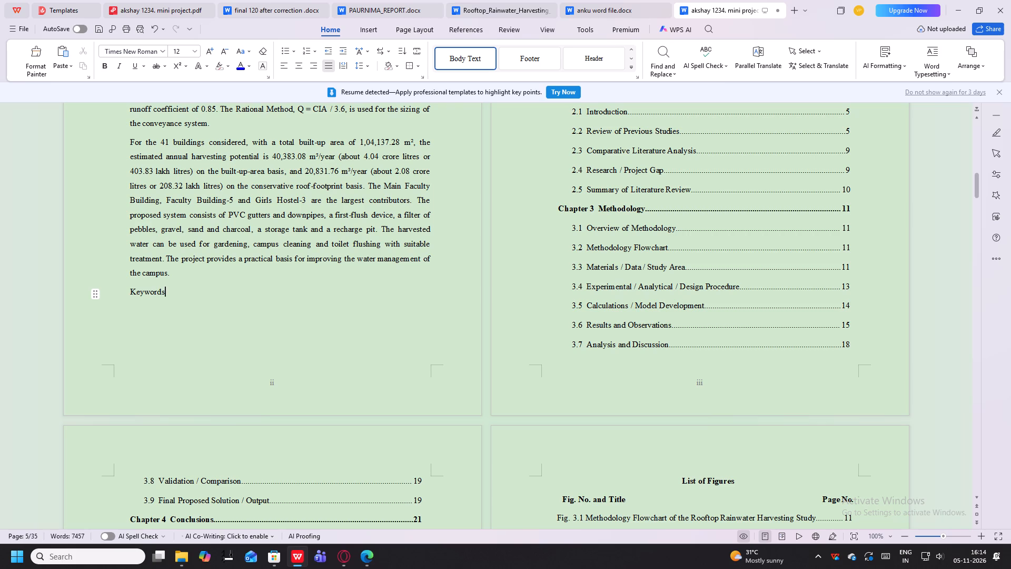
key(shift+colon)
key(space)
key(ctrl+v)
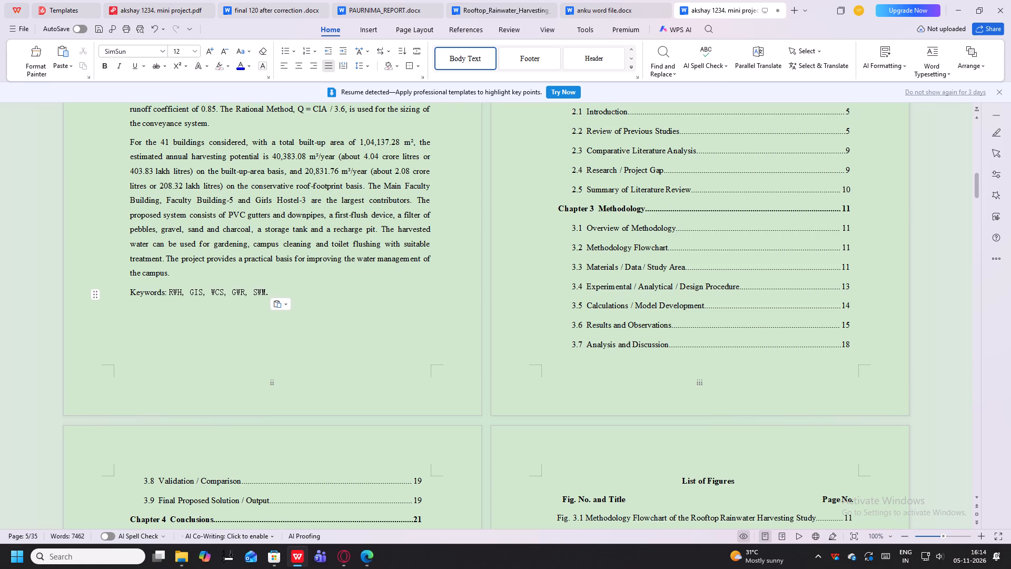
Set the font of the pasted abbreviations in the Keywords line to Times New Roman.
drag(276, 293, 166, 288)
click(112, 246)
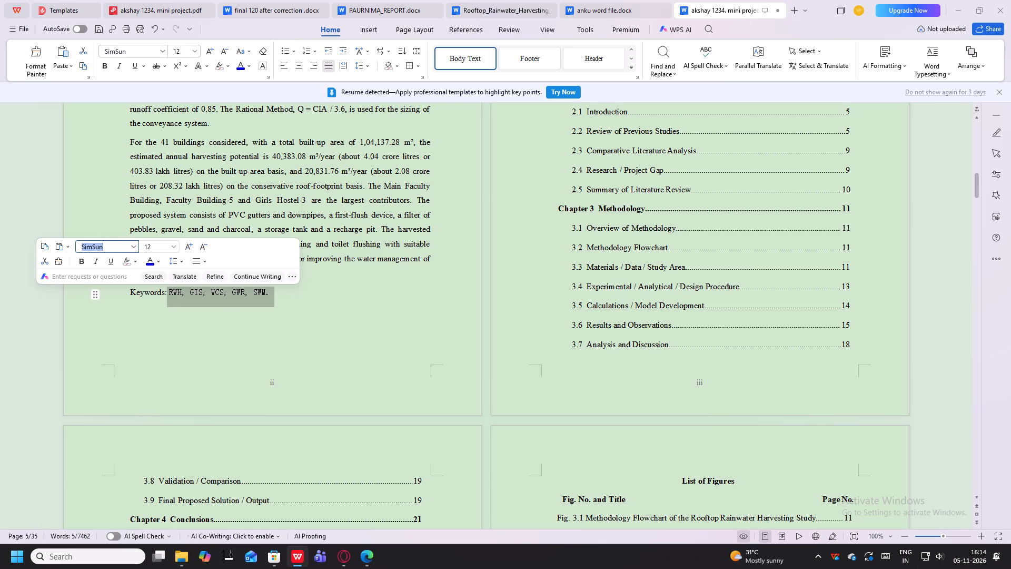
text(ti)
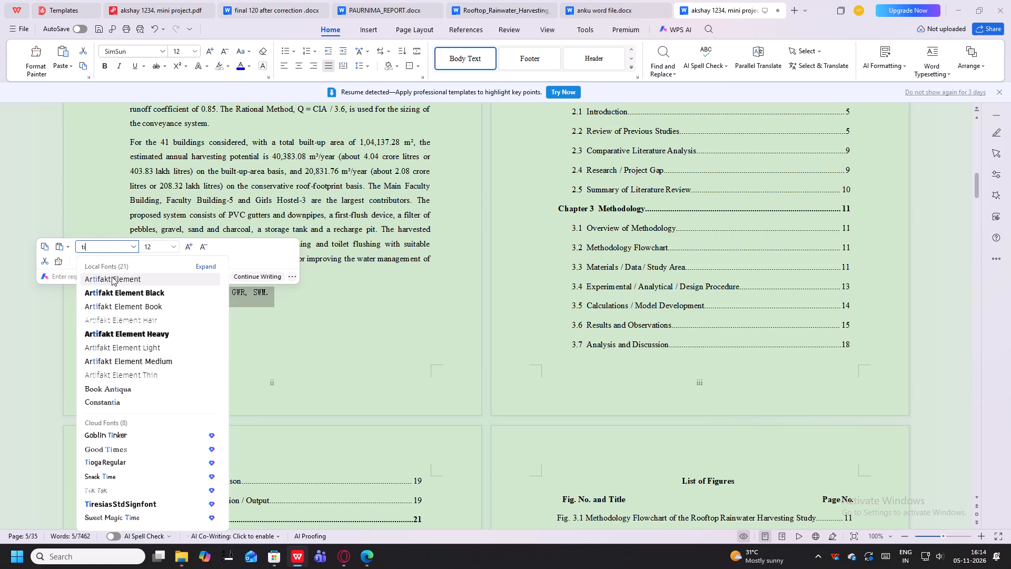
key(m)
click(120, 274)
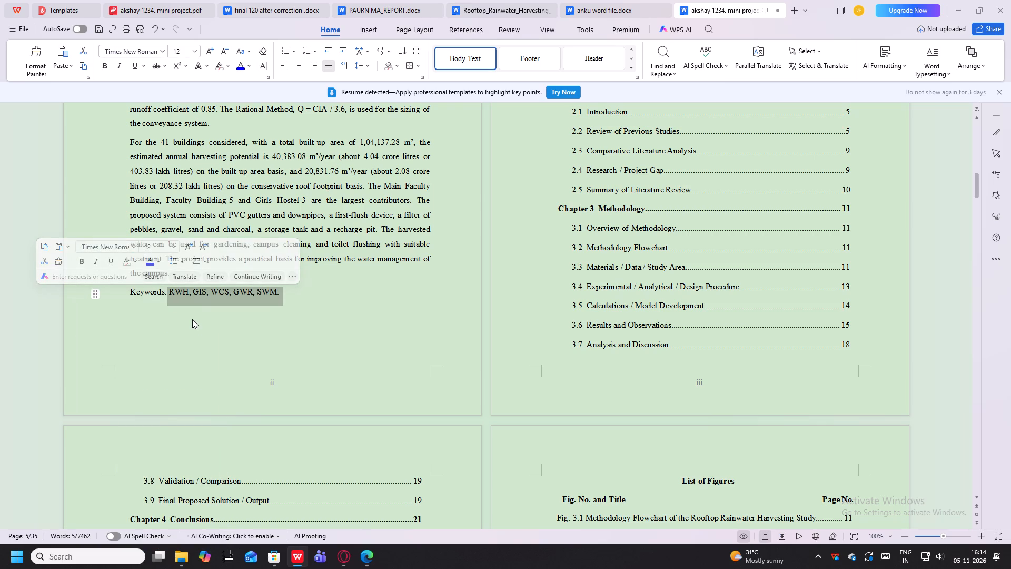
click(193, 319)
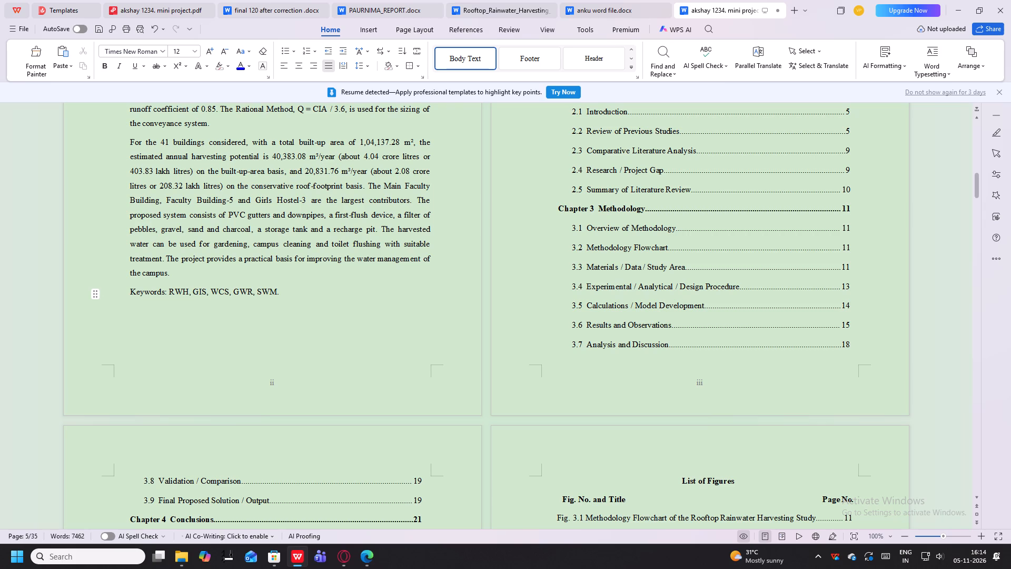
click(295, 297)
Compare the mini project's Abstract, Table of Contents and List of Figures with the corresponding pages of the seminar report "anku word file.docx".
scroll(295, 294, down, 4)
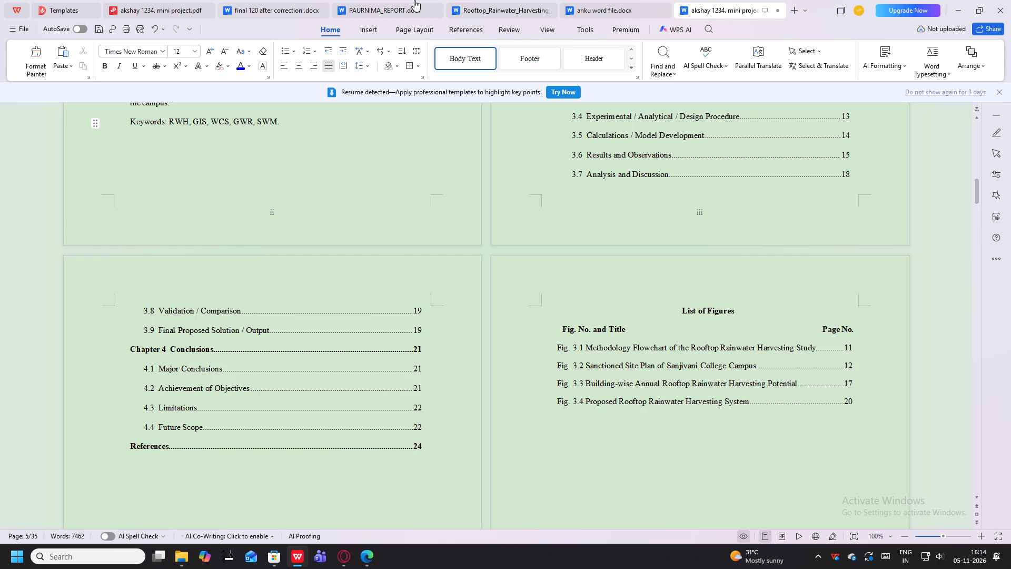
click(581, 0)
scroll(578, 139, down, 3)
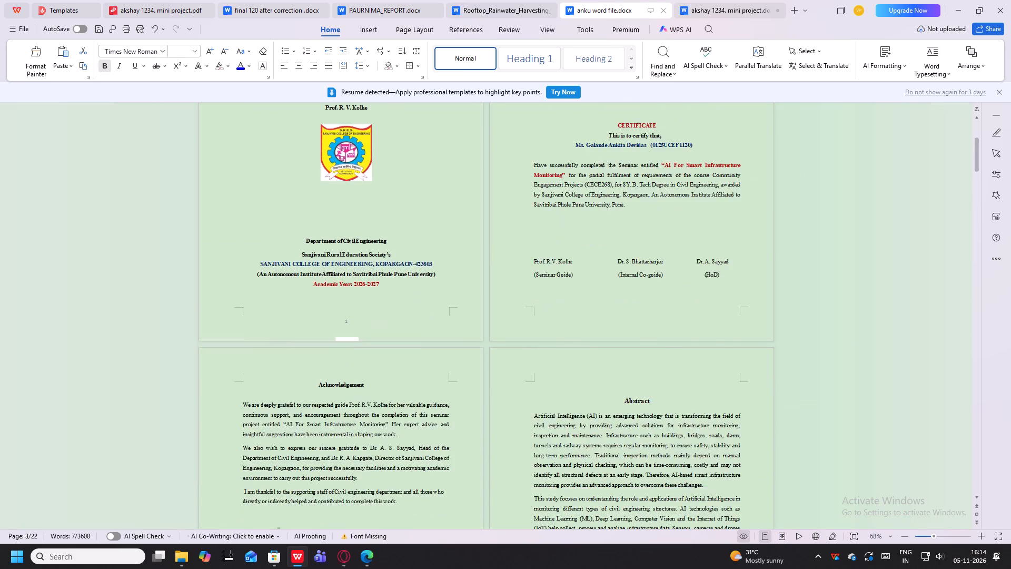
scroll(578, 141, down, 13)
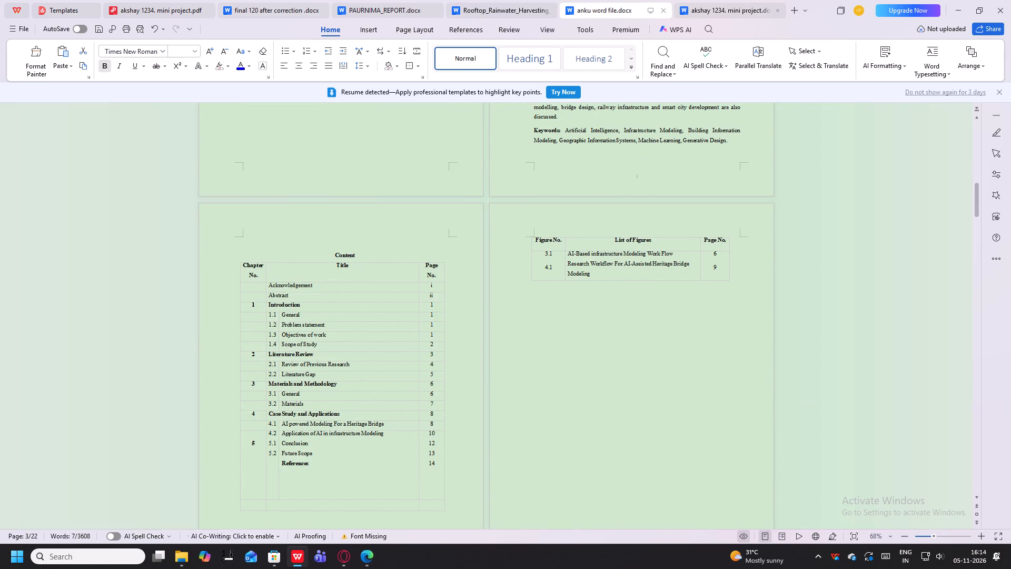
scroll(354, 227, down, 1)
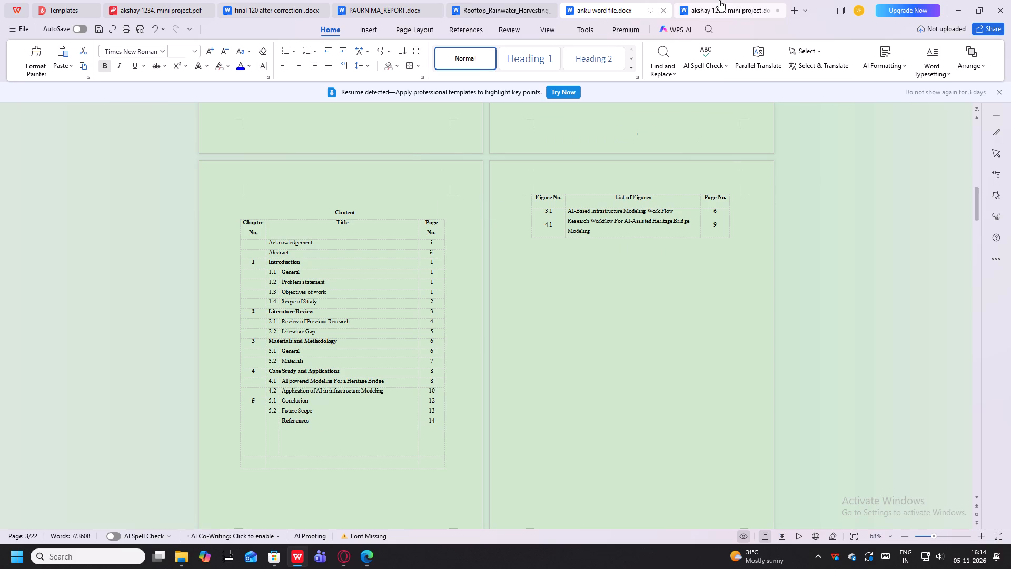
click(719, 0)
scroll(629, 172, up, 10)
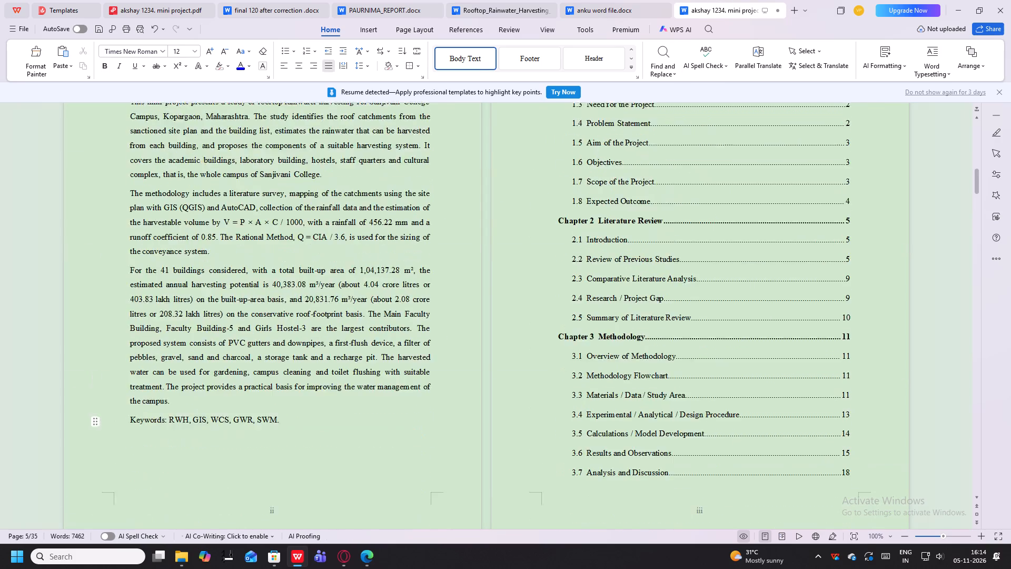
scroll(628, 172, up, 3)
scroll(628, 172, down, 2)
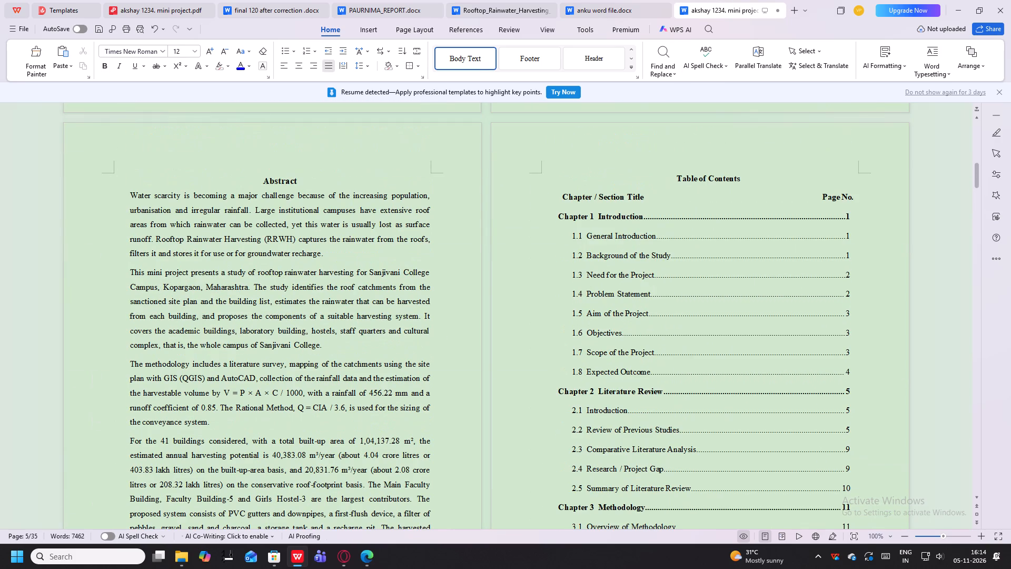
click(646, 1)
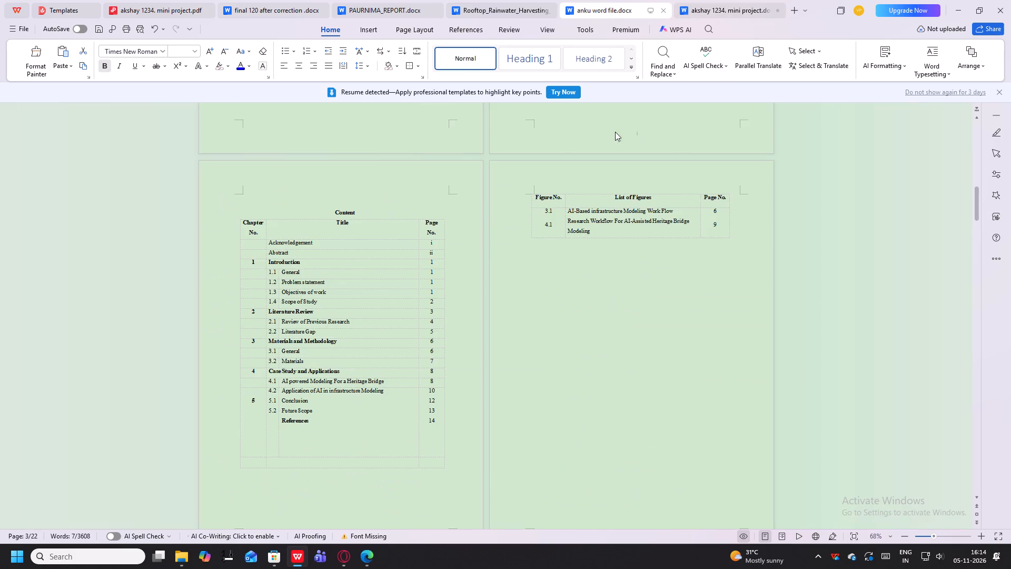
click(726, 0)
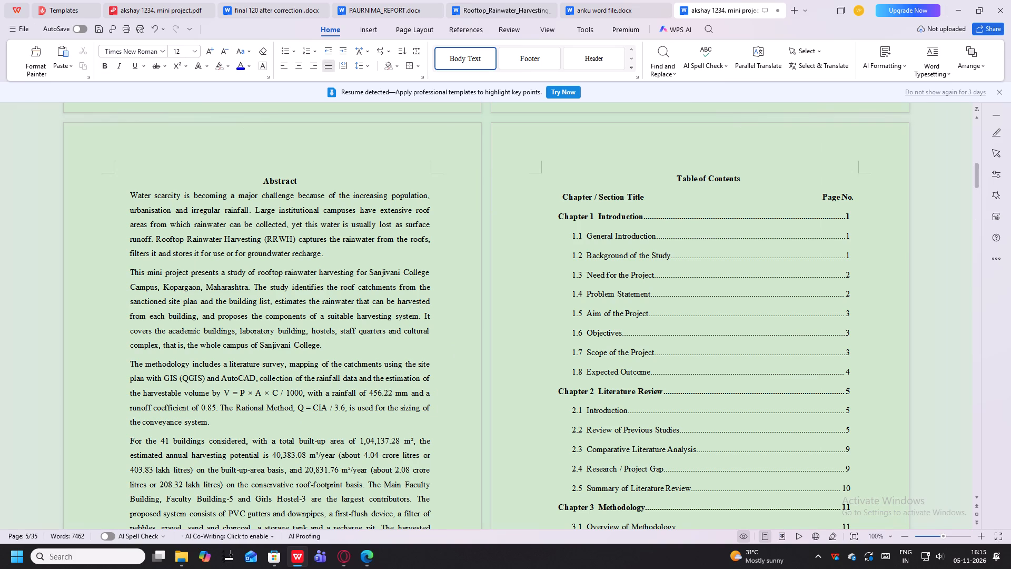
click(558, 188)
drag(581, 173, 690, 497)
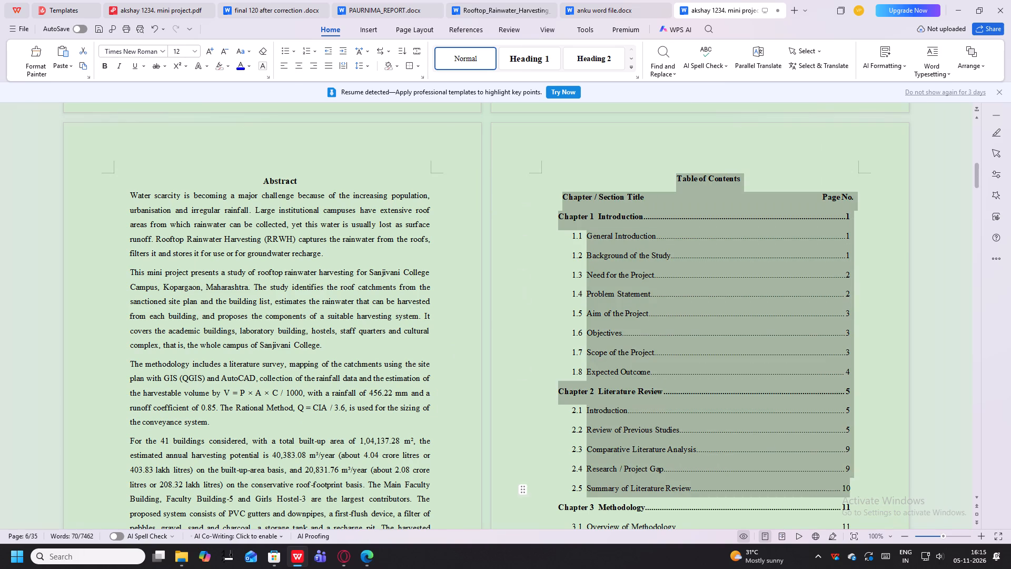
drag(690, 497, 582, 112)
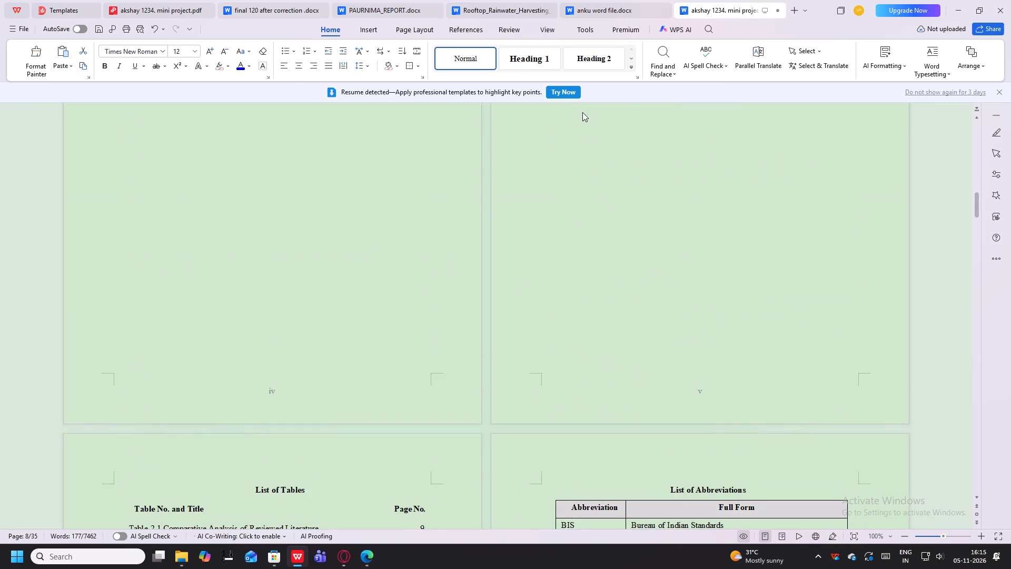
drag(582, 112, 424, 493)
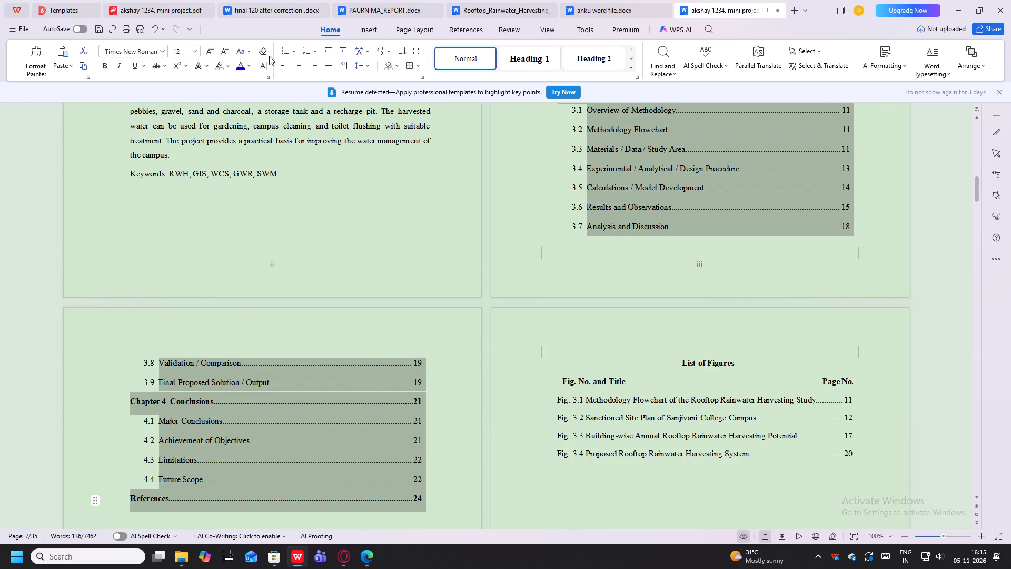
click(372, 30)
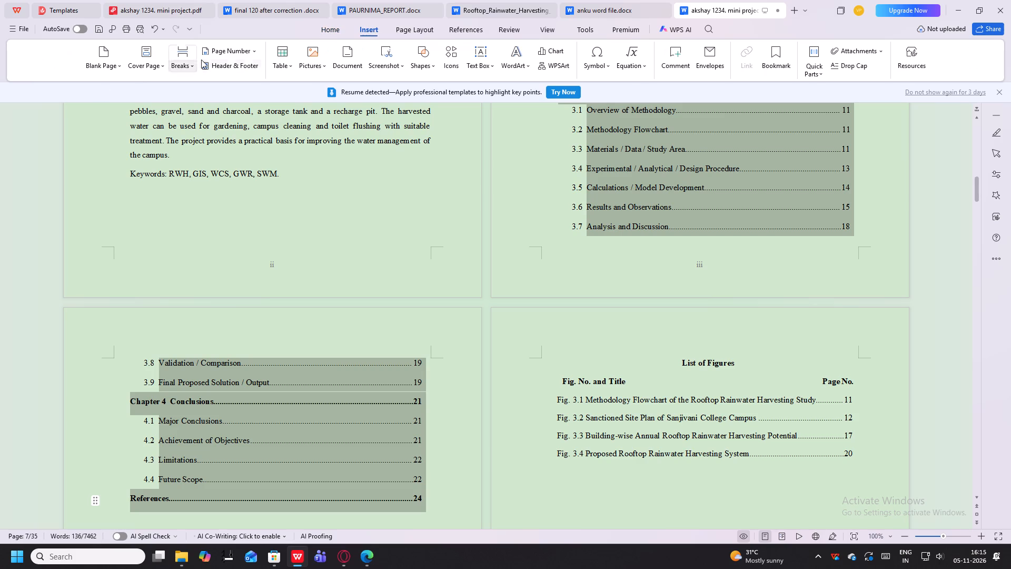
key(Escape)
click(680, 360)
Replace the dot leader in the "Chapter 1 Introduction" line of the Table of Contents with spaces, keeping its page number aligned.
scroll(554, 269, up, 12)
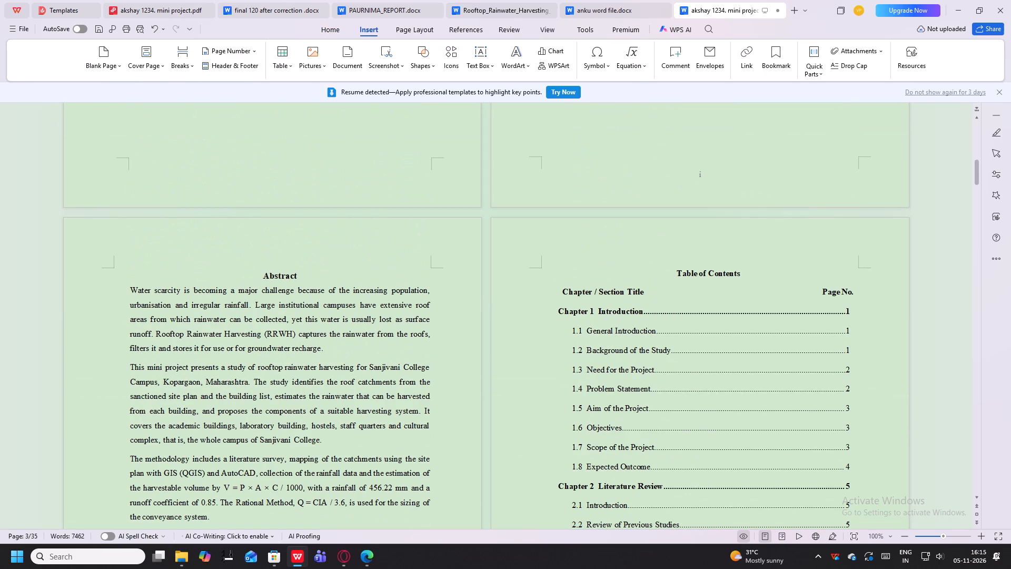
drag(641, 313, 757, 330)
click(647, 307)
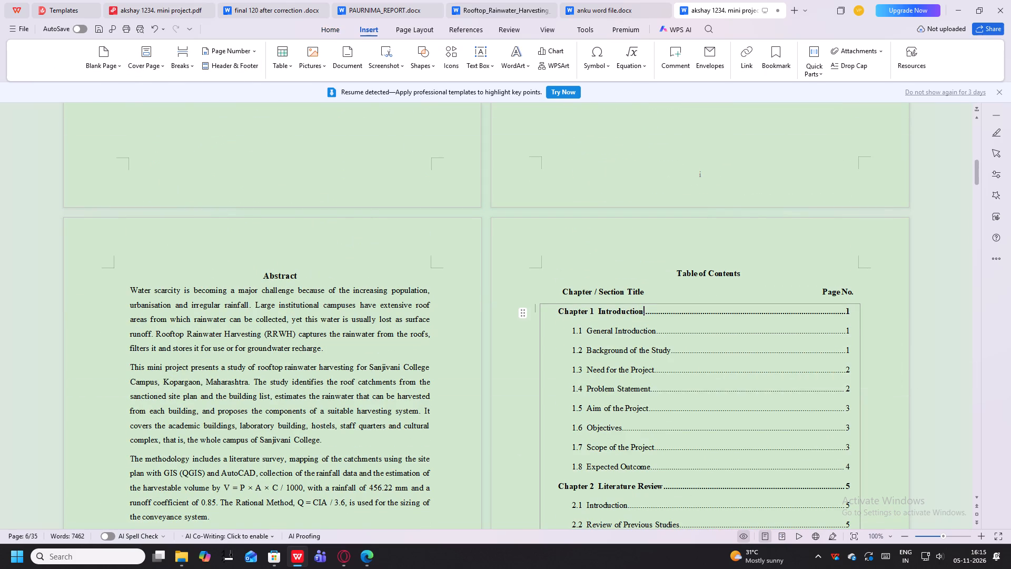
drag(644, 311, 808, 316)
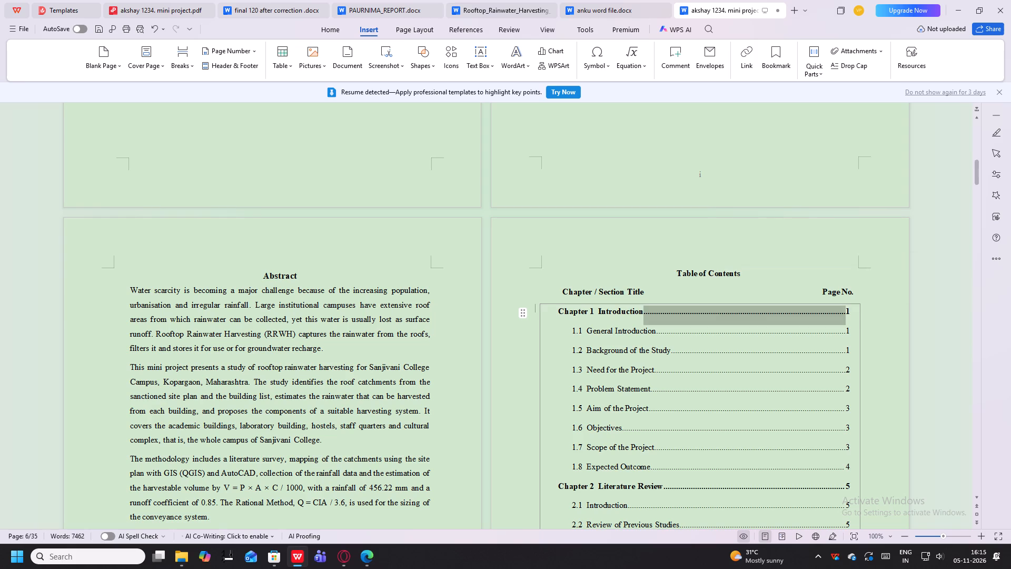
key(BackSpace)
key(space)
key(space)
key(space)
key(space)
key(space)
key(space)
key(space)
key(space)
key(space)
key(space)
key(space)
key(space)
key(space)
key(space)
key(space)
key(space)
key(space)
key(space)
key(space)
key(space)
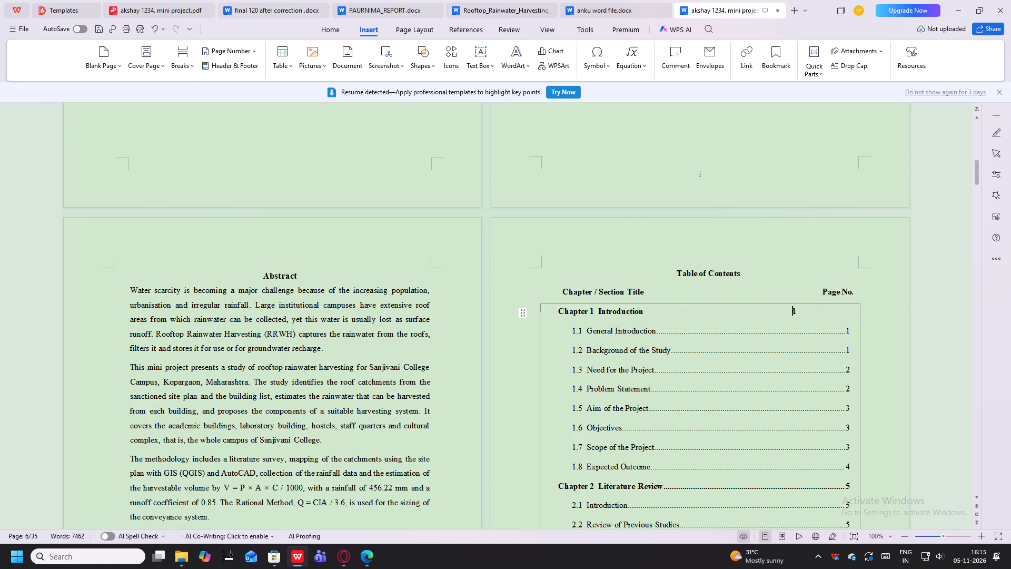
key(space)
key(space)
key(space)
key(space)
key(space)
key(space)
key(space)
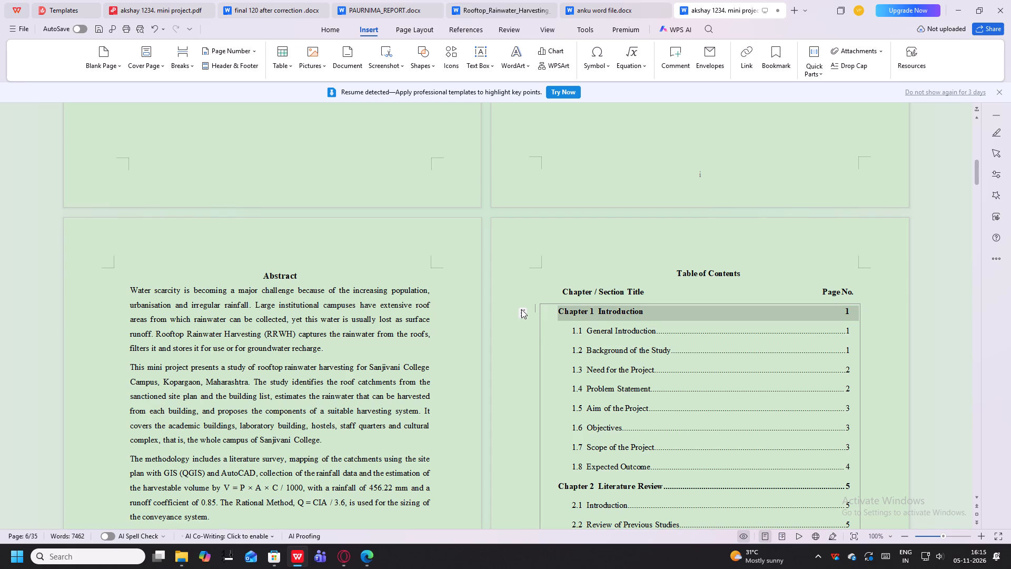
click(521, 309)
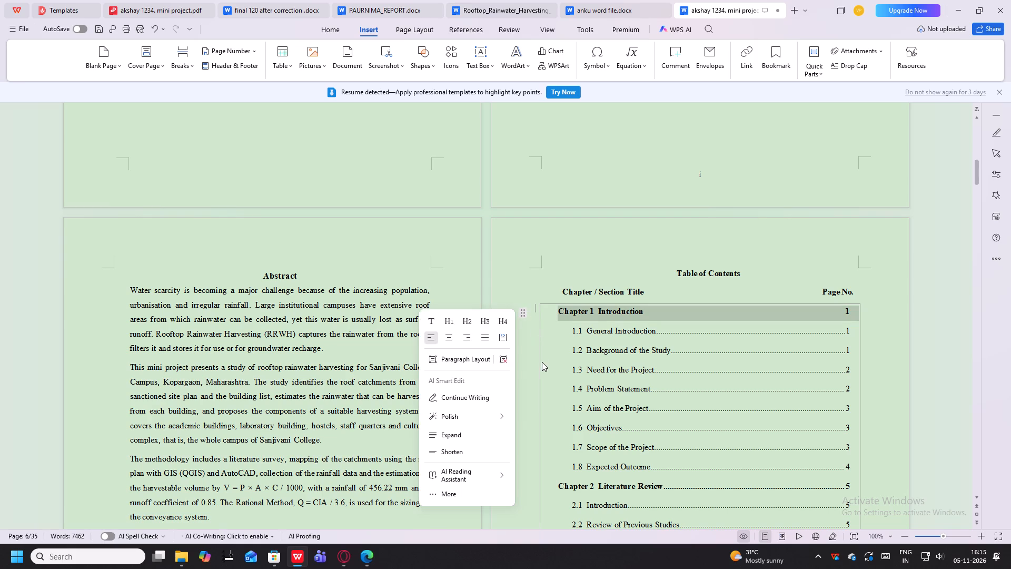
click(542, 362)
Copy and delete the two-line "Chapter 1" and "Introduction" heading above section 1.1 General.
scroll(638, 332, down, 8)
scroll(638, 332, up, 1)
scroll(638, 332, down, 20)
scroll(638, 332, down, 3)
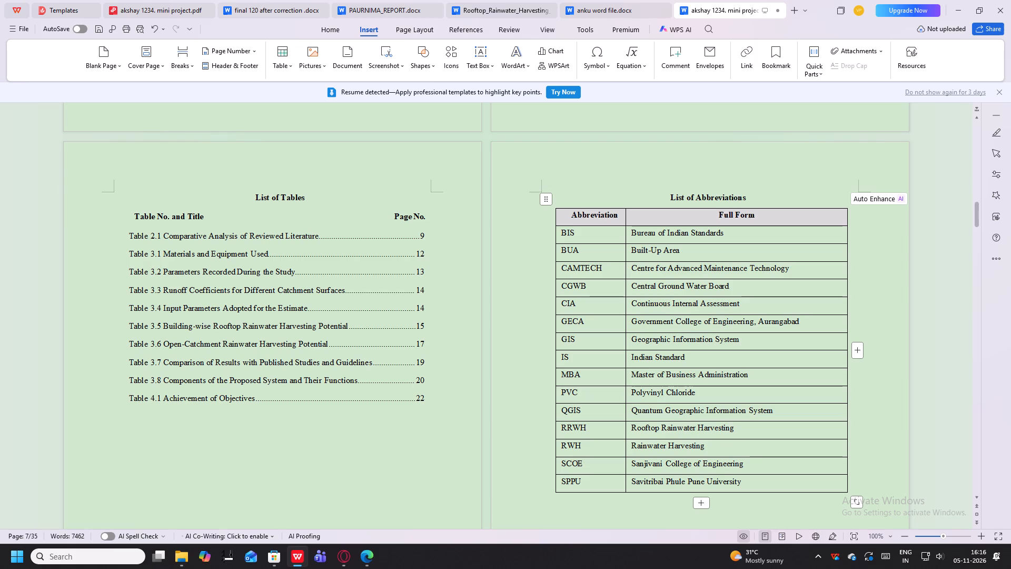
scroll(700, 347, down, 6)
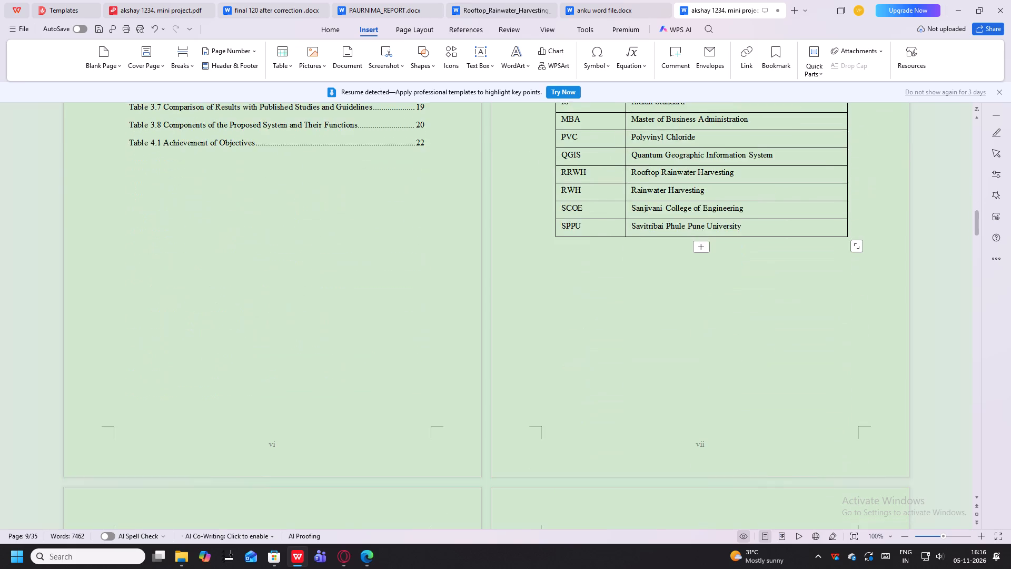
scroll(700, 347, down, 8)
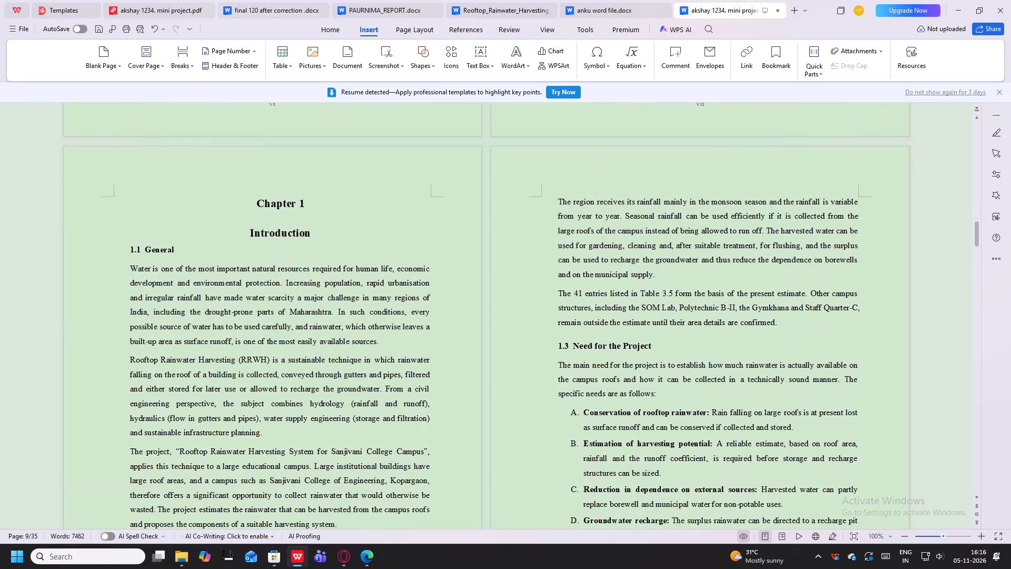
click(283, 217)
click(270, 226)
click(263, 227)
click(247, 223)
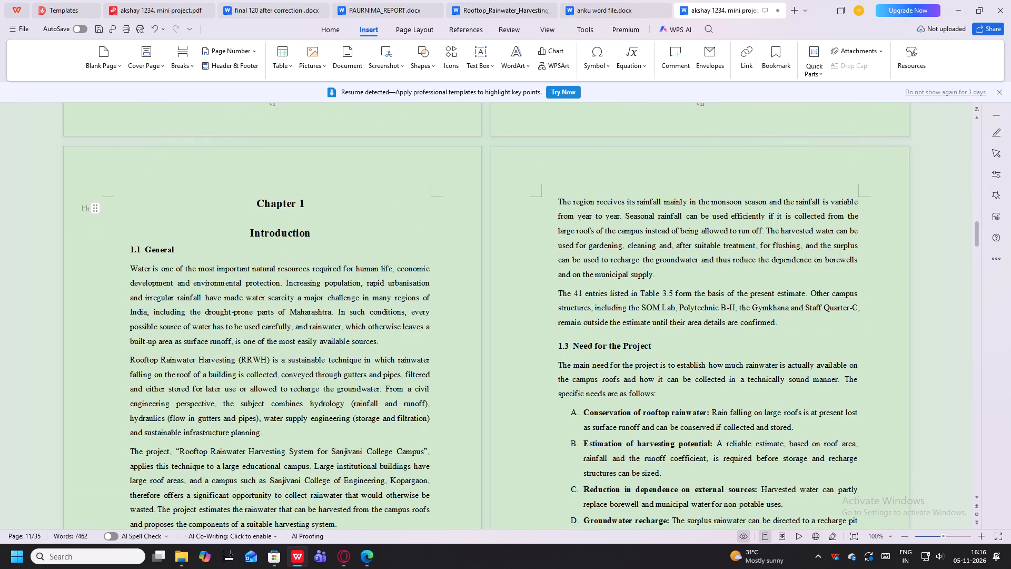
drag(313, 237, 224, 205)
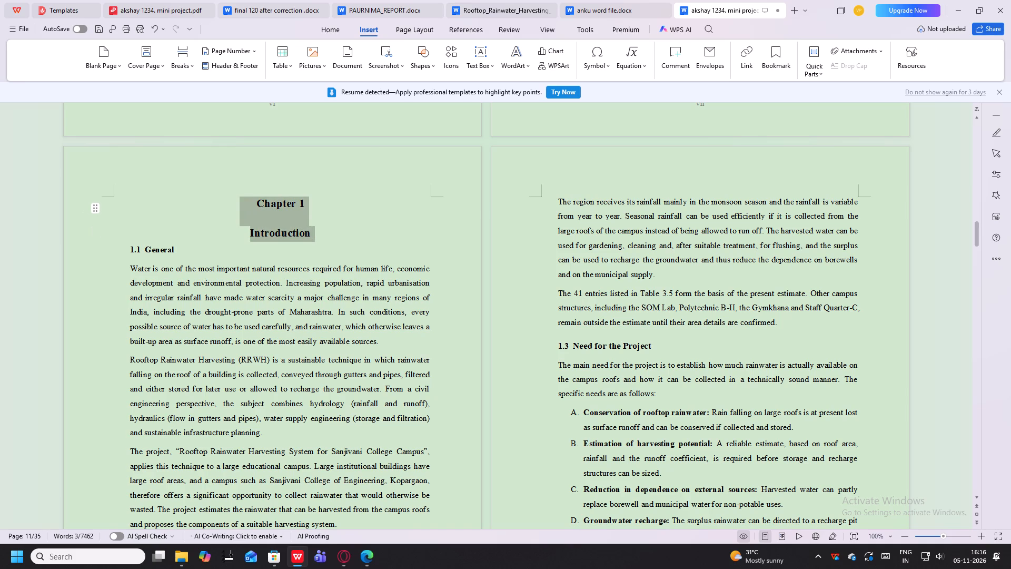
drag(224, 205, 217, 199)
key(ctrl+c)
key(BackSpace)
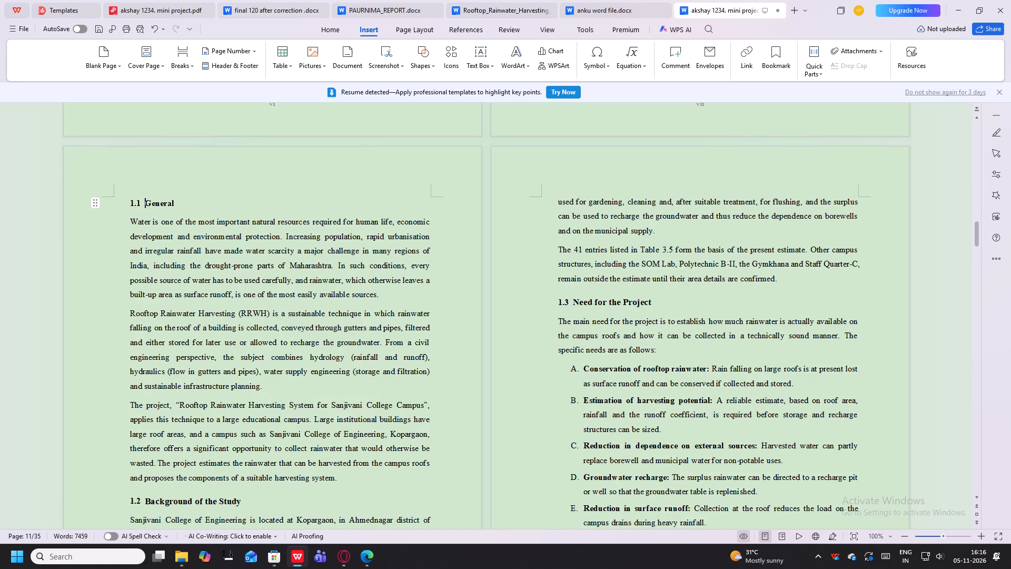
Insert an empty line without numbering above the "1.1 General" heading.
click(208, 172)
click(129, 203)
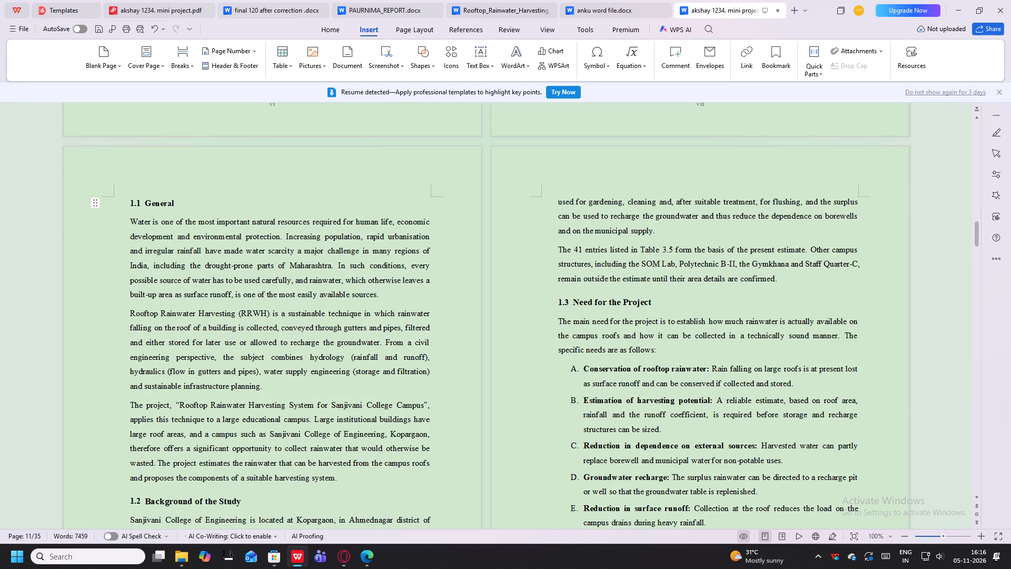
click(131, 205)
click(131, 205)
click(129, 205)
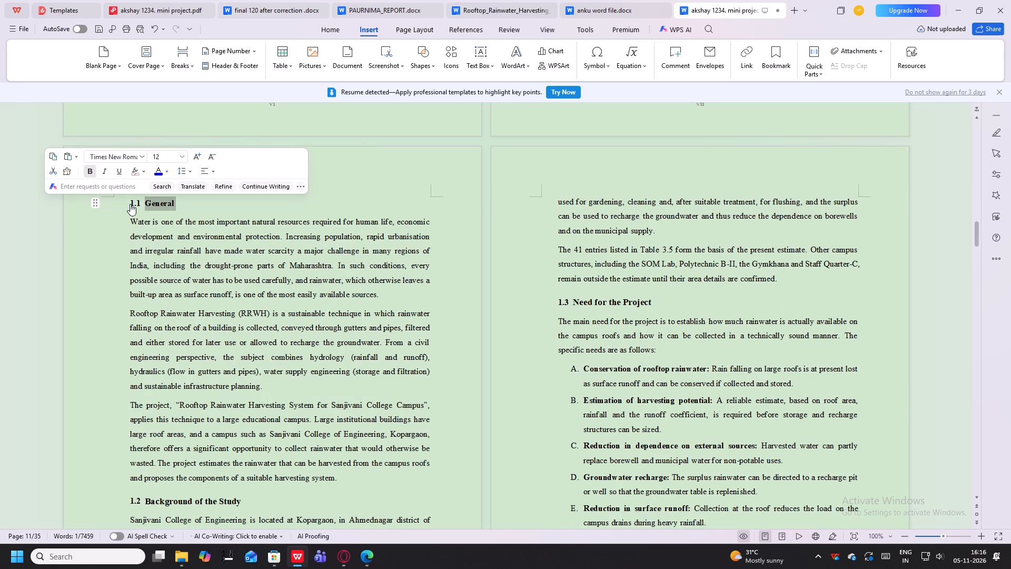
click(140, 202)
click(144, 204)
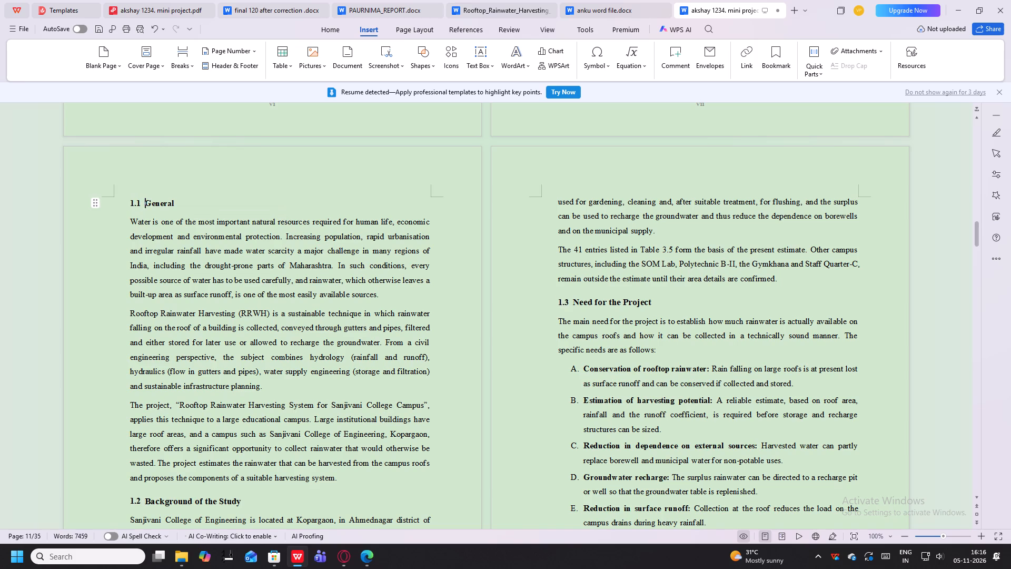
key(Return)
drag(150, 202, 109, 209)
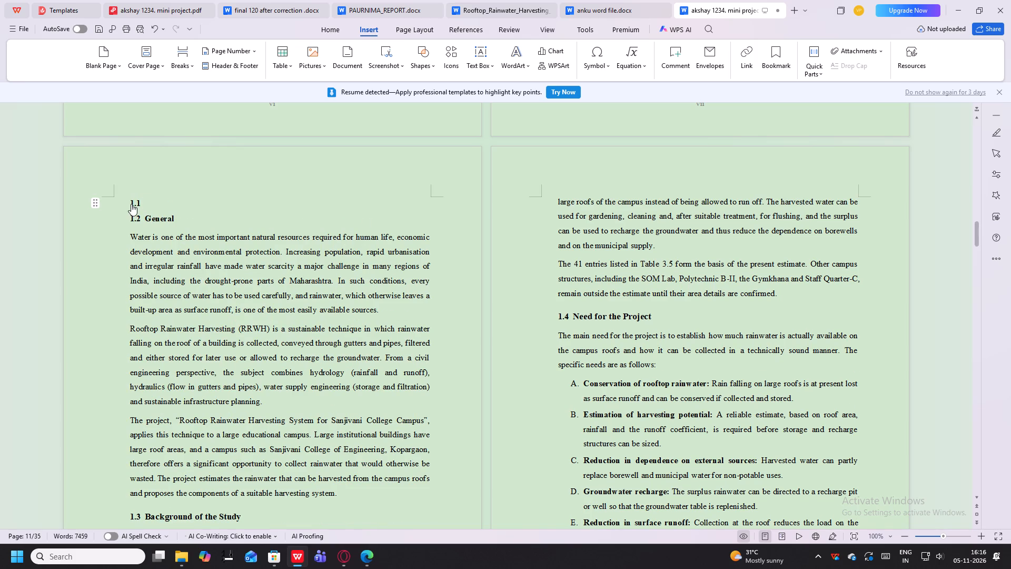
key(BackSpace)
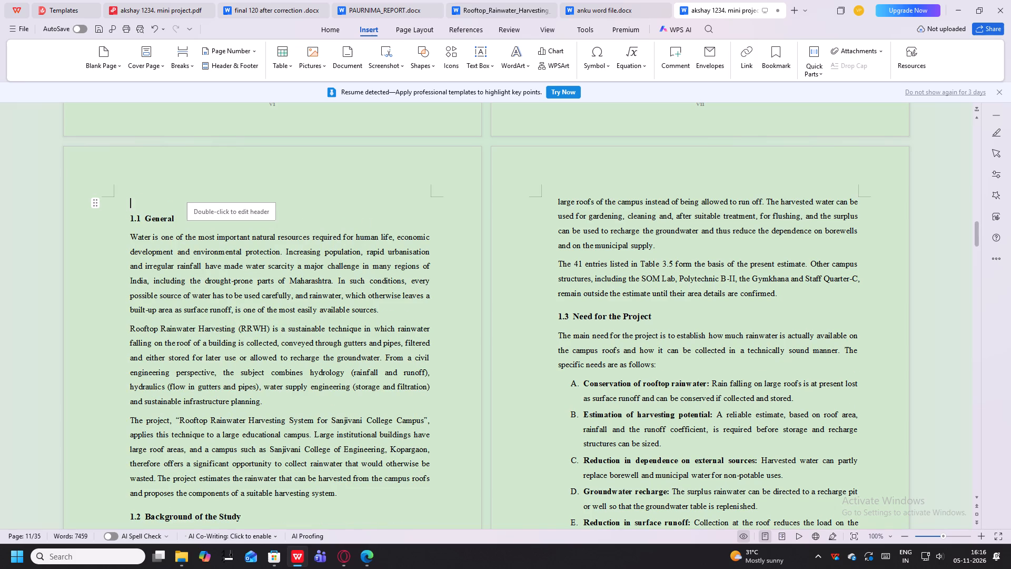
Enter "Chapter 1" on the empty line above 1.1 General, with "Introduction" on a new line below it.
text(CHapter)
key(space)
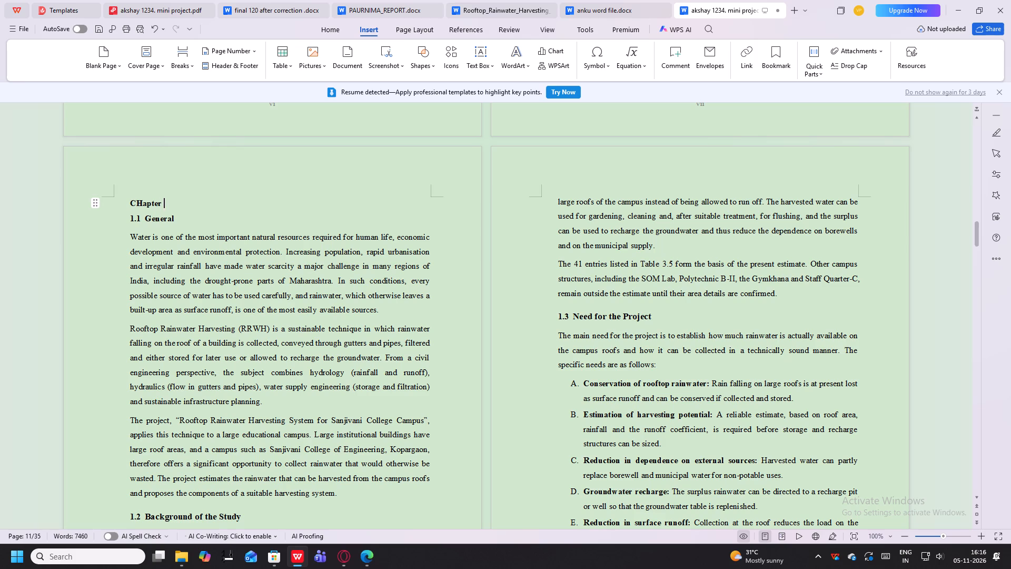
click(138, 204)
click(143, 208)
key(BackSpace)
key(h)
click(168, 200)
key(space)
key(BackSpace)
key(BackSpace)
key(space)
text(1)
key(space)
key(Return)
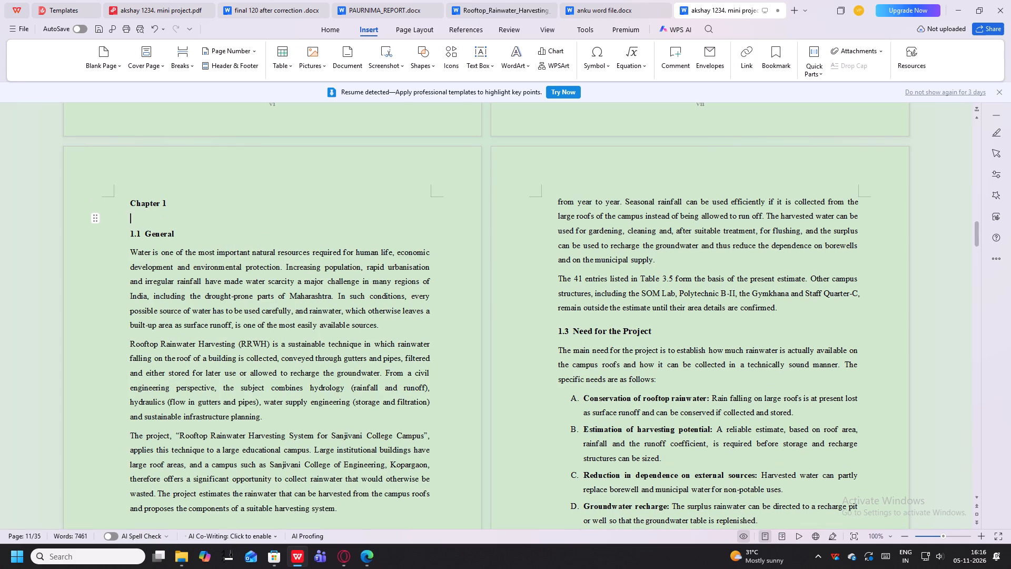
key(shift+i)
text(ntro)
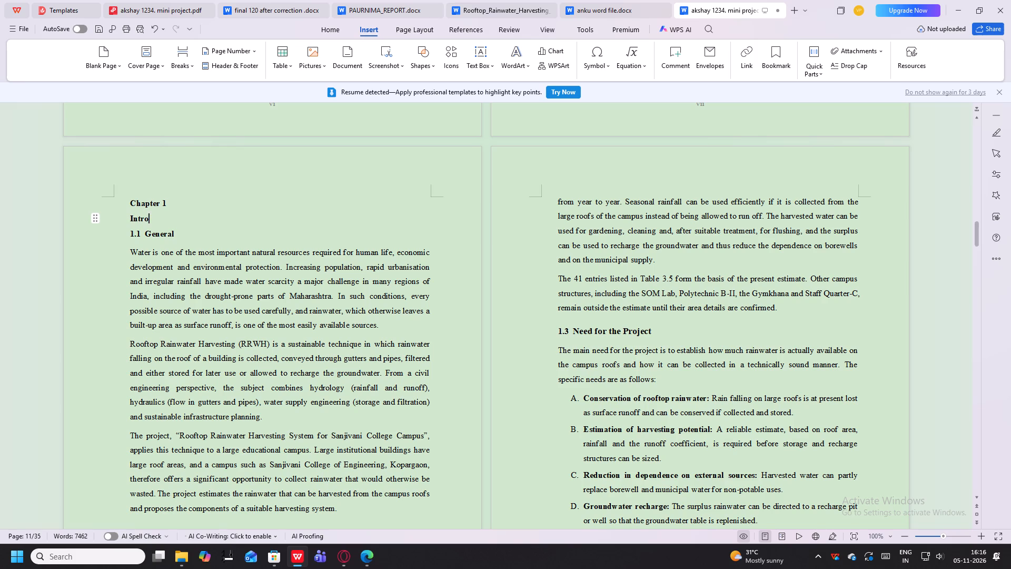
text(duction)
key(space)
Centre the "Chapter 1" and "Introduction" heading lines.
drag(182, 219, 120, 209)
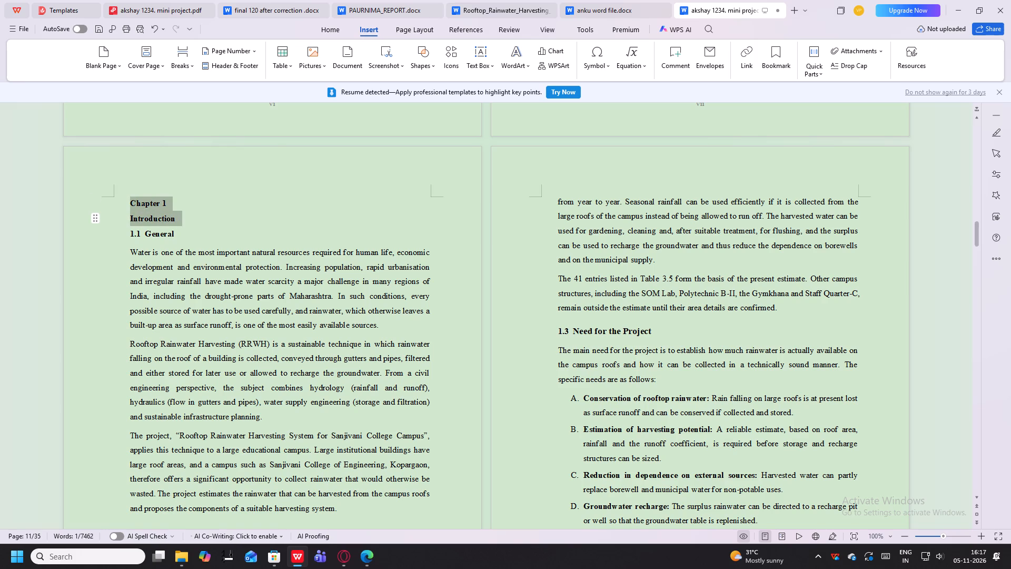
drag(120, 209, 120, 208)
click(330, 28)
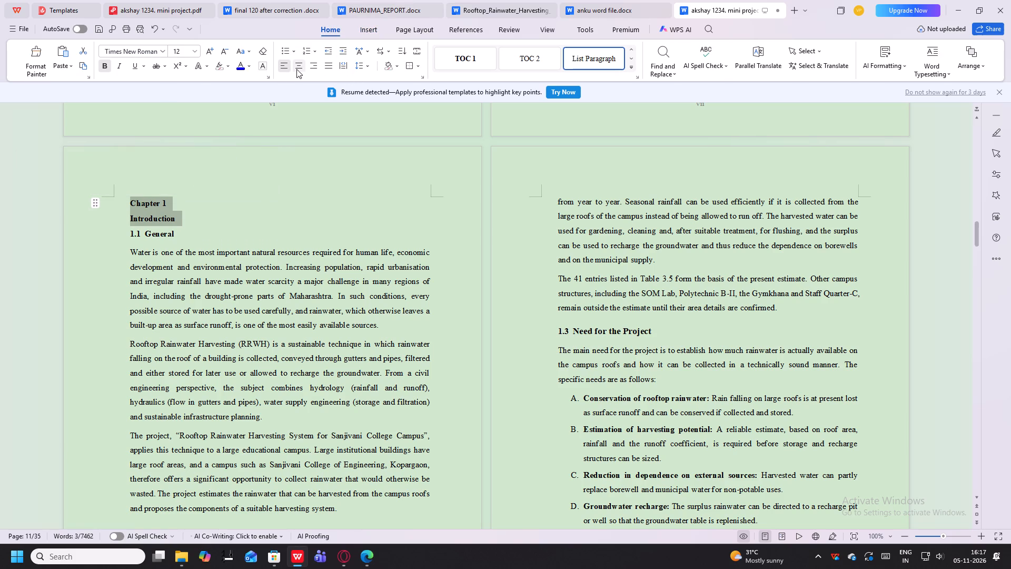
click(300, 68)
click(321, 201)
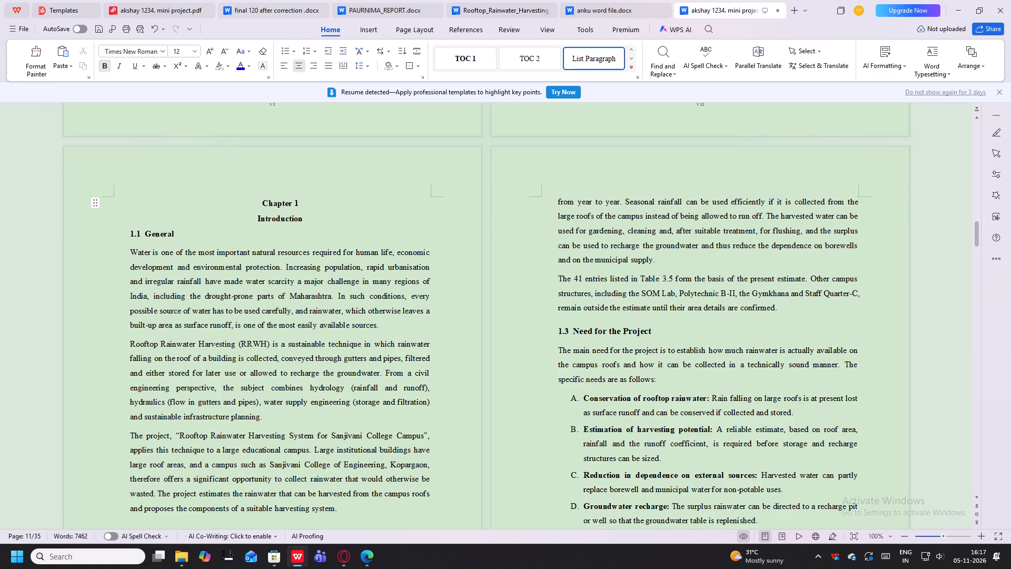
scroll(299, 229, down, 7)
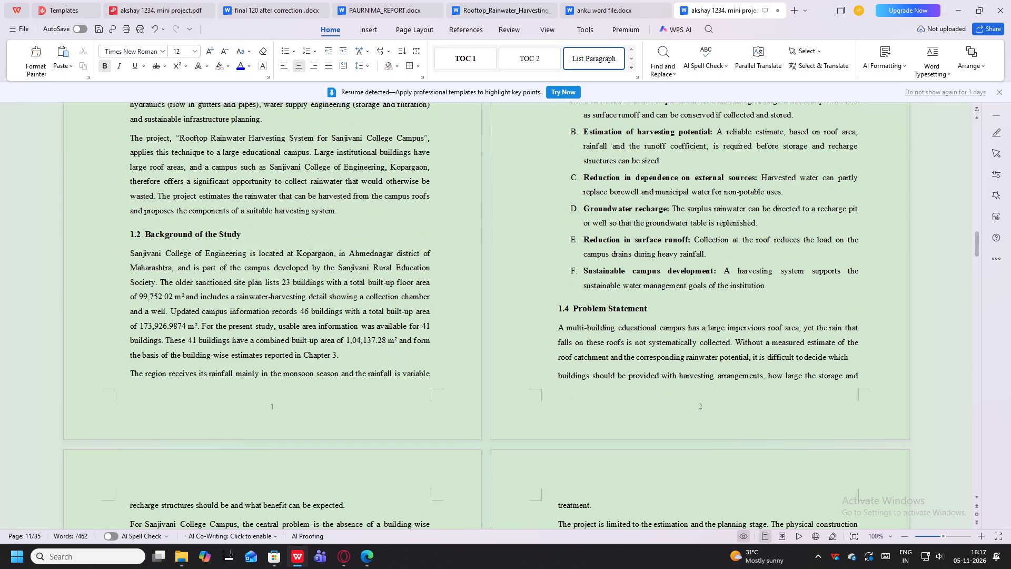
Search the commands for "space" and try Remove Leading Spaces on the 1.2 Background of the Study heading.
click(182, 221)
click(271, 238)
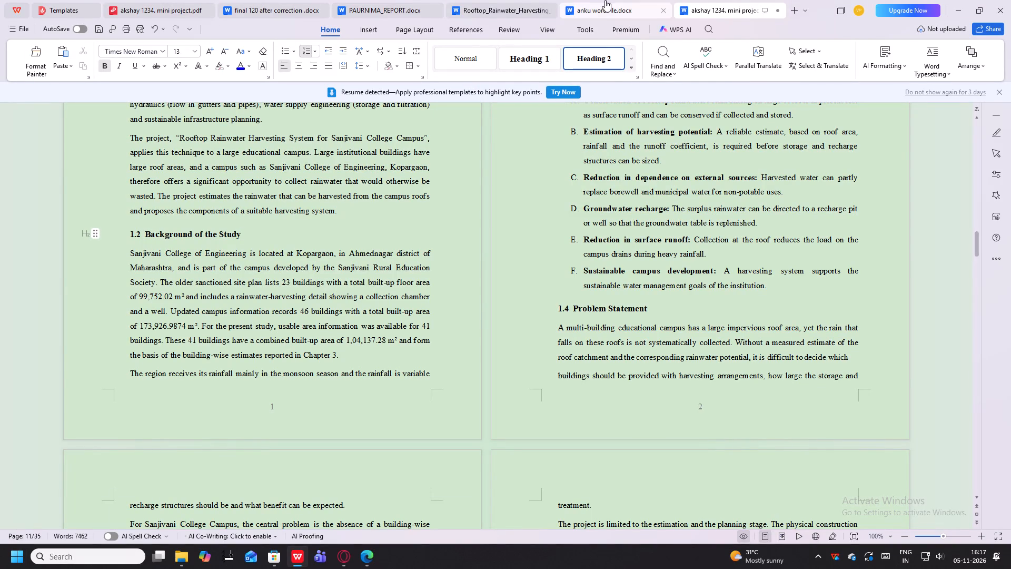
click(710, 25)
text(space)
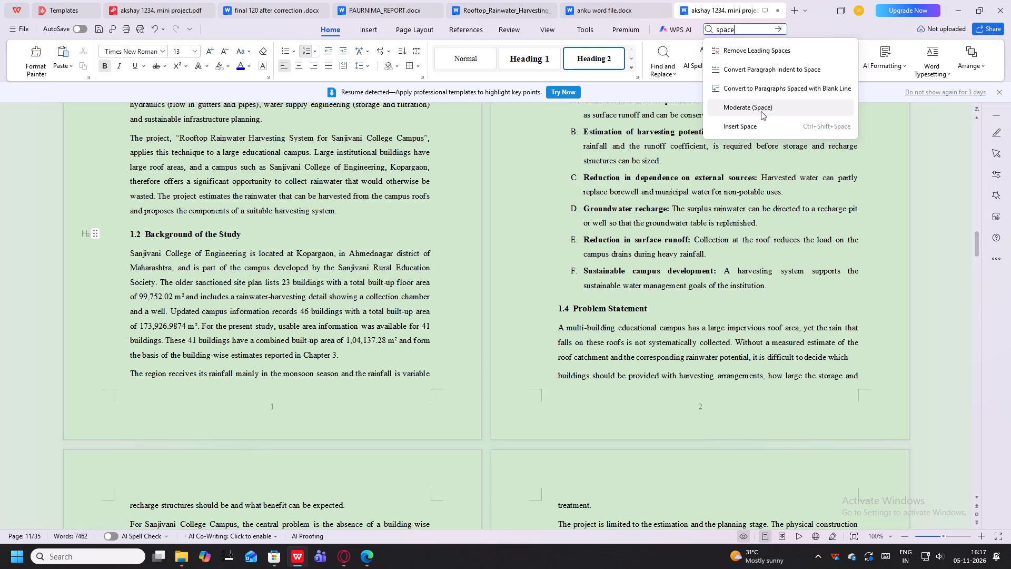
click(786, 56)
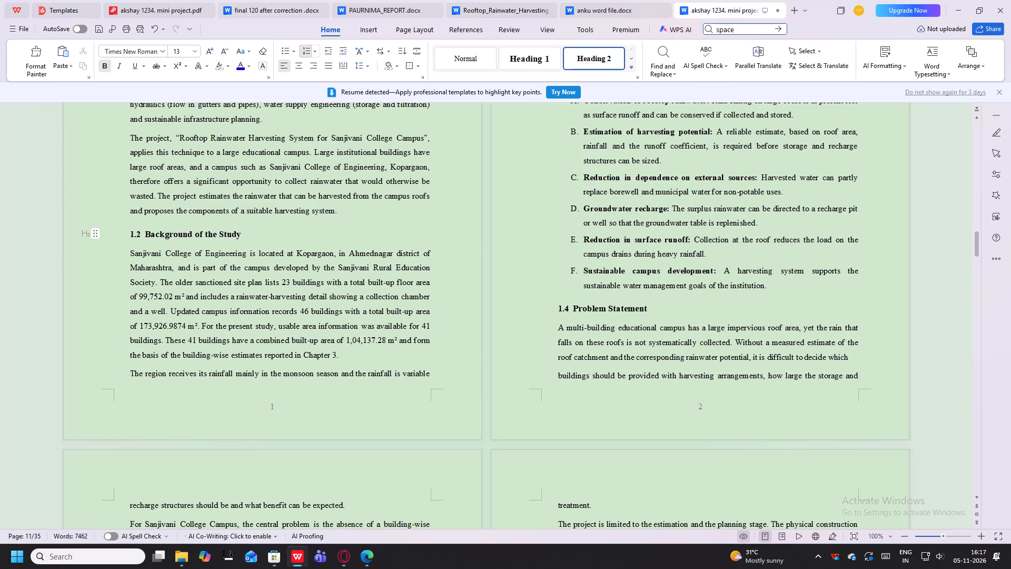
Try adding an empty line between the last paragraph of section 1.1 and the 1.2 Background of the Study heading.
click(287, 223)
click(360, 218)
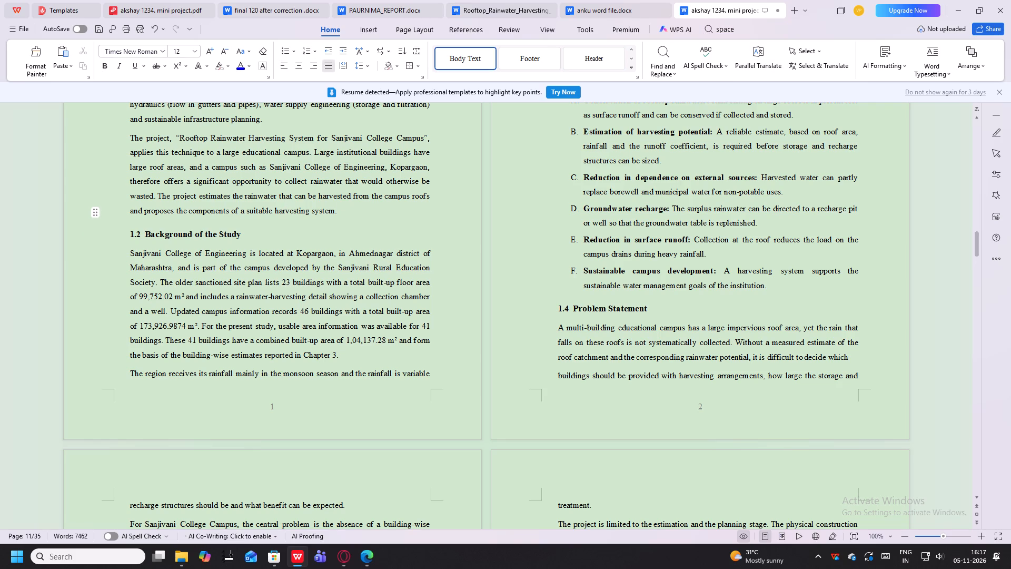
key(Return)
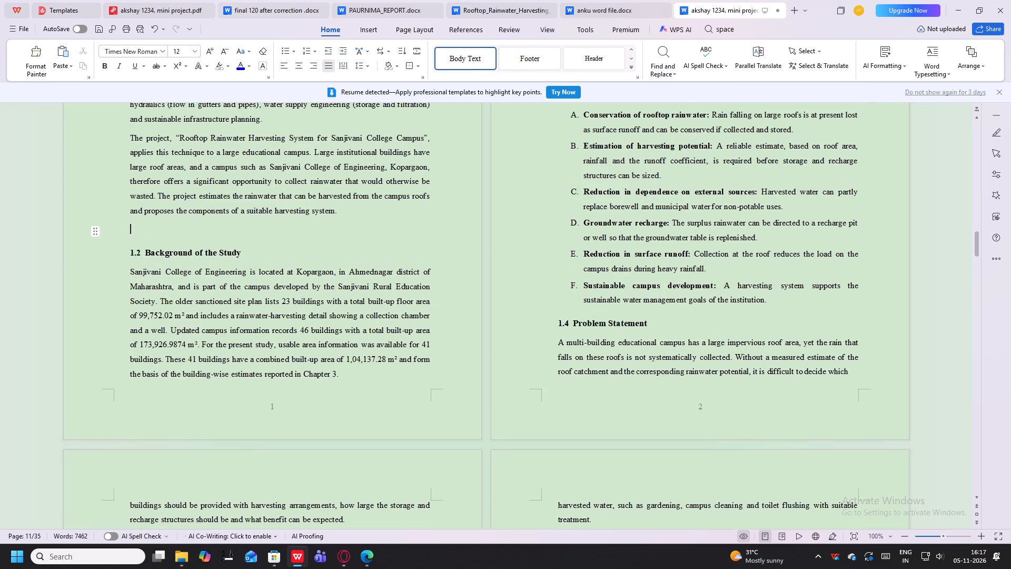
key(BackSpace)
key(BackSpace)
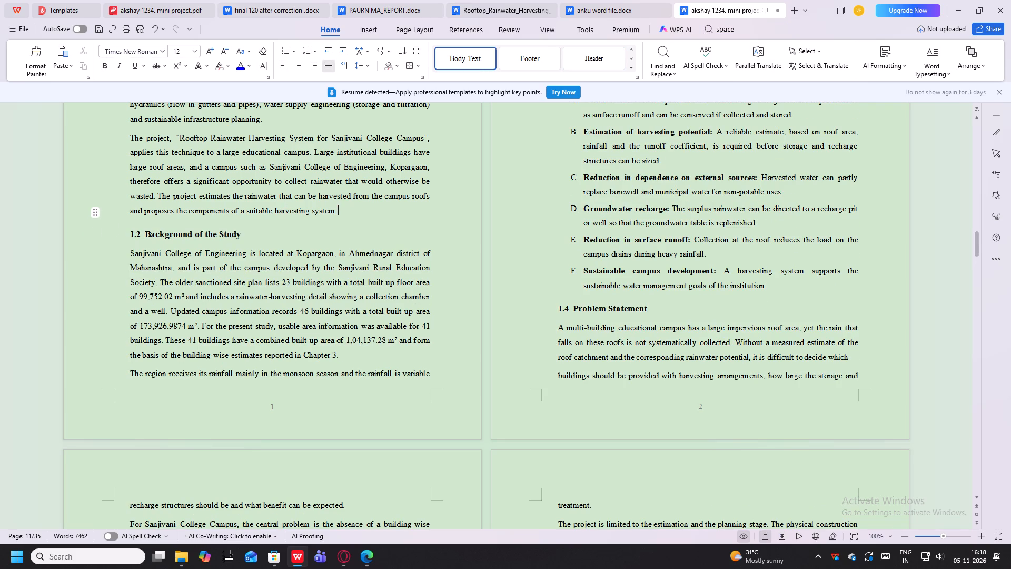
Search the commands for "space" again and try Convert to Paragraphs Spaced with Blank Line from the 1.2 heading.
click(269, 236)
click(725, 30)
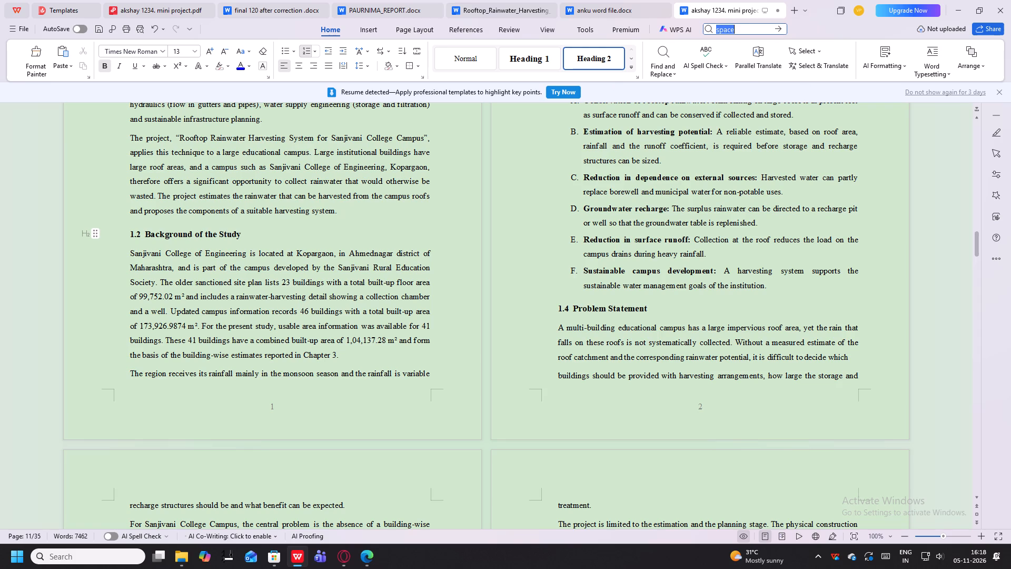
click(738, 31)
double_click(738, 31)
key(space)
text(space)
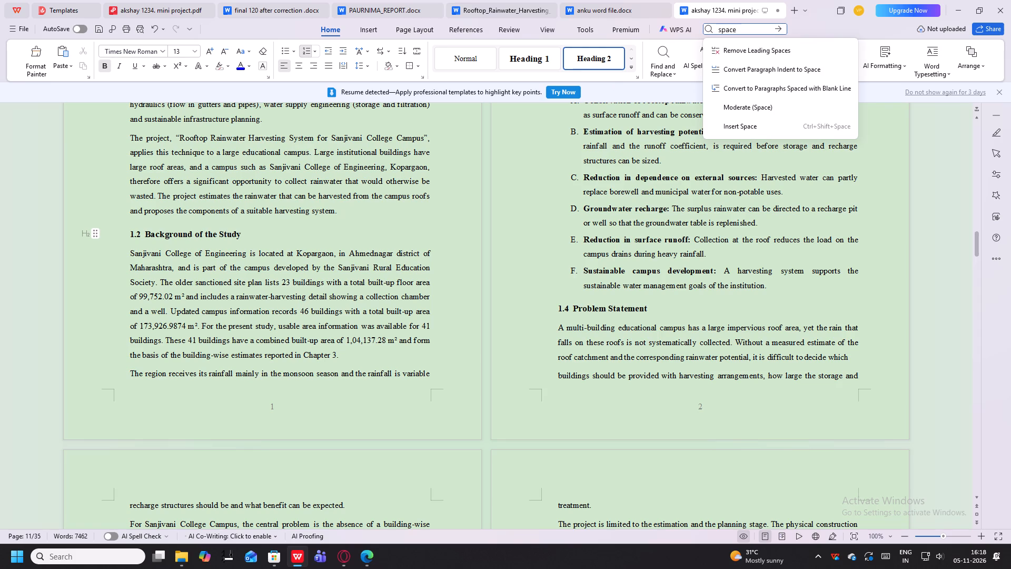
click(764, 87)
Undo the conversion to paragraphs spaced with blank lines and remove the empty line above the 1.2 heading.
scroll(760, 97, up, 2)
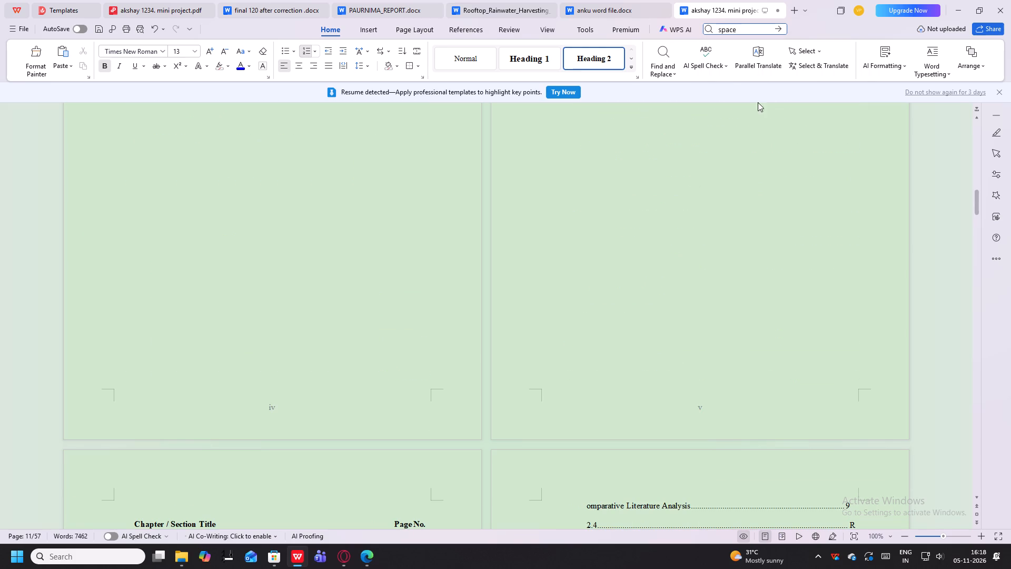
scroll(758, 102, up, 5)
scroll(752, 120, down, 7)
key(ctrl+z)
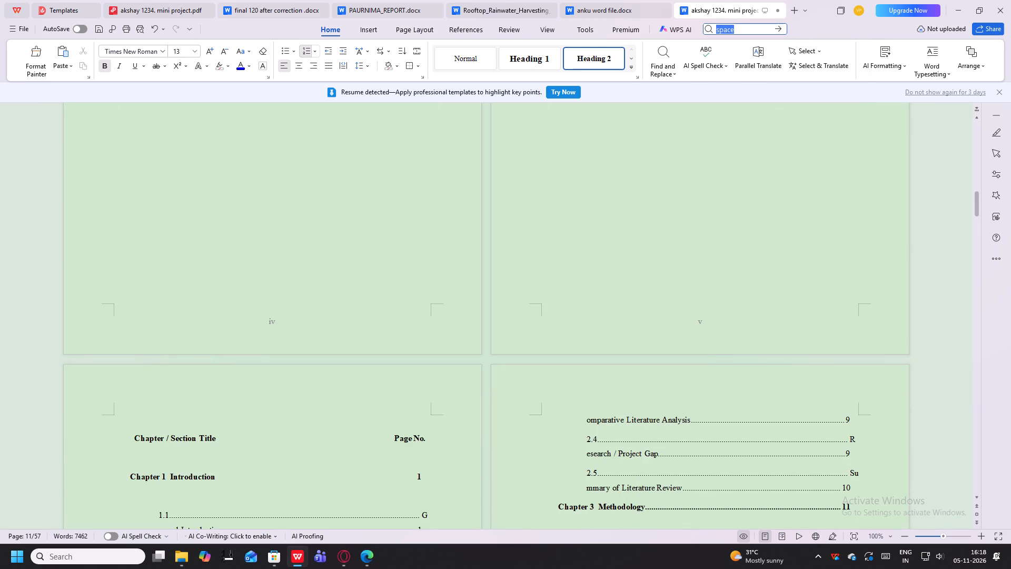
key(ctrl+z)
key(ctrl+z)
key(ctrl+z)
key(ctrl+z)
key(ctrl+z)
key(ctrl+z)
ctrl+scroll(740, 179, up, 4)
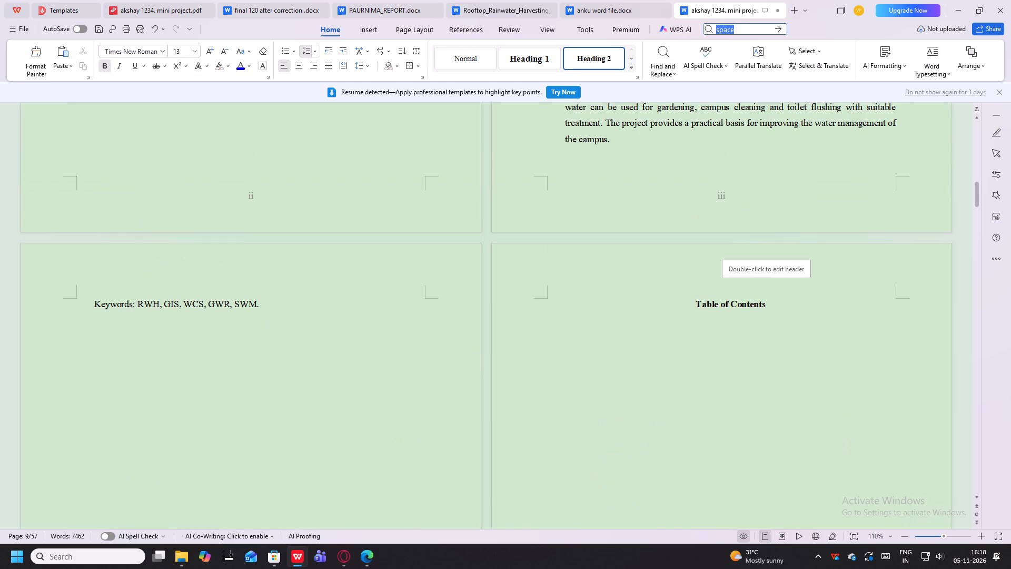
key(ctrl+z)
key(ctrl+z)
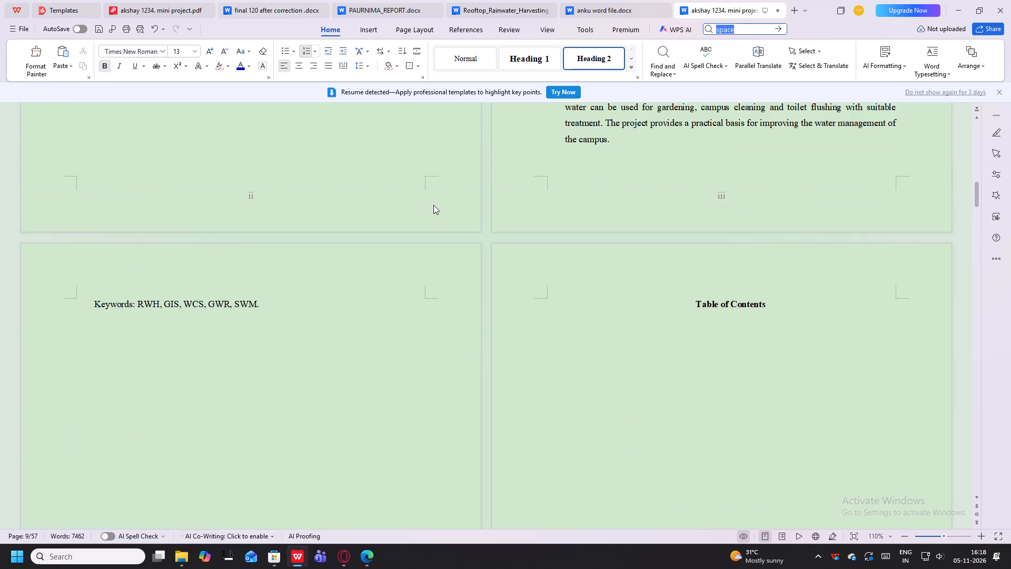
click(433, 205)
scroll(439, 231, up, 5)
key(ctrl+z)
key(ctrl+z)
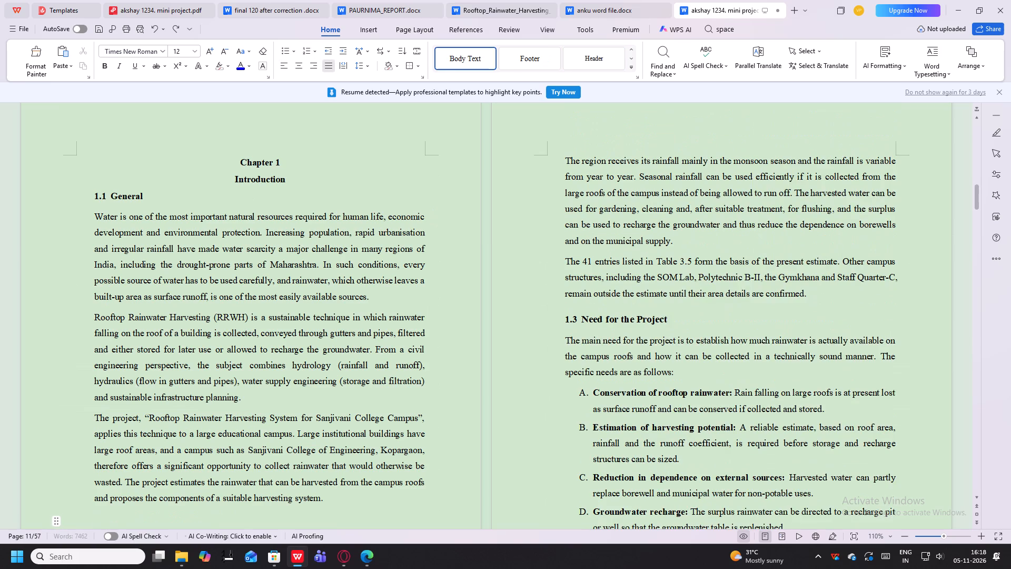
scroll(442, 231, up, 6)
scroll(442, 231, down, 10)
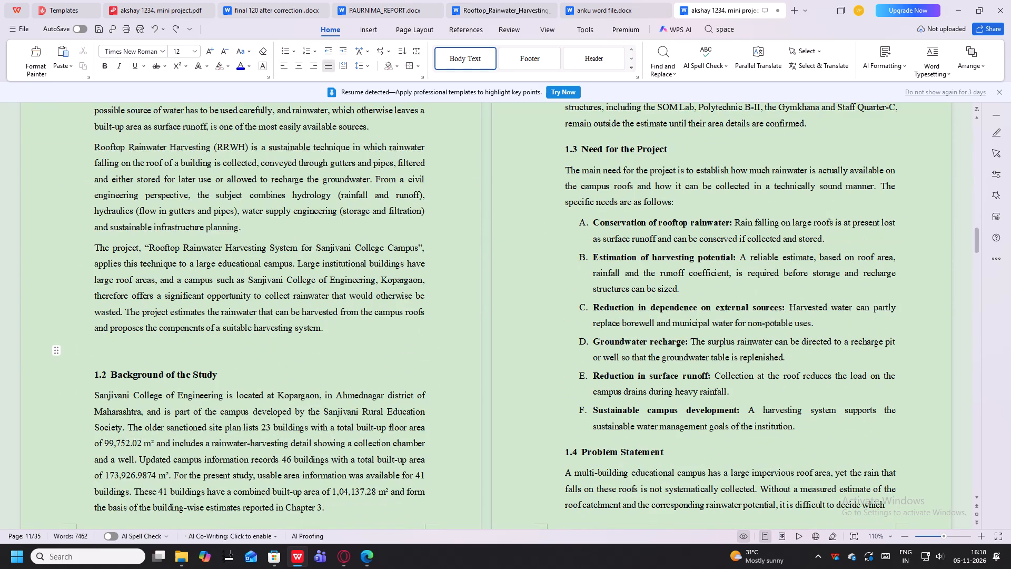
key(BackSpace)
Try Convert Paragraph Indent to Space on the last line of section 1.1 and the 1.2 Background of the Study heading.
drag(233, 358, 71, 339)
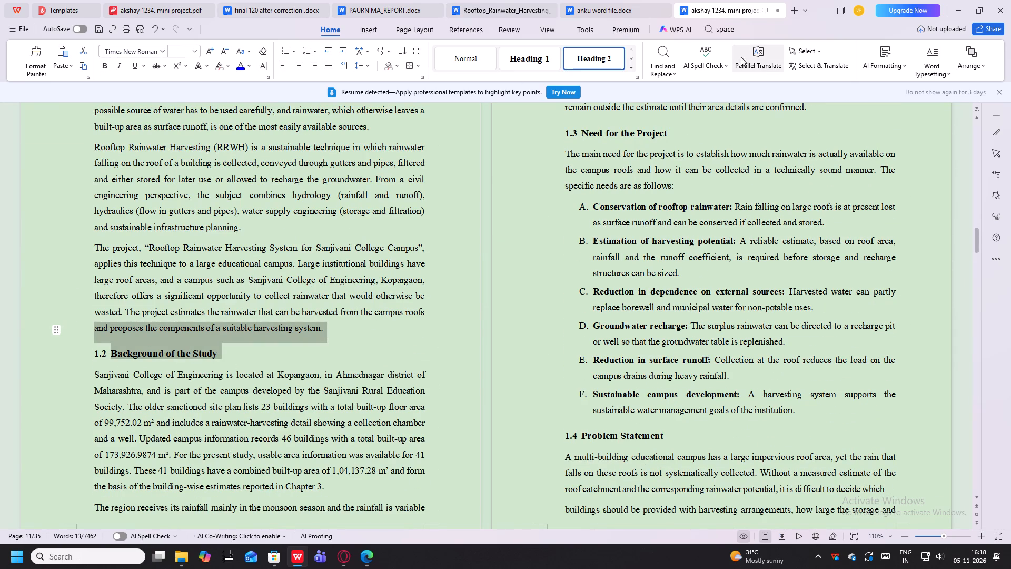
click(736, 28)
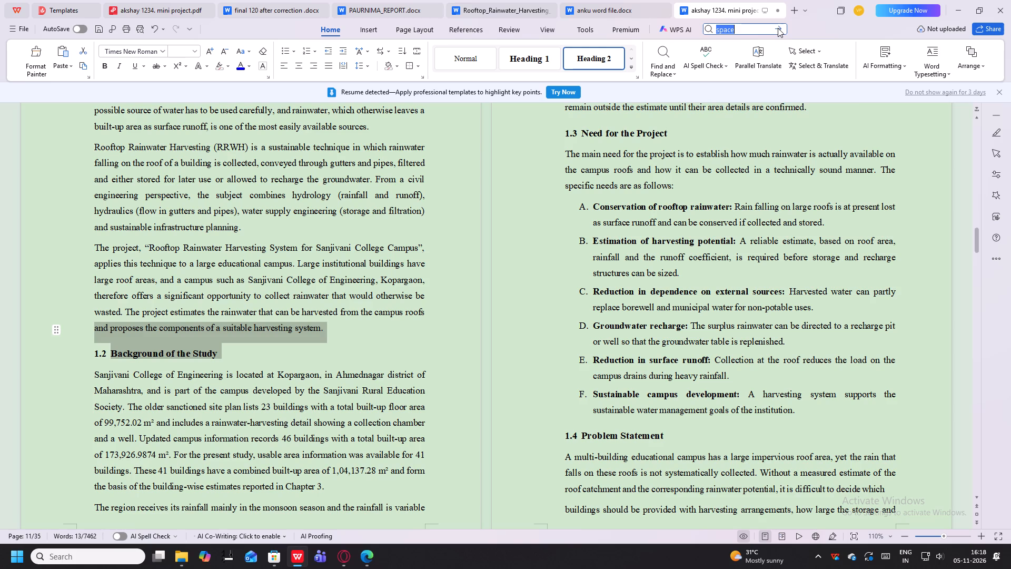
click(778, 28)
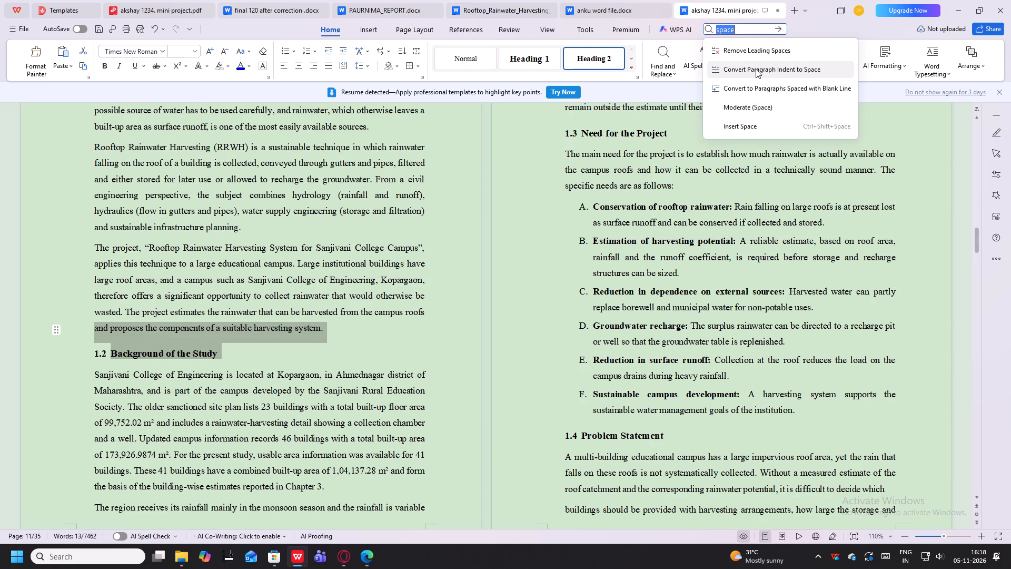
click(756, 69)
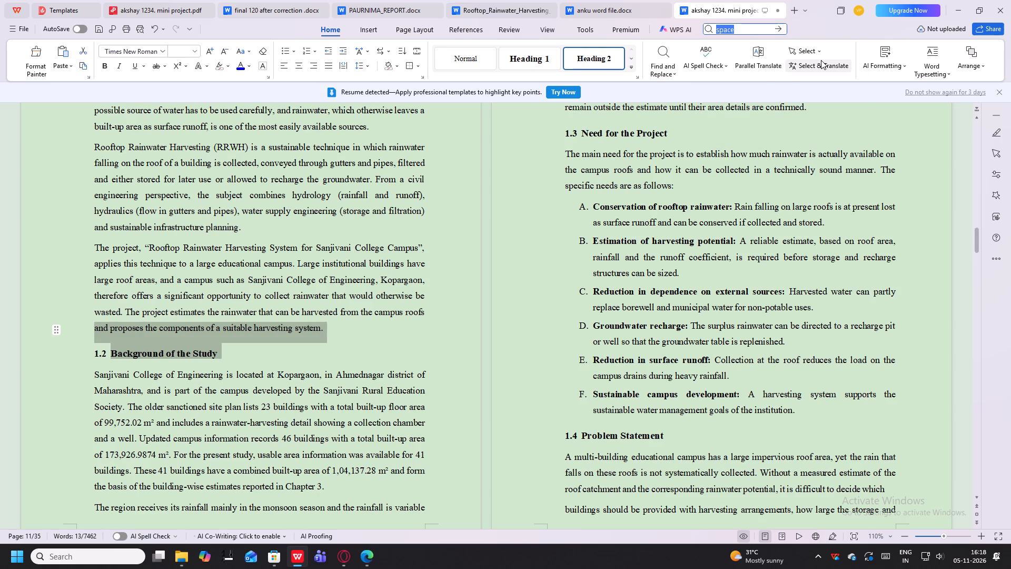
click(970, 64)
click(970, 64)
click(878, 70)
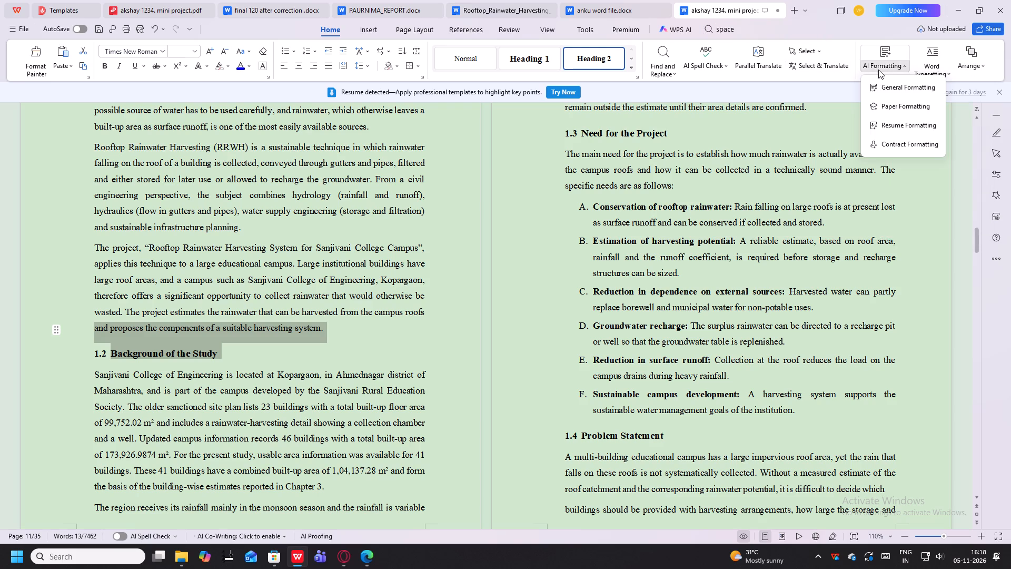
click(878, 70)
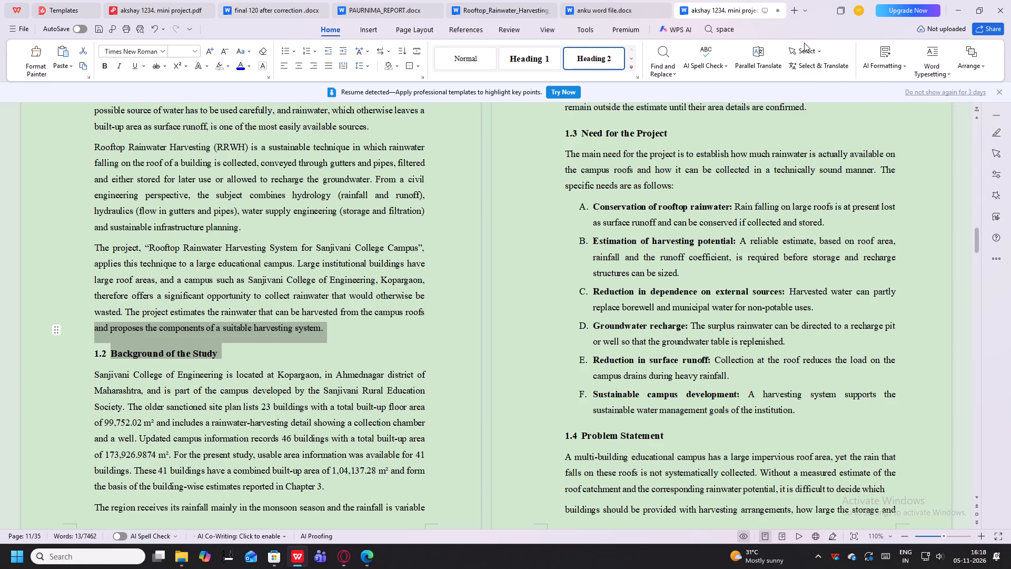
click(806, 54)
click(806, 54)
Search the commands for "space after and before" with the last paragraph of section 1.1 active.
click(240, 326)
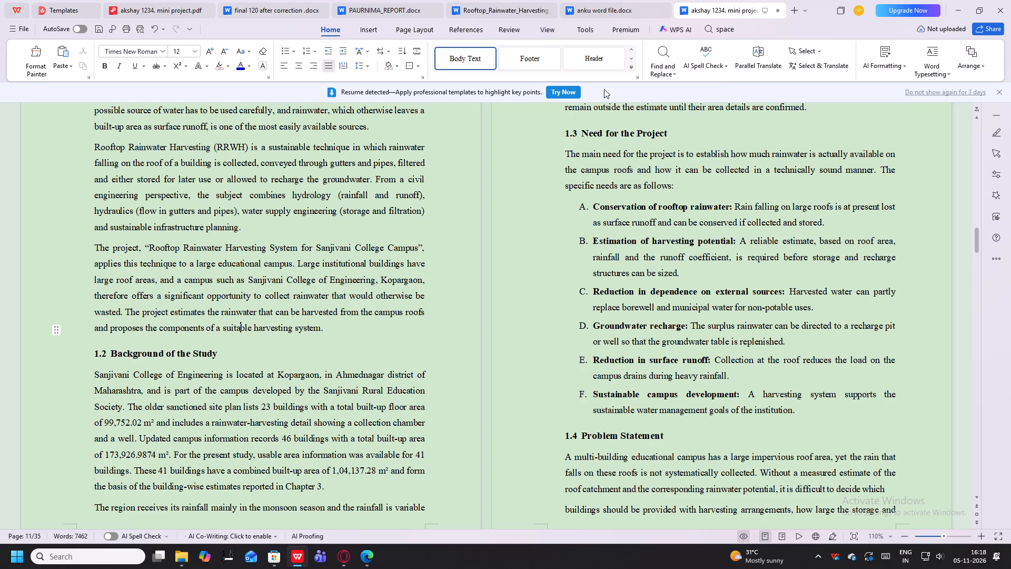
click(744, 26)
click(740, 31)
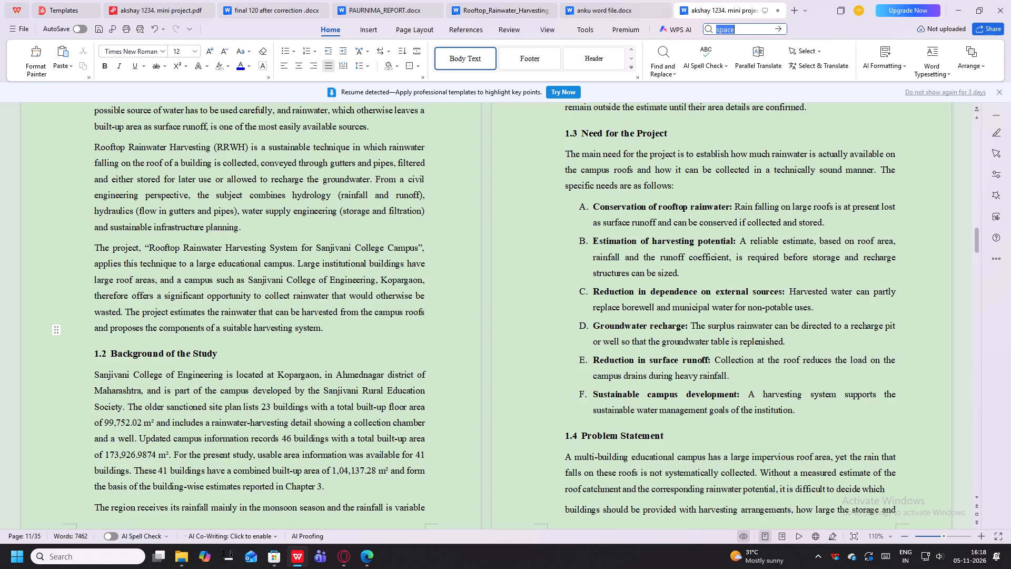
text(space after)
key(space)
text(and be)
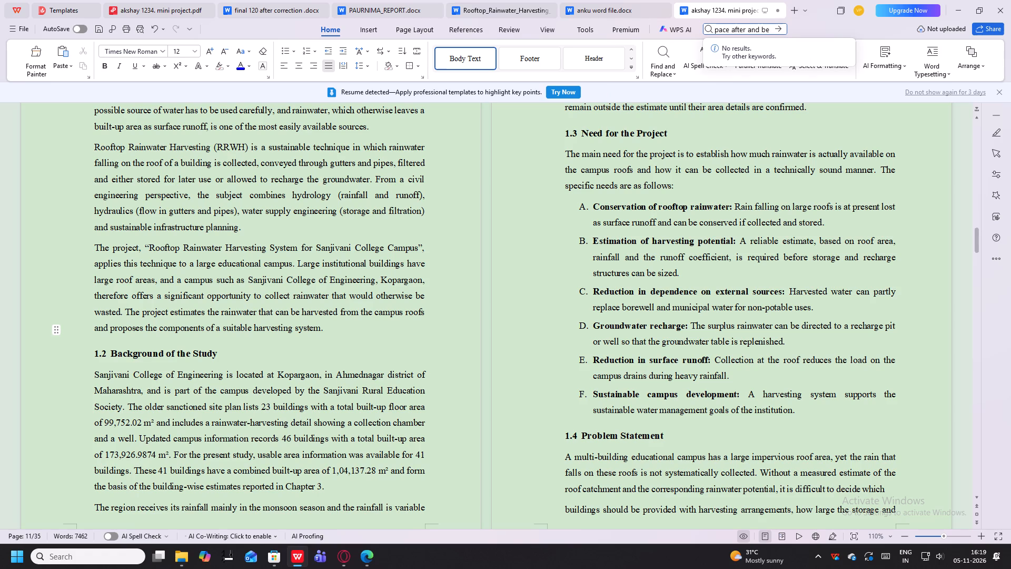
text(fore)
key(Return)
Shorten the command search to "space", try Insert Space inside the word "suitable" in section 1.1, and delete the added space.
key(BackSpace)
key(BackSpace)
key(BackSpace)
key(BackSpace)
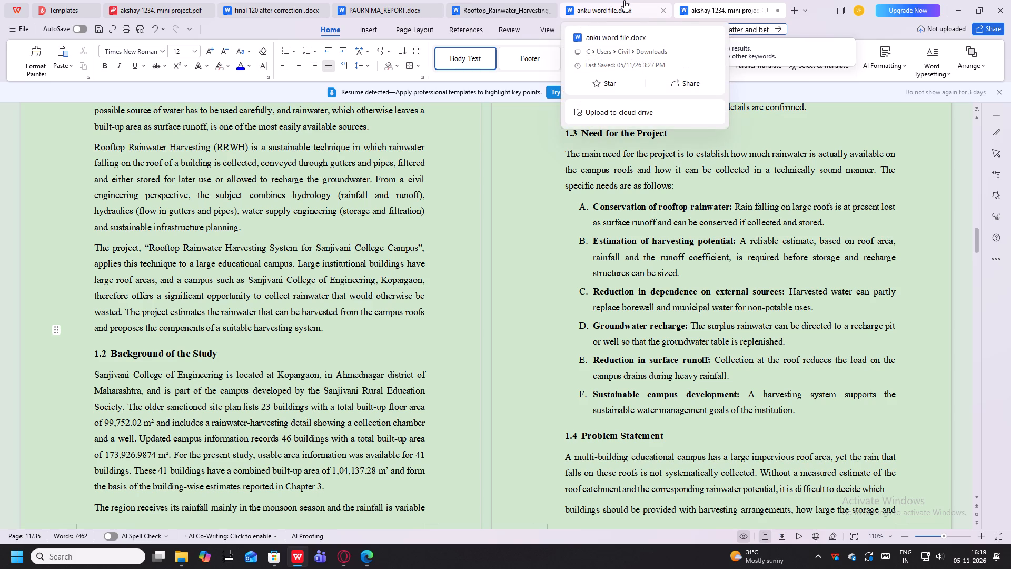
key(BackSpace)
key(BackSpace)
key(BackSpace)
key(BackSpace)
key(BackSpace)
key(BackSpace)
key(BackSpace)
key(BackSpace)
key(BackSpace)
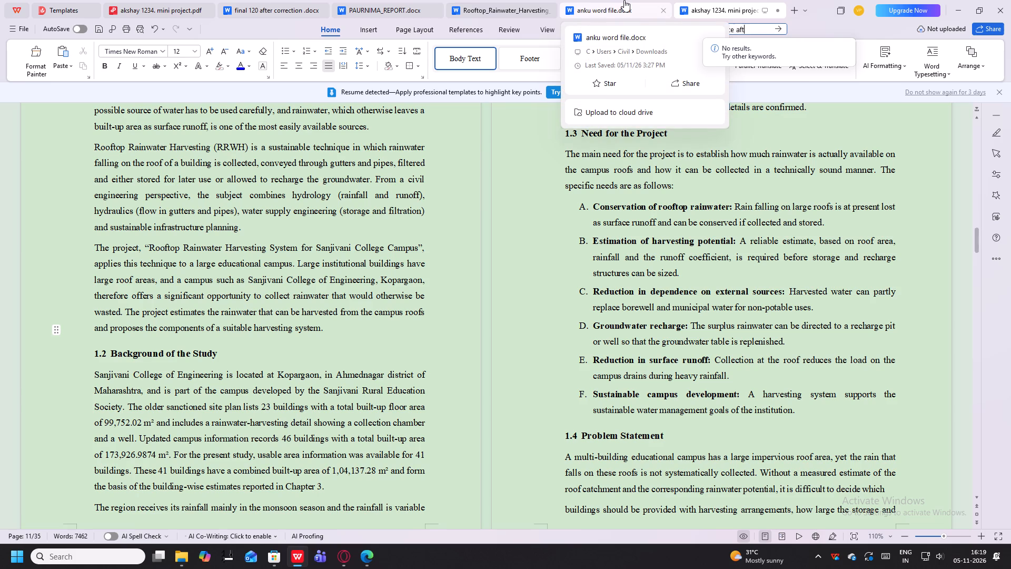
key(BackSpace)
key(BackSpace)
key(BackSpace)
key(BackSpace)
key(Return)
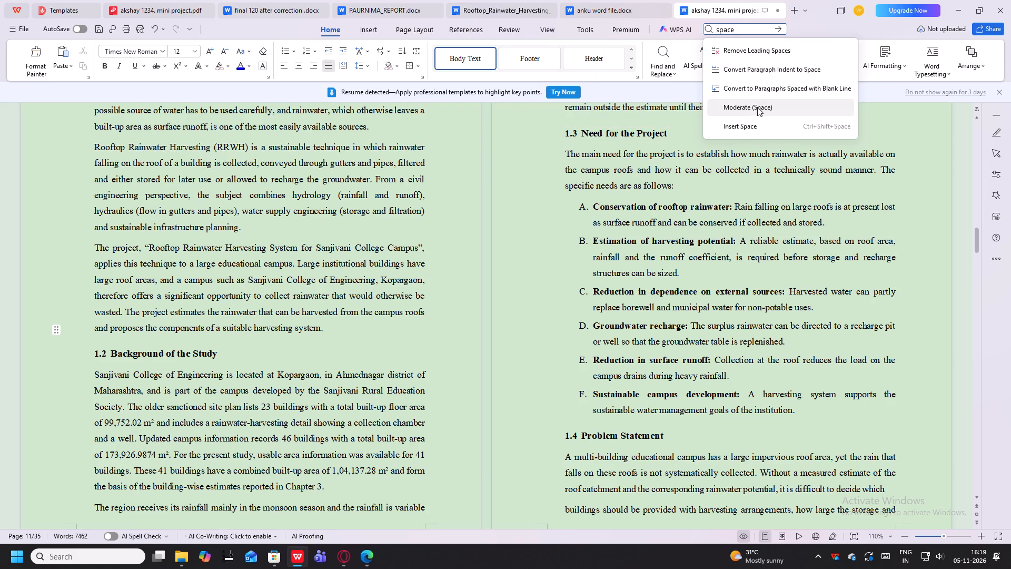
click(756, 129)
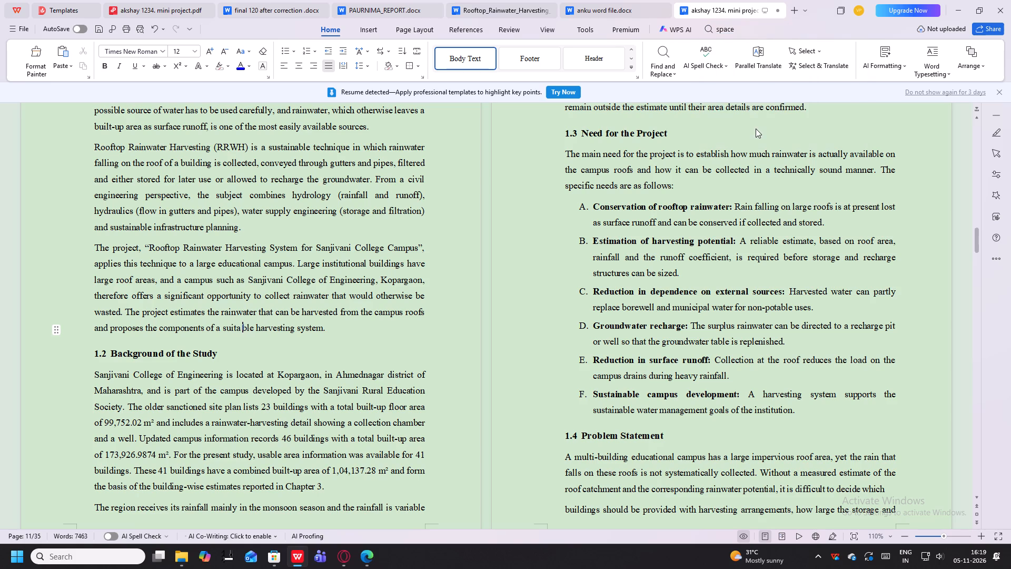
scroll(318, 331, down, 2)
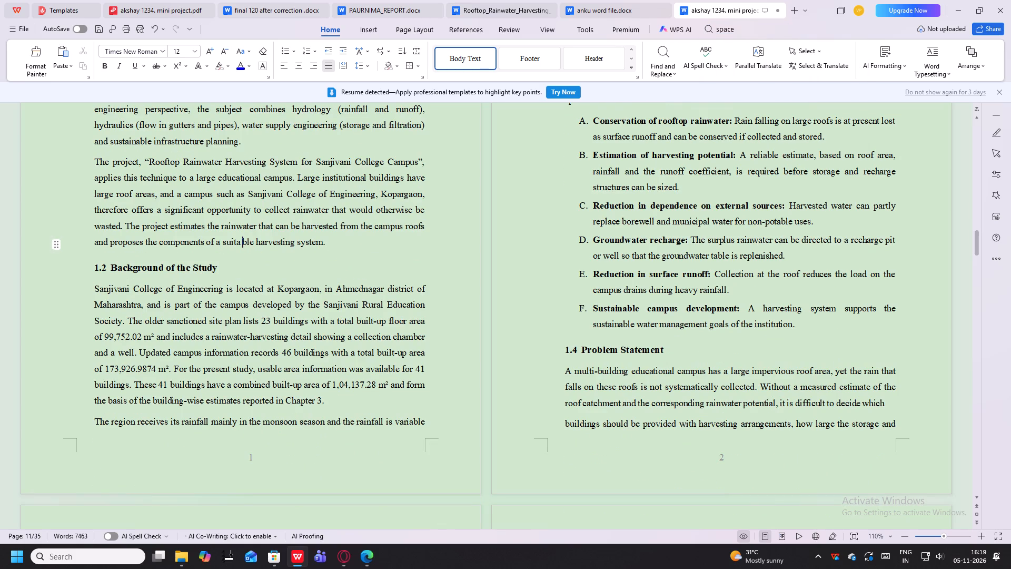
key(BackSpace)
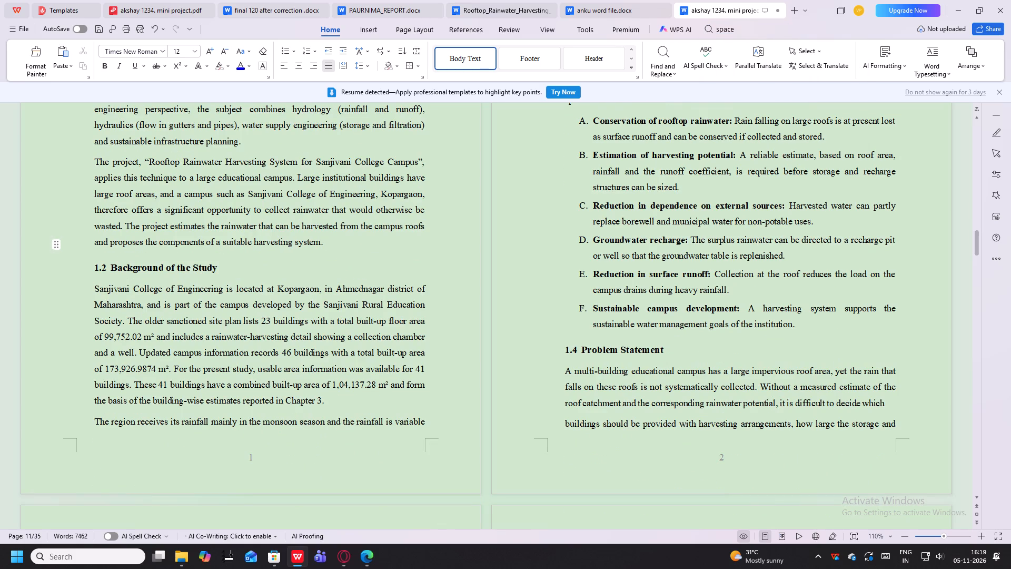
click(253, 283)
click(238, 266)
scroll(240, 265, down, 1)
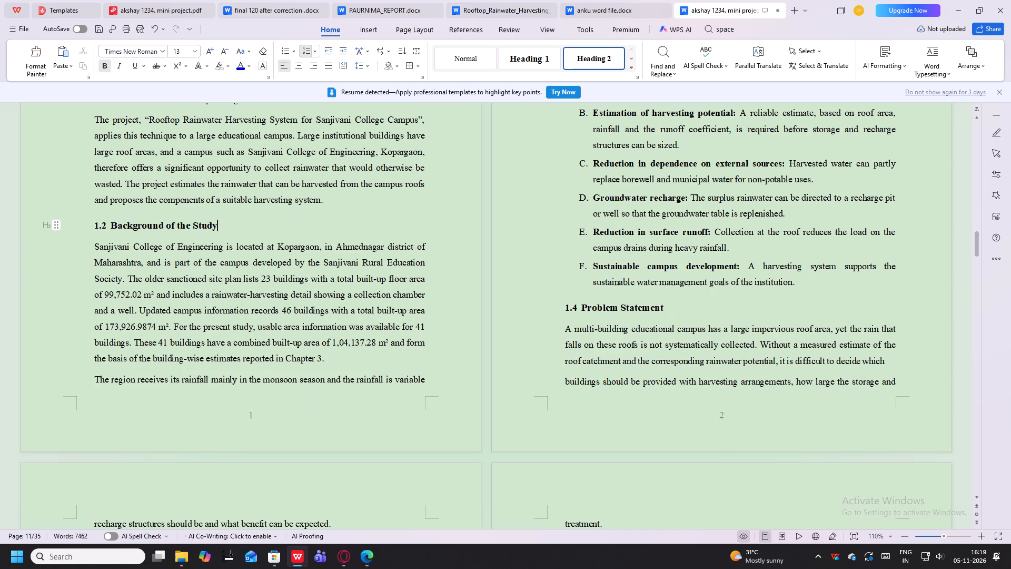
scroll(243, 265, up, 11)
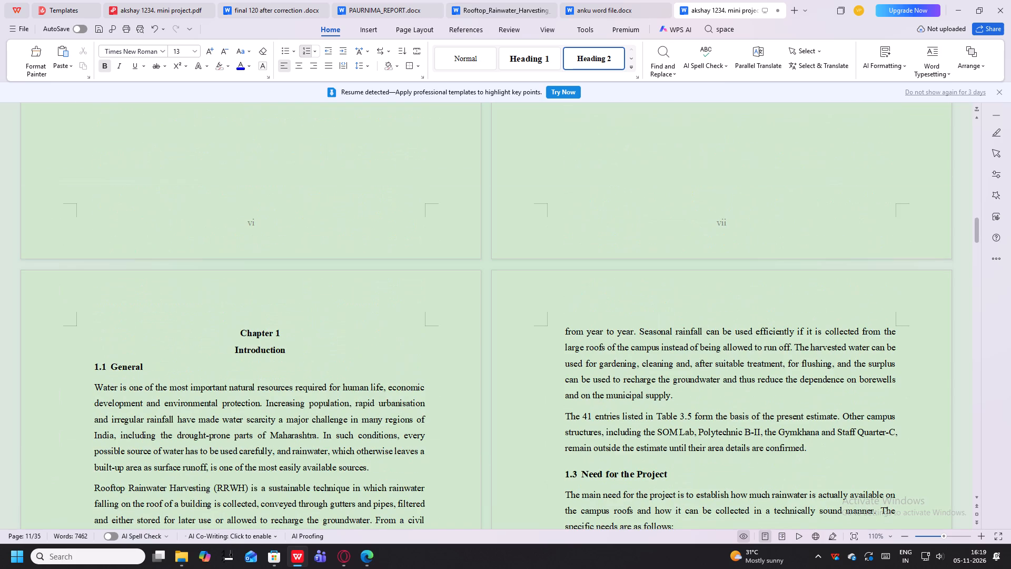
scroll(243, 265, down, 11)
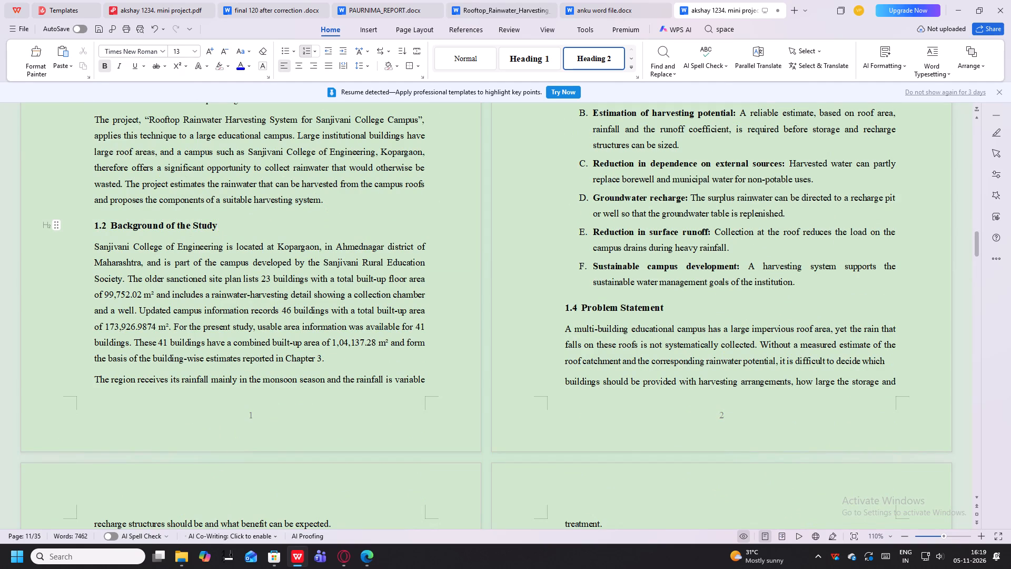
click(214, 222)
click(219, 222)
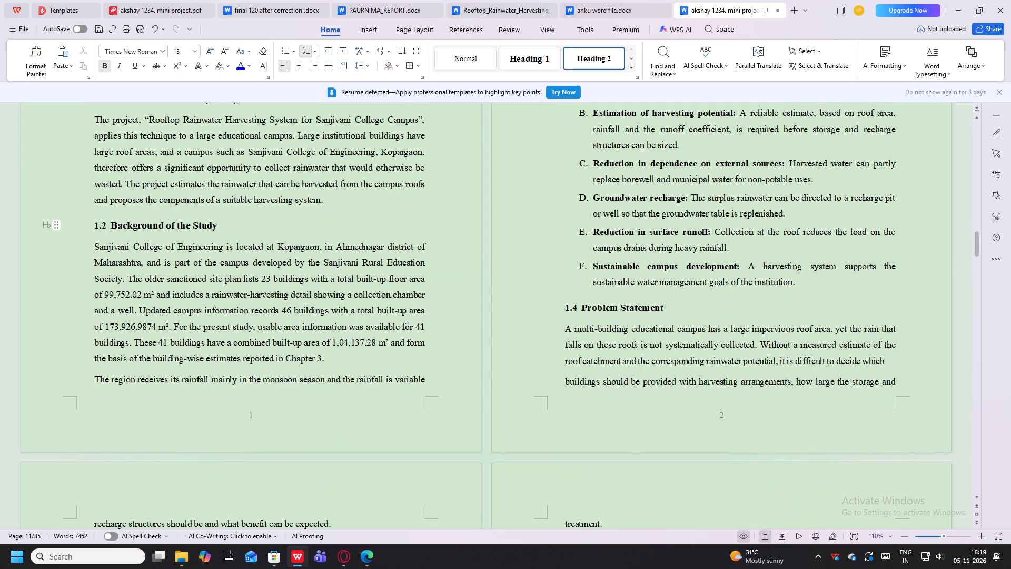
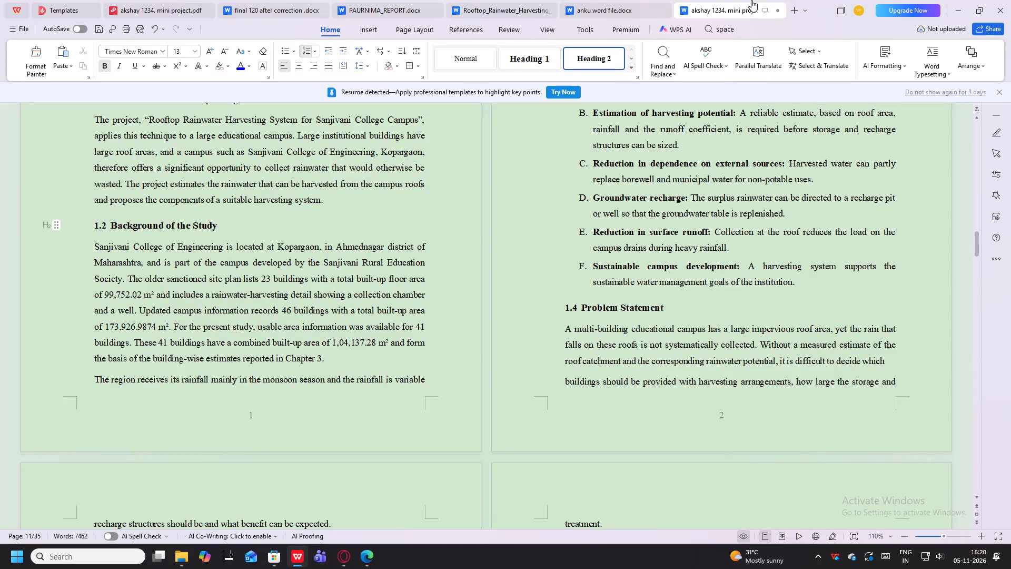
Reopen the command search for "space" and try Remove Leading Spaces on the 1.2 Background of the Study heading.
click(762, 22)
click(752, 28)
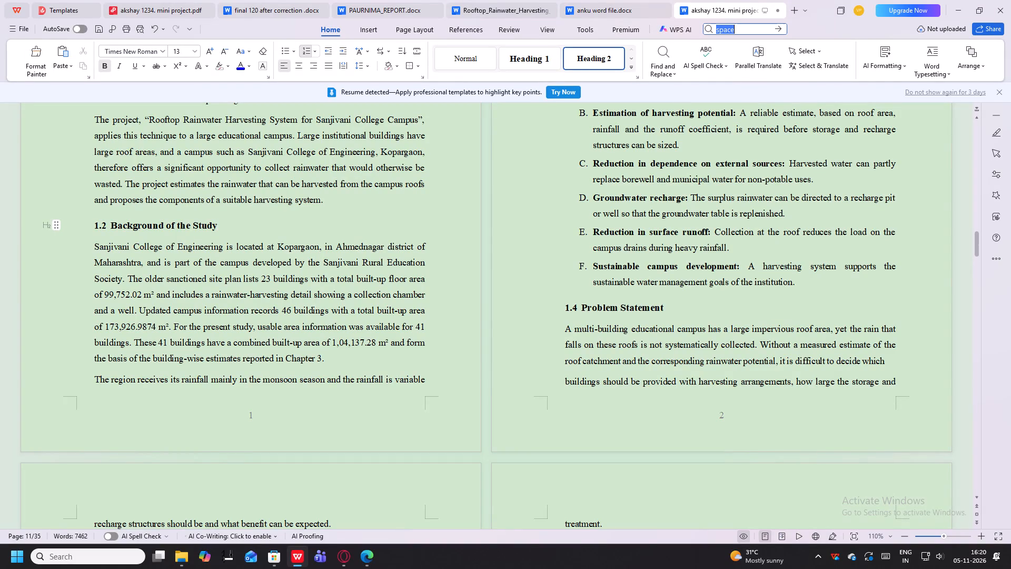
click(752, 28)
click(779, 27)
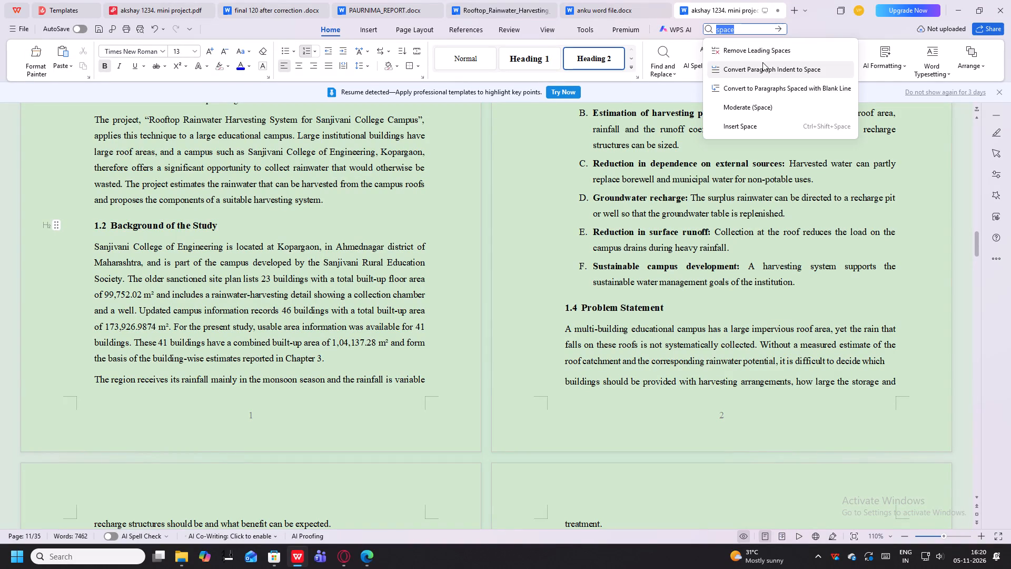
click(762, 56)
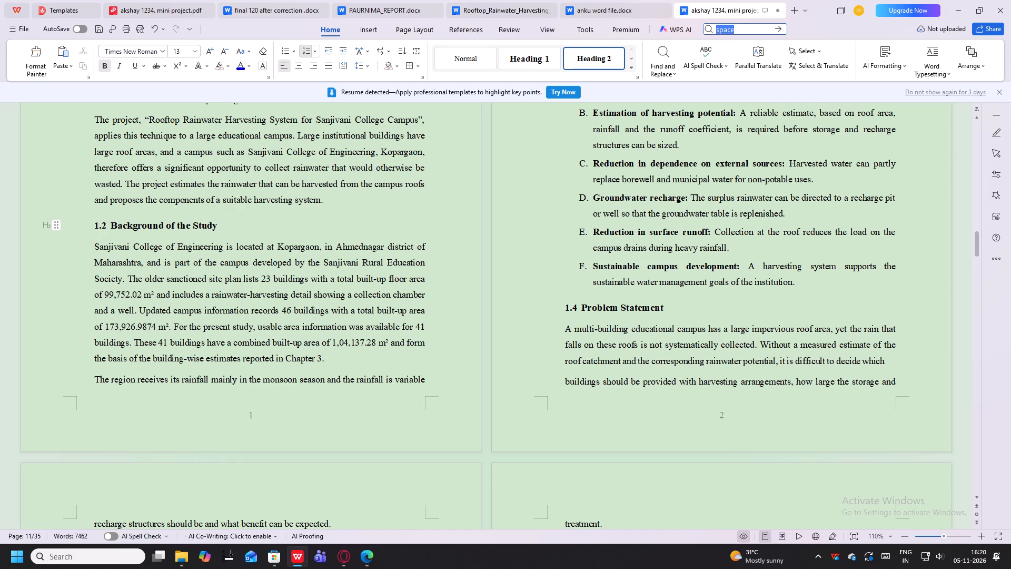
Review the report's layout from chapter 1 through the literature review, limitations and references, and return to the cover page and certificate.
scroll(646, 279, up, 3)
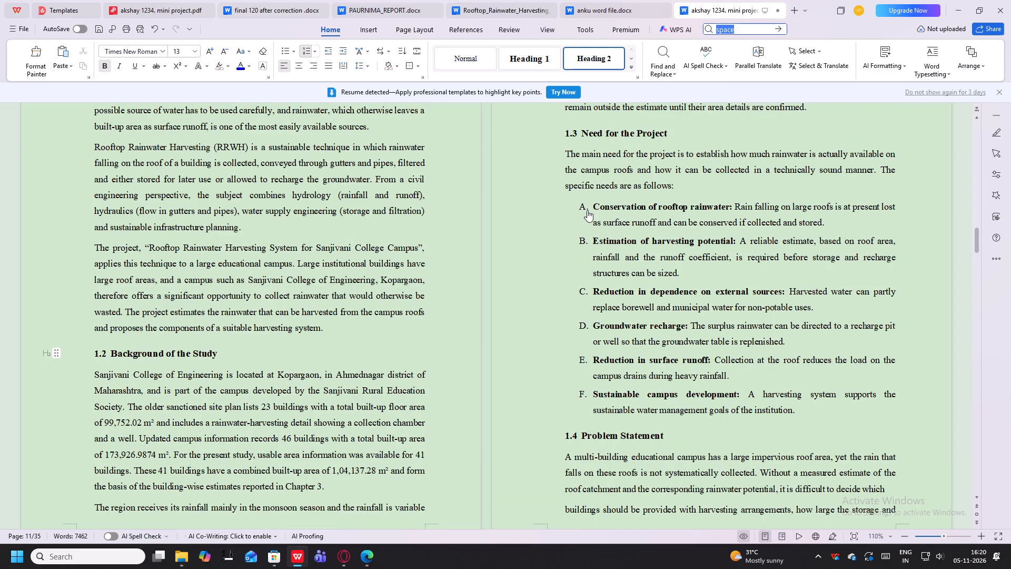
scroll(588, 210, down, 5)
scroll(609, 232, down, 20)
scroll(609, 232, down, 7)
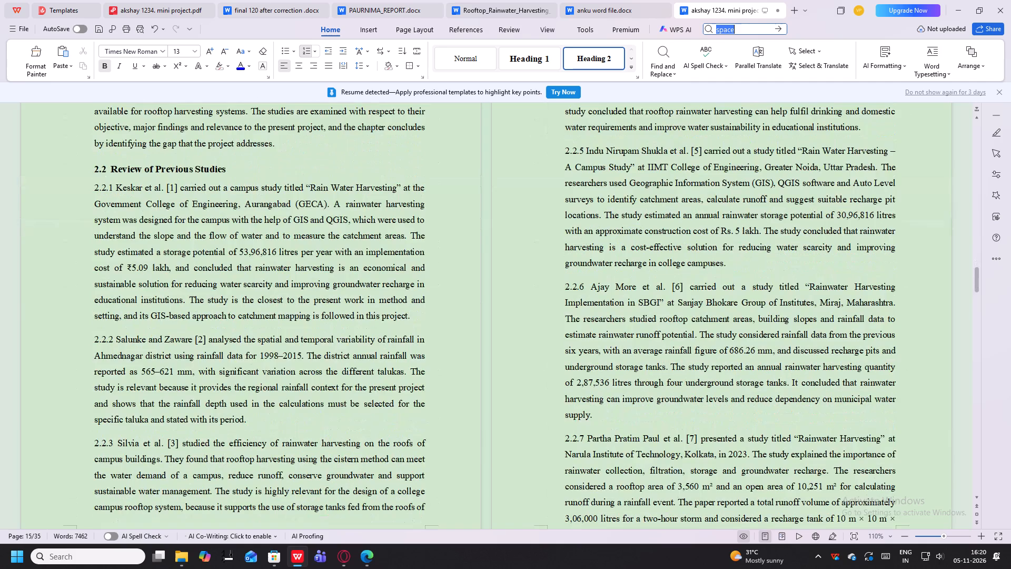
scroll(611, 243, down, 12)
drag(975, 291, 924, 568)
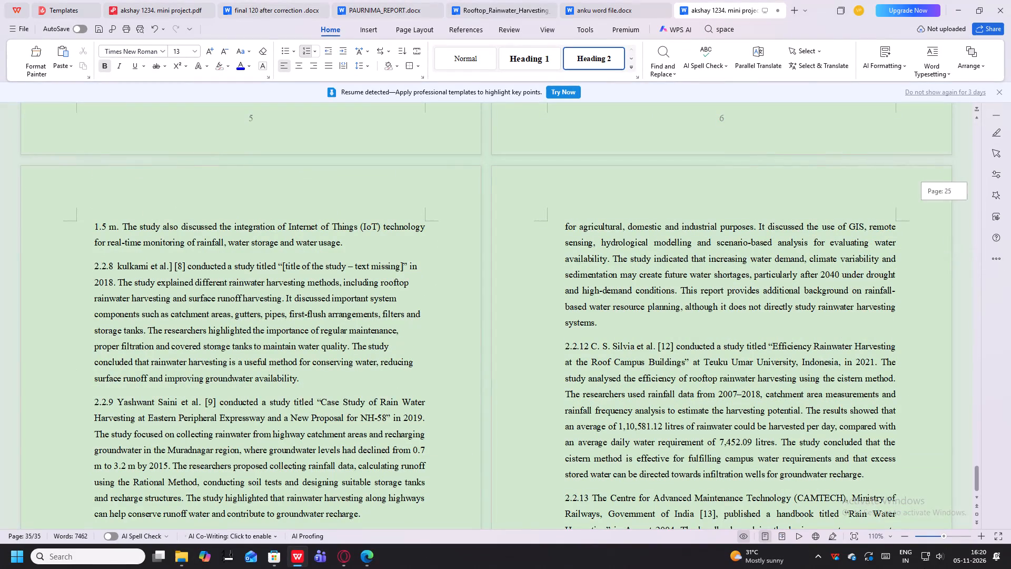
drag(924, 568, 924, 568)
scroll(754, 277, down, 6)
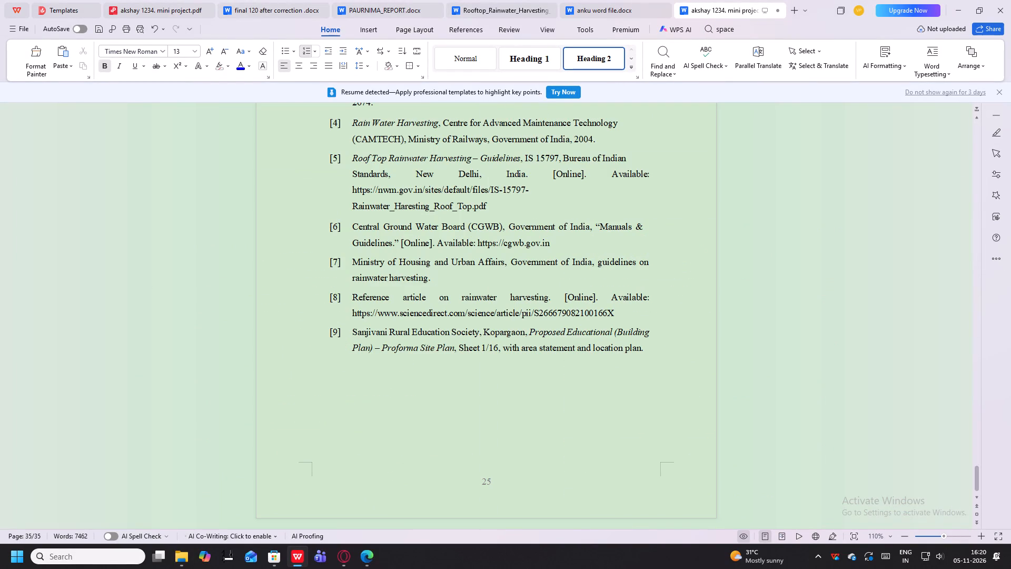
scroll(671, 355, up, 20)
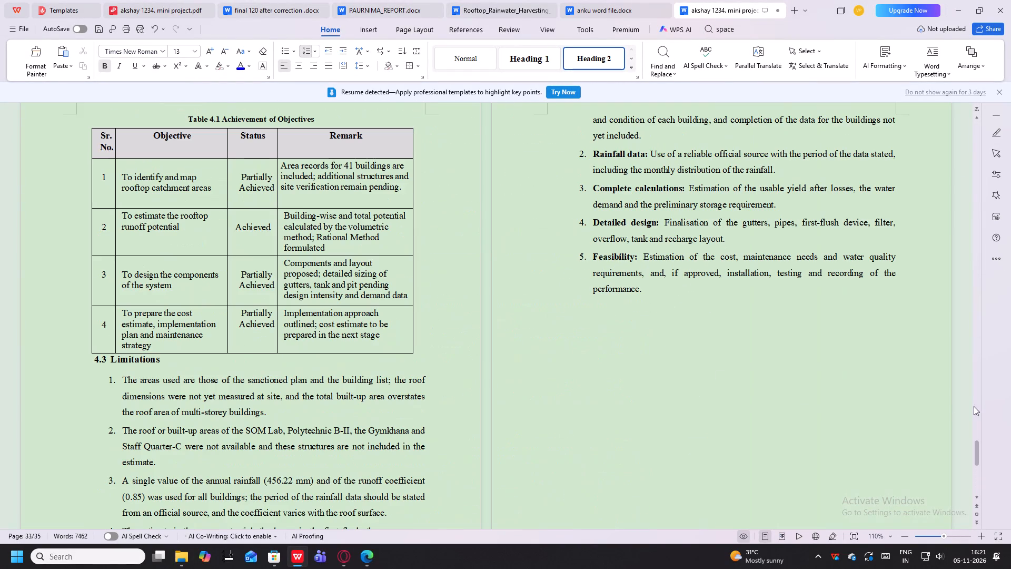
drag(977, 459, 1009, 0)
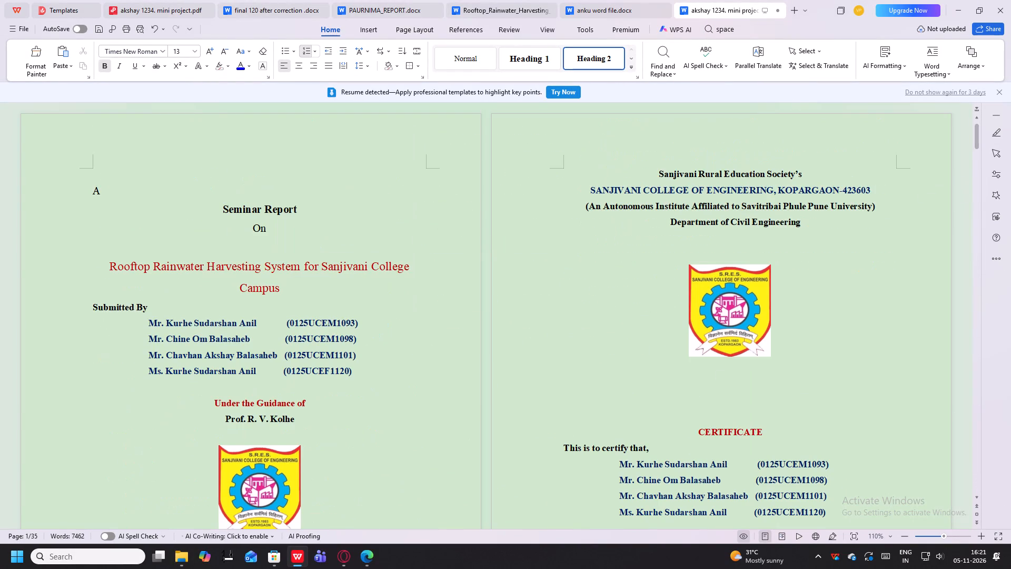
scroll(677, 200, down, 4)
scroll(676, 201, up, 5)
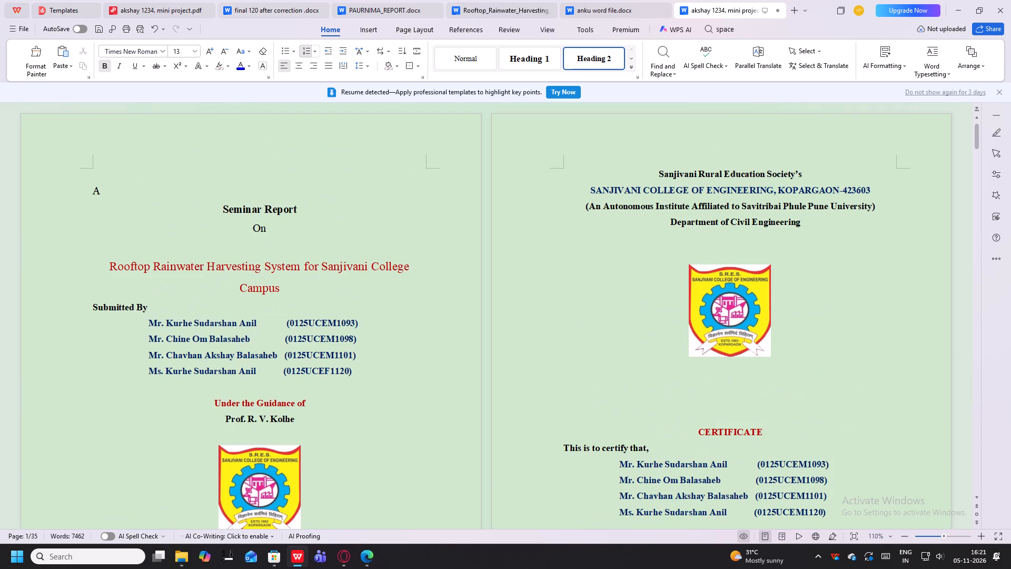
Add a space at the end of the Submitted By line on the cover page.
click(186, 298)
click(162, 307)
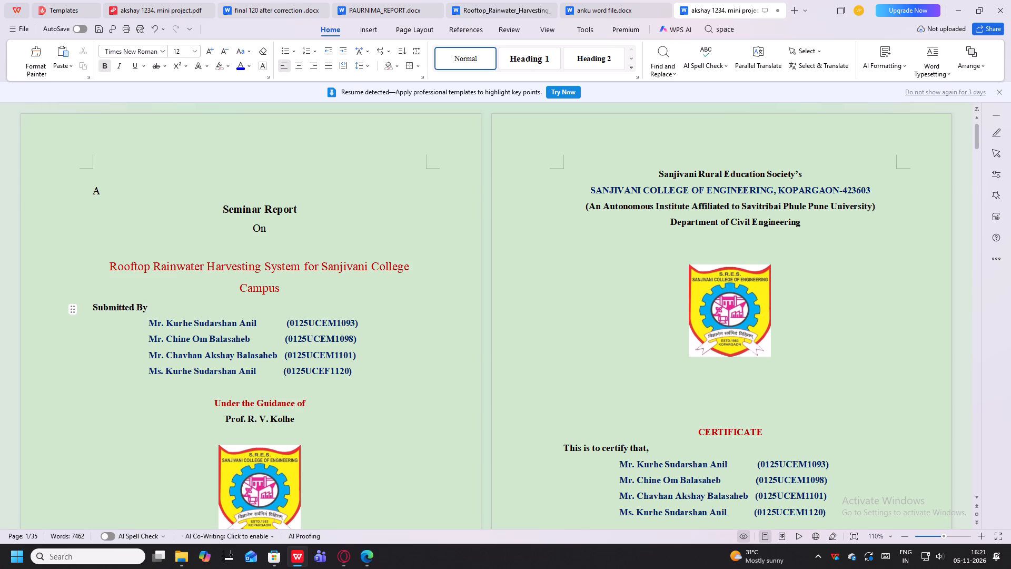
scroll(325, 293, down, 9)
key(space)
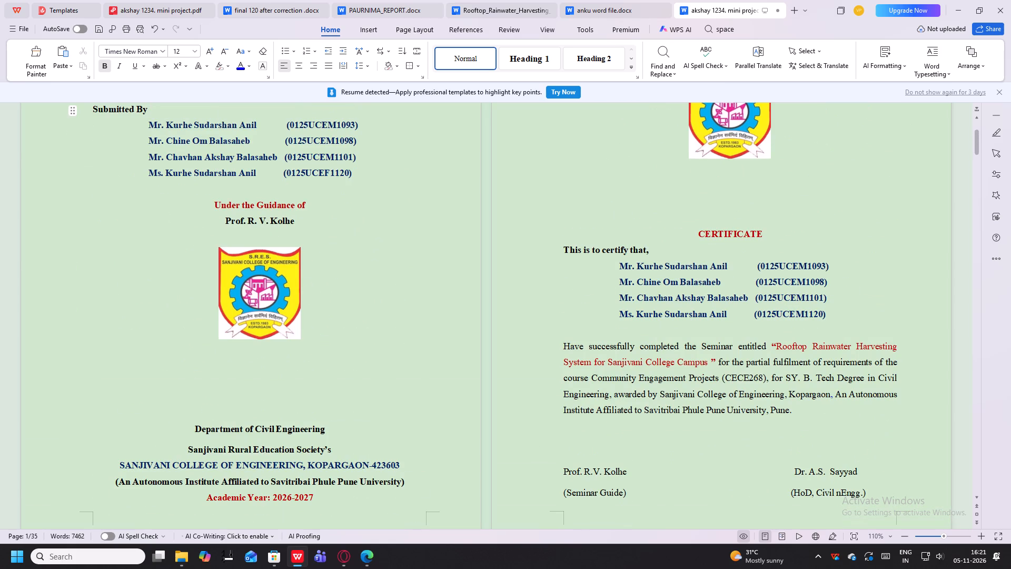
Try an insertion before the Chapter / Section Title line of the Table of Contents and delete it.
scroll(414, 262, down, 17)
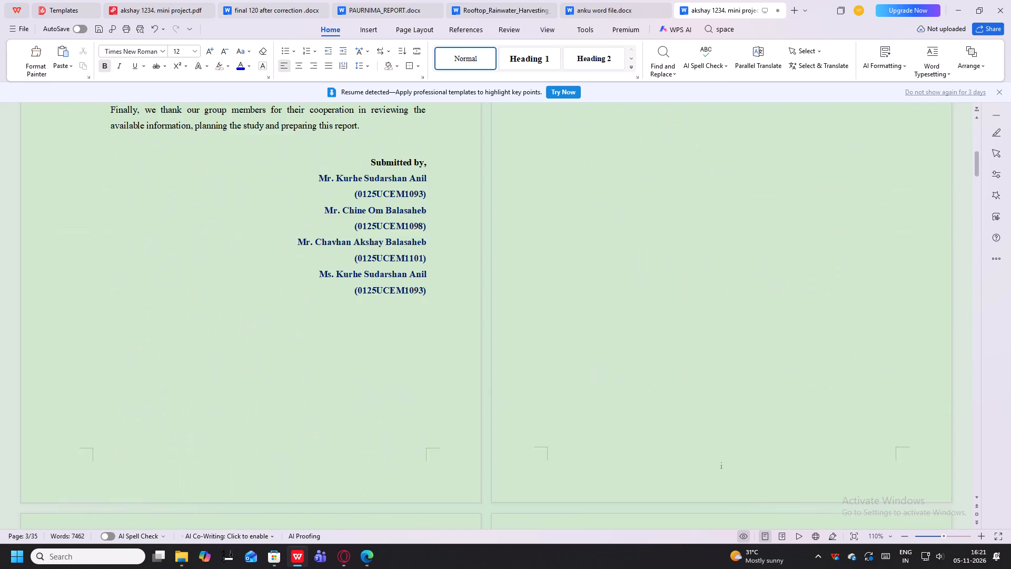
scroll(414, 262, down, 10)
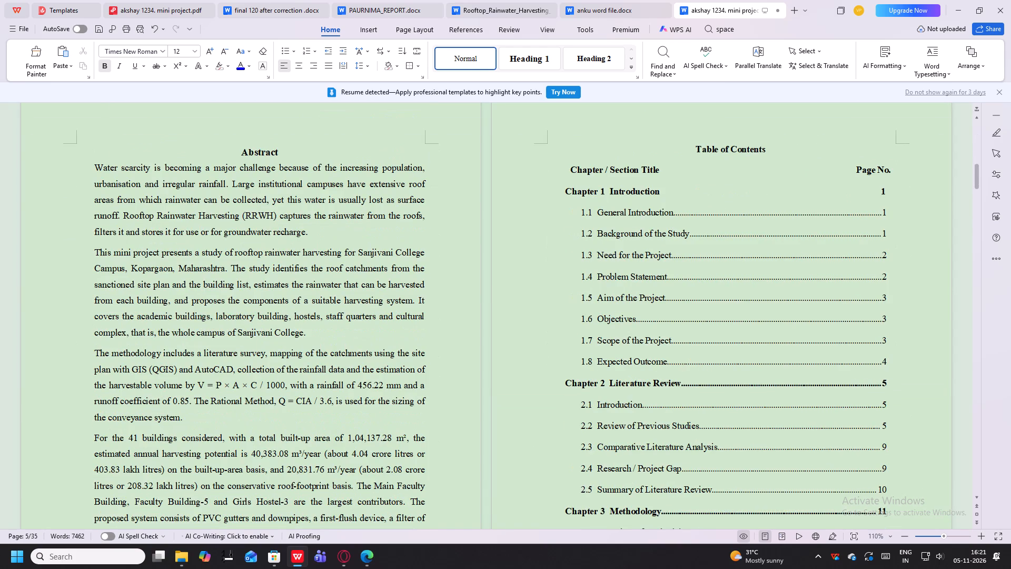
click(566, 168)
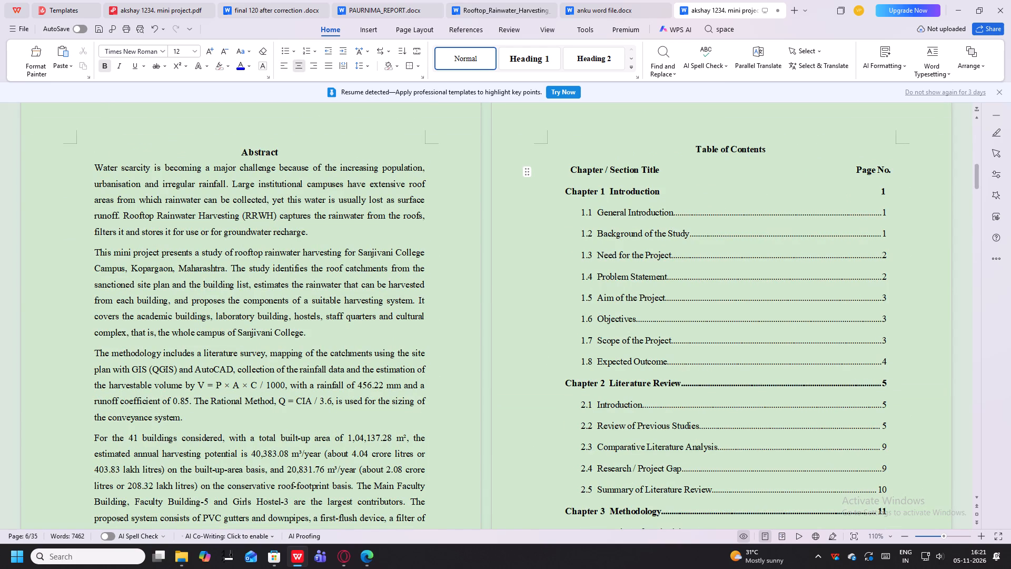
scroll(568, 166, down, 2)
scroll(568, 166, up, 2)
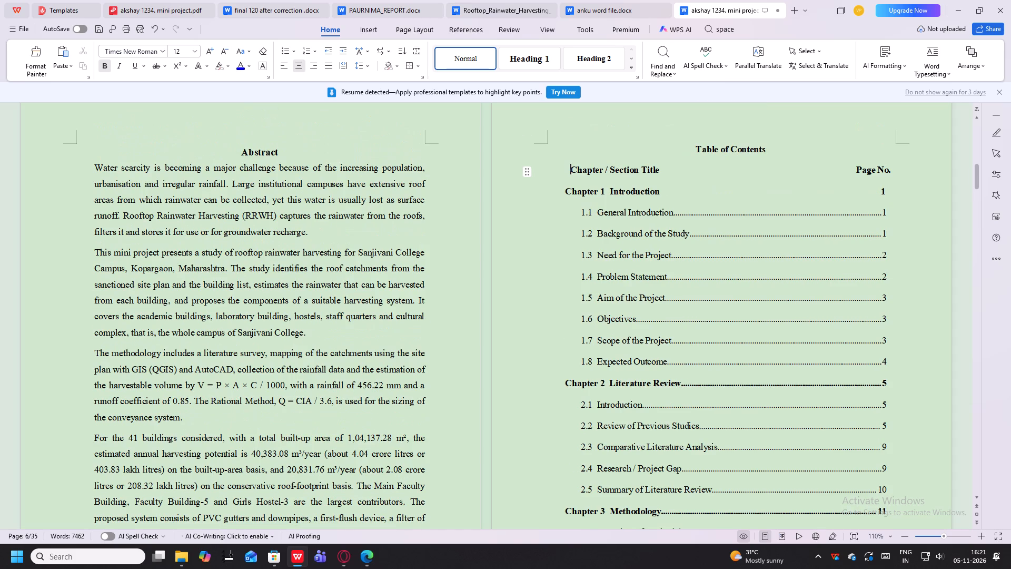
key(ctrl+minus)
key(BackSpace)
Copy the whole table of contents, from its title through the References entry.
drag(672, 141, 780, 418)
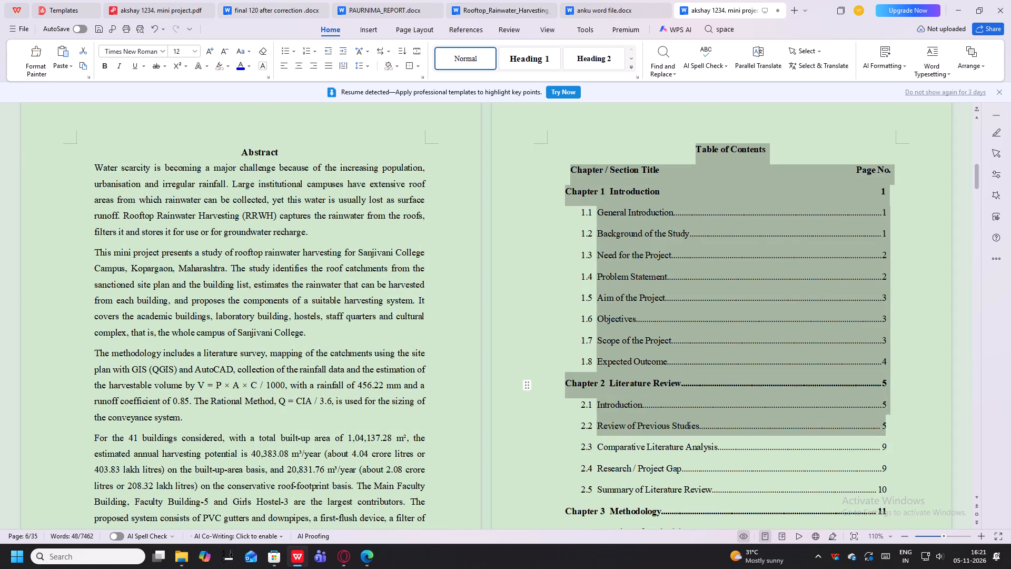
drag(780, 418, 301, 237)
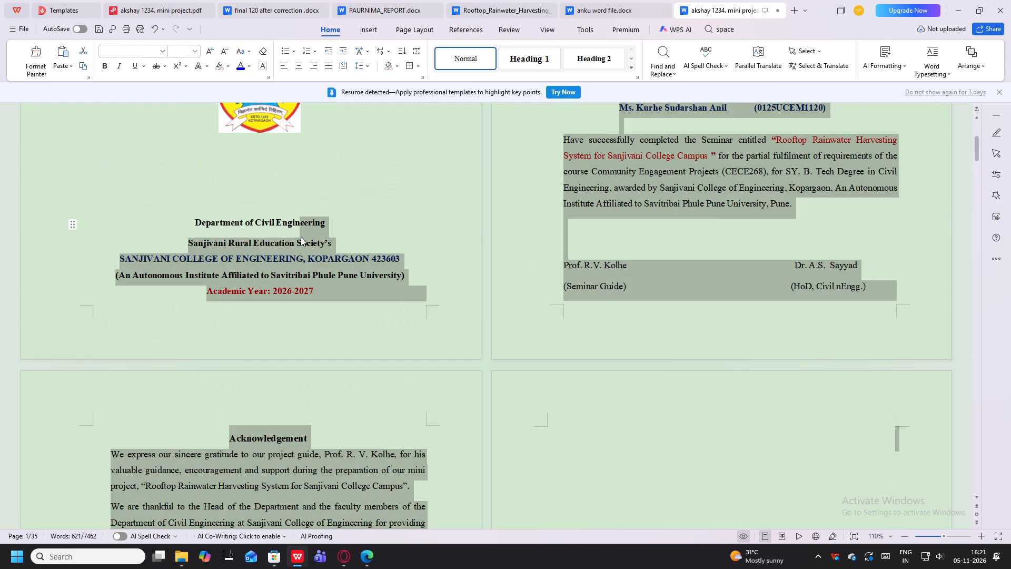
drag(301, 237, 428, 339)
key(ctrl+c)
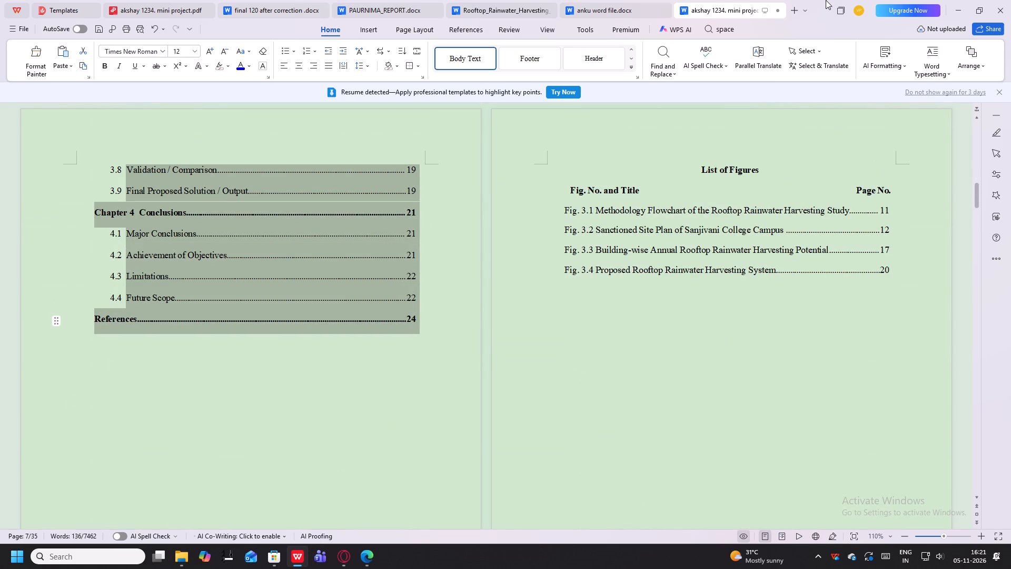
key(ctrl+c)
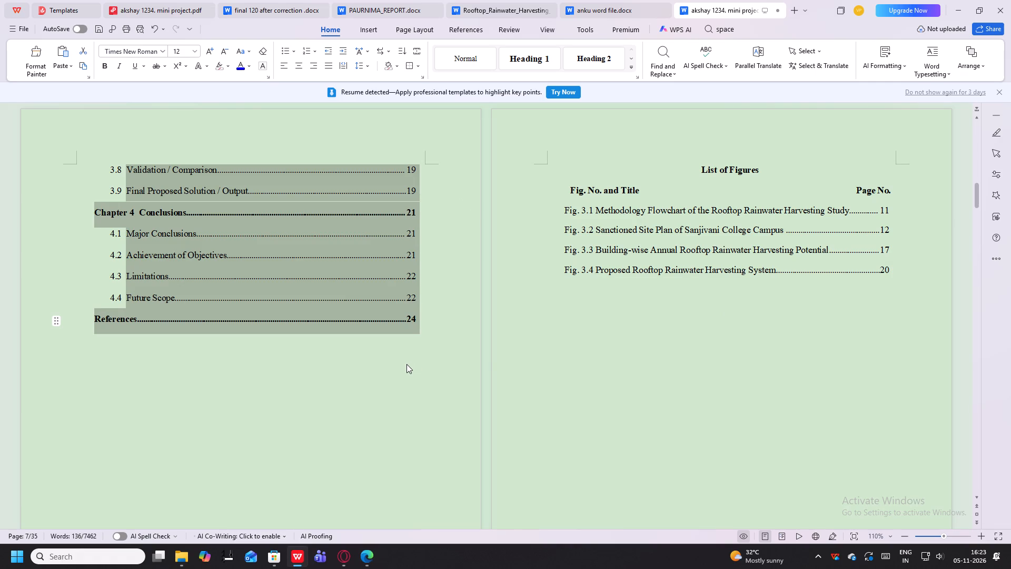
scroll(408, 364, up, 14)
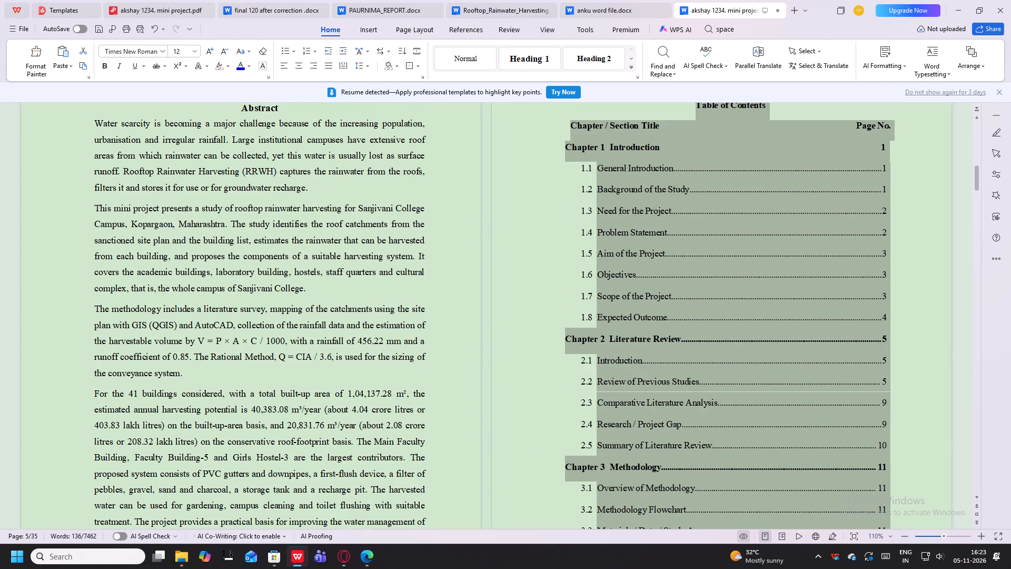
key(ctrl+v)
Insert three blank lines after the Abstract's Keywords line to push the contents table onto the following page.
scroll(598, 405, up, 3)
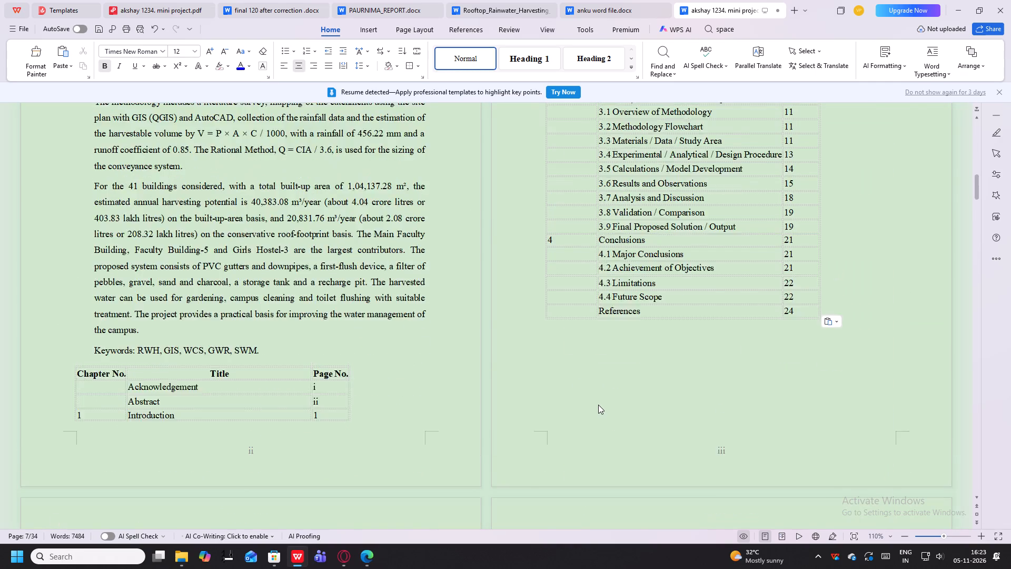
scroll(598, 405, up, 8)
scroll(603, 404, down, 3)
scroll(603, 404, up, 6)
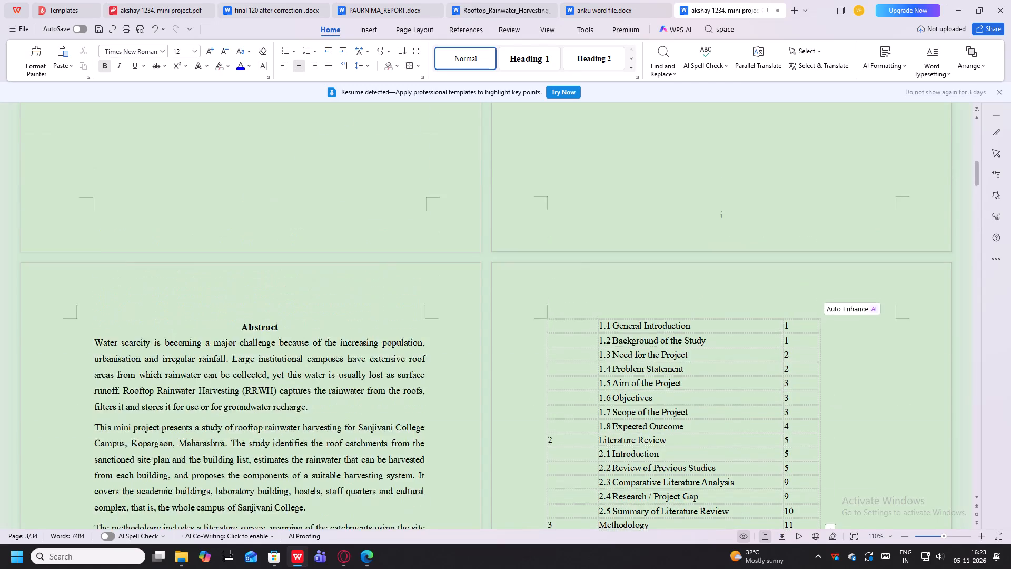
scroll(604, 404, up, 4)
scroll(604, 404, down, 20)
scroll(604, 404, down, 4)
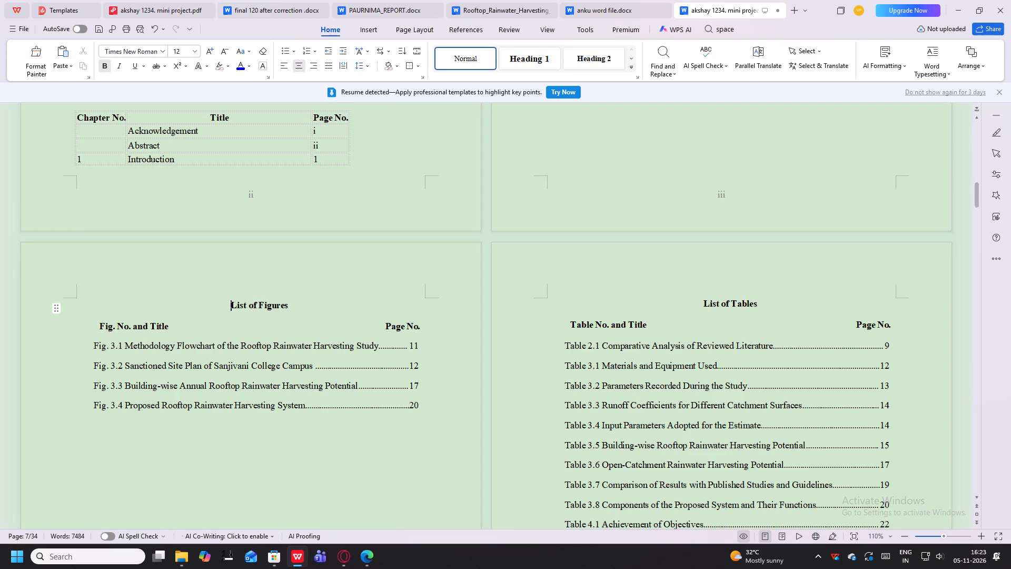
scroll(249, 311, up, 4)
click(265, 257)
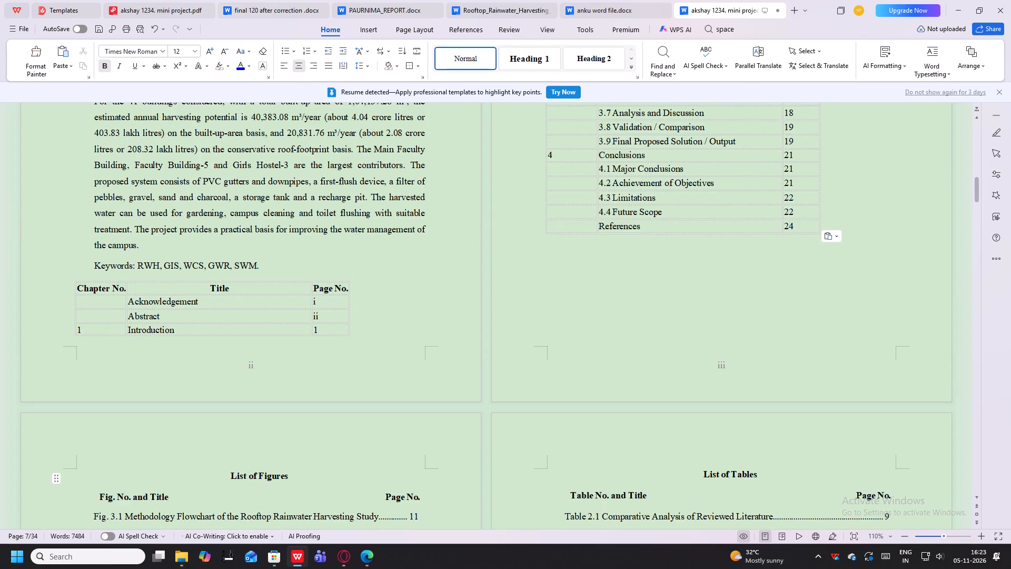
click(267, 264)
key(Return)
key(Return)
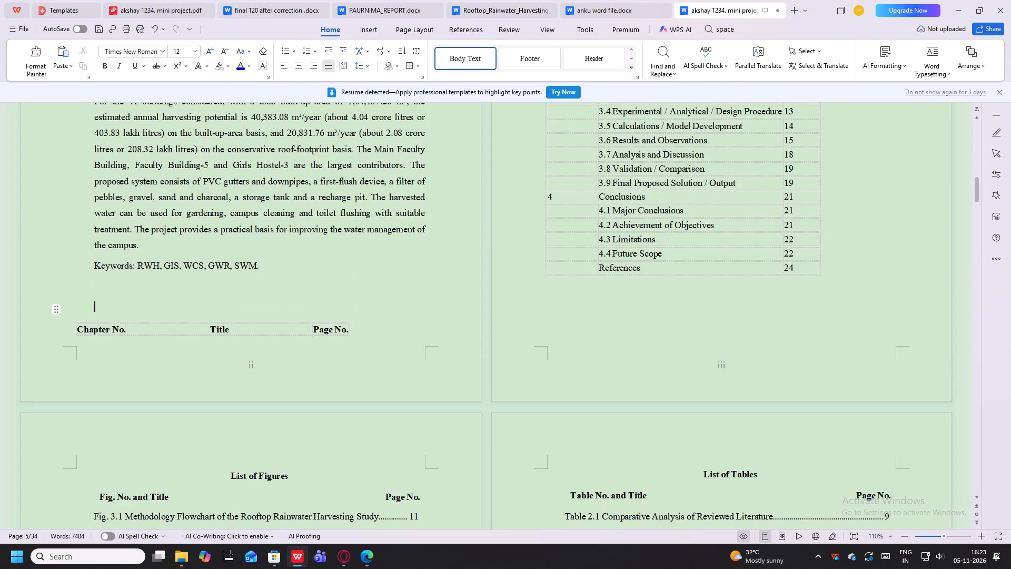
key(Return)
Widen the contents table to about the page's text width, keeping Chapter No. and Page No. narrow and Title wide.
scroll(258, 269, up, 6)
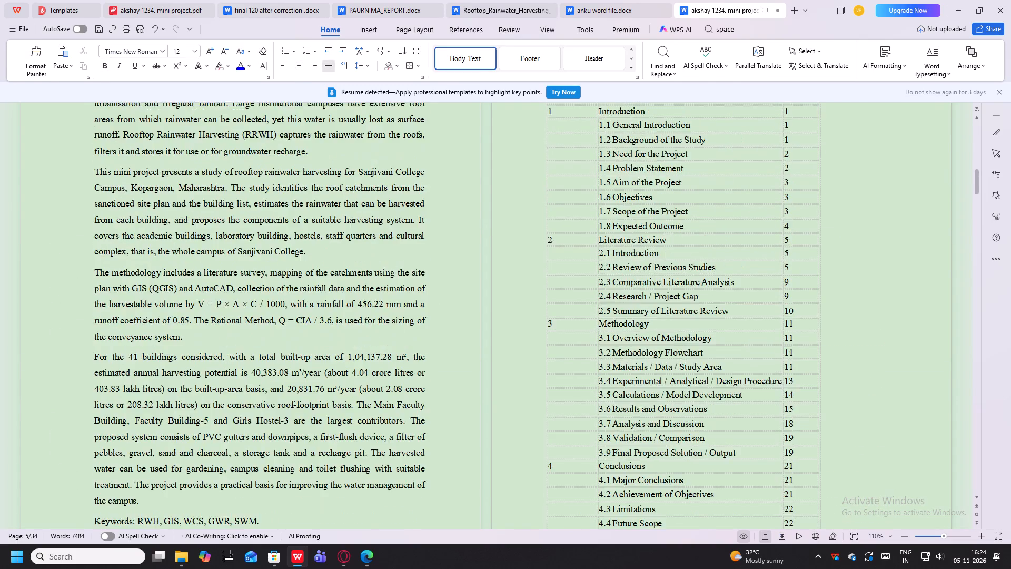
scroll(285, 281, up, 4)
click(596, 277)
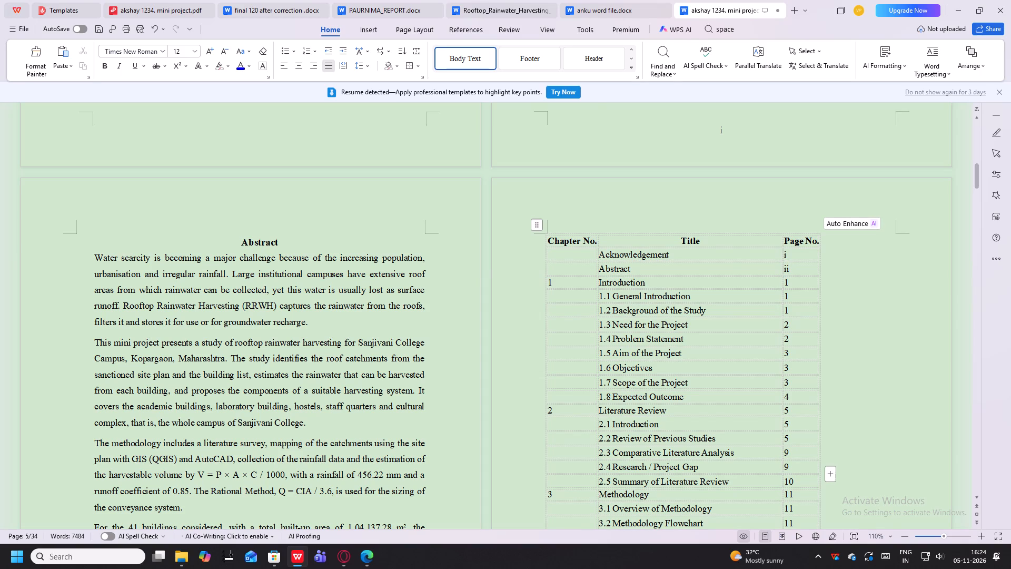
drag(598, 281, 639, 284)
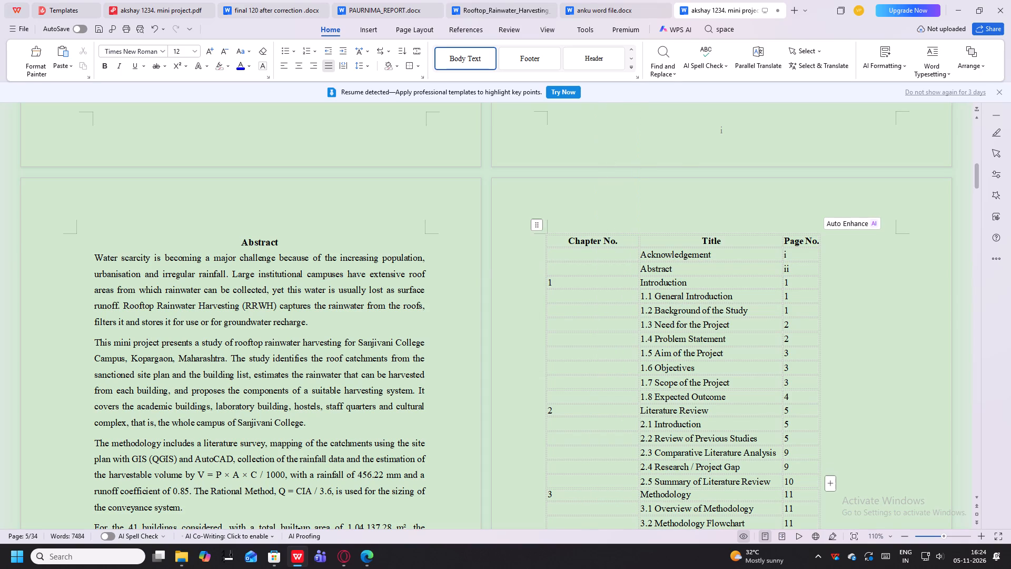
drag(640, 284, 621, 288)
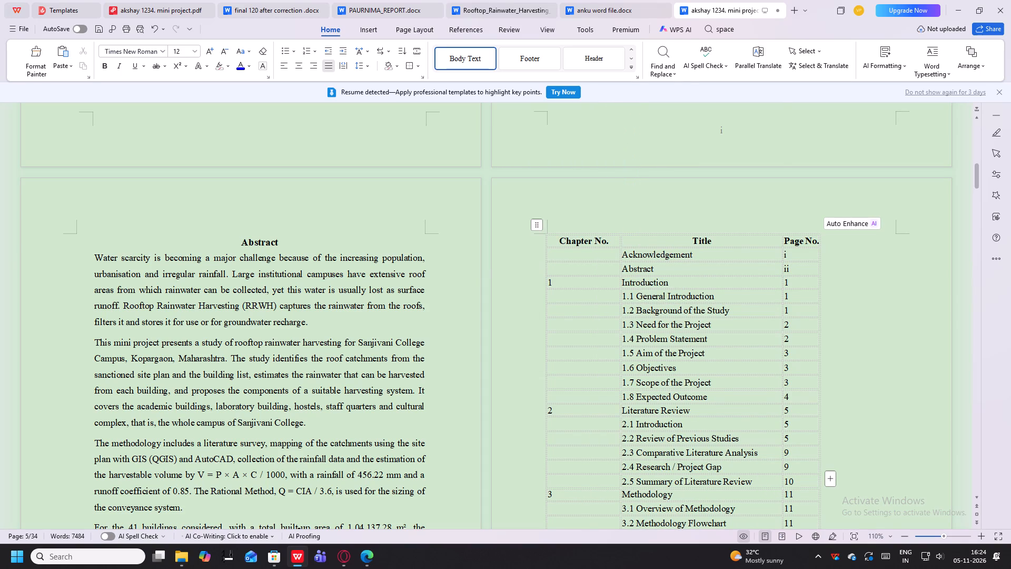
drag(783, 281, 822, 281)
drag(820, 290, 903, 298)
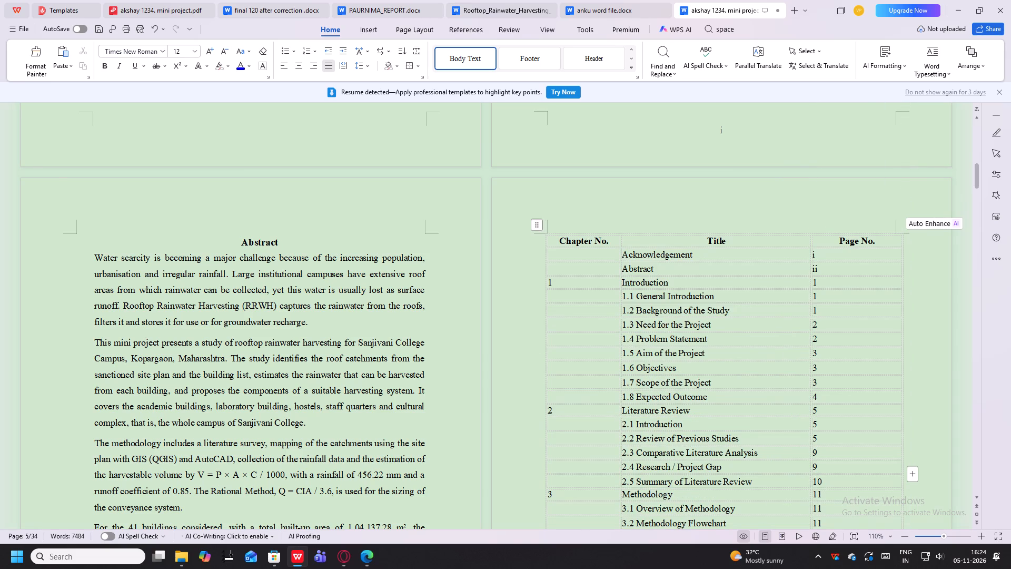
drag(811, 296, 857, 299)
drag(620, 310, 599, 309)
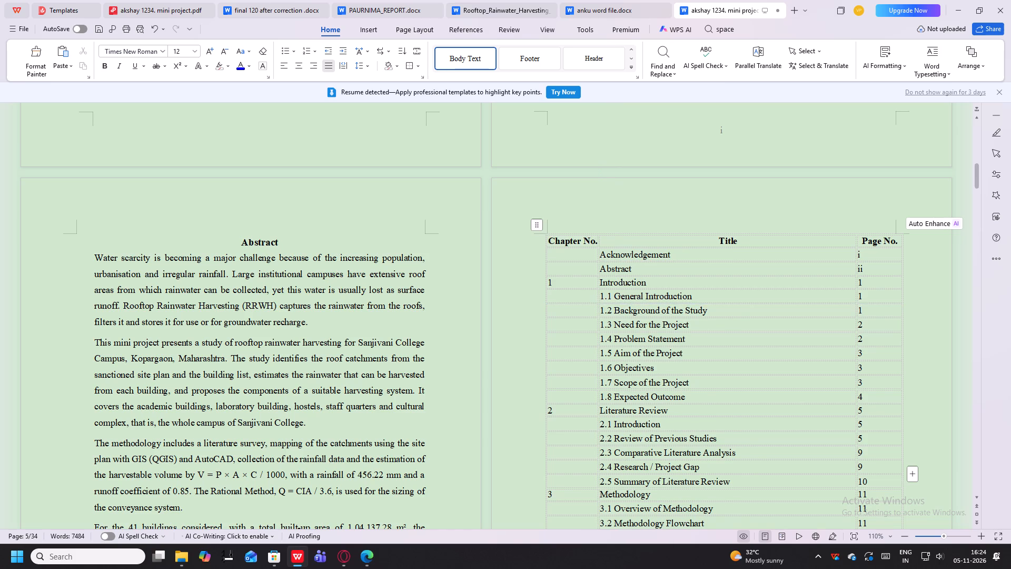
Increase the line spacing of the entire contents table, from the Chapter No. header row through References.
scroll(615, 299, down, 3)
scroll(621, 296, up, 3)
scroll(630, 295, down, 9)
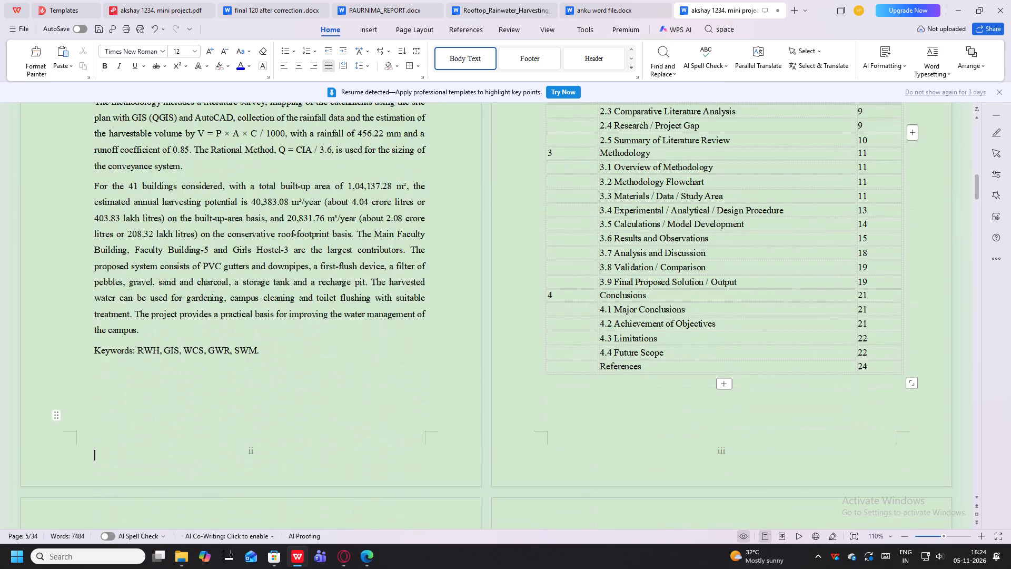
drag(900, 354, 799, 308)
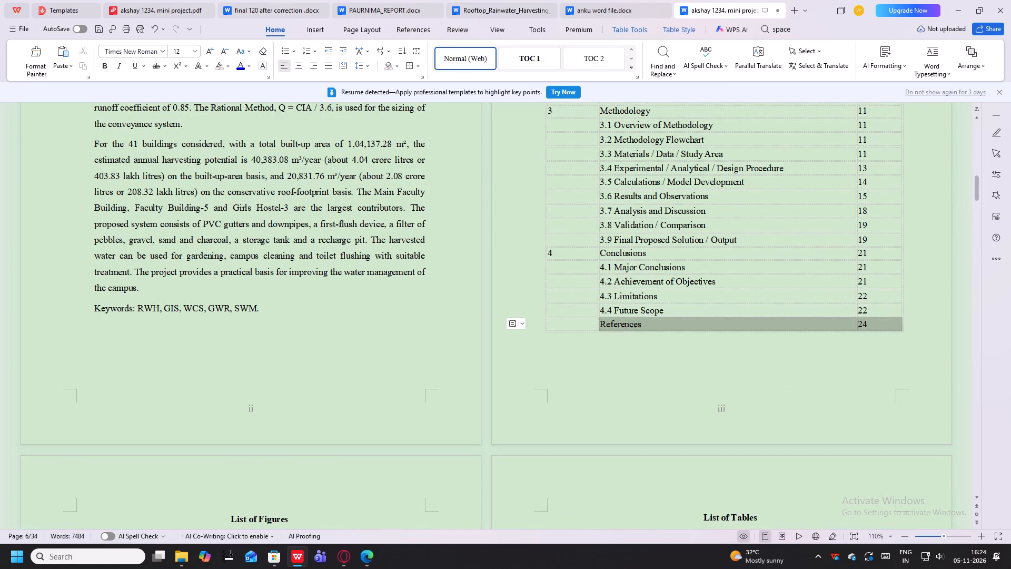
drag(799, 308, 559, 544)
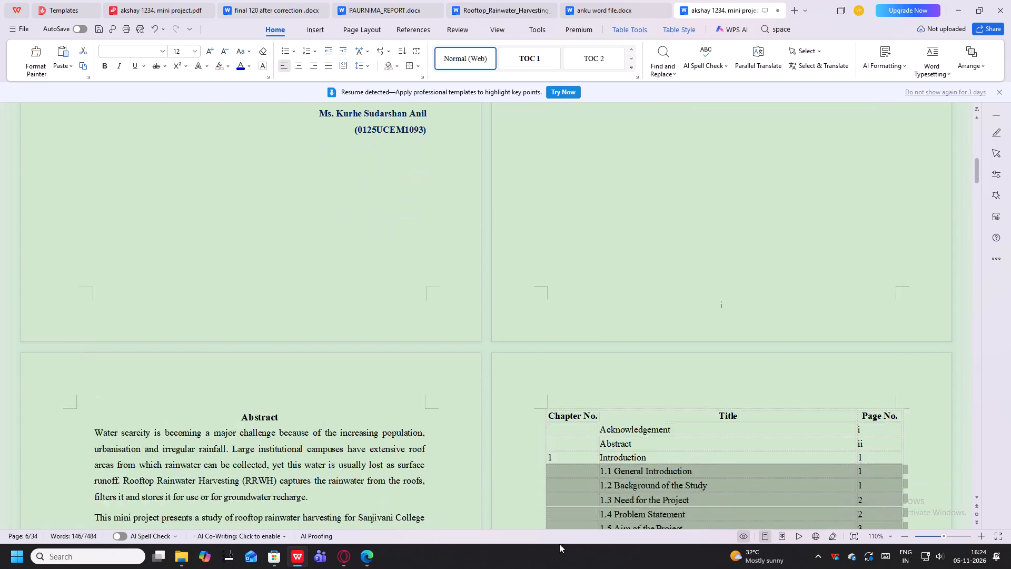
drag(559, 544, 521, 532)
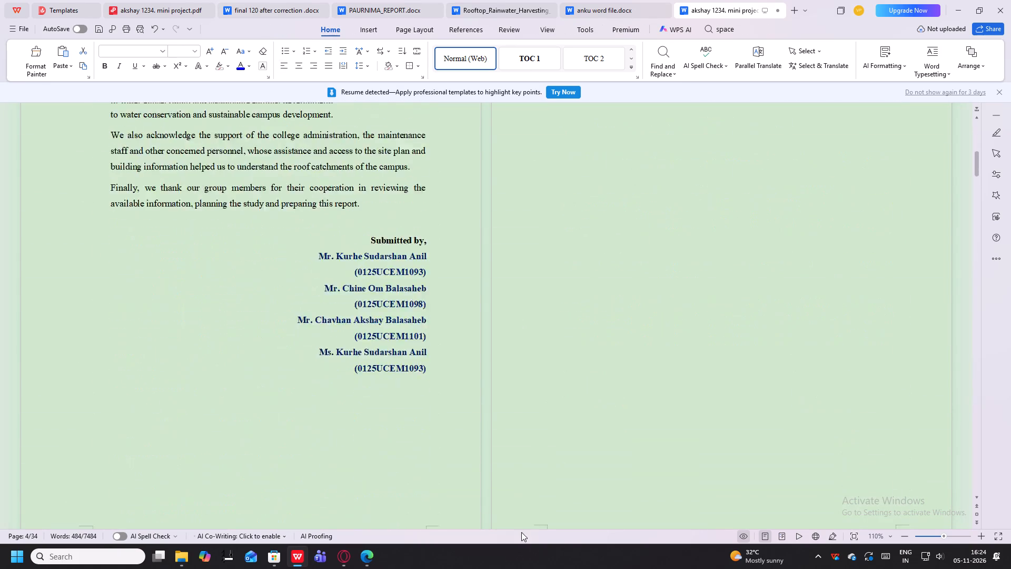
drag(521, 532, 544, 383)
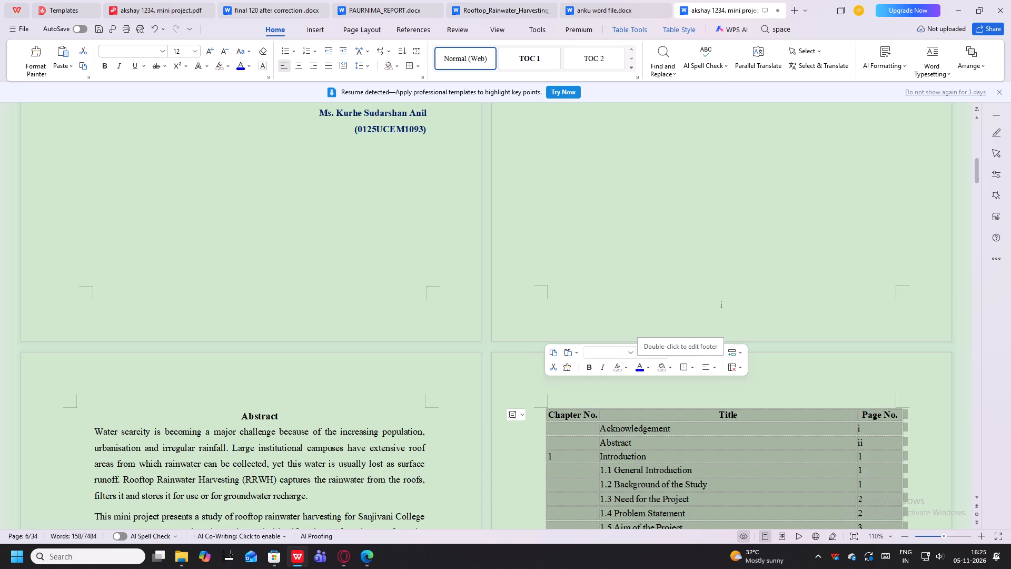
scroll(676, 366, down, 5)
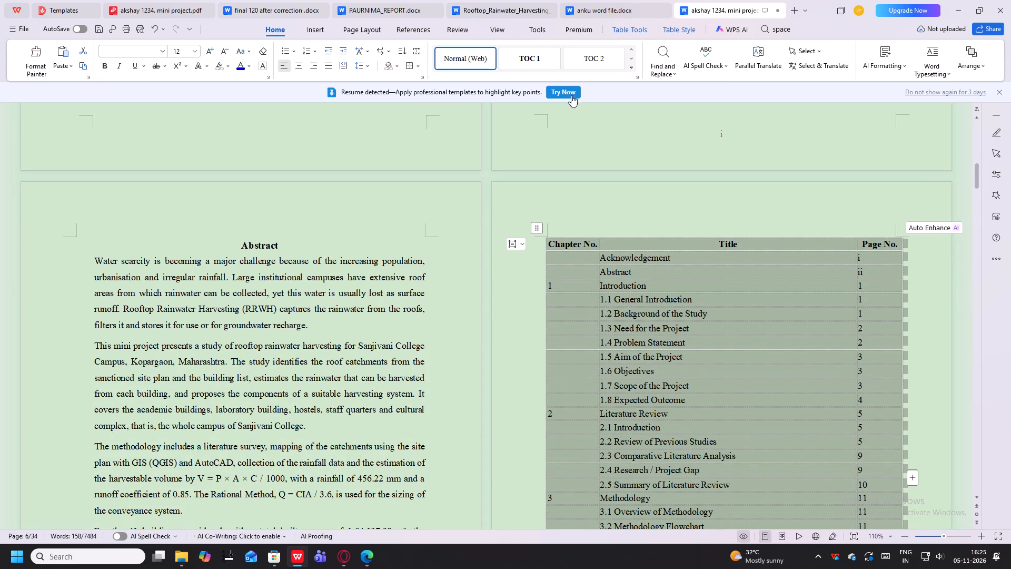
click(372, 65)
click(379, 106)
scroll(620, 257, down, 1)
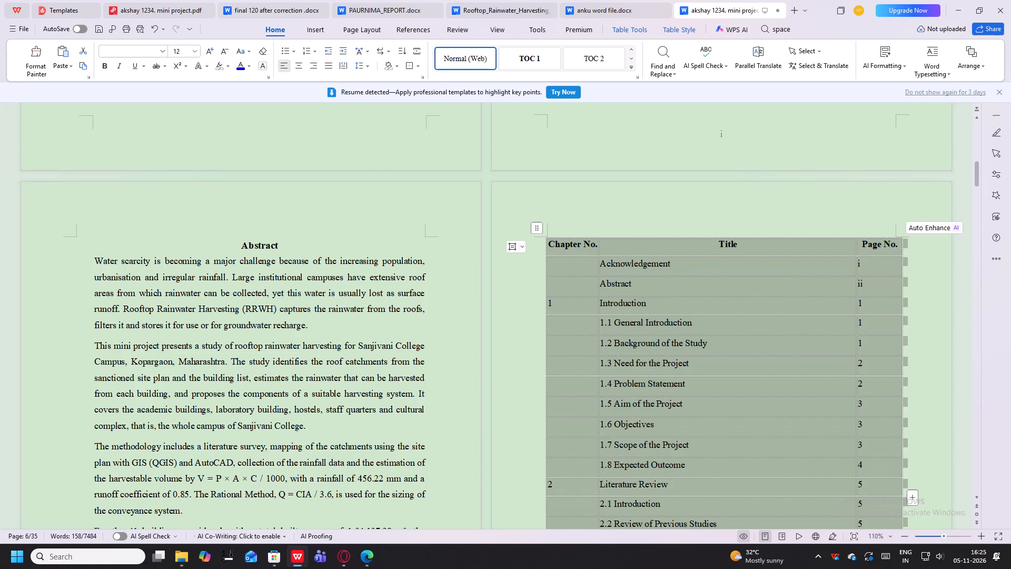
Apply No Border to the whole contents table.
scroll(620, 257, down, 15)
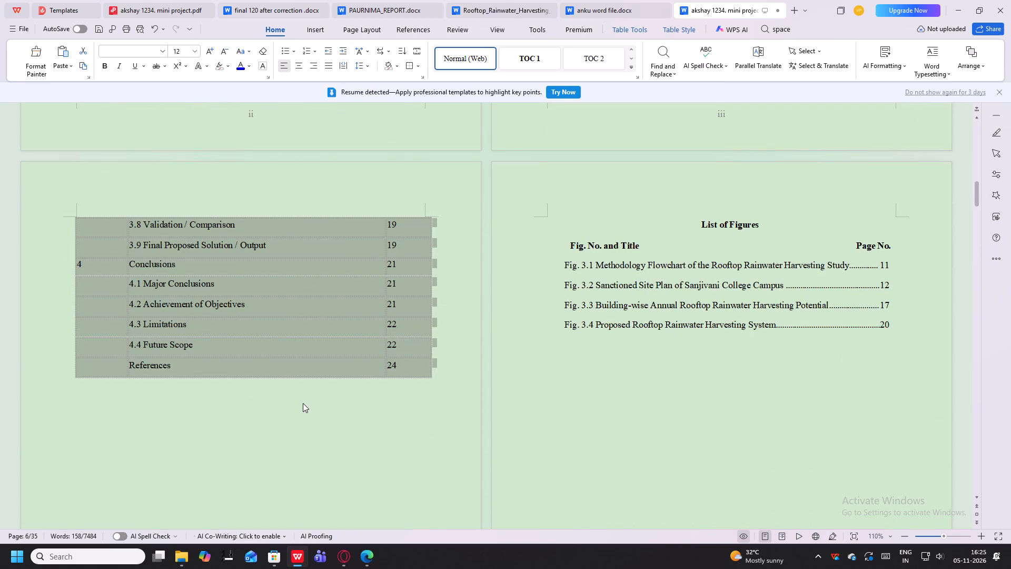
click(196, 367)
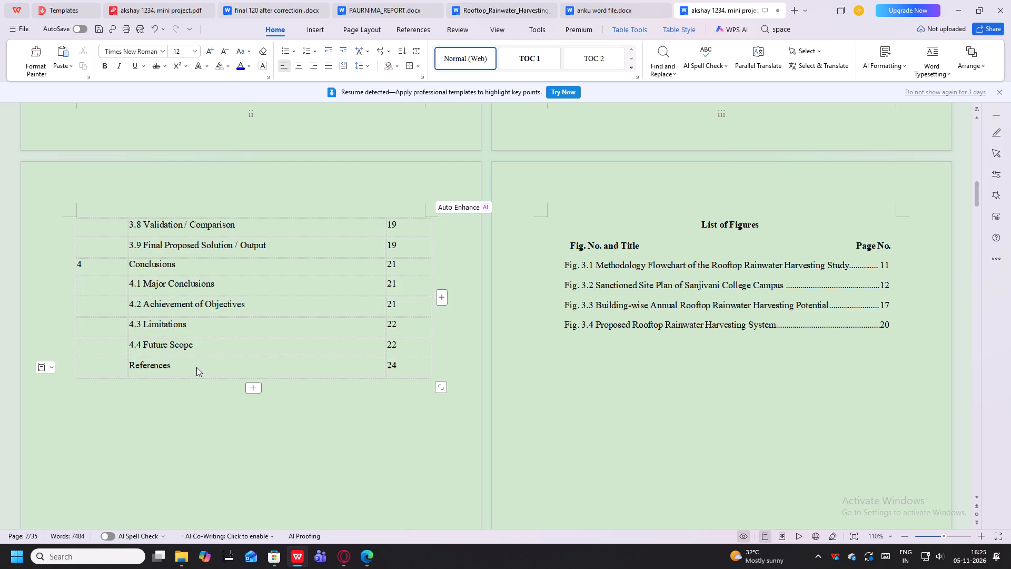
scroll(200, 365, up, 8)
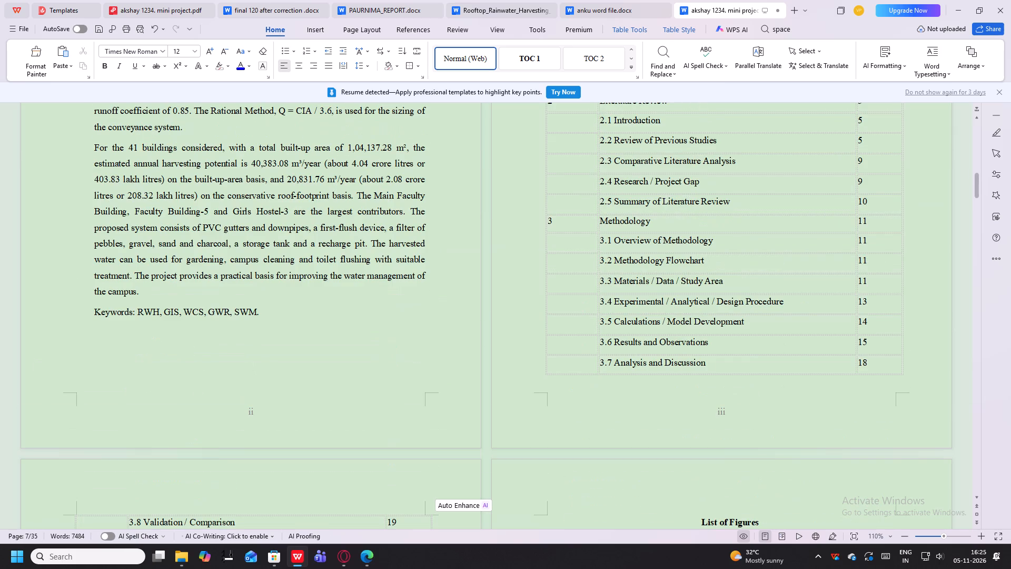
scroll(200, 365, up, 5)
scroll(200, 365, down, 7)
scroll(200, 365, up, 10)
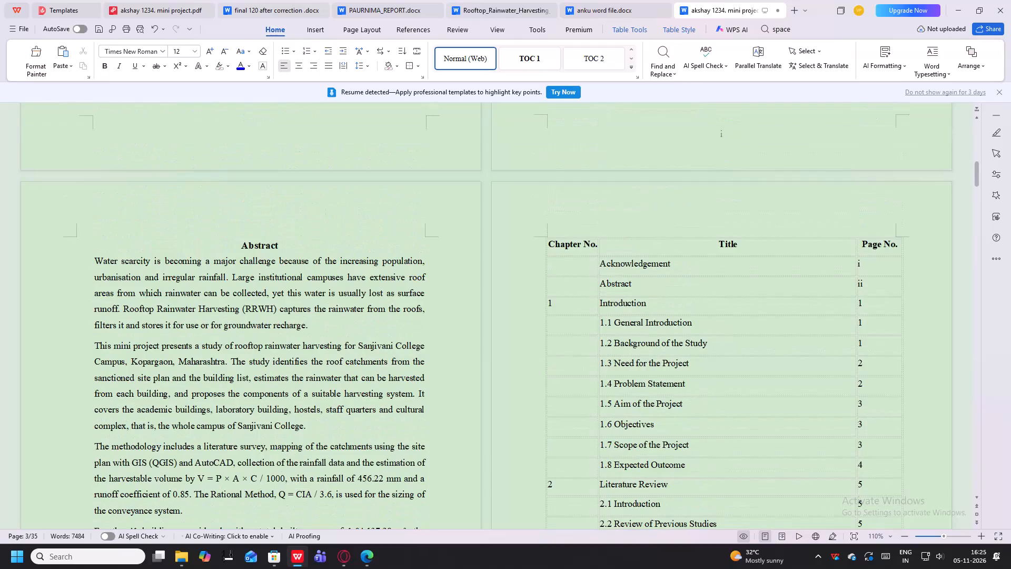
click(554, 246)
click(537, 229)
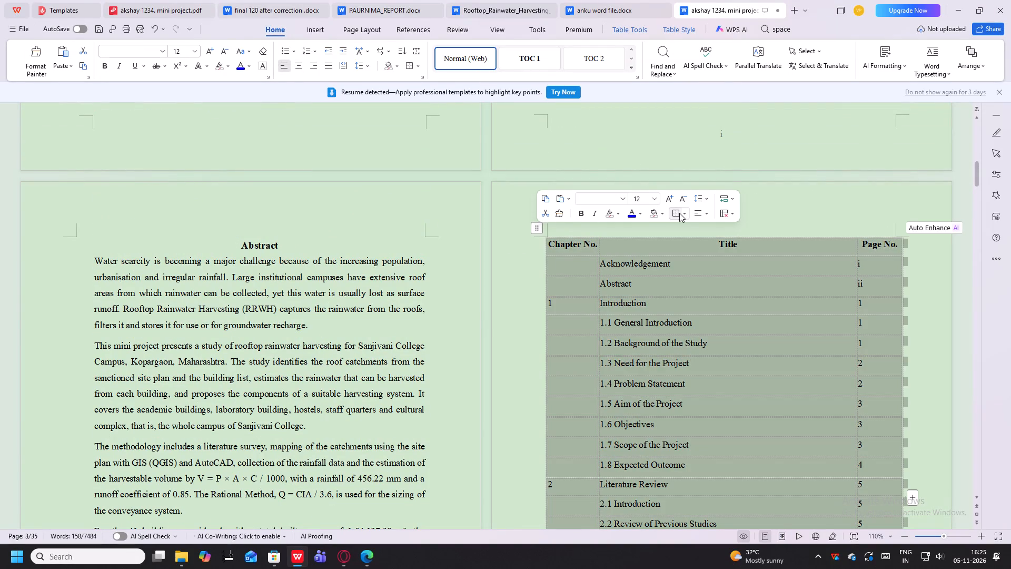
click(681, 218)
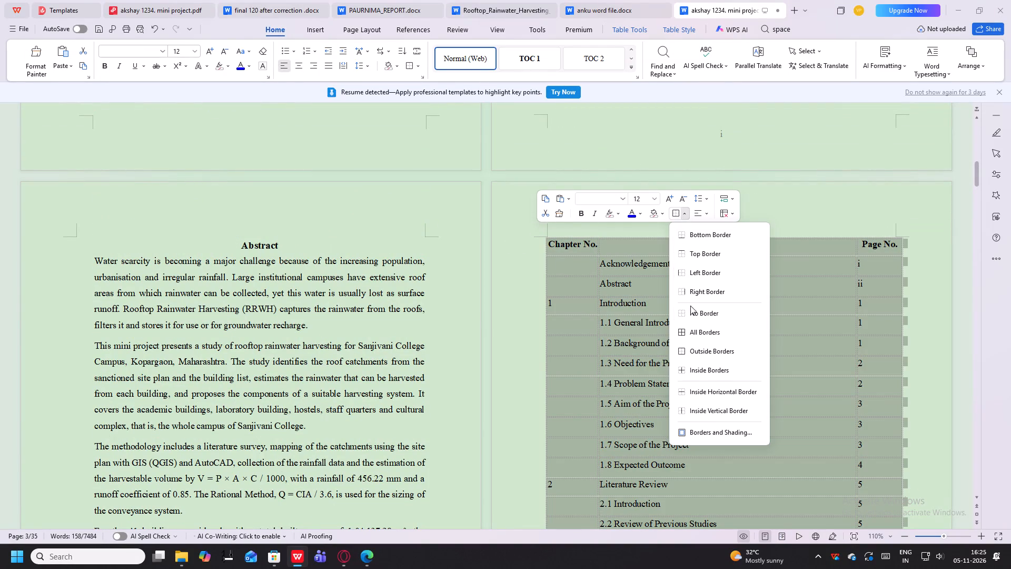
click(690, 309)
click(836, 195)
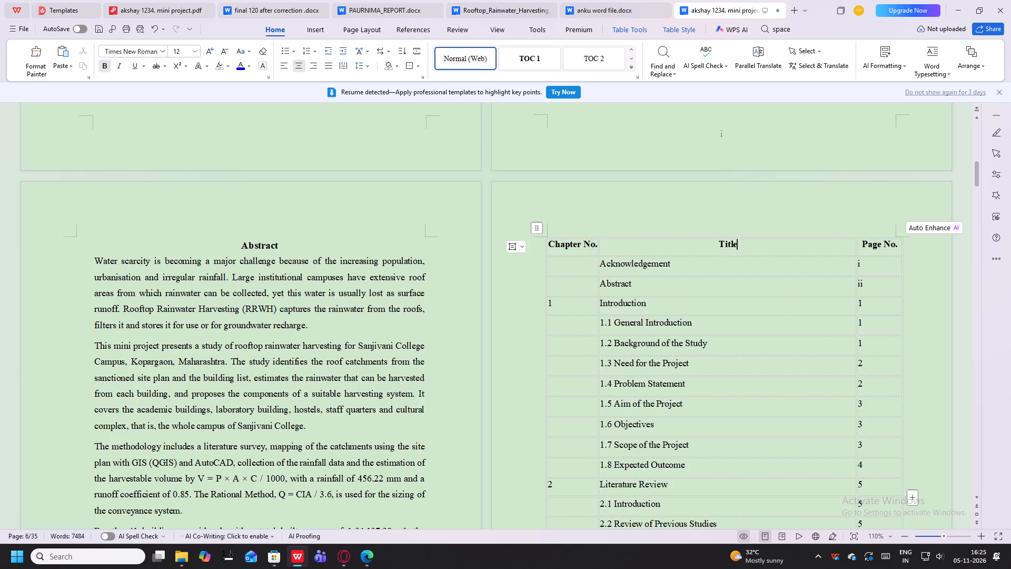
Review the end of the contents table and the List of Figures, List of Tables and List of Abbreviations pages.
scroll(839, 291, down, 12)
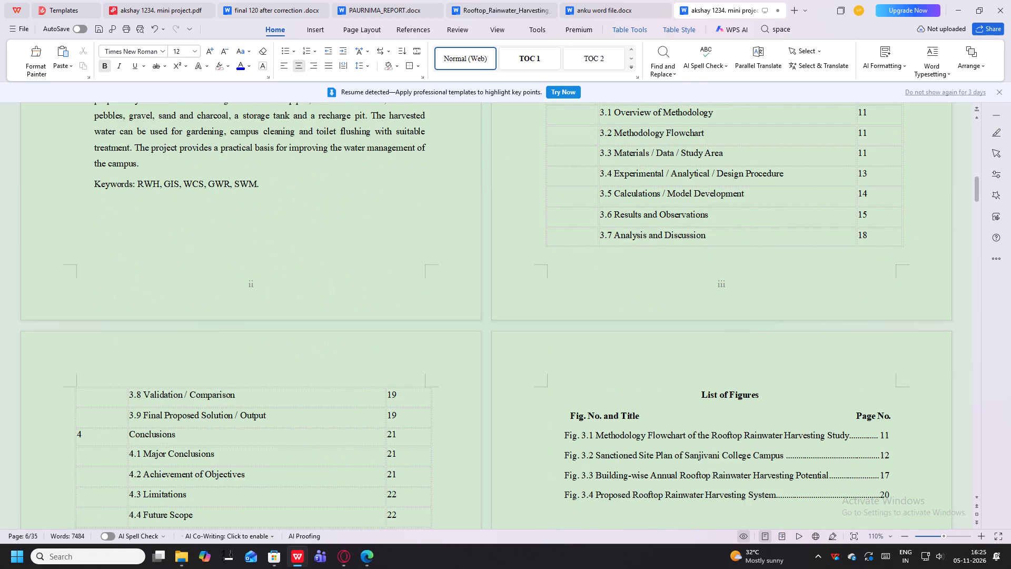
scroll(839, 291, down, 5)
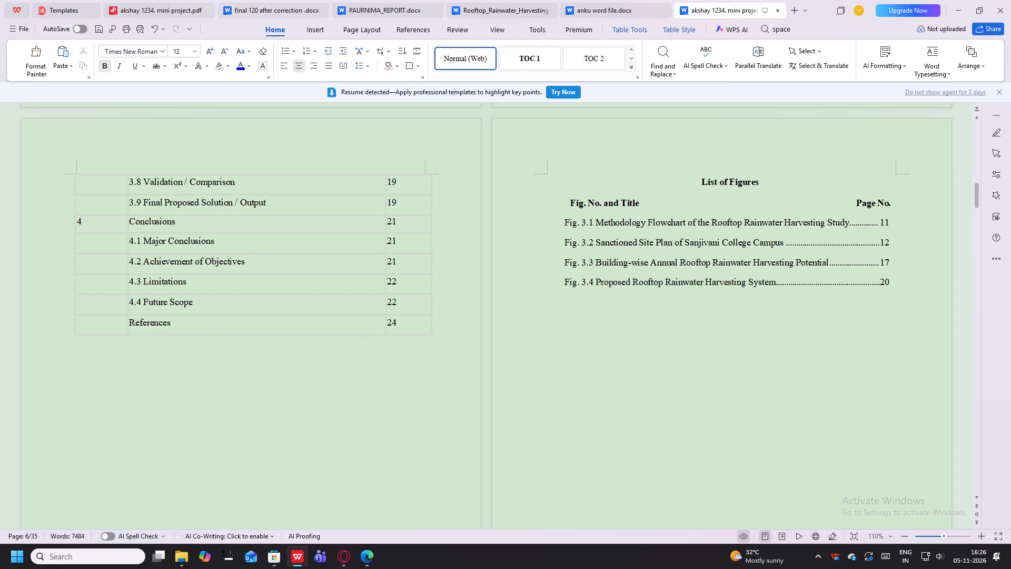
scroll(685, 341, up, 1)
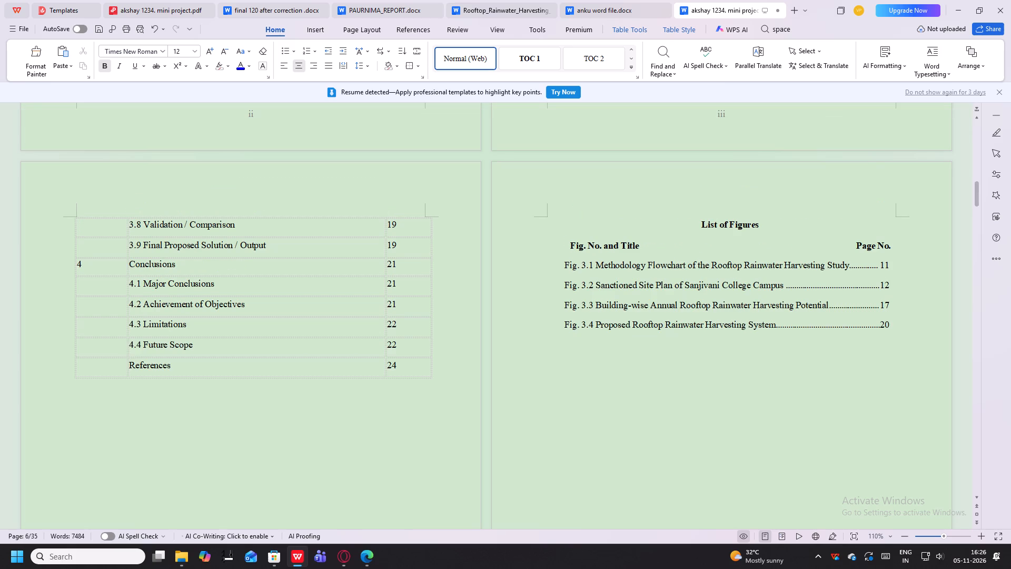
scroll(695, 347, down, 17)
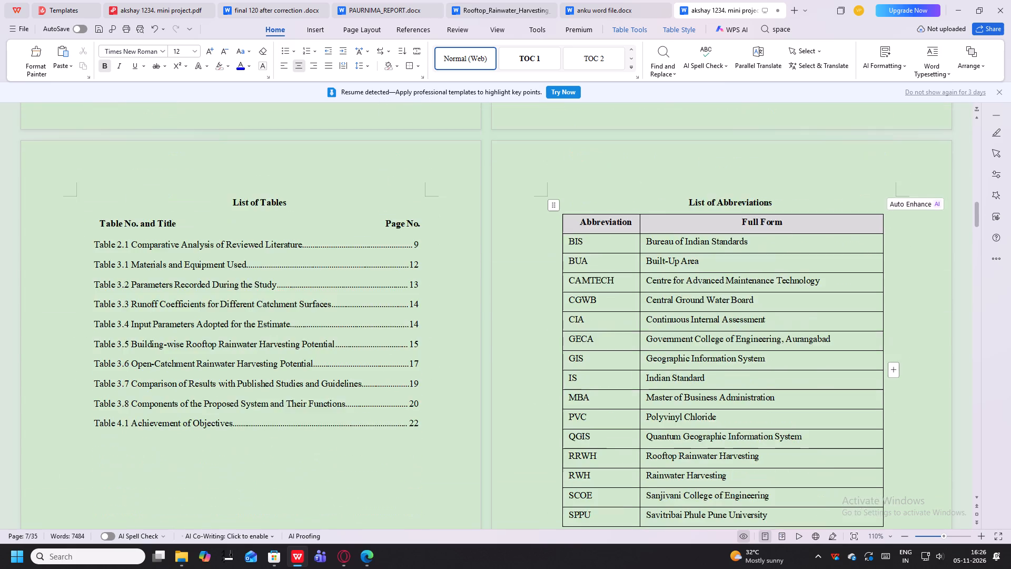
scroll(711, 344, up, 18)
scroll(711, 344, down, 4)
scroll(711, 344, up, 1)
scroll(711, 344, down, 3)
scroll(711, 344, up, 1)
scroll(711, 344, down, 3)
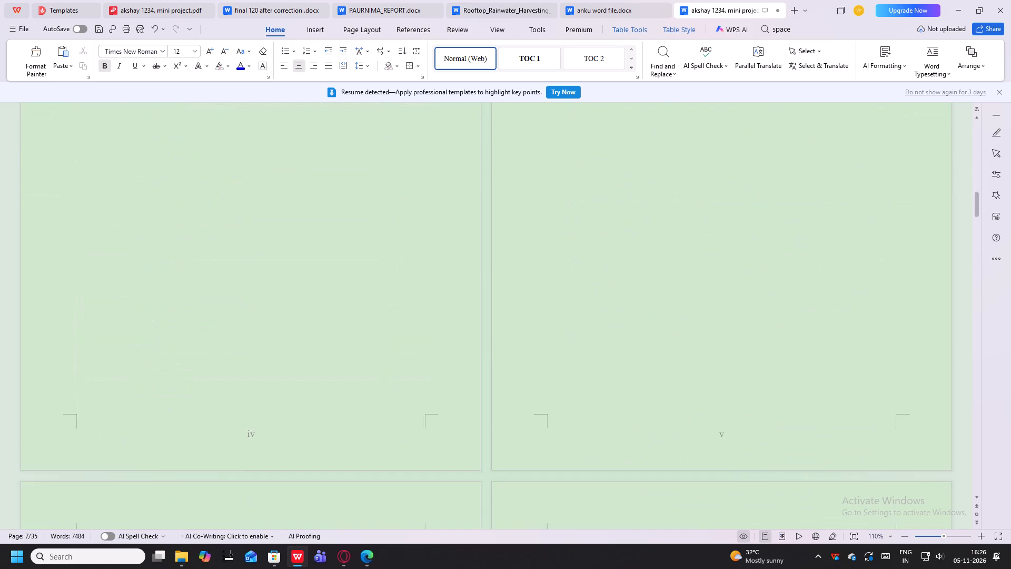
scroll(711, 344, down, 7)
scroll(772, 318, up, 5)
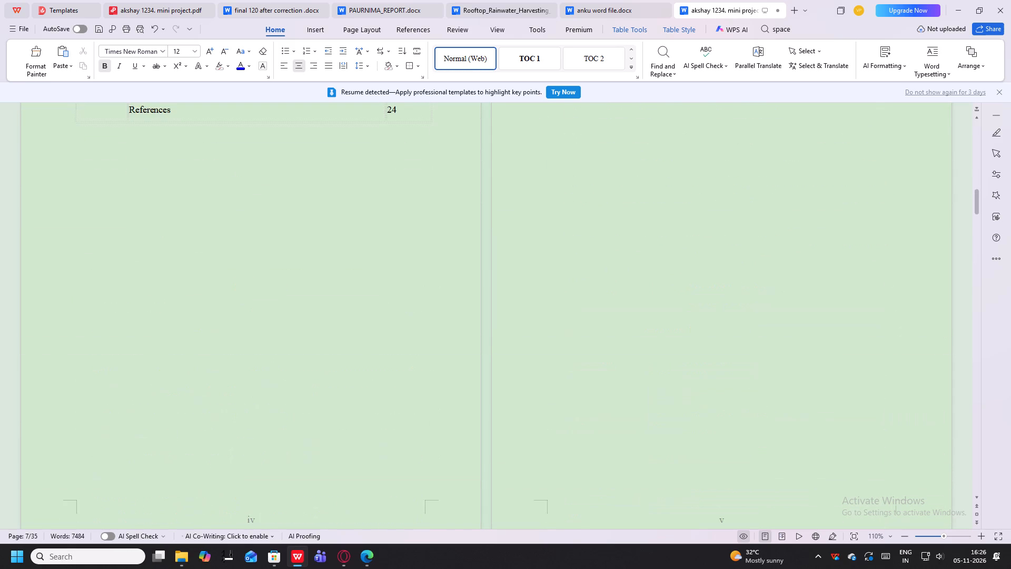
scroll(772, 318, up, 9)
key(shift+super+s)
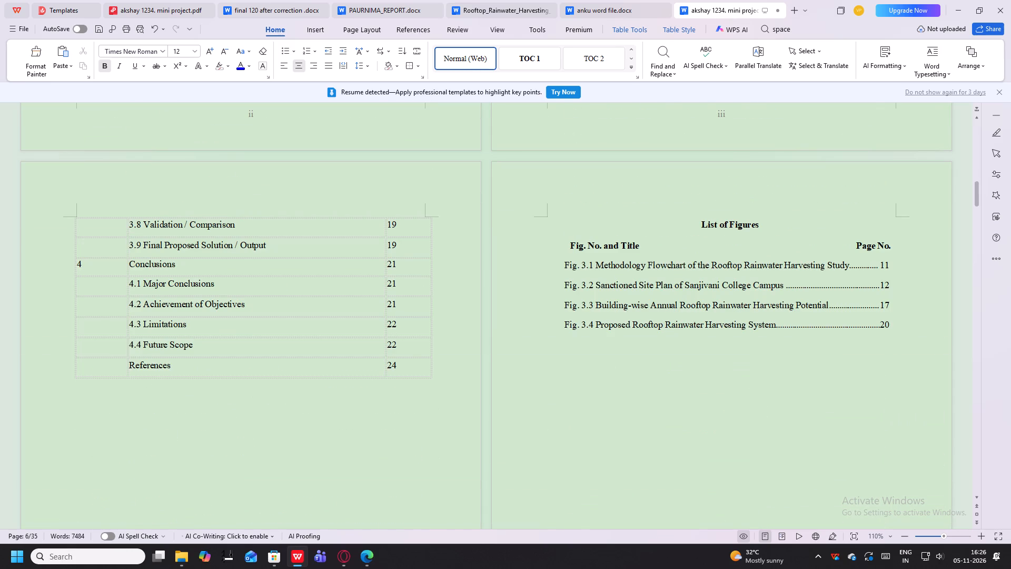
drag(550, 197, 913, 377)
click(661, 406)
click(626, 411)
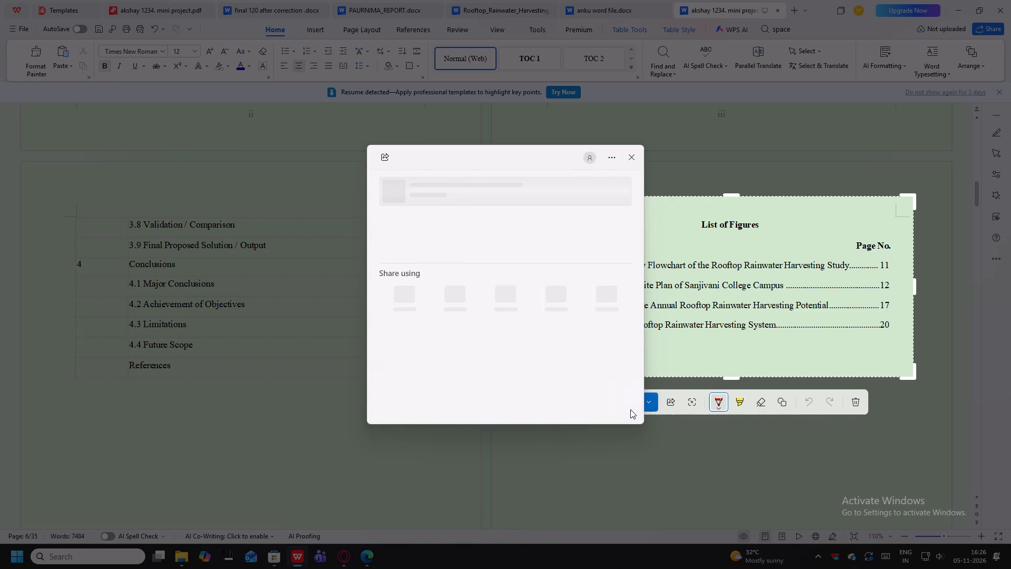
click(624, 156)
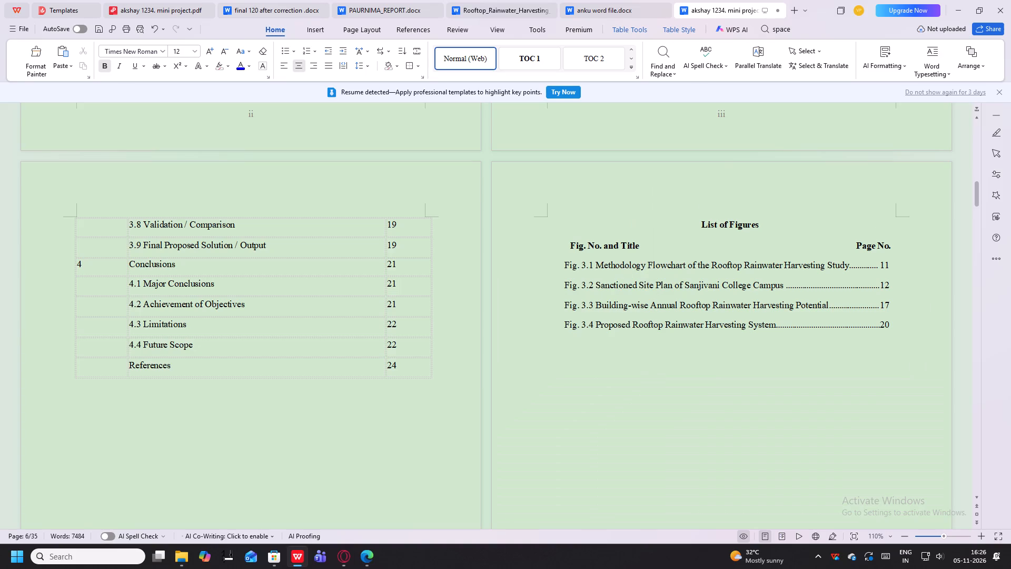
key(shift+super+s)
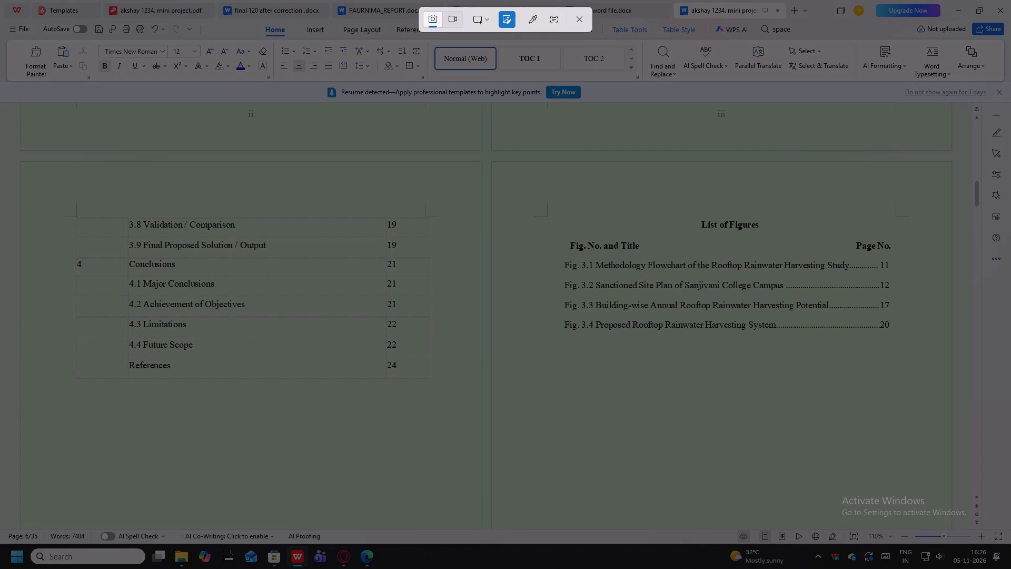
drag(558, 188, 903, 417)
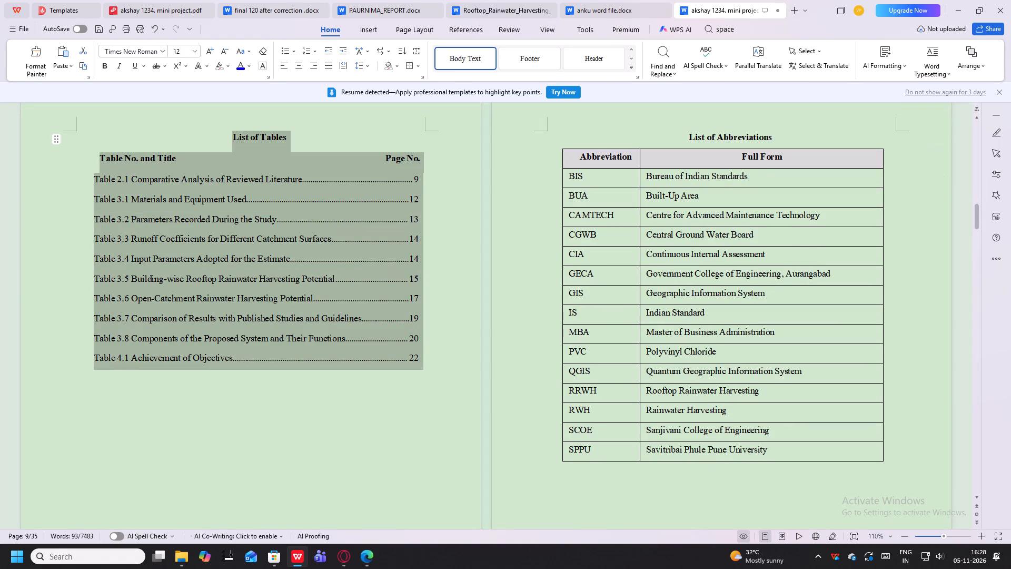
drag(109, 148, 103, 158)
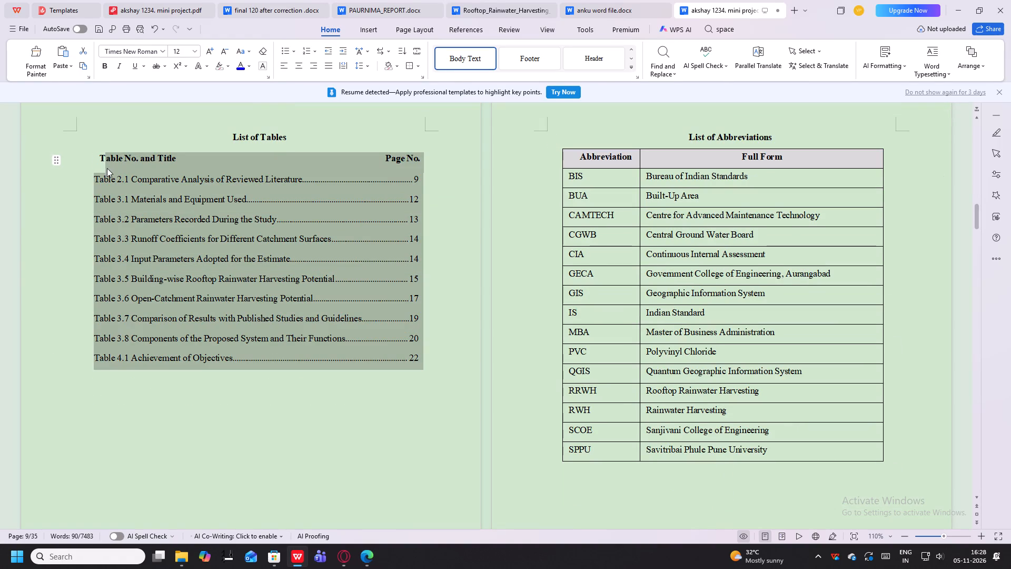
click(99, 165)
drag(97, 157, 430, 366)
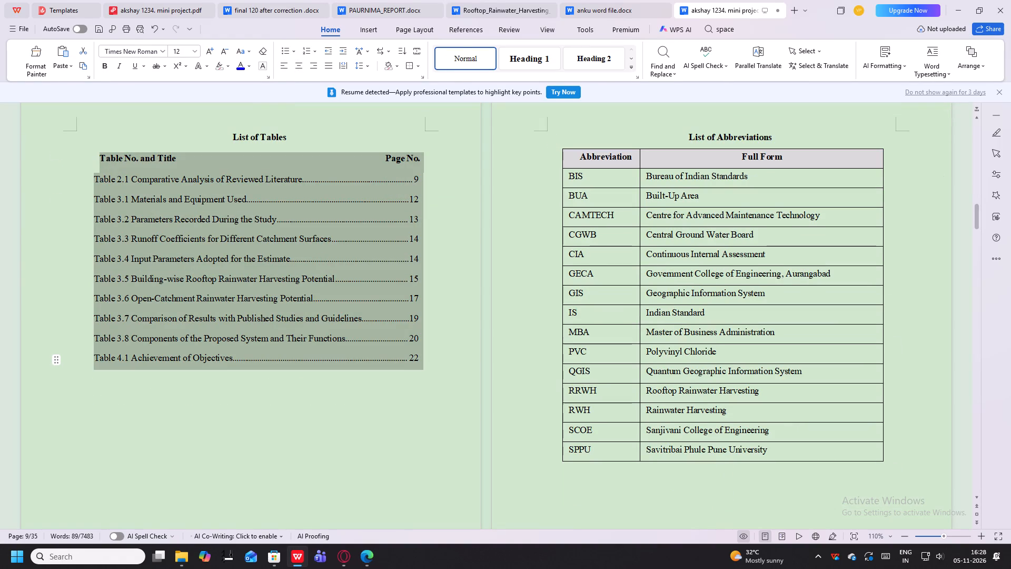
drag(430, 366, 430, 366)
key(ctrl+v)
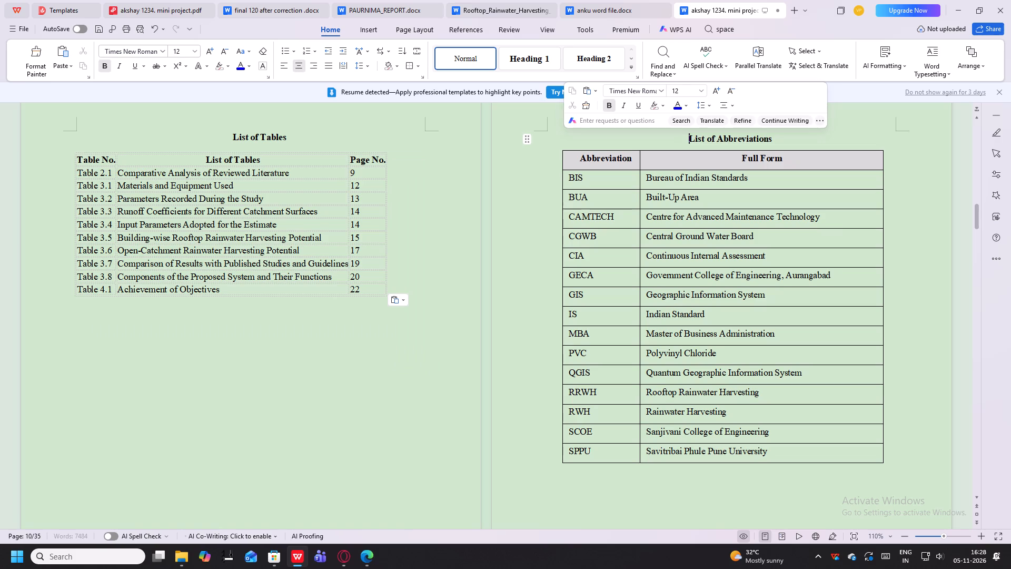
Change the middle column header of the List of Tables table to "Caption".
double_click(291, 164)
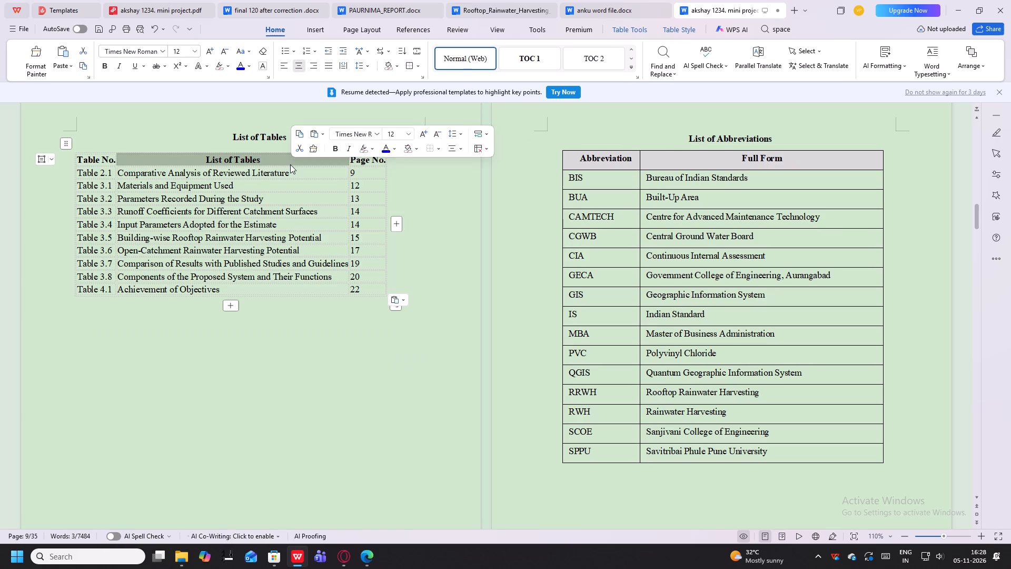
click(290, 164)
click(290, 164)
text(CA)
key(BackSpace)
text(aption)
key(space)
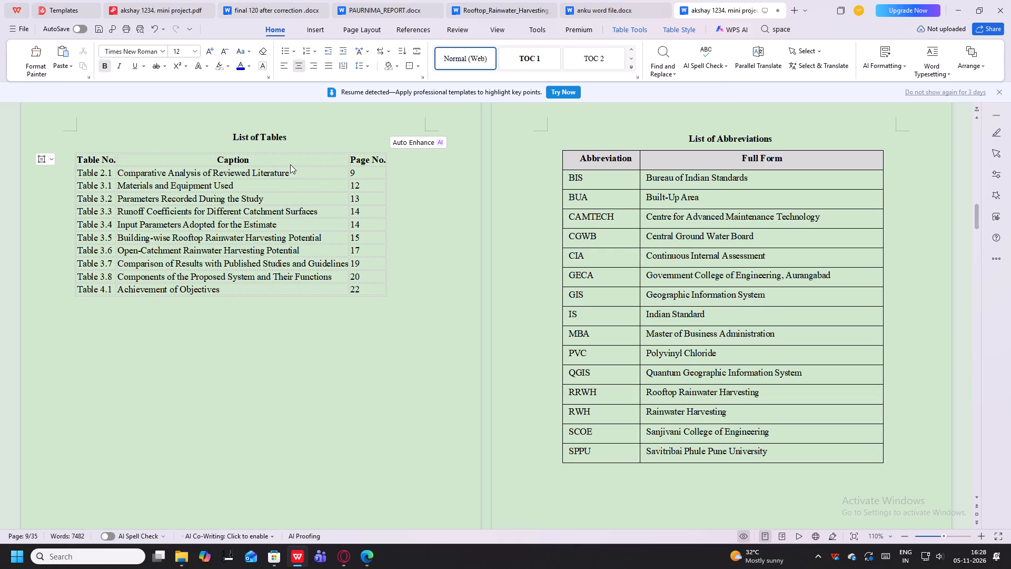
Increase the line spacing of all rows in the List of Tables table.
drag(384, 345, 74, 144)
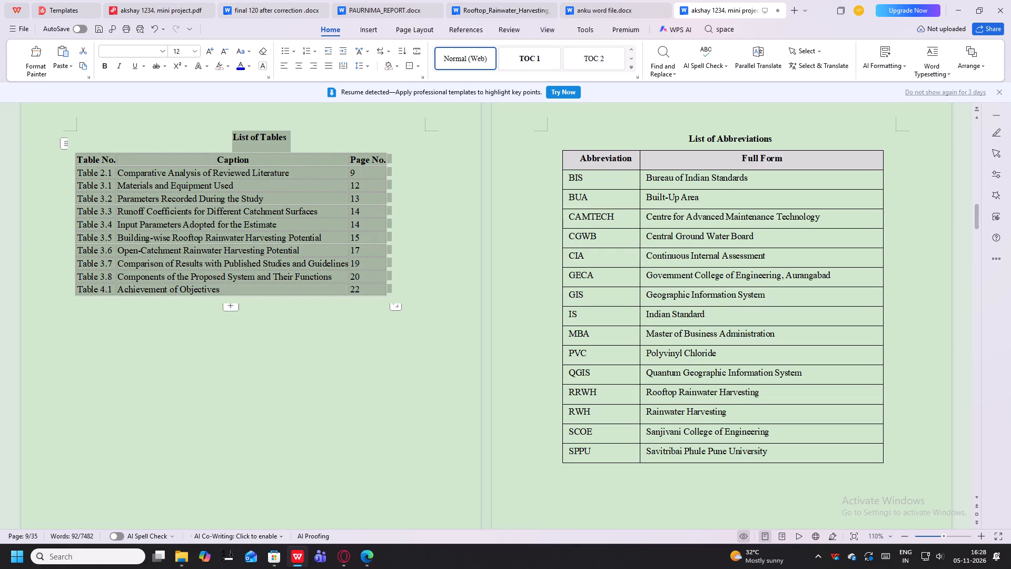
drag(74, 144, 77, 160)
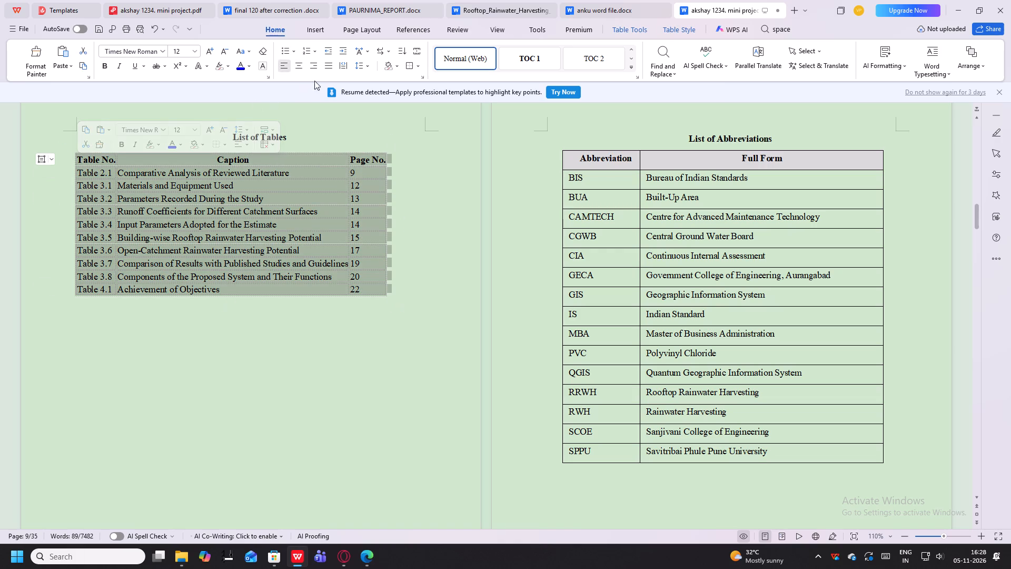
click(369, 68)
click(371, 103)
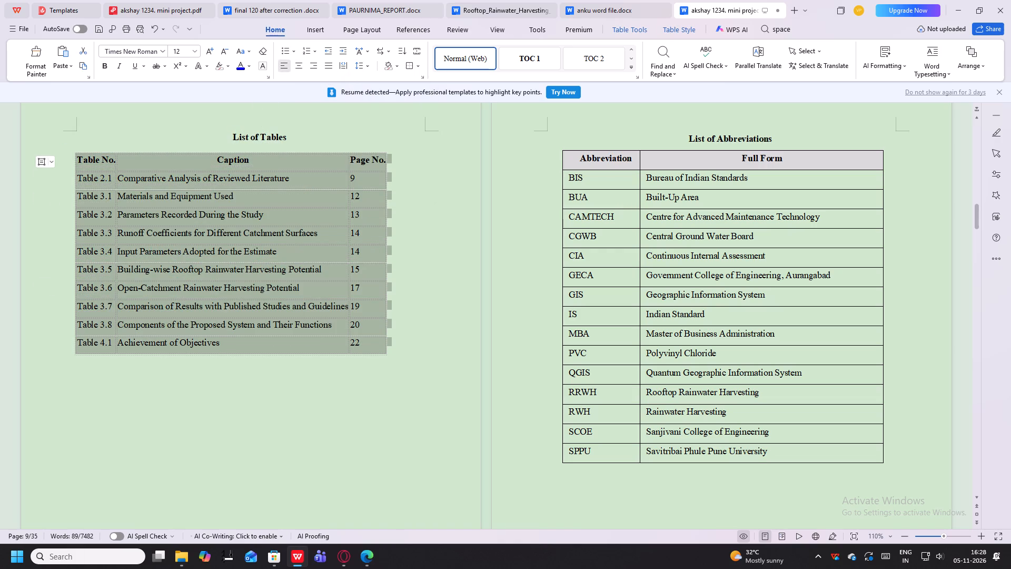
click(264, 421)
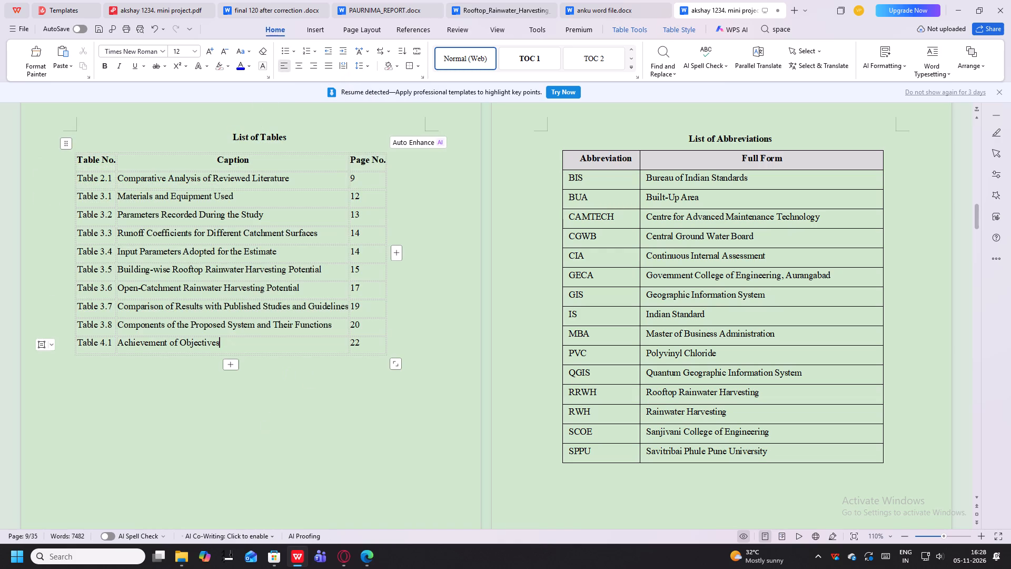
Widen the List of Tables table to slightly past the page's right margin, then enlarge its Caption column so the longest entry has room.
drag(386, 234, 401, 233)
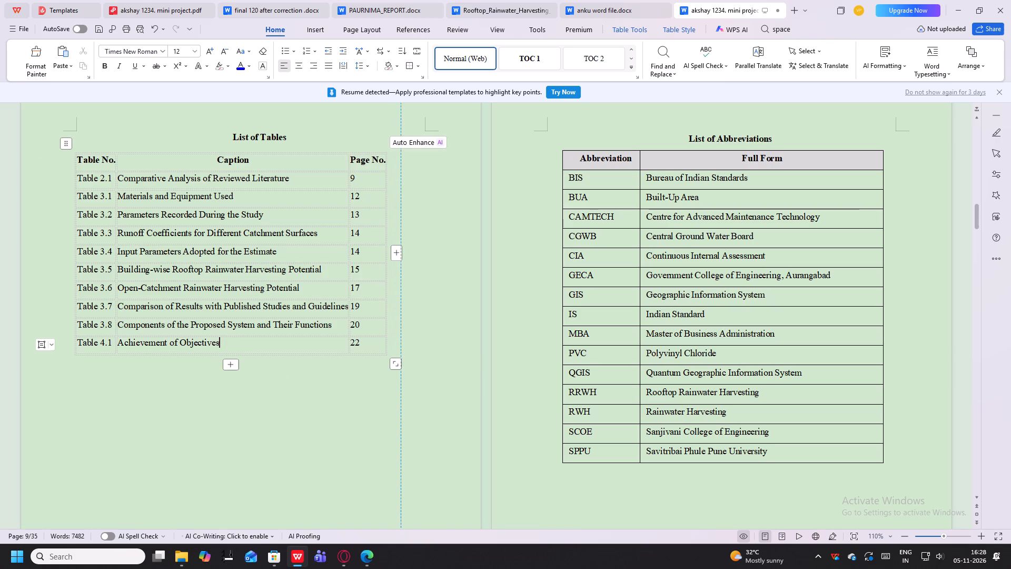
drag(401, 233, 434, 233)
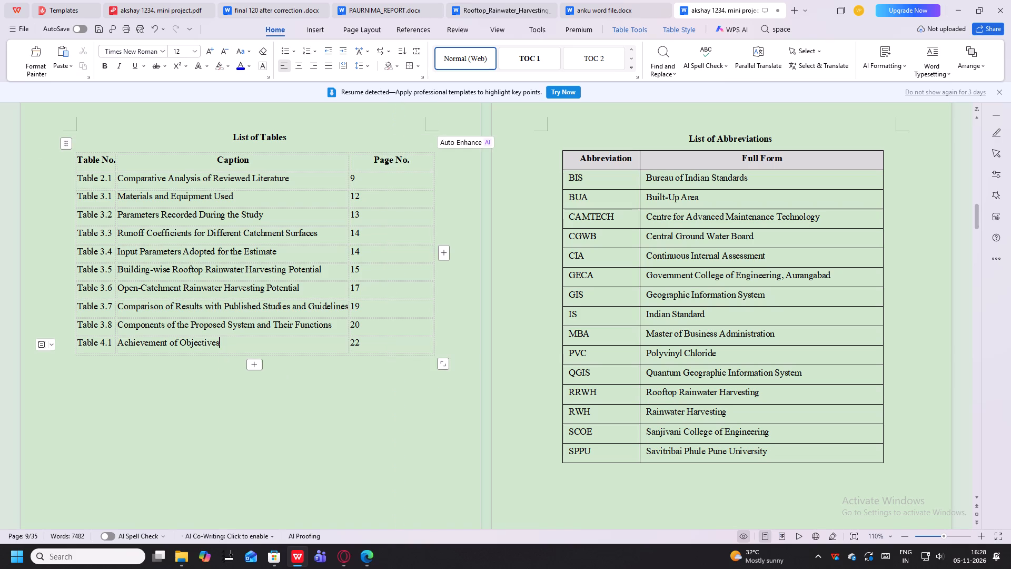
drag(349, 222, 383, 223)
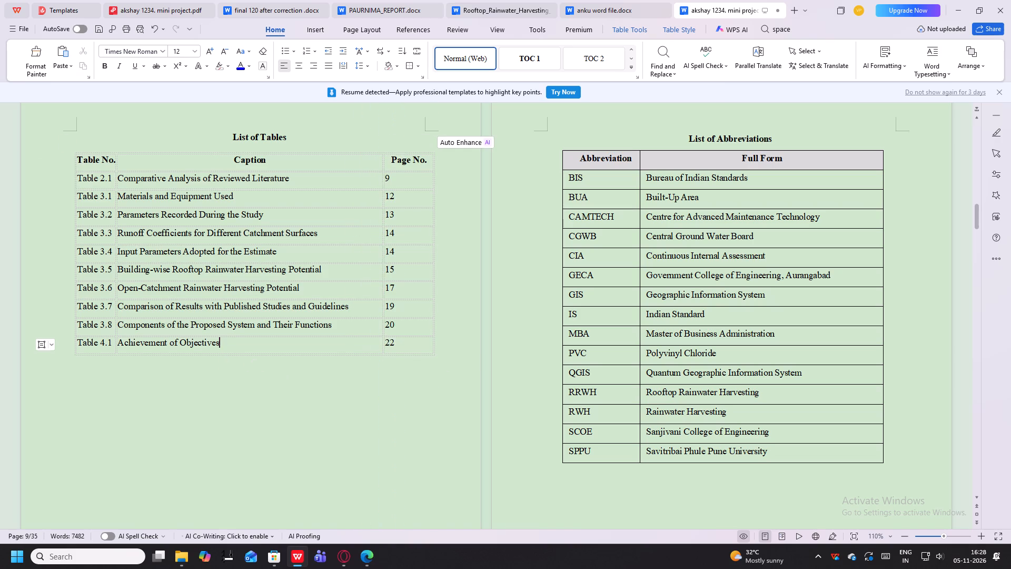
Center the page numbers in the Page No. column of the contents table, from Acknowledgement through References on both pages.
scroll(398, 393, up, 10)
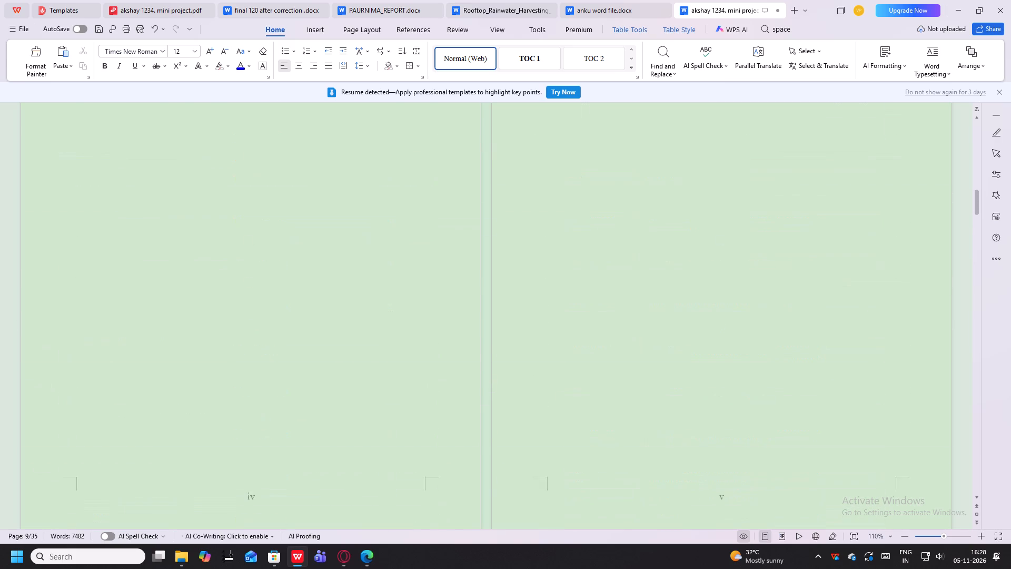
scroll(384, 396, up, 7)
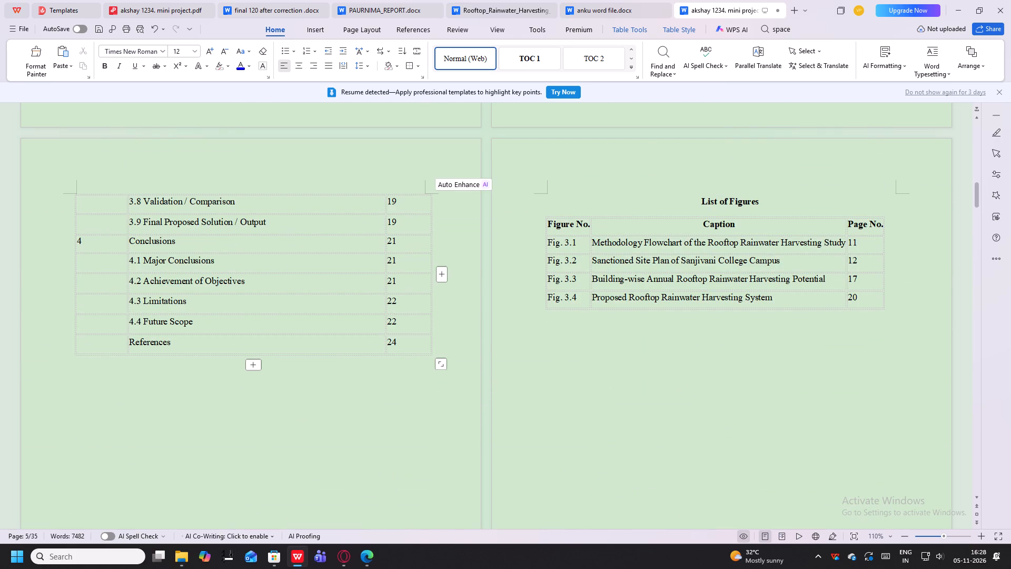
scroll(567, 241, up, 7)
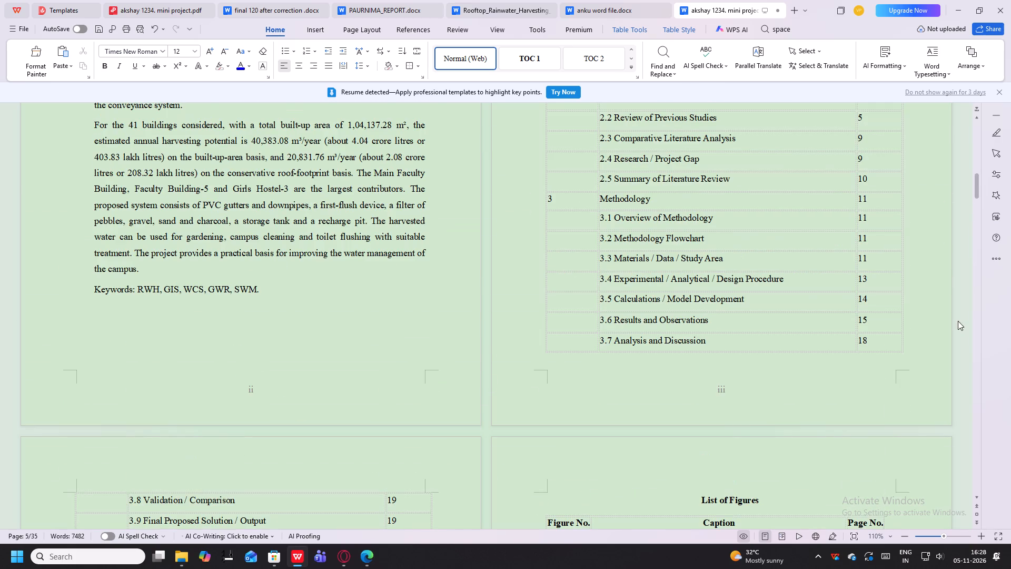
scroll(894, 339, down, 5)
drag(407, 429, 407, 427)
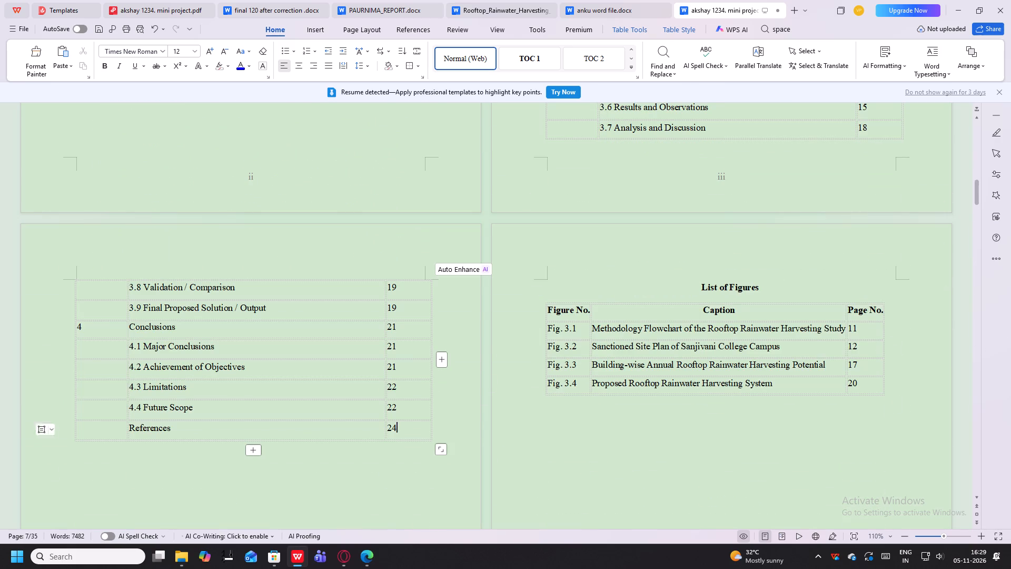
drag(407, 427, 395, 291)
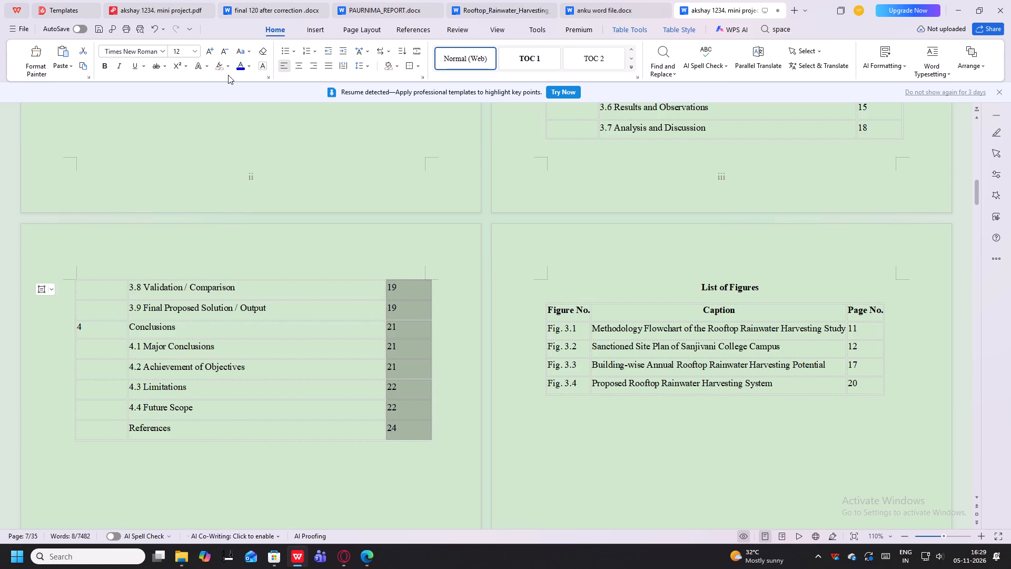
click(296, 66)
scroll(532, 295, up, 5)
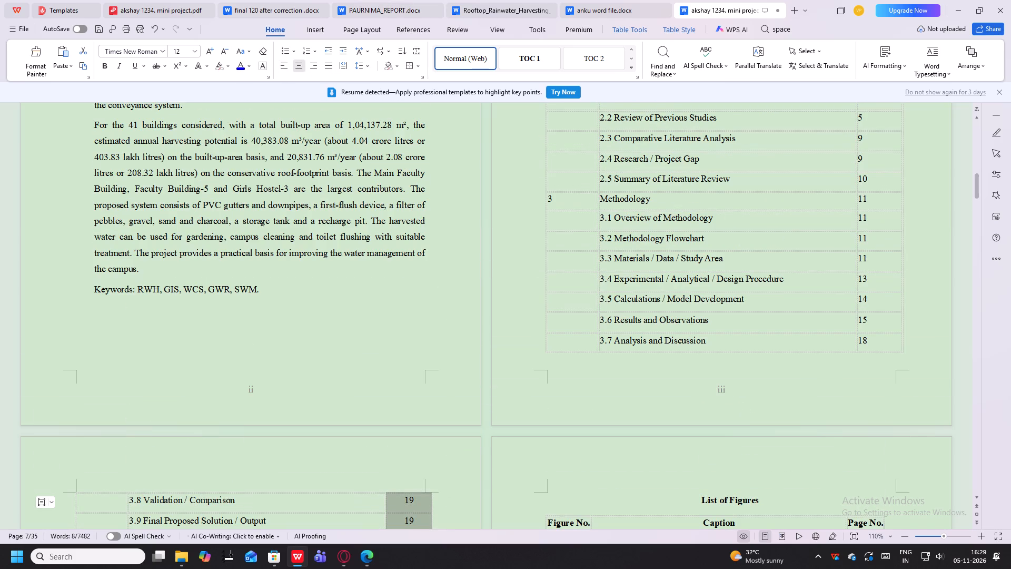
drag(894, 341, 874, 91)
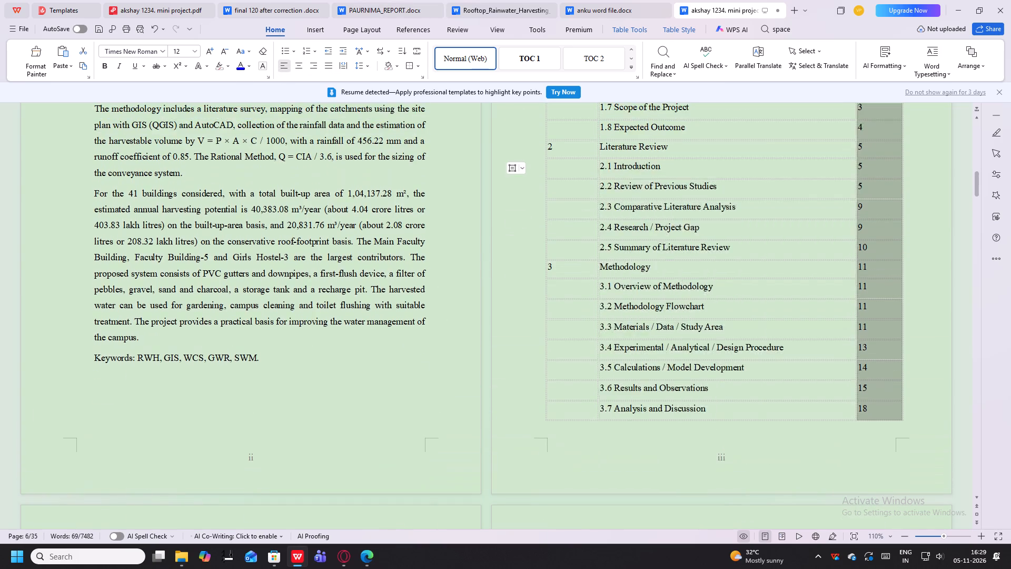
drag(874, 91, 876, 344)
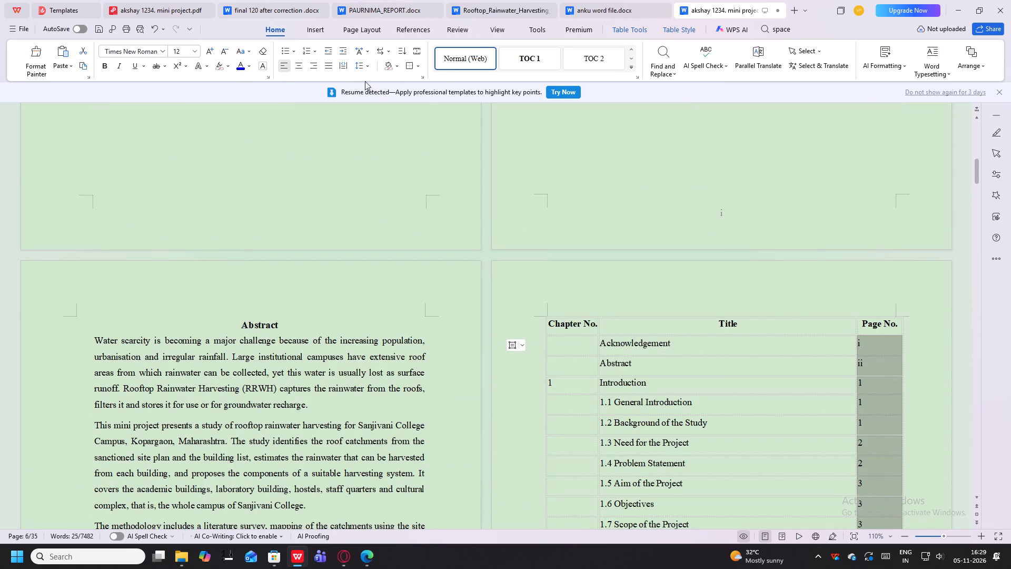
click(302, 66)
Center the page numbers for Fig. 3.1 through Fig. 3.4 in the List of Figures table.
scroll(598, 274, down, 15)
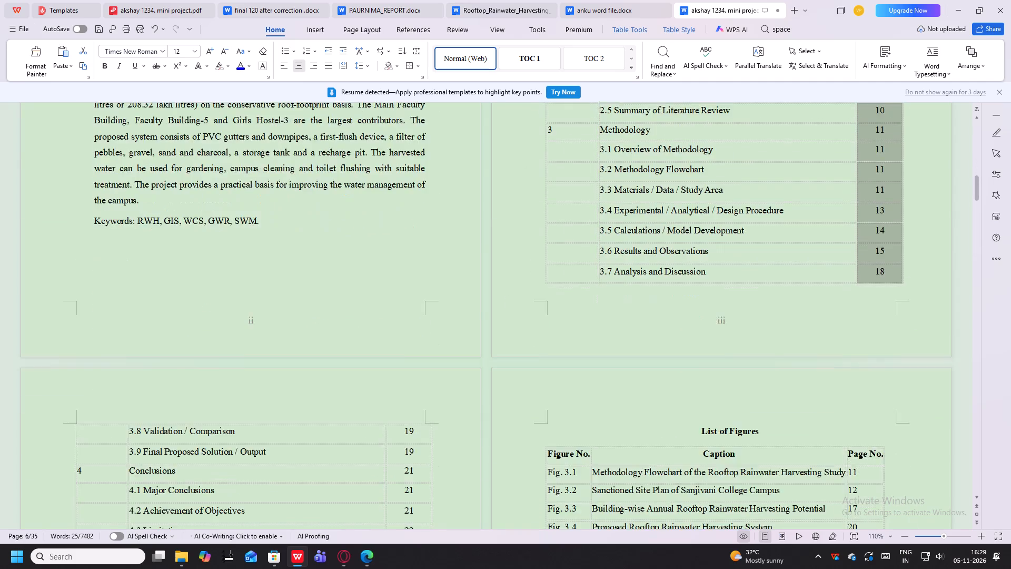
scroll(600, 274, down, 9)
scroll(596, 278, up, 5)
drag(859, 318, 859, 317)
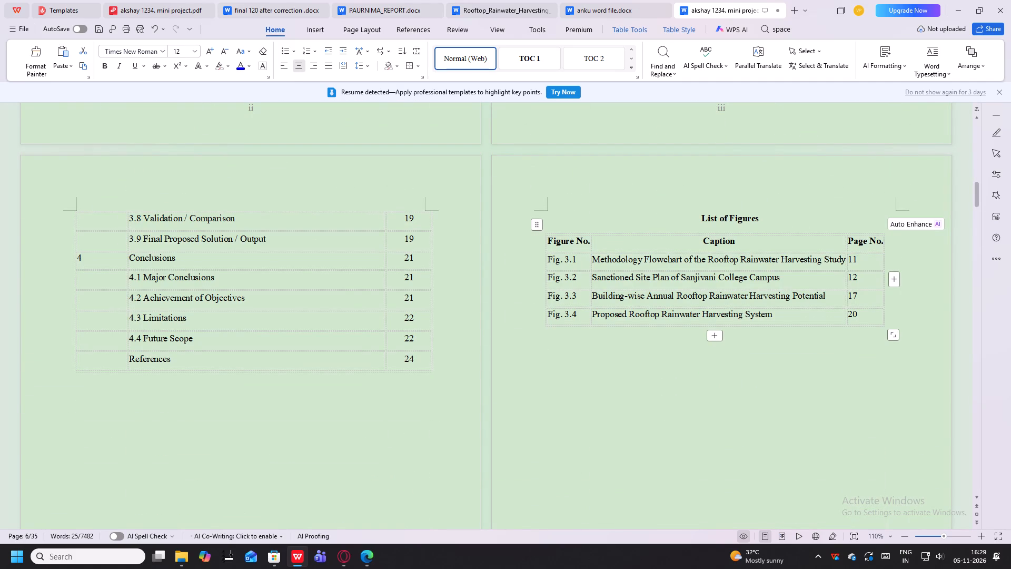
drag(859, 317, 850, 265)
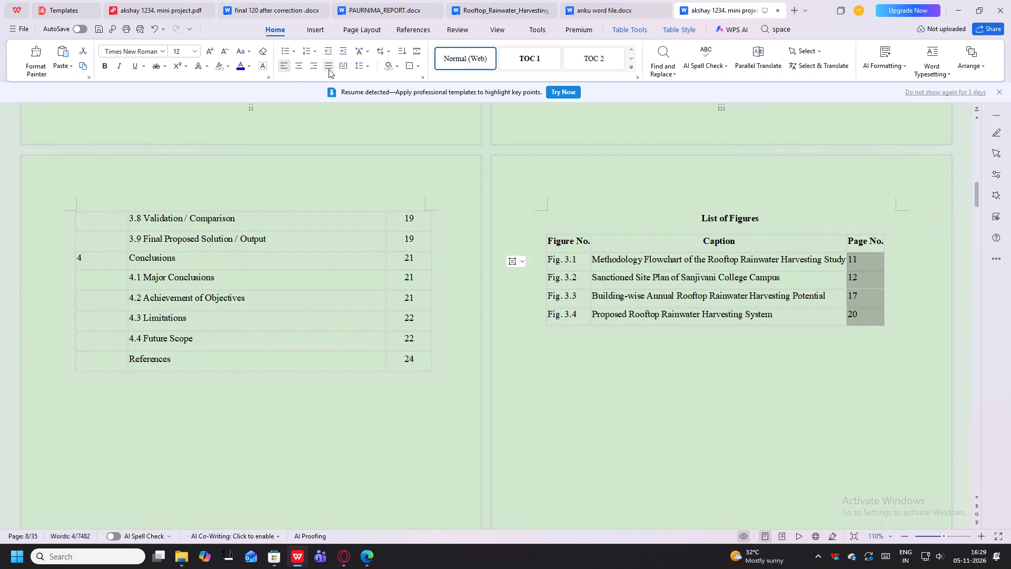
click(301, 64)
Center the page numbers for Table 2.1 through Table 4.1 in the List of Tables table.
scroll(937, 248, down, 11)
scroll(841, 277, up, 1)
scroll(820, 287, down, 4)
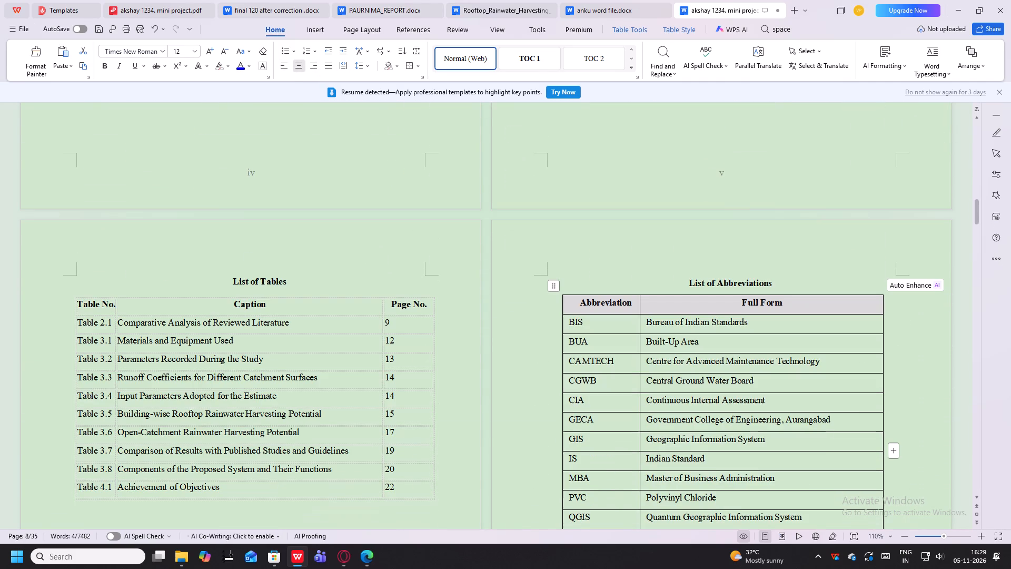
scroll(358, 145, down, 3)
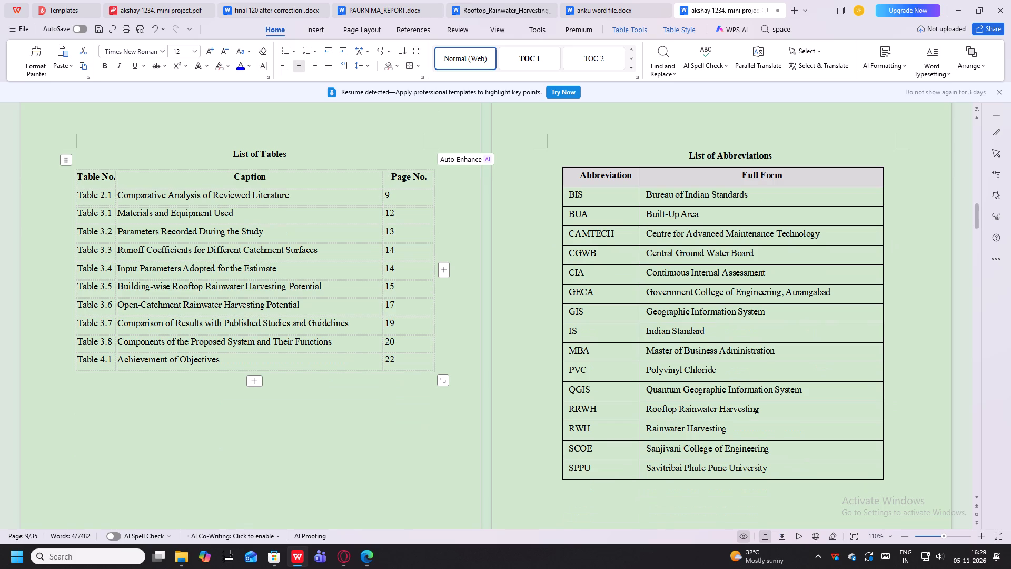
drag(401, 359, 388, 200)
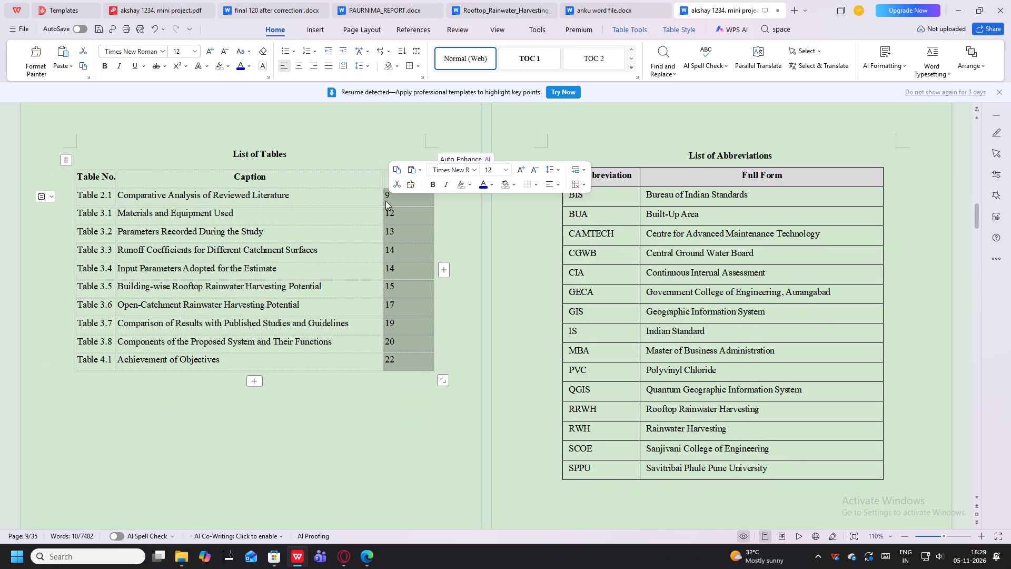
click(294, 66)
Remove all borders from the List of Abbreviations table.
scroll(471, 265, down, 6)
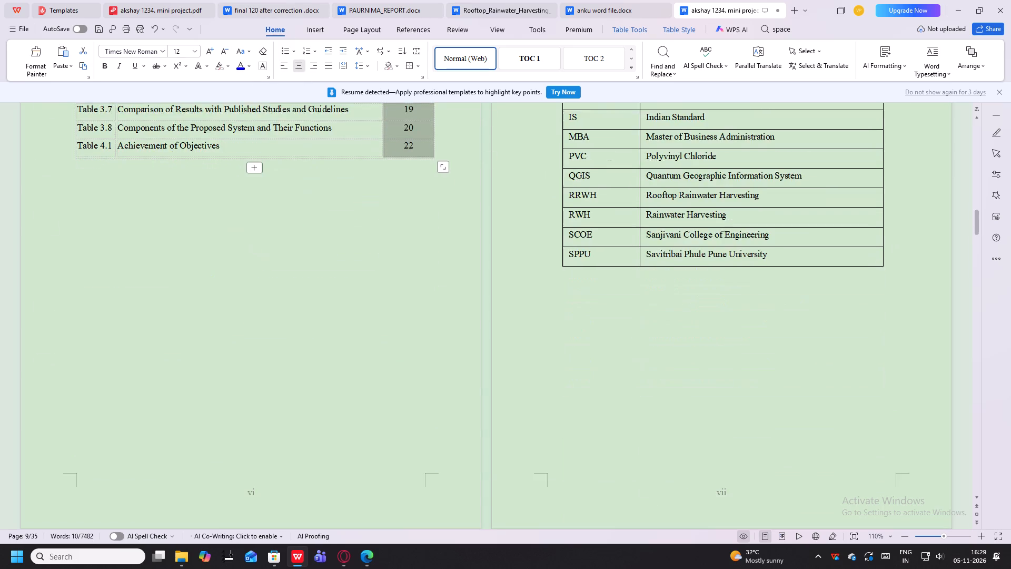
scroll(481, 268, down, 8)
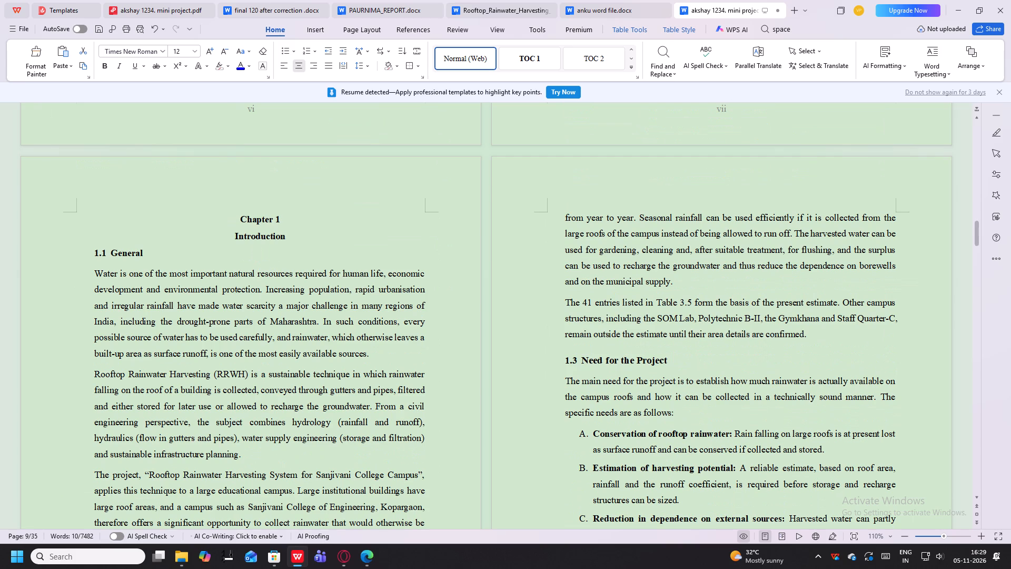
scroll(482, 268, up, 13)
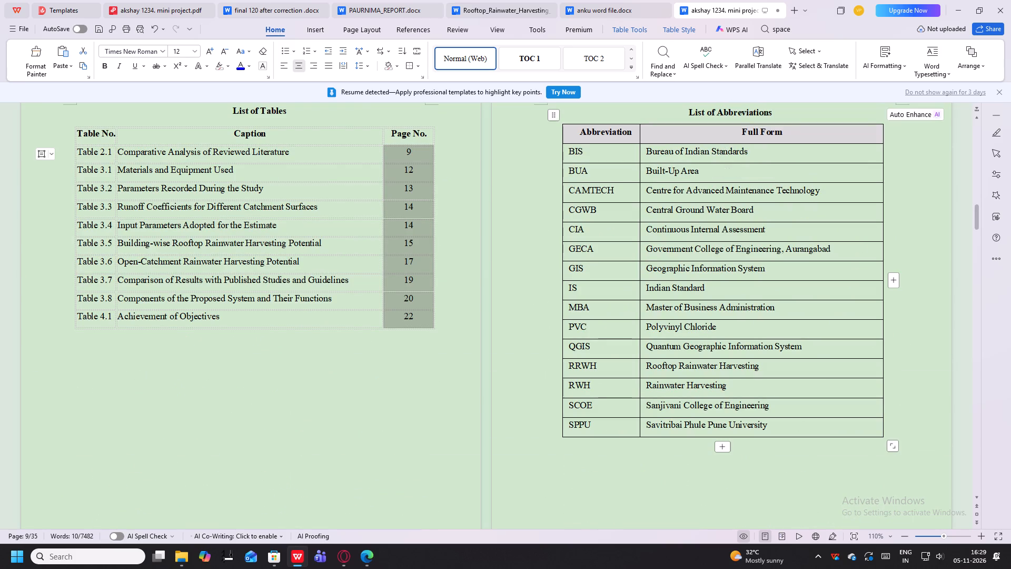
right_click(858, 137)
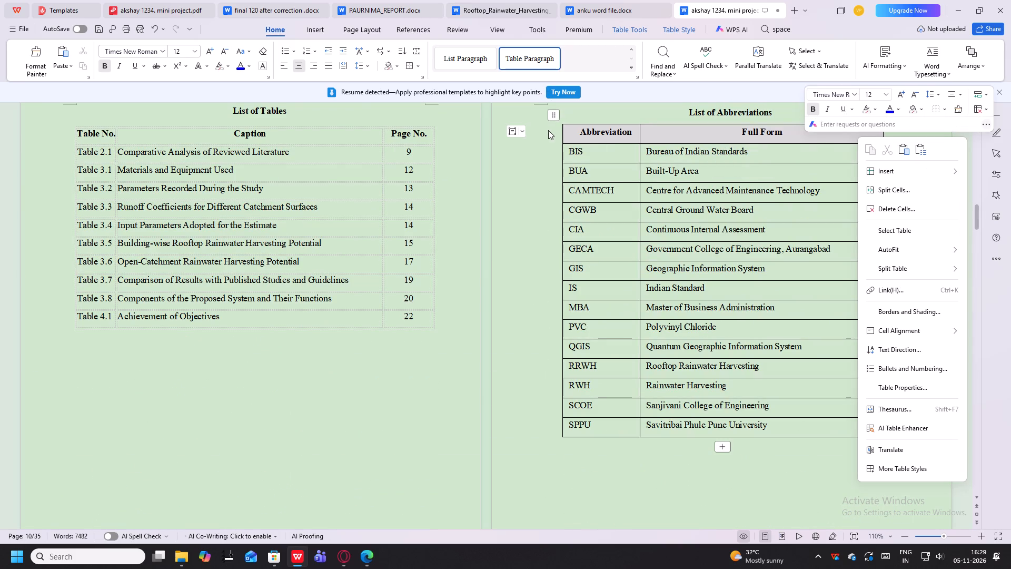
click(550, 116)
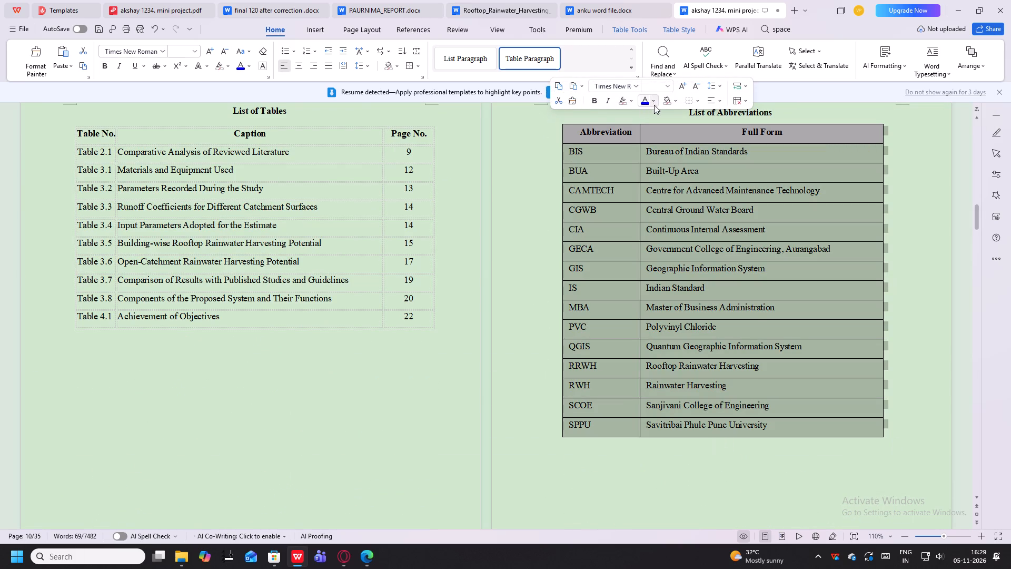
click(701, 104)
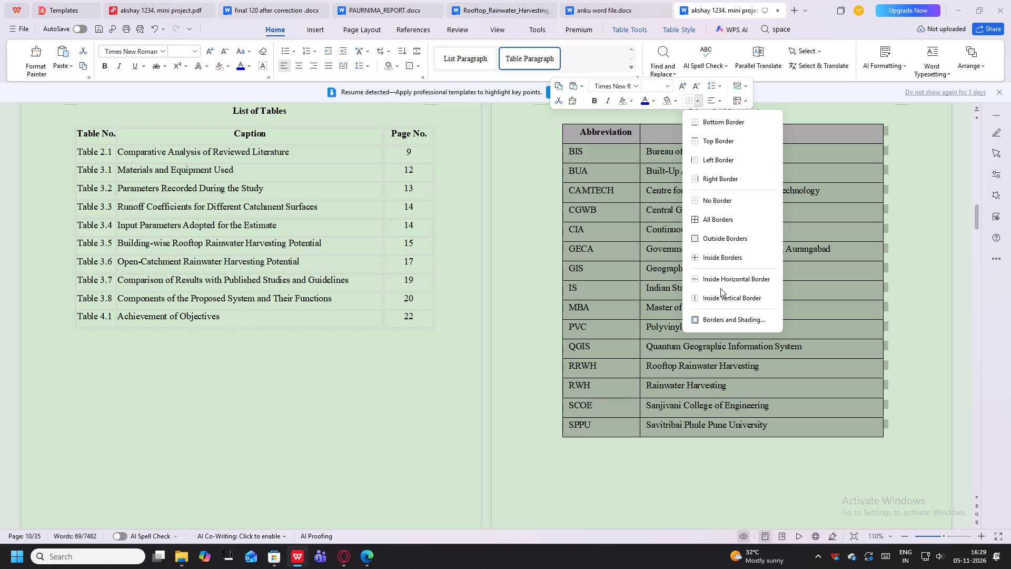
click(724, 203)
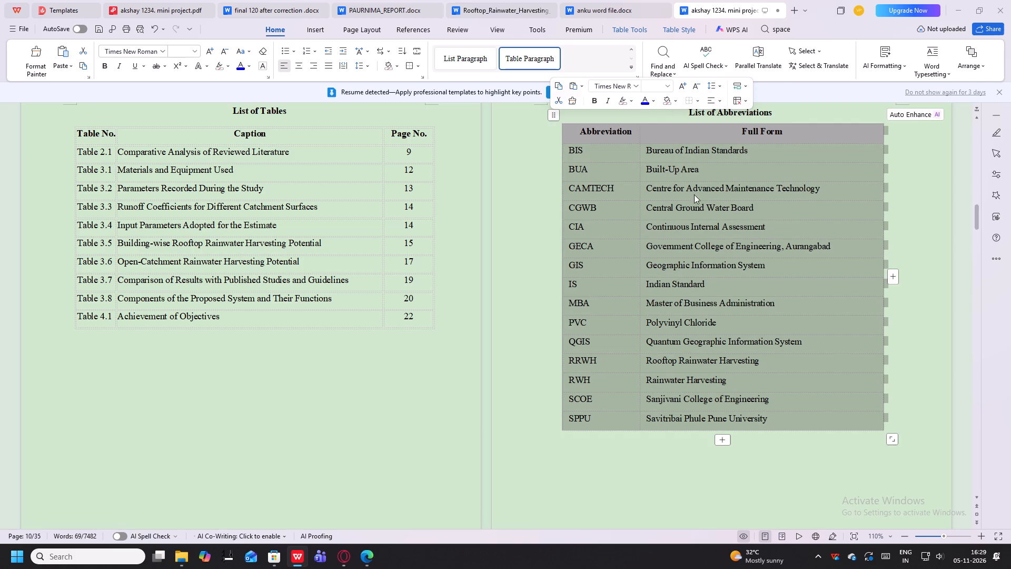
Fill all cells of the List of Abbreviations table with white shading.
click(676, 102)
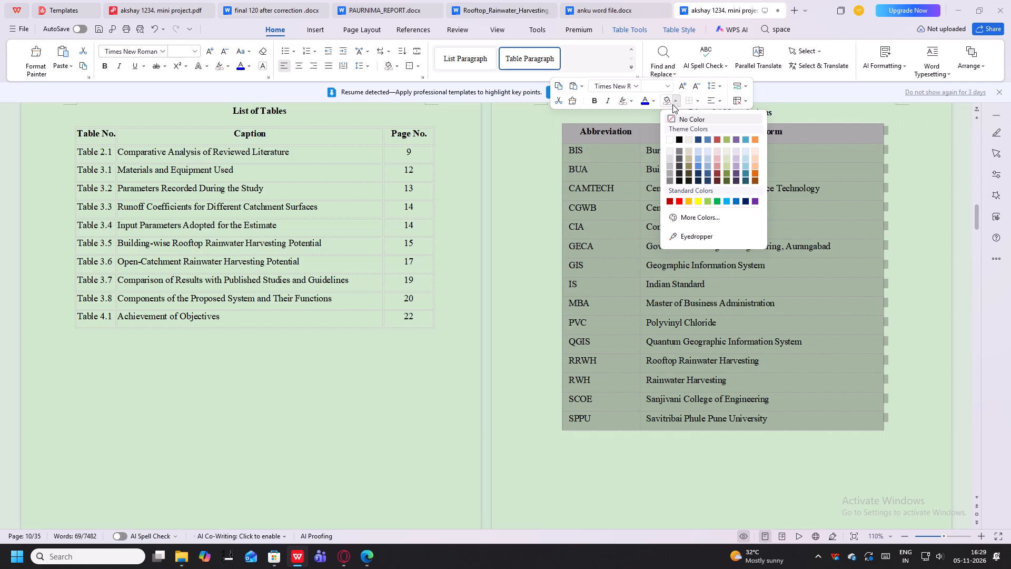
click(671, 140)
click(685, 219)
click(708, 274)
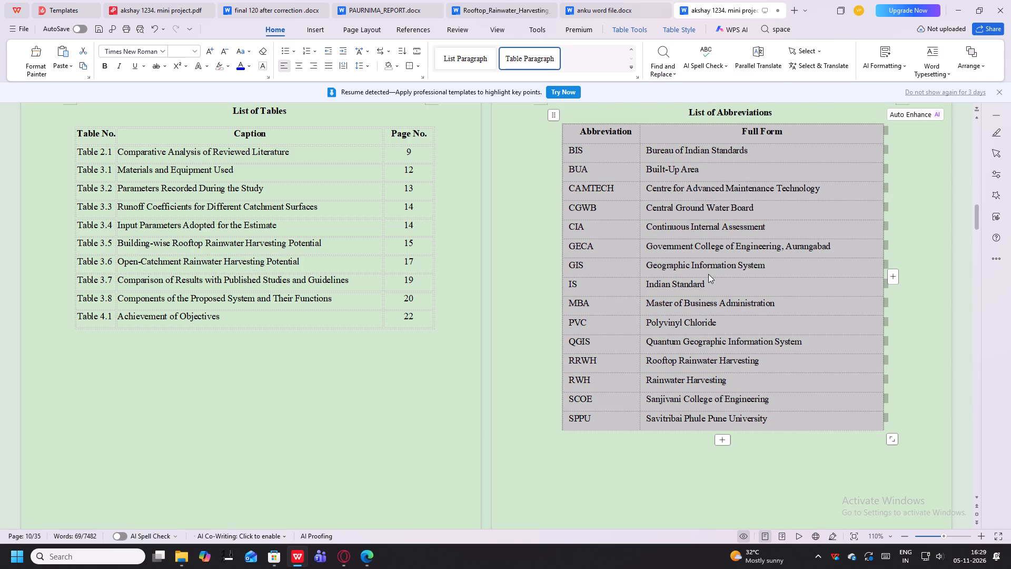
click(928, 225)
Replace the automatic number of the Background of the Study heading with a manually entered 1.2, keeping the heading aligned with the body text.
scroll(838, 232, down, 7)
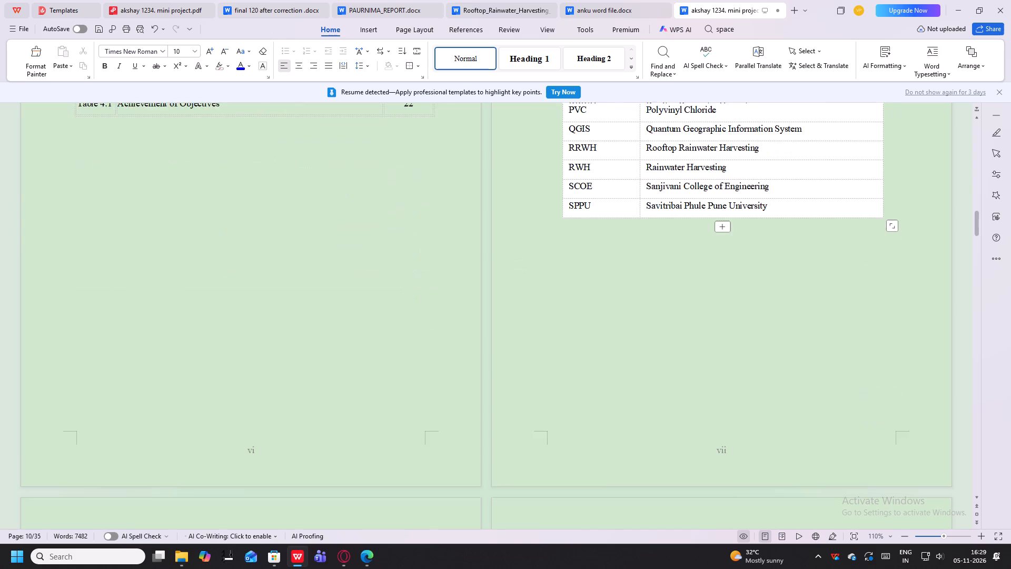
scroll(838, 232, down, 4)
scroll(828, 242, up, 1)
scroll(828, 242, down, 5)
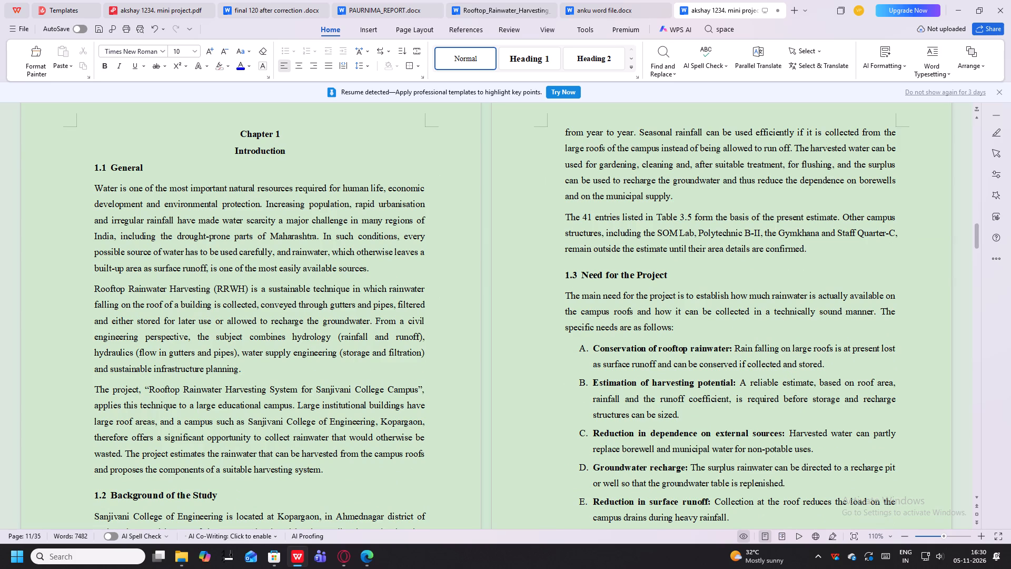
scroll(367, 356, down, 2)
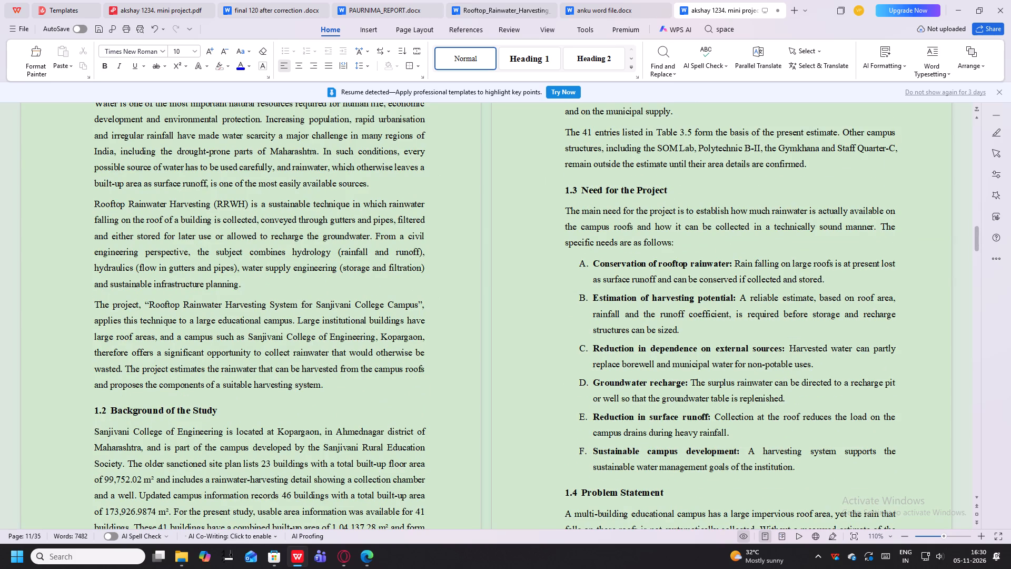
drag(271, 406, 96, 417)
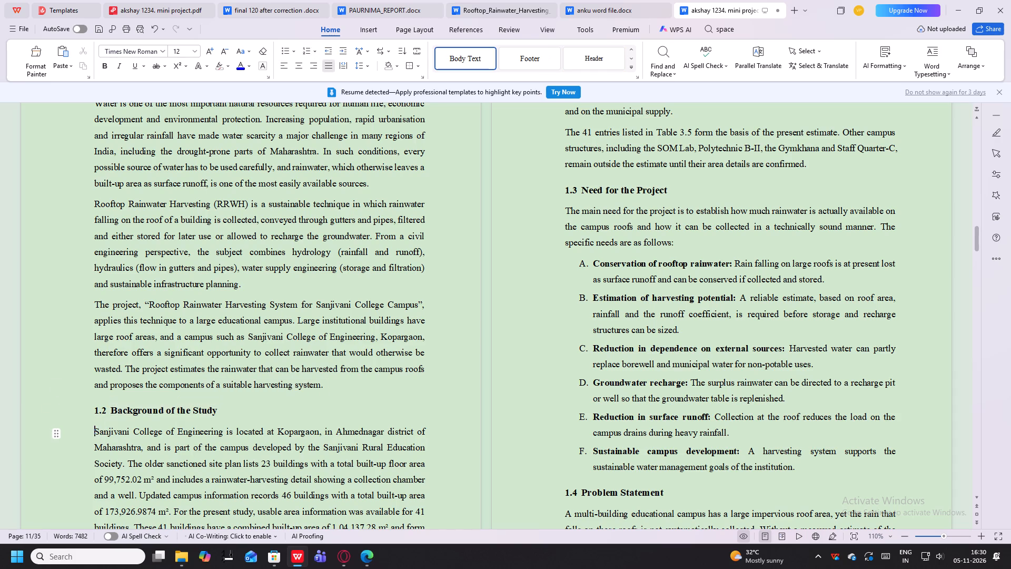
click(220, 408)
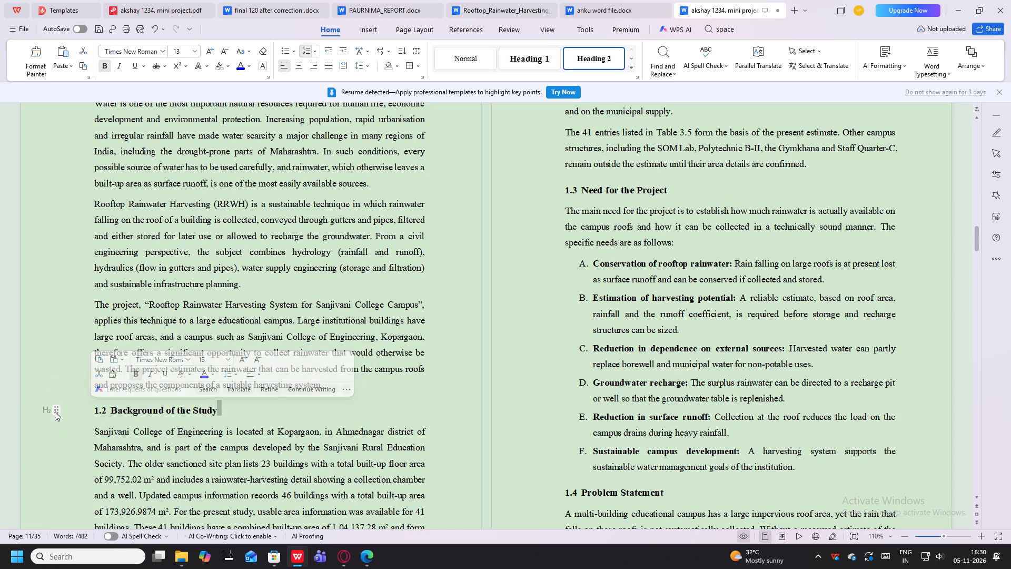
click(55, 411)
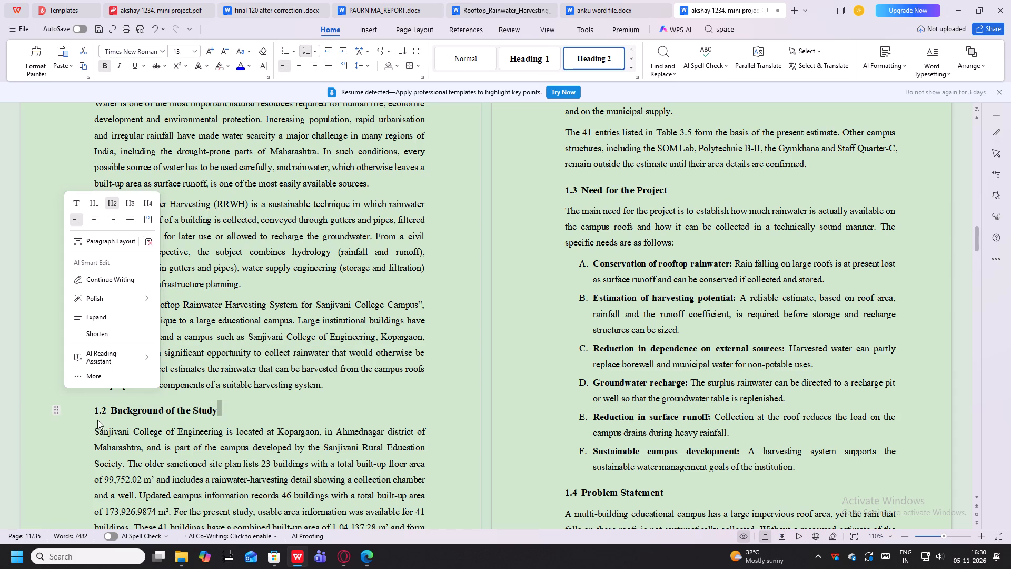
click(107, 408)
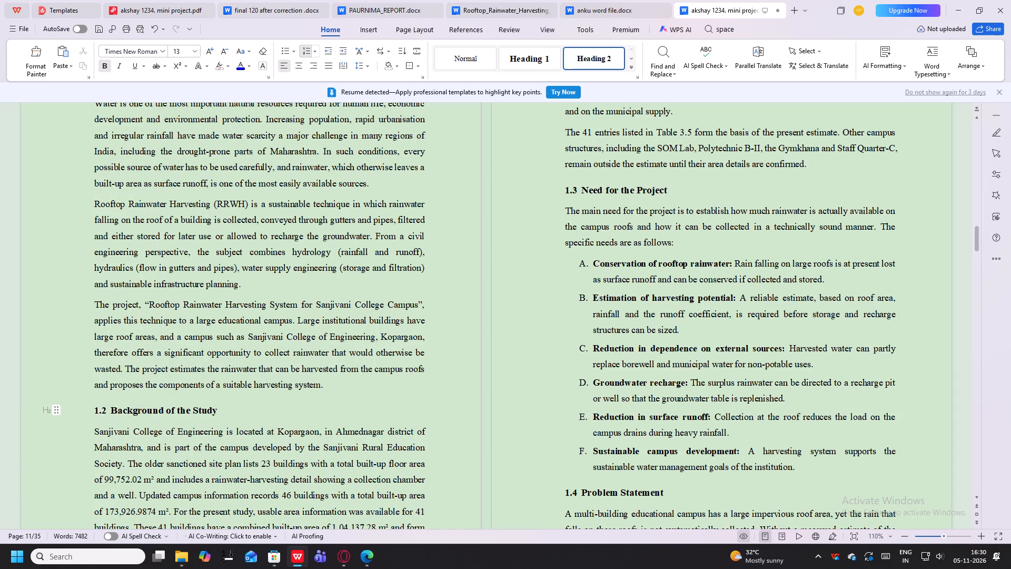
key(BackSpace)
key(BackSpace)
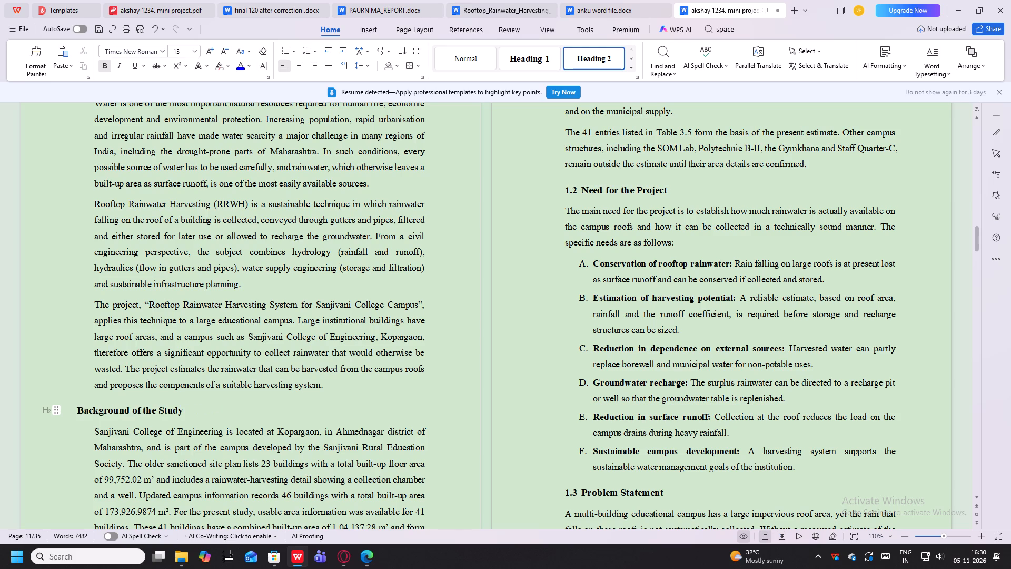
key(BackSpace)
key(Return)
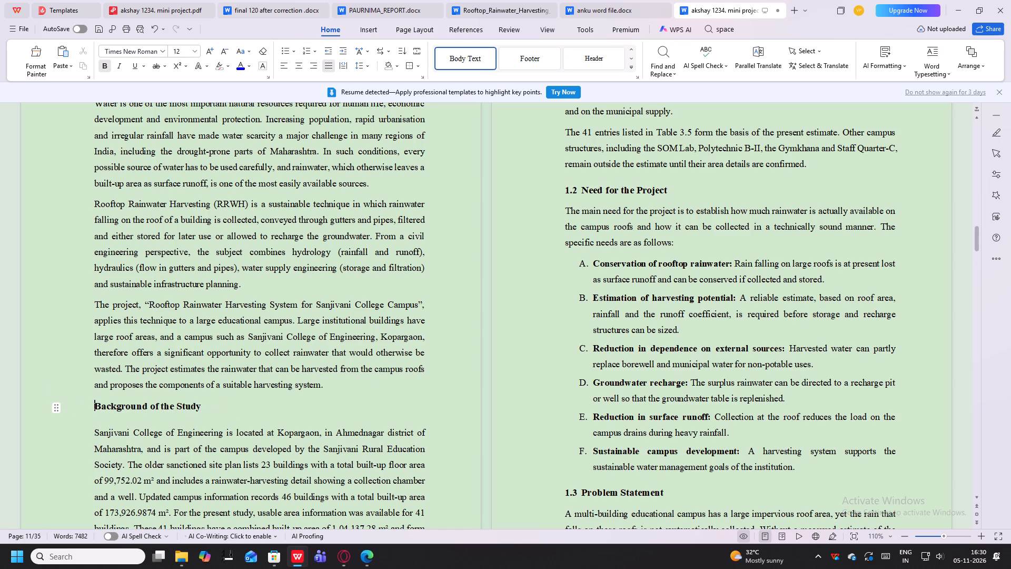
scroll(104, 409, up, 5)
scroll(107, 407, down, 5)
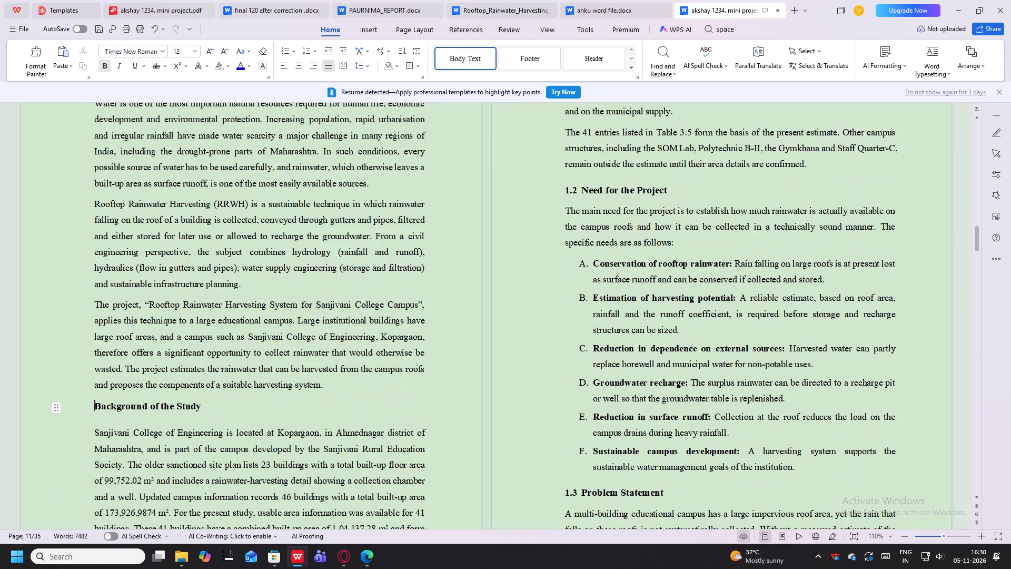
text(1.2)
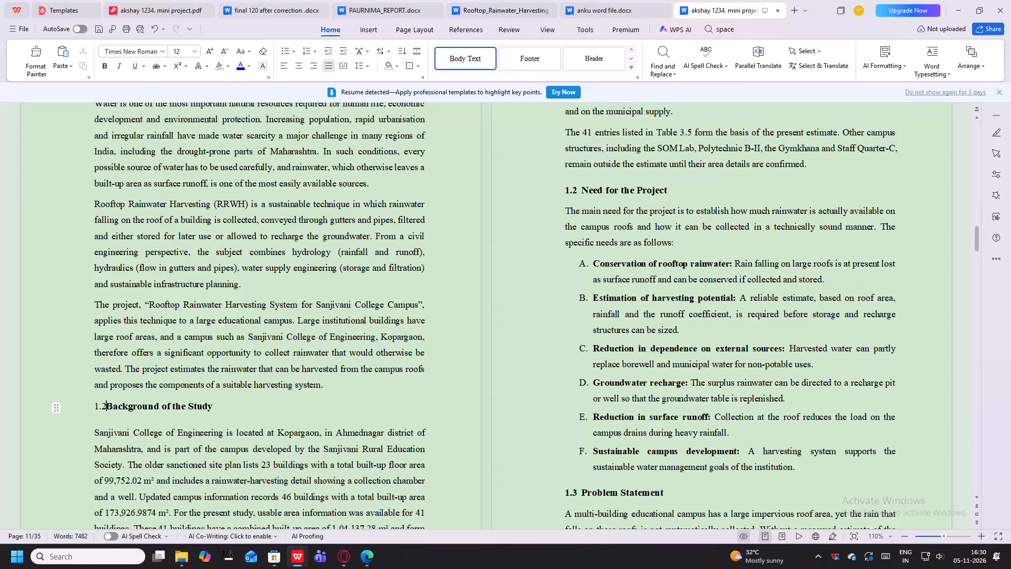
key(space)
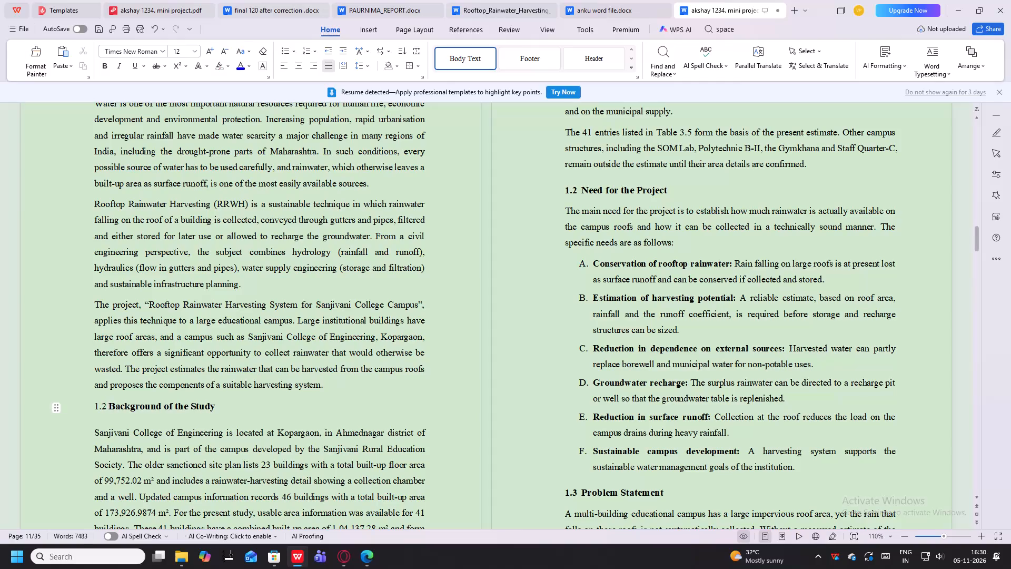
Make the number 1.2 of the Background of the Study heading bold.
drag(106, 401, 86, 406)
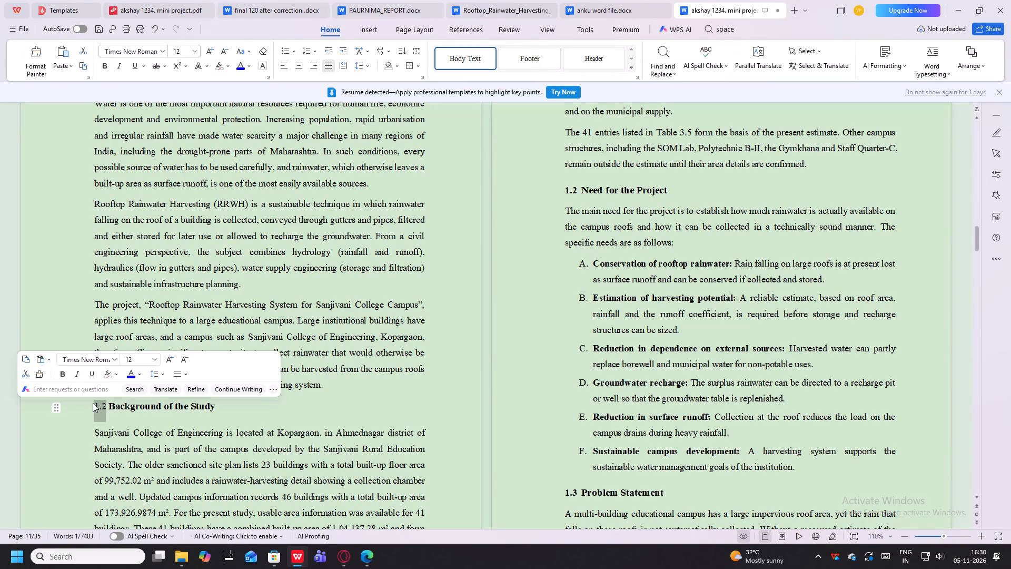
click(61, 372)
Close up the extra space between the Background of the Study heading and its first paragraph, keeping that paragraph on its own line.
click(92, 430)
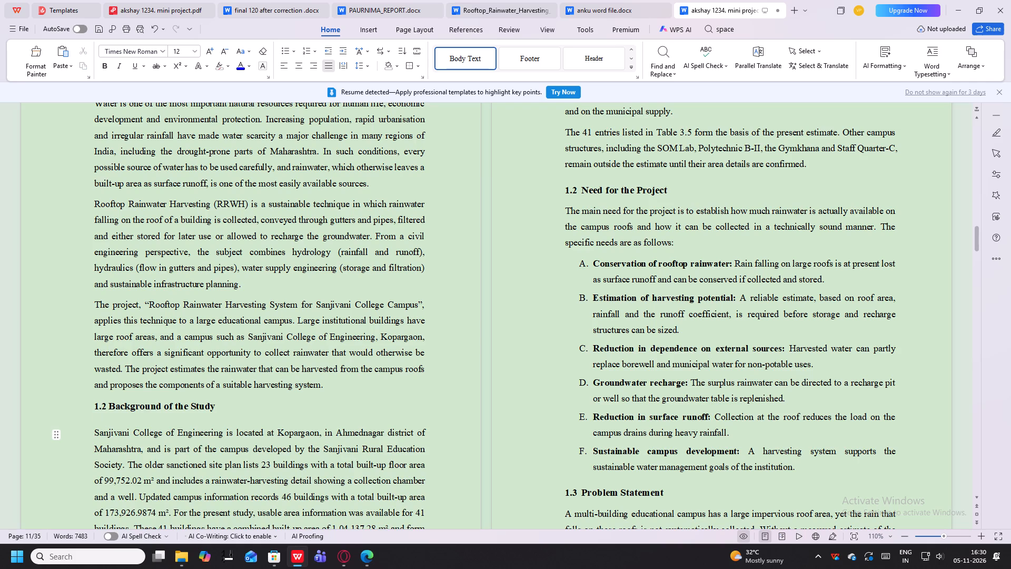
key(BackSpace)
key(BackSpace)
key(Return)
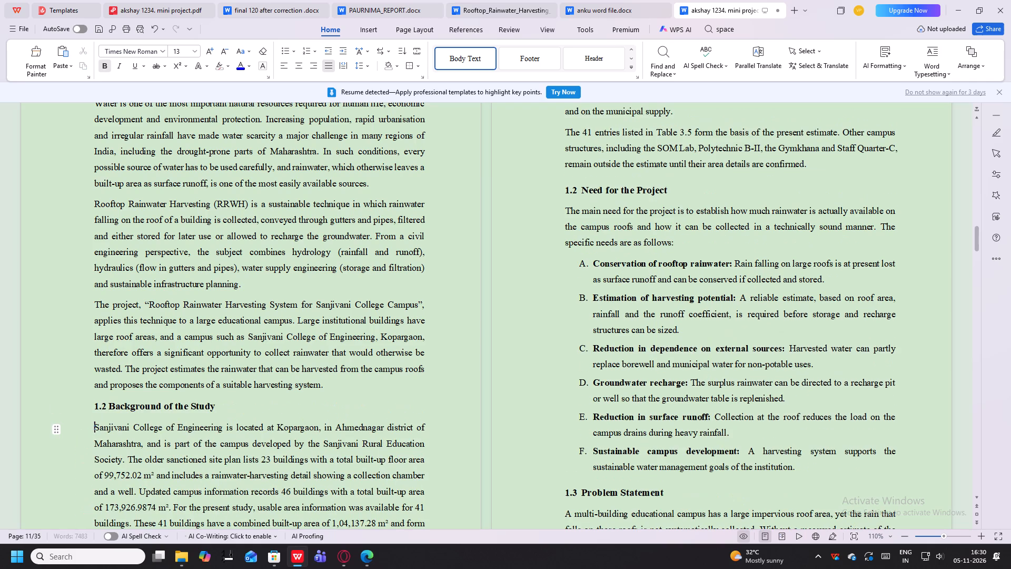
Remove the automatic A. to F. lettering from the six specific needs under Need for the Project.
scroll(151, 430, down, 3)
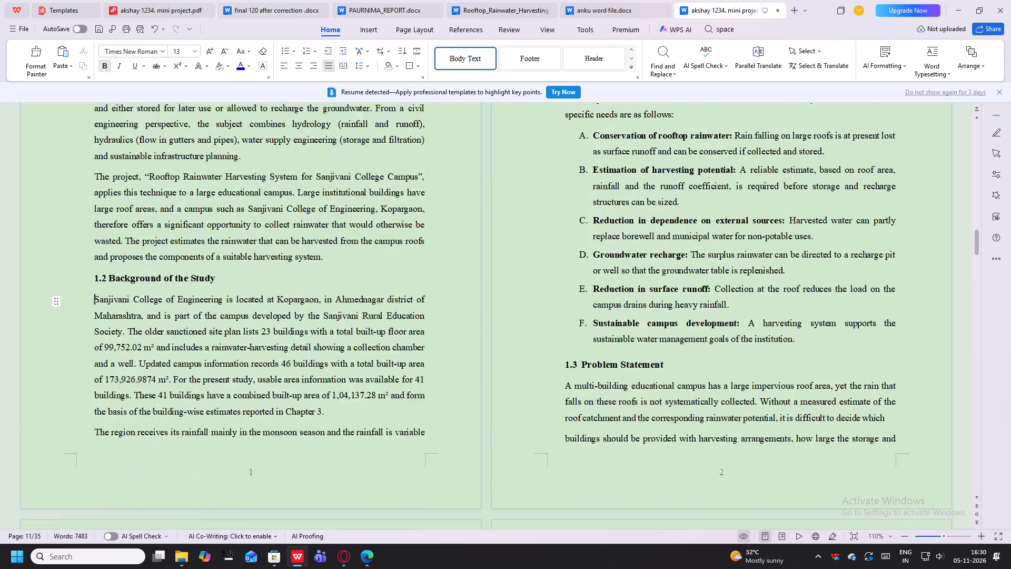
scroll(151, 430, down, 2)
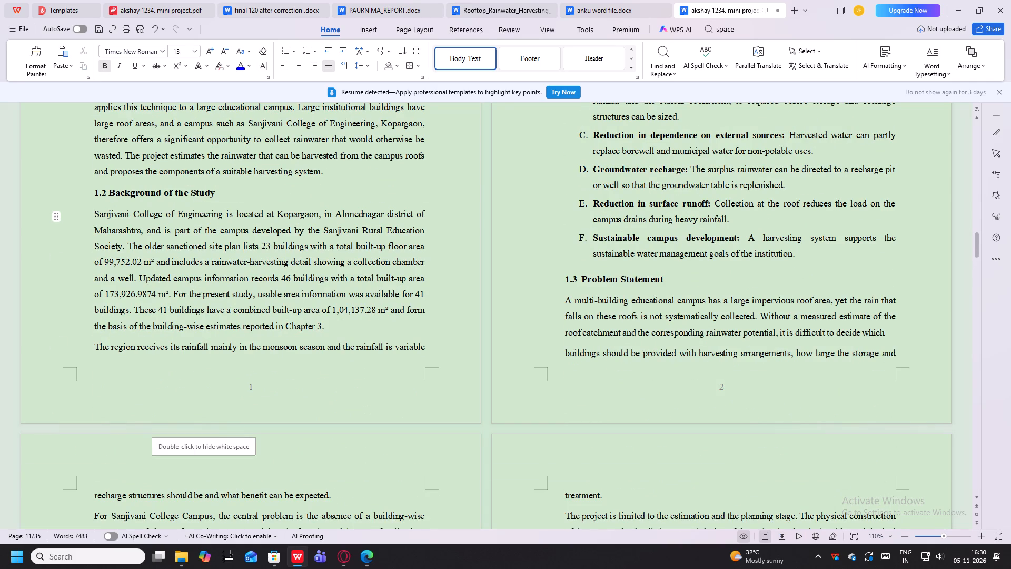
scroll(644, 357, up, 7)
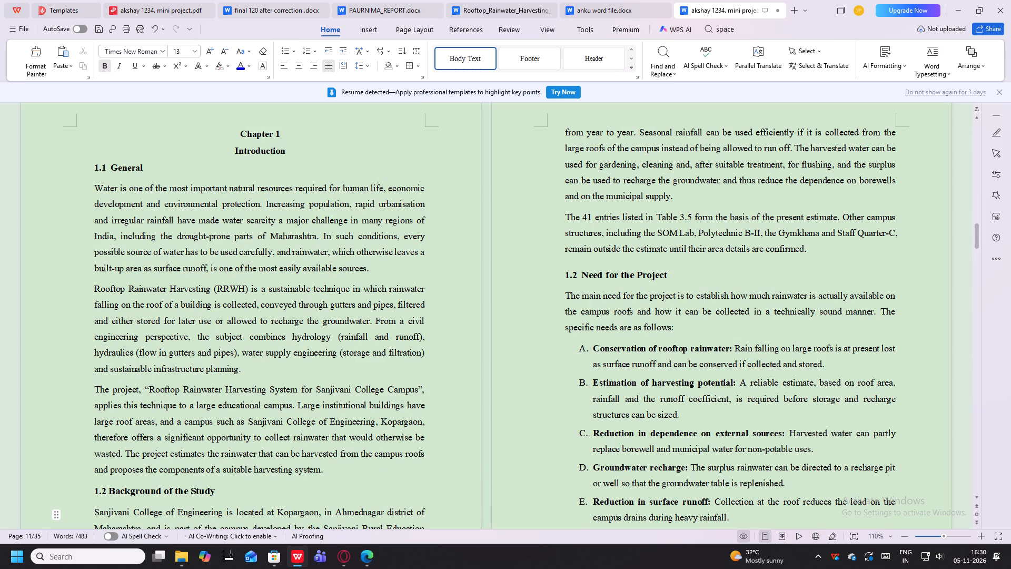
scroll(718, 318, down, 4)
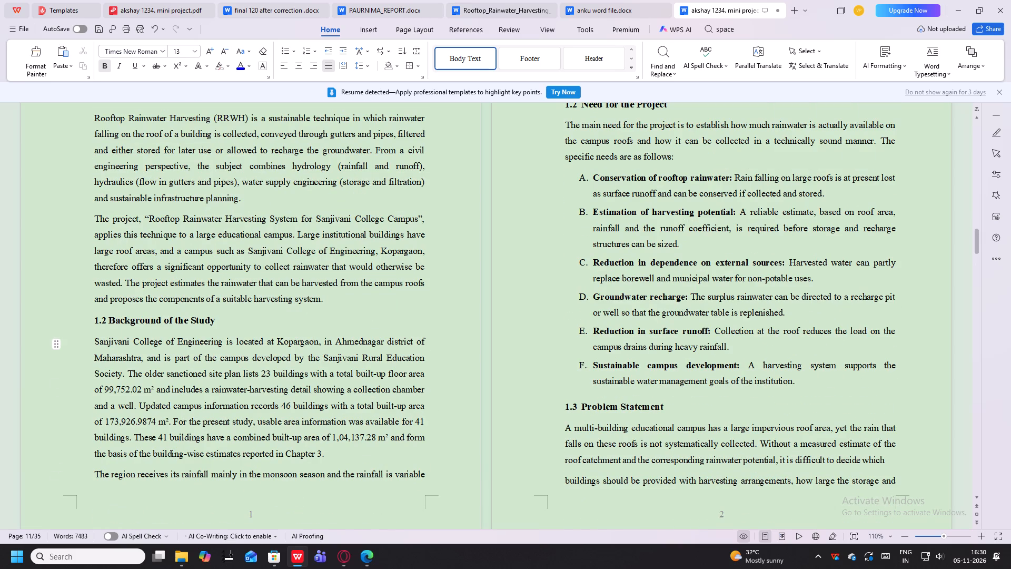
click(592, 176)
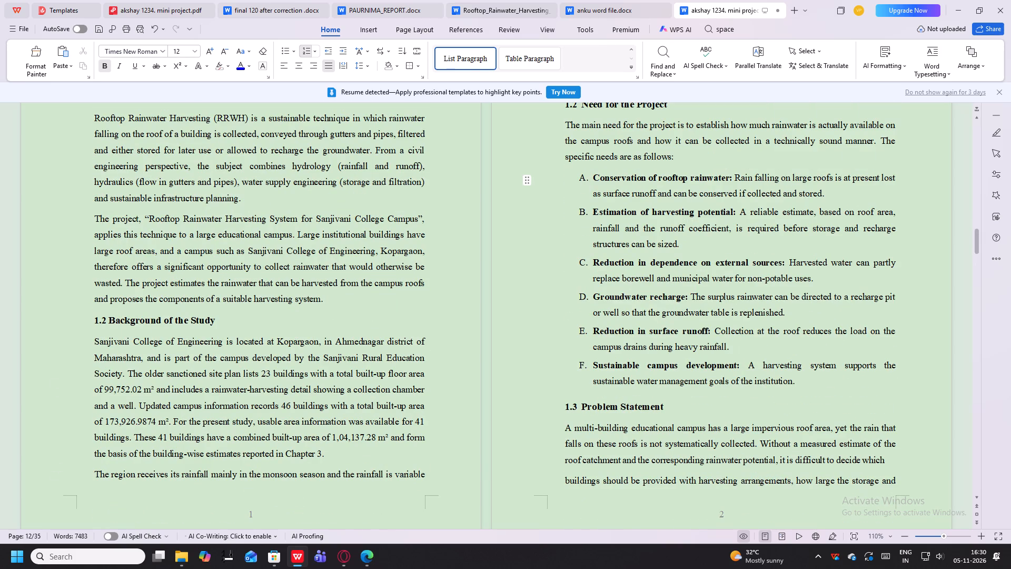
key(BackSpace)
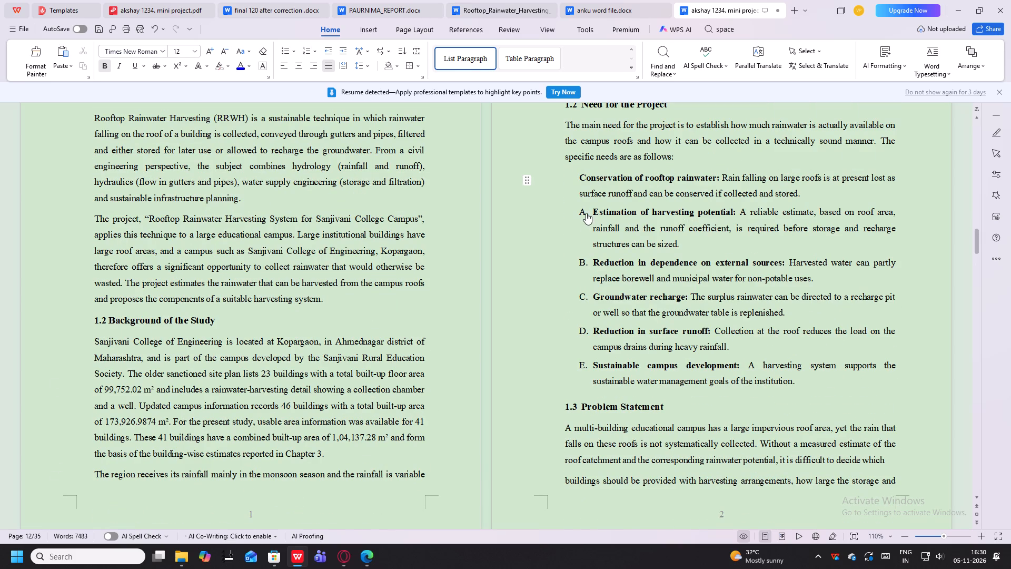
click(586, 213)
click(588, 213)
click(591, 212)
key(BackSpace)
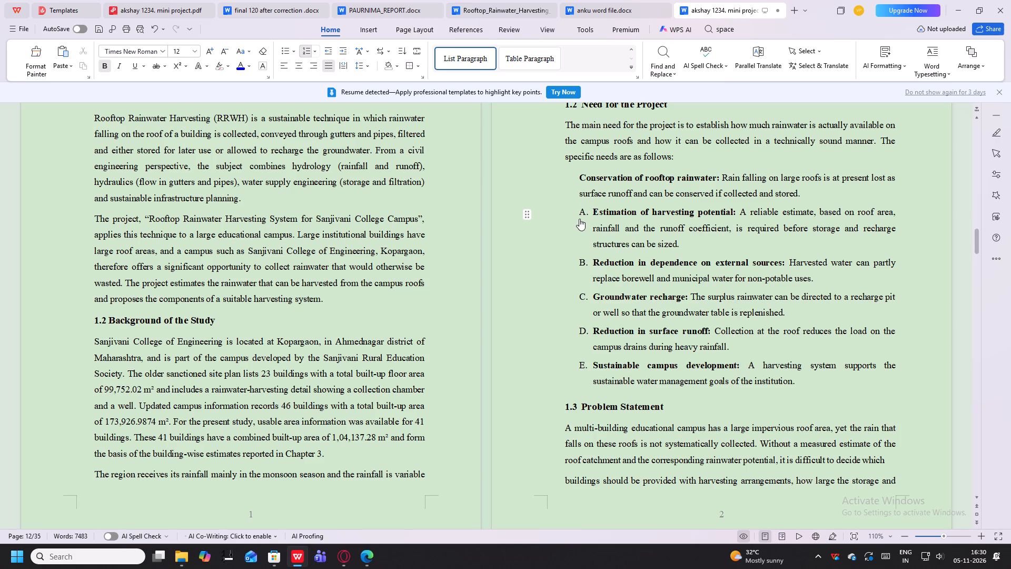
click(592, 263)
key(BackSpace)
click(588, 298)
key(BackSpace)
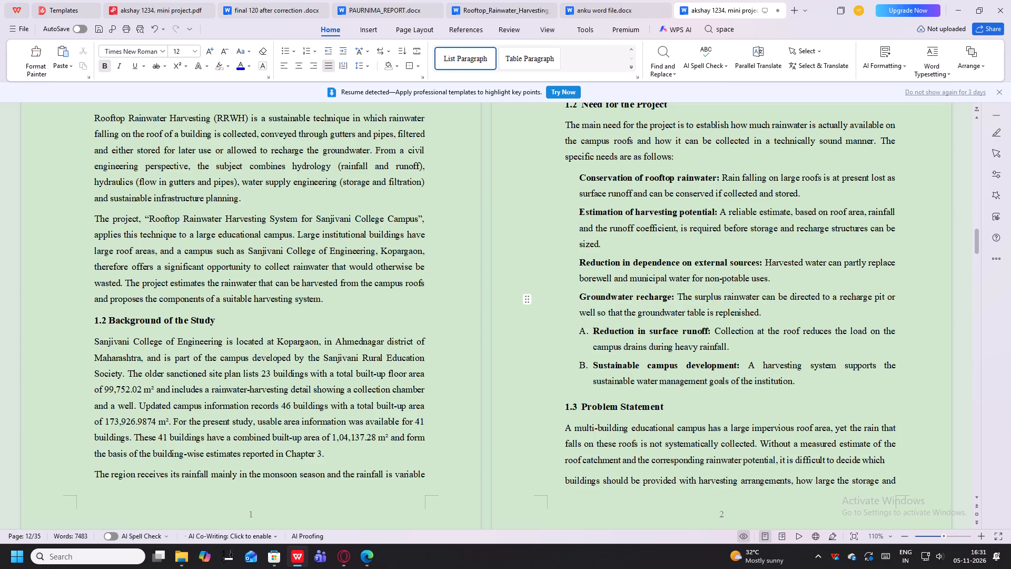
click(591, 333)
key(BackSpace)
click(589, 365)
key(BackSpace)
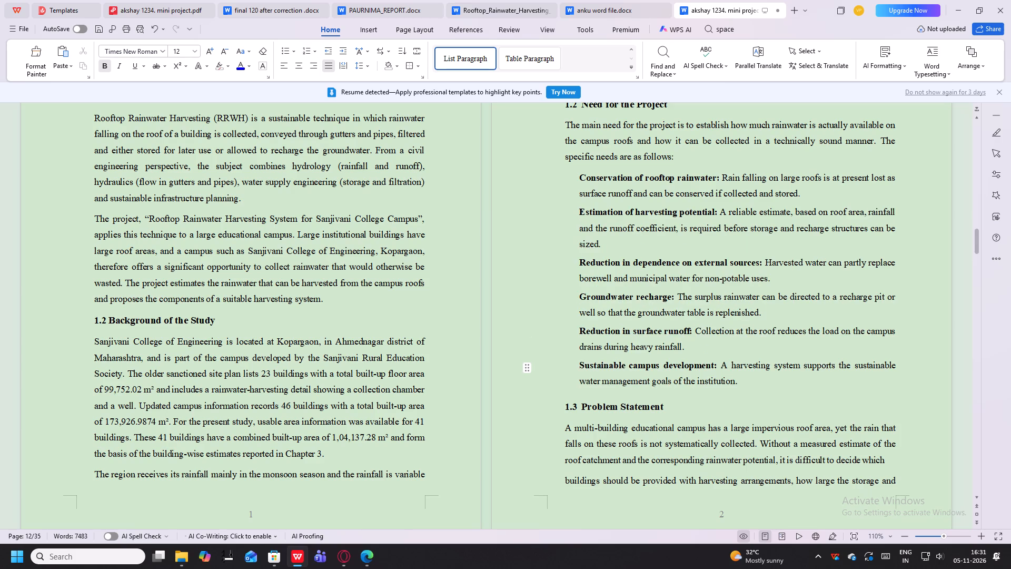
Apply a), b), c) style lettering to the six specific needs, from Conservation of rooftop rainwater through Sustainable campus development.
drag(738, 387, 582, 181)
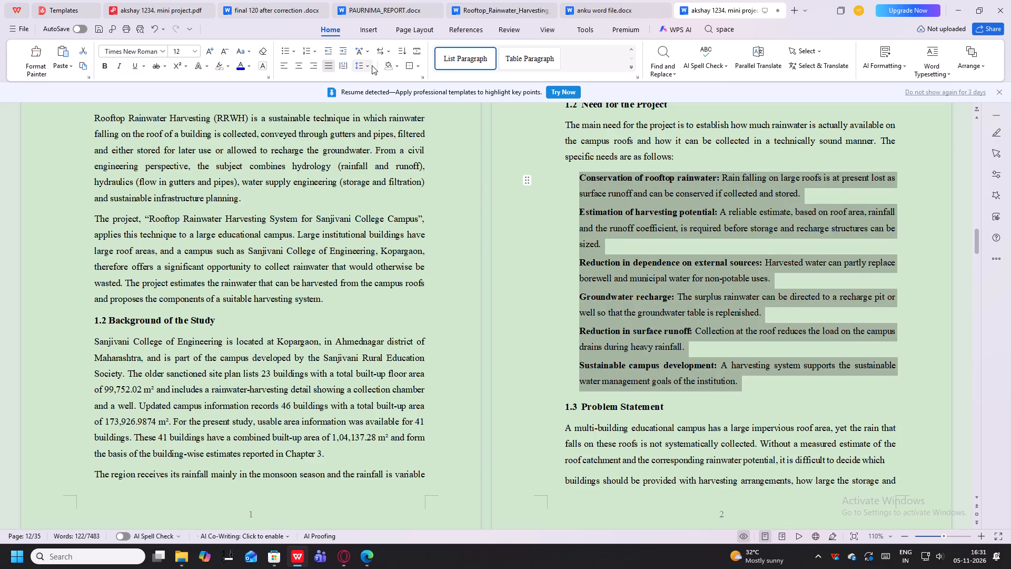
click(312, 51)
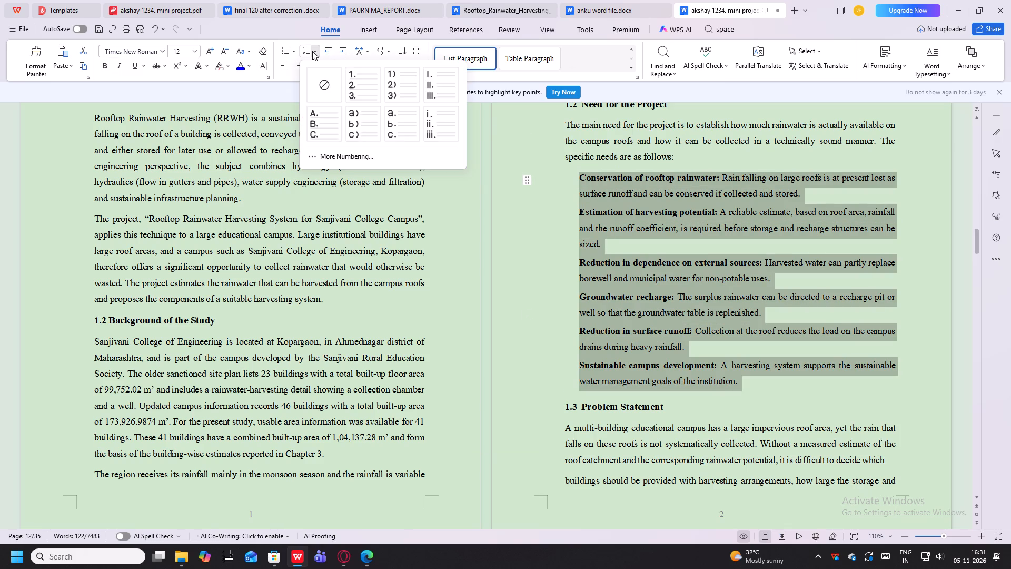
click(312, 51)
click(293, 54)
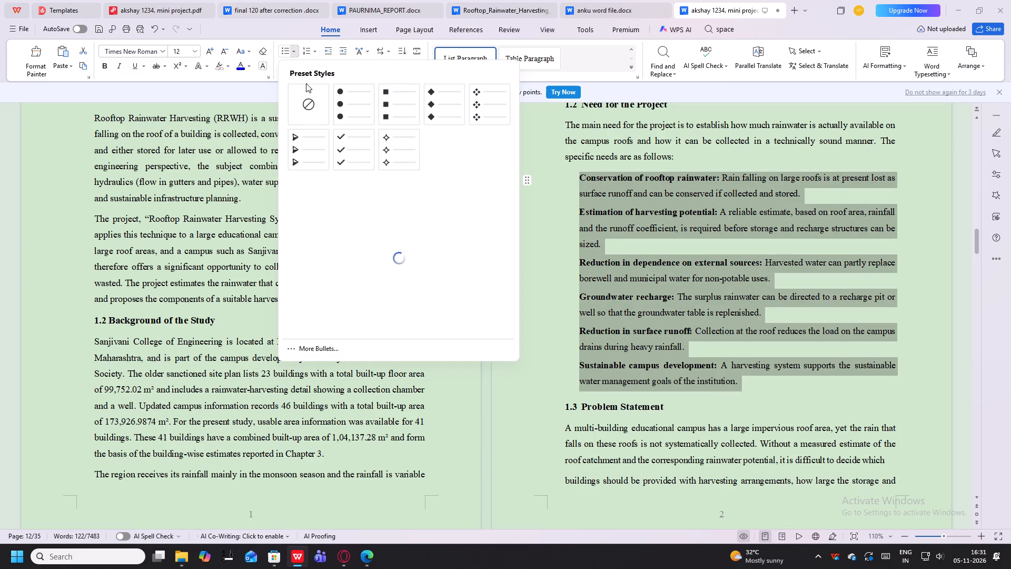
click(312, 48)
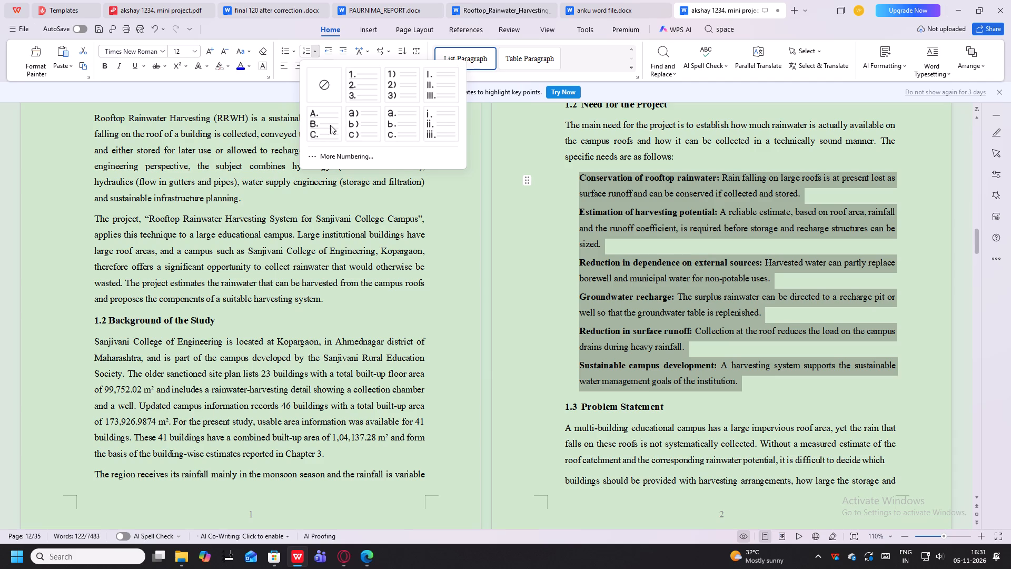
click(355, 117)
click(533, 226)
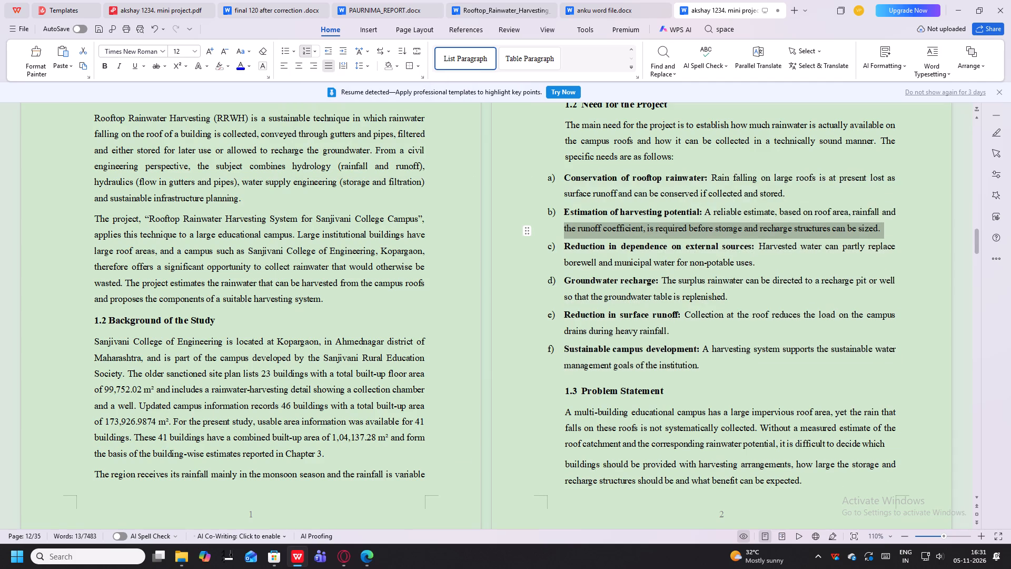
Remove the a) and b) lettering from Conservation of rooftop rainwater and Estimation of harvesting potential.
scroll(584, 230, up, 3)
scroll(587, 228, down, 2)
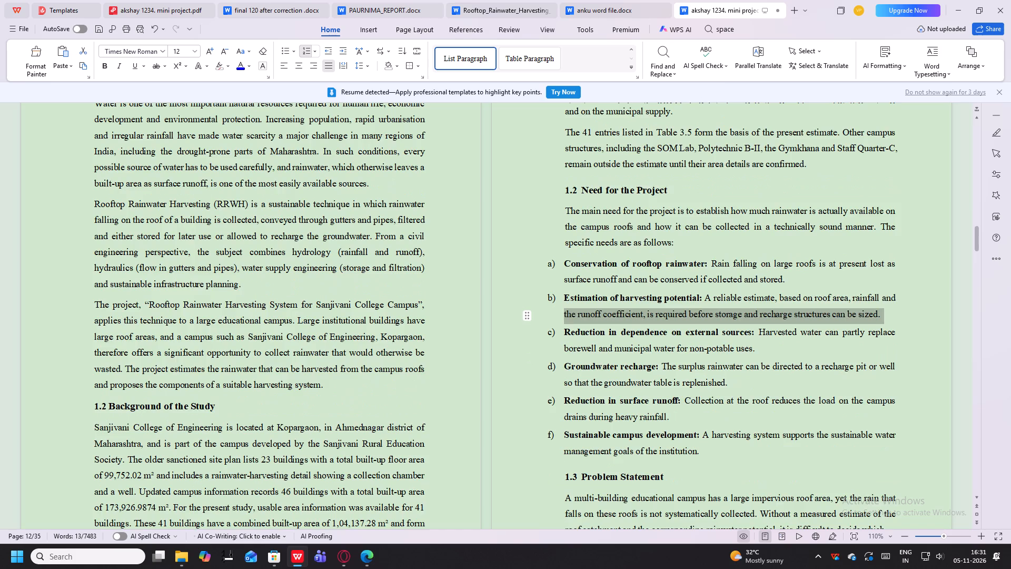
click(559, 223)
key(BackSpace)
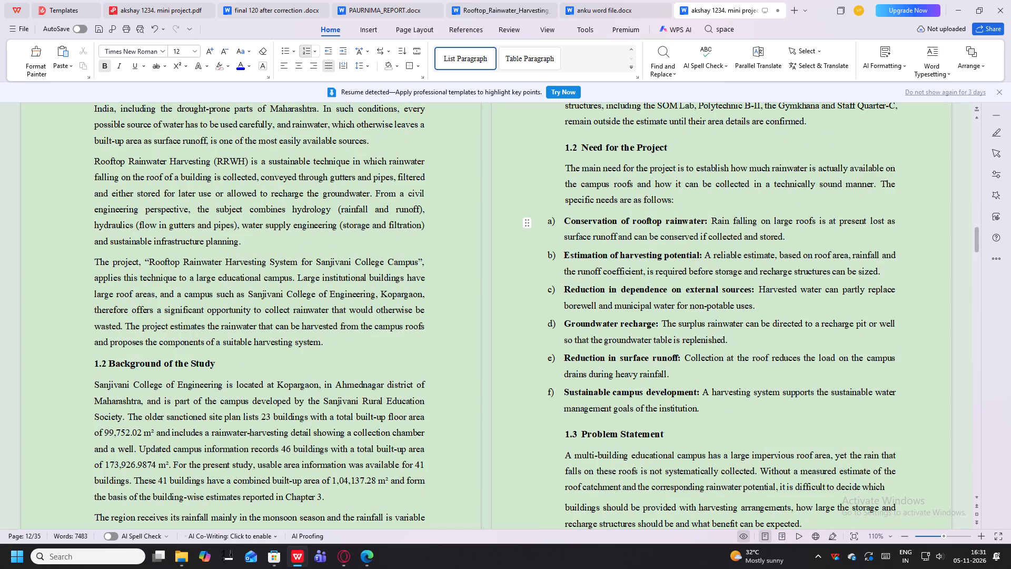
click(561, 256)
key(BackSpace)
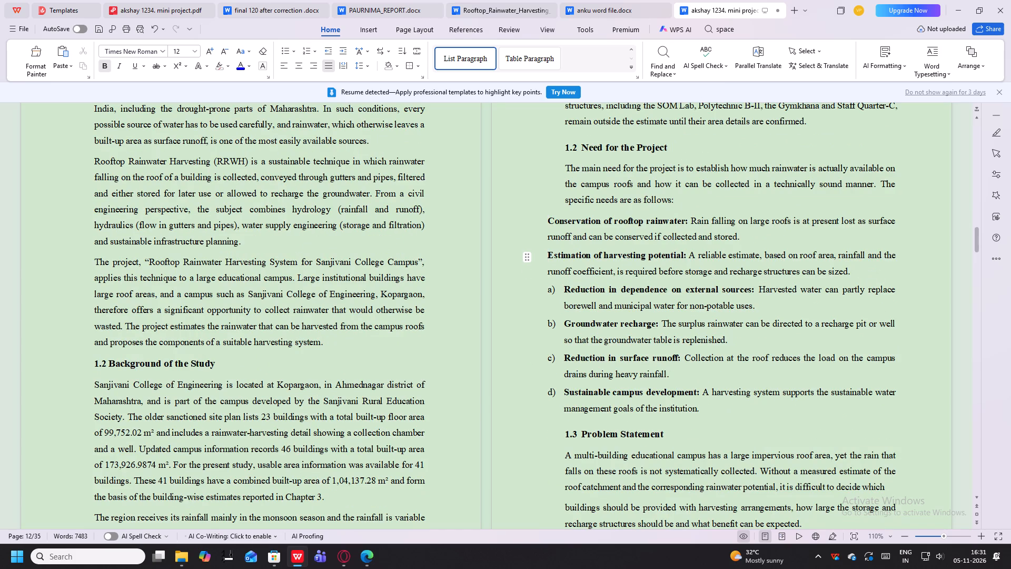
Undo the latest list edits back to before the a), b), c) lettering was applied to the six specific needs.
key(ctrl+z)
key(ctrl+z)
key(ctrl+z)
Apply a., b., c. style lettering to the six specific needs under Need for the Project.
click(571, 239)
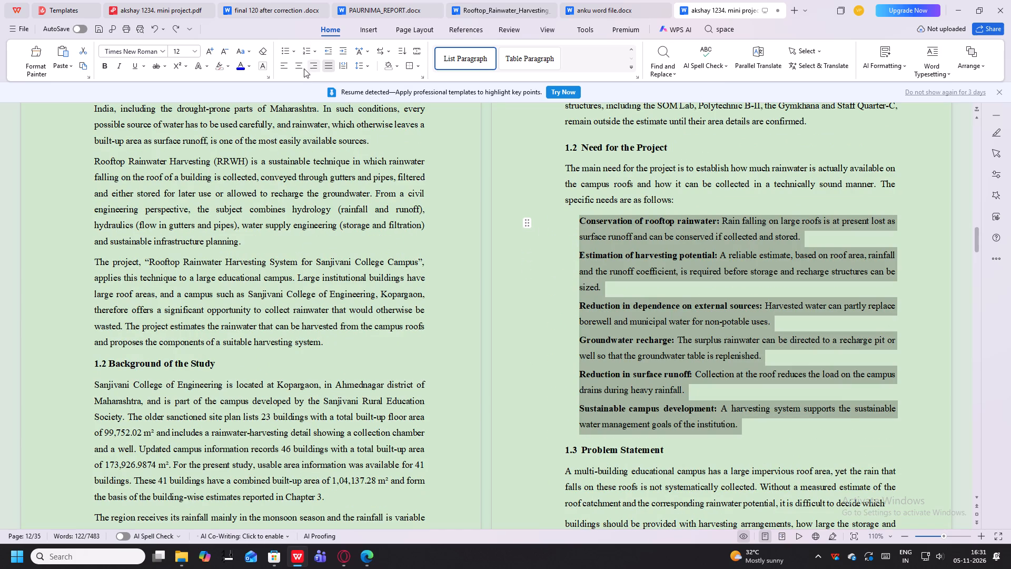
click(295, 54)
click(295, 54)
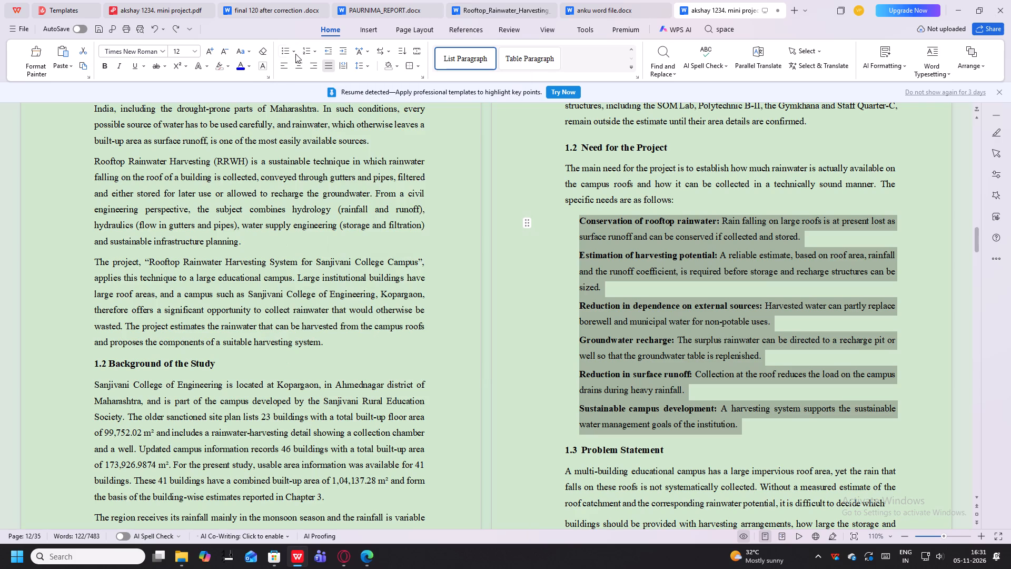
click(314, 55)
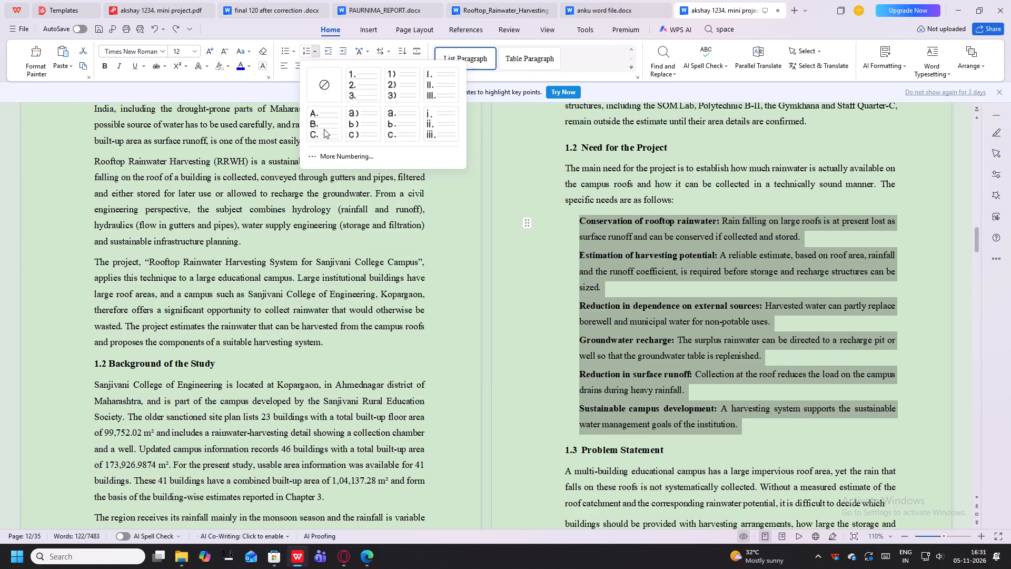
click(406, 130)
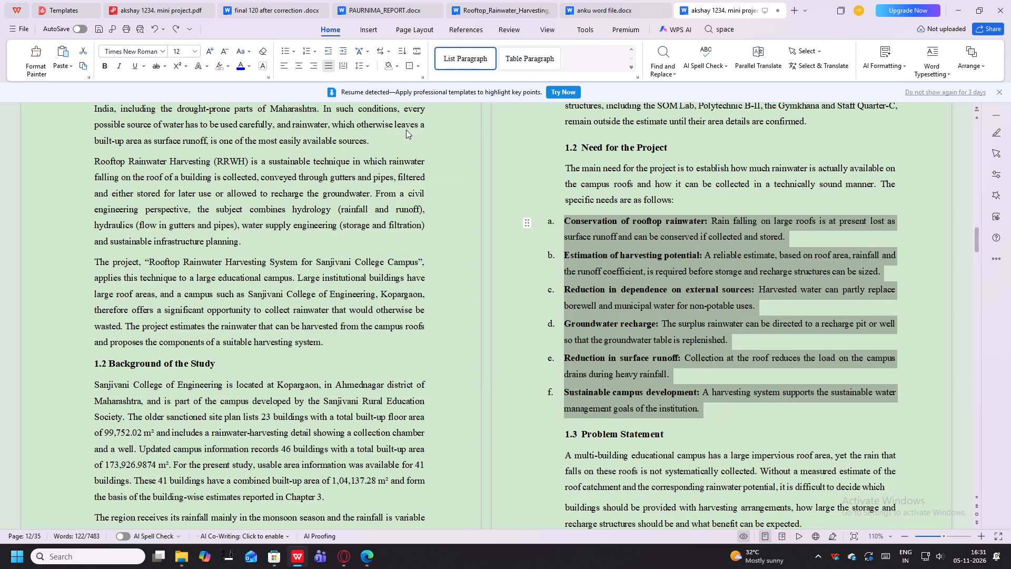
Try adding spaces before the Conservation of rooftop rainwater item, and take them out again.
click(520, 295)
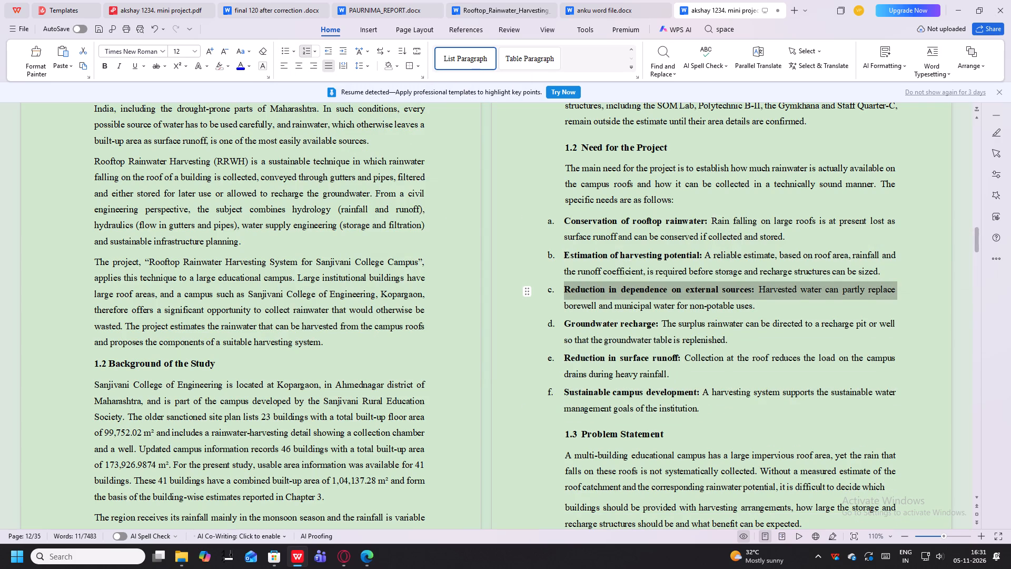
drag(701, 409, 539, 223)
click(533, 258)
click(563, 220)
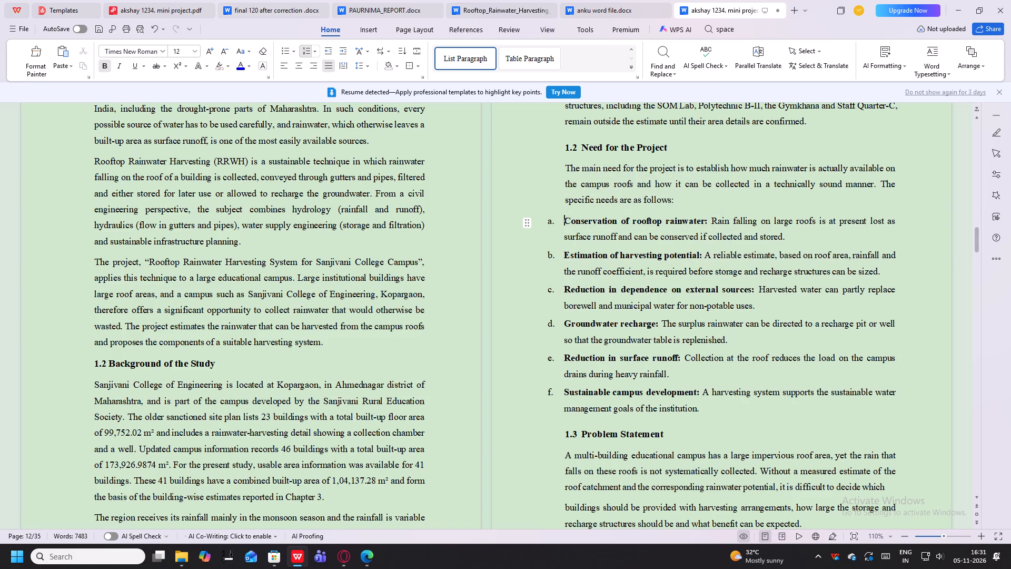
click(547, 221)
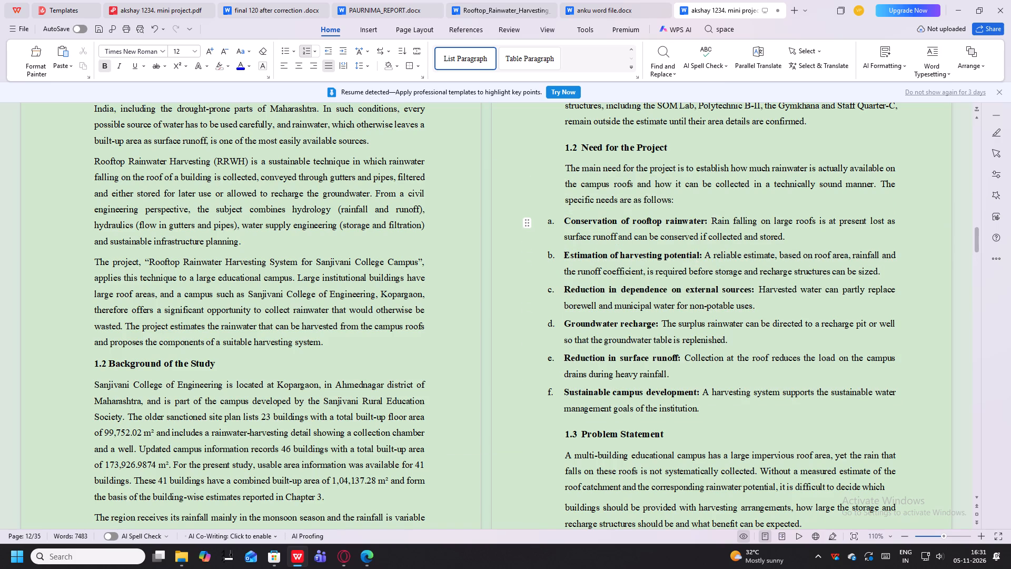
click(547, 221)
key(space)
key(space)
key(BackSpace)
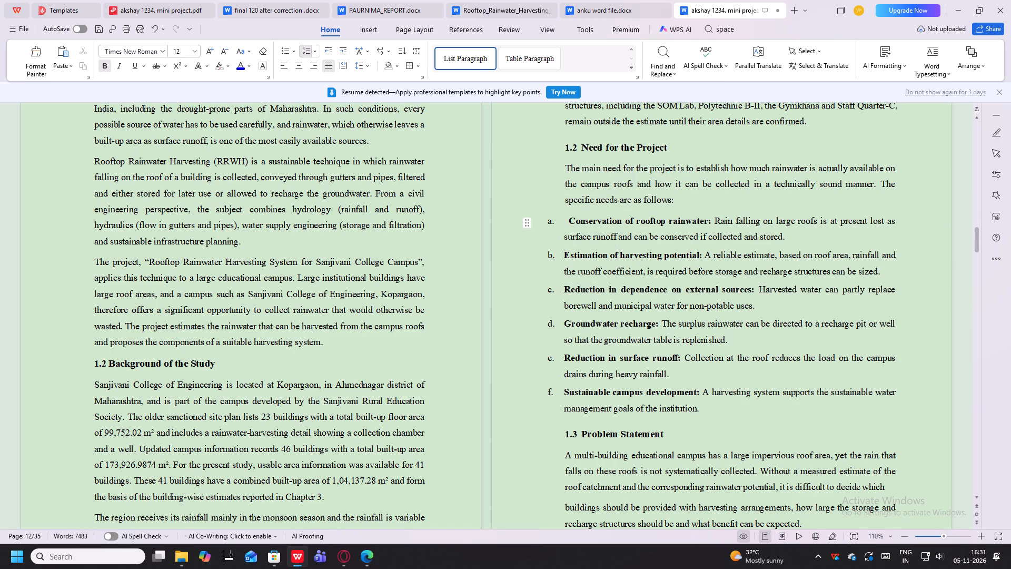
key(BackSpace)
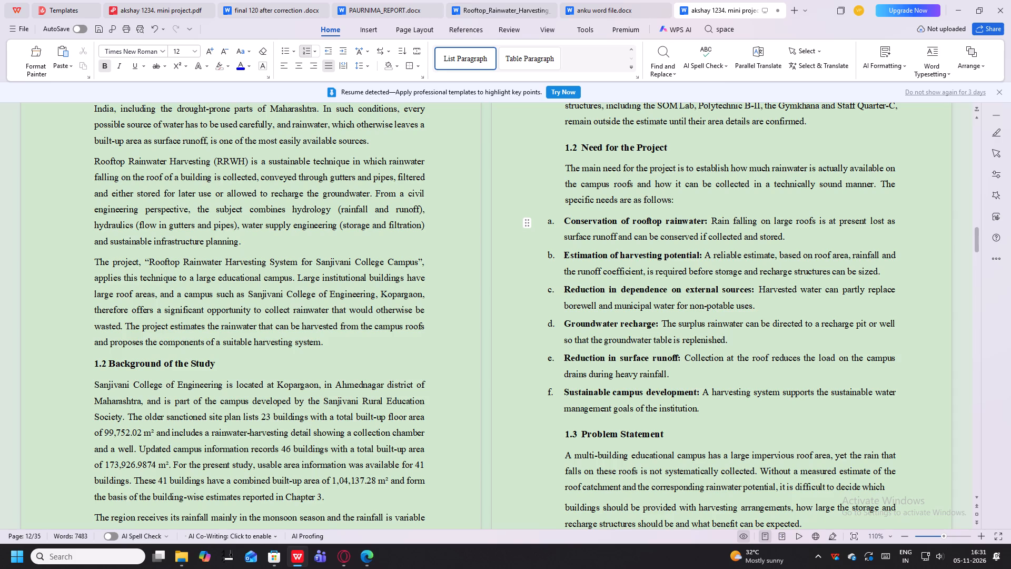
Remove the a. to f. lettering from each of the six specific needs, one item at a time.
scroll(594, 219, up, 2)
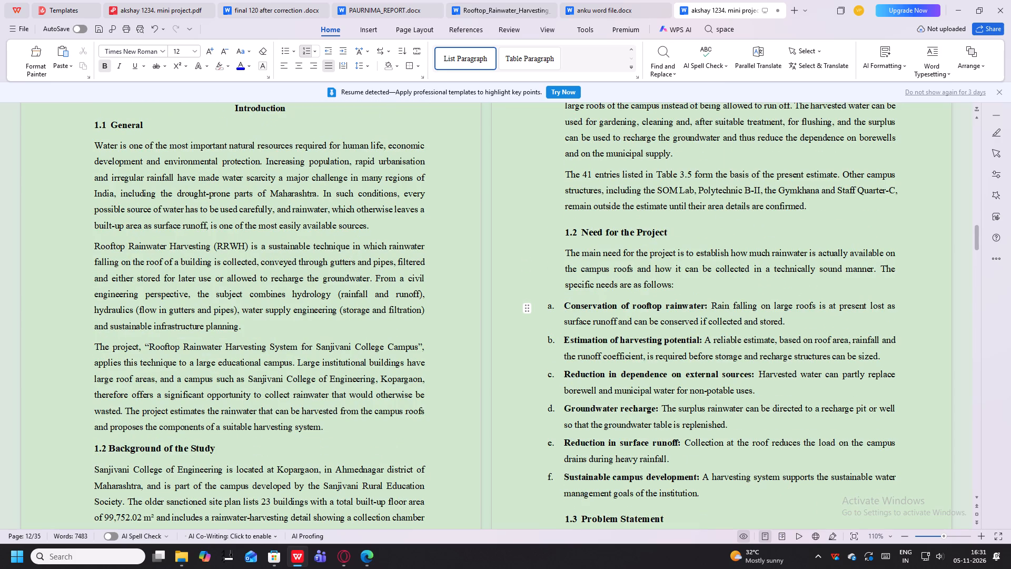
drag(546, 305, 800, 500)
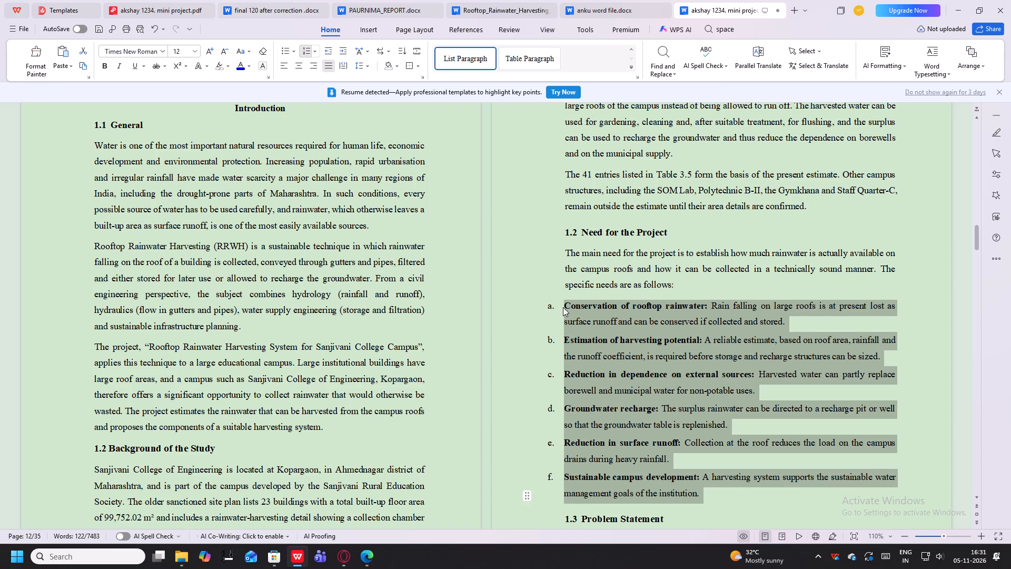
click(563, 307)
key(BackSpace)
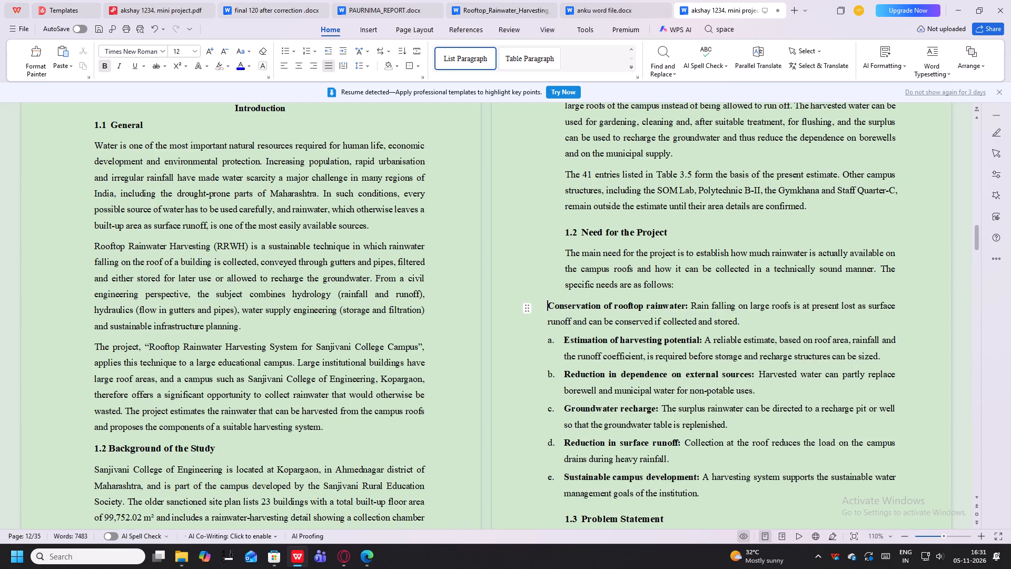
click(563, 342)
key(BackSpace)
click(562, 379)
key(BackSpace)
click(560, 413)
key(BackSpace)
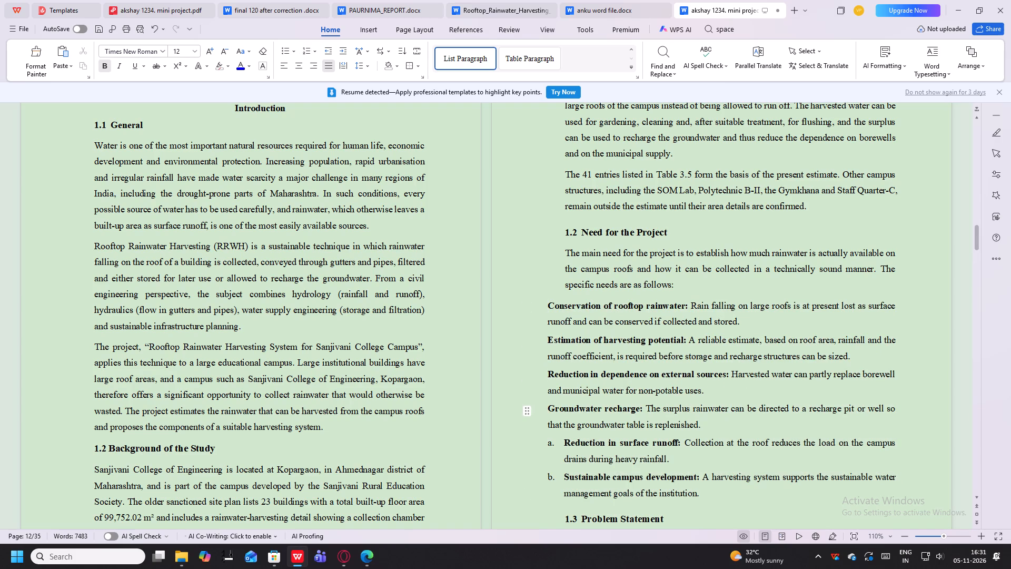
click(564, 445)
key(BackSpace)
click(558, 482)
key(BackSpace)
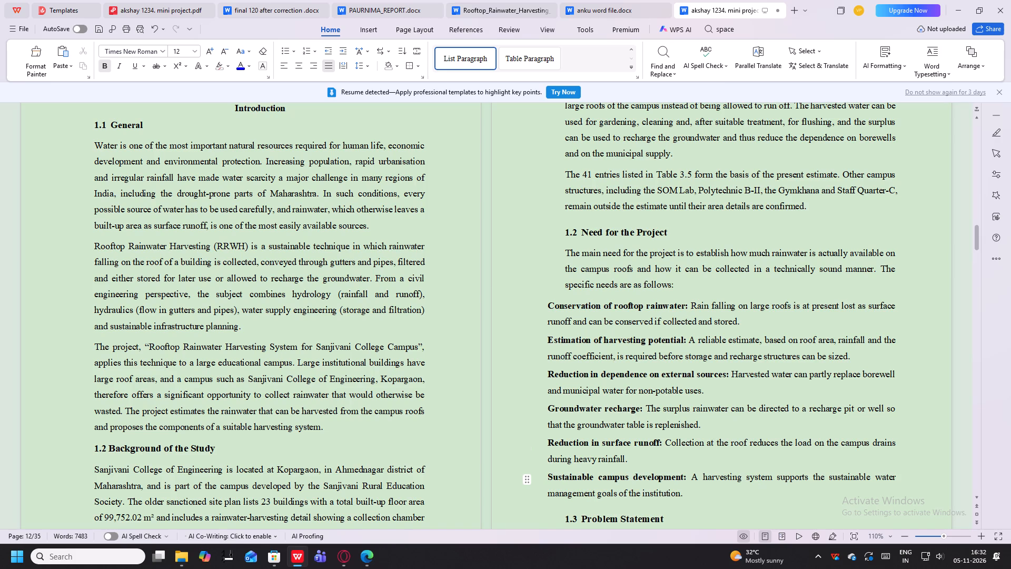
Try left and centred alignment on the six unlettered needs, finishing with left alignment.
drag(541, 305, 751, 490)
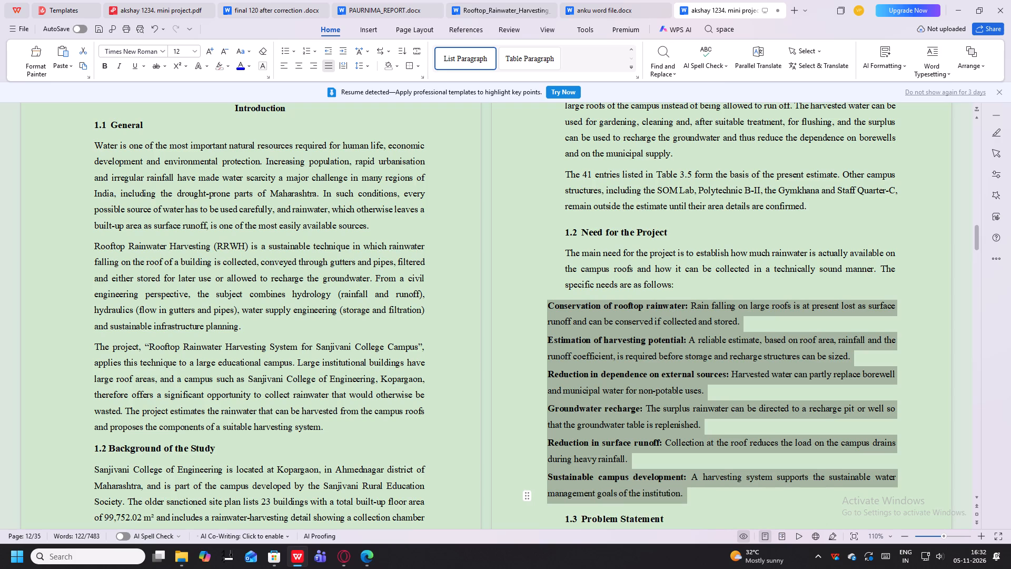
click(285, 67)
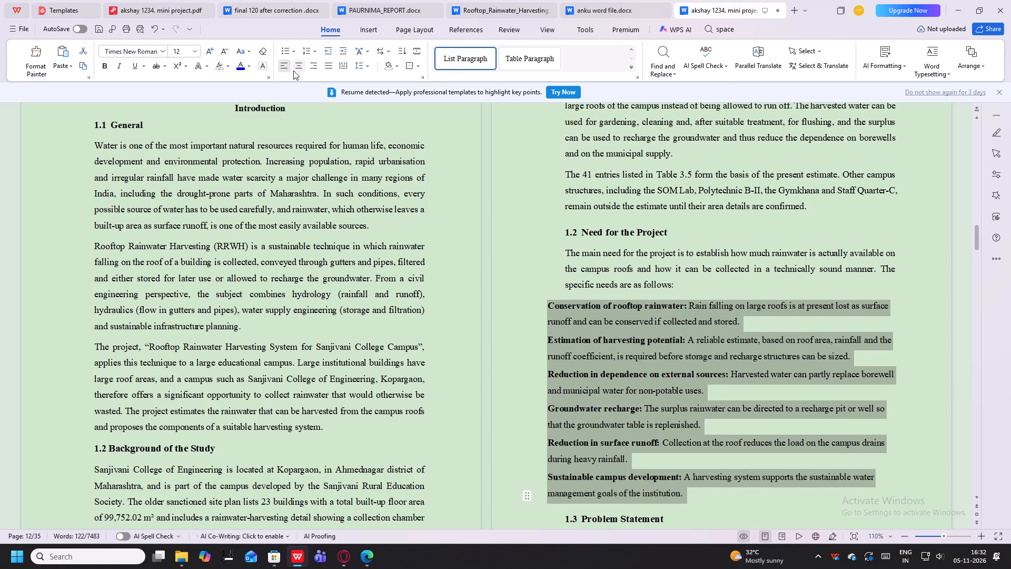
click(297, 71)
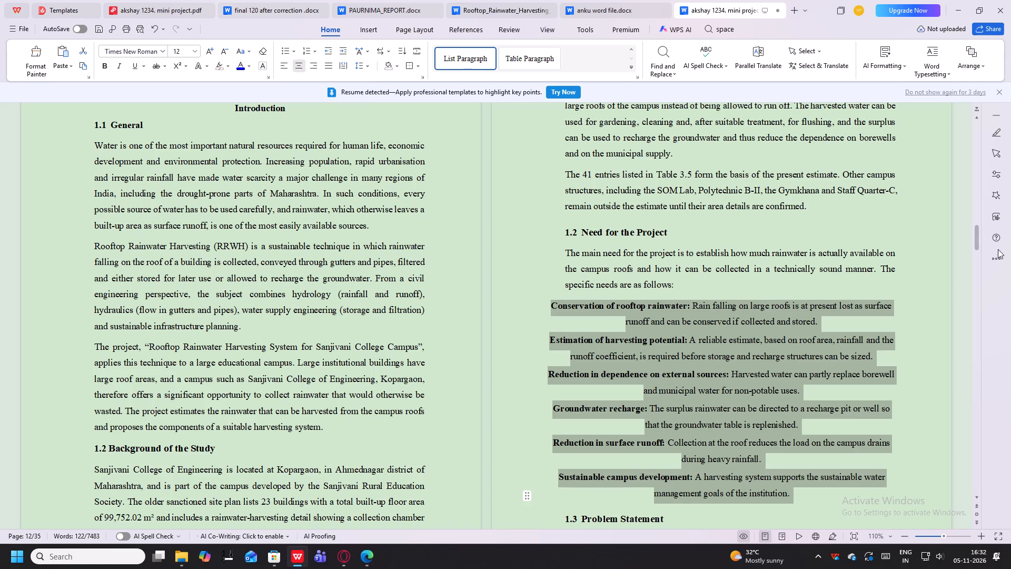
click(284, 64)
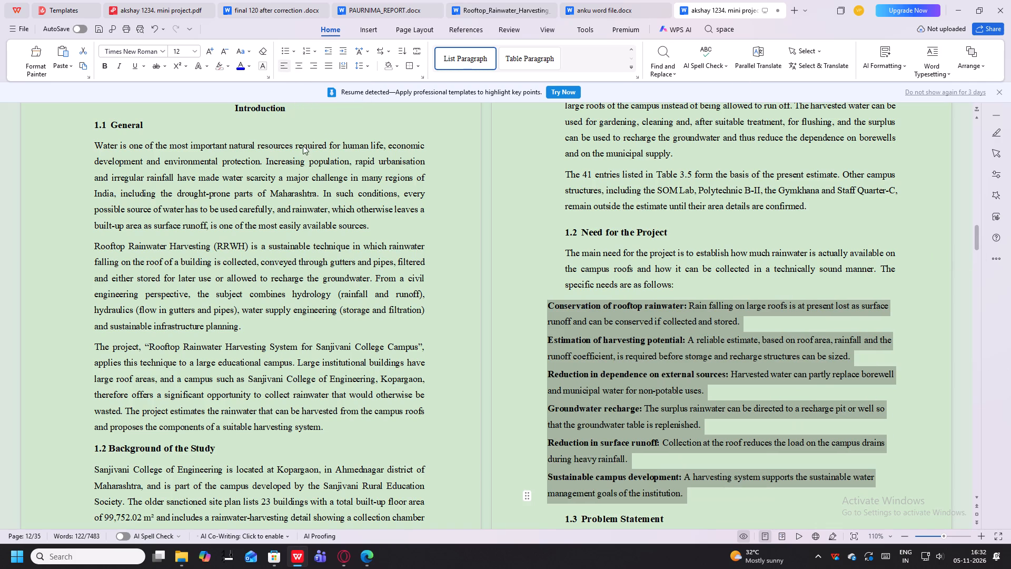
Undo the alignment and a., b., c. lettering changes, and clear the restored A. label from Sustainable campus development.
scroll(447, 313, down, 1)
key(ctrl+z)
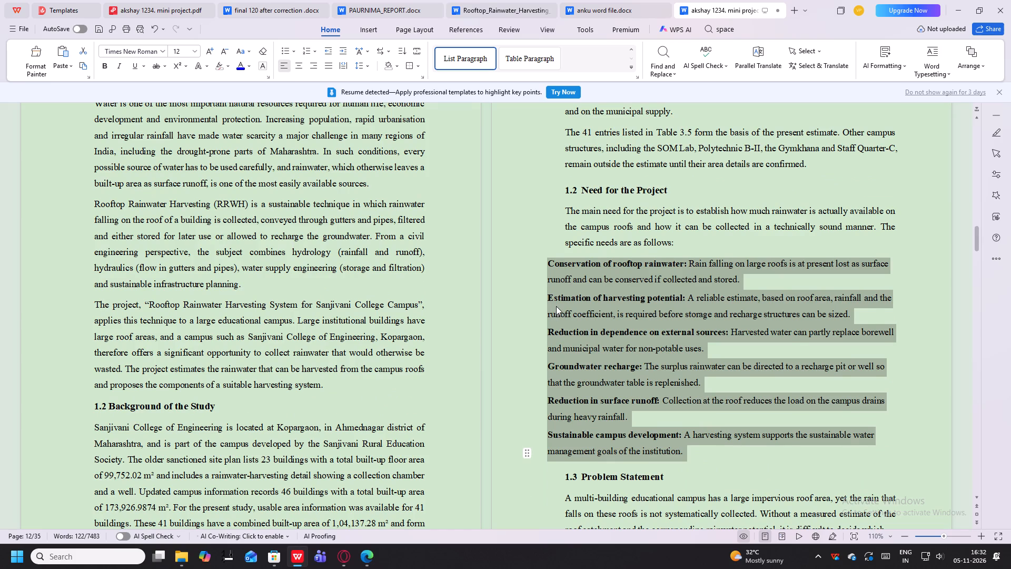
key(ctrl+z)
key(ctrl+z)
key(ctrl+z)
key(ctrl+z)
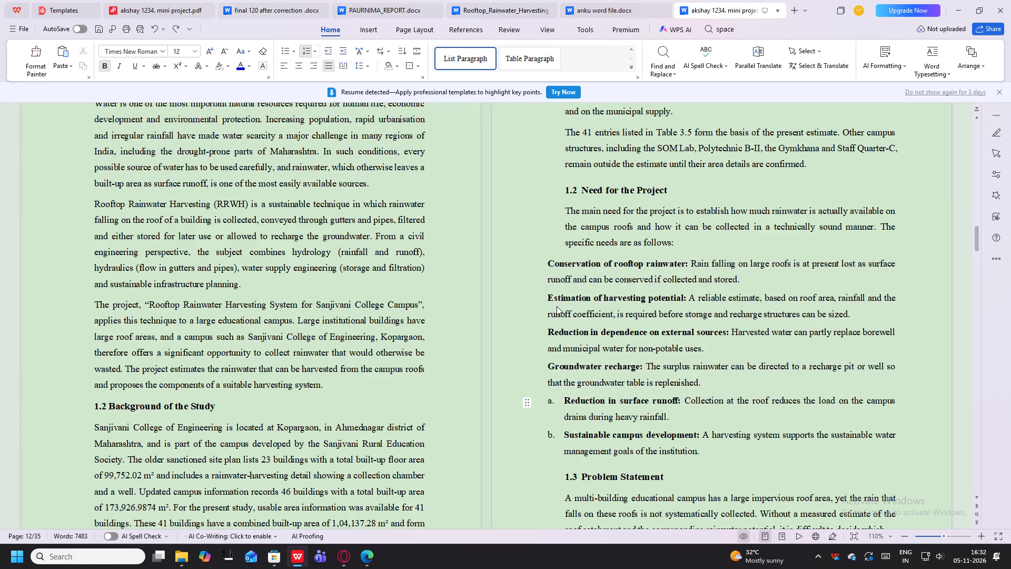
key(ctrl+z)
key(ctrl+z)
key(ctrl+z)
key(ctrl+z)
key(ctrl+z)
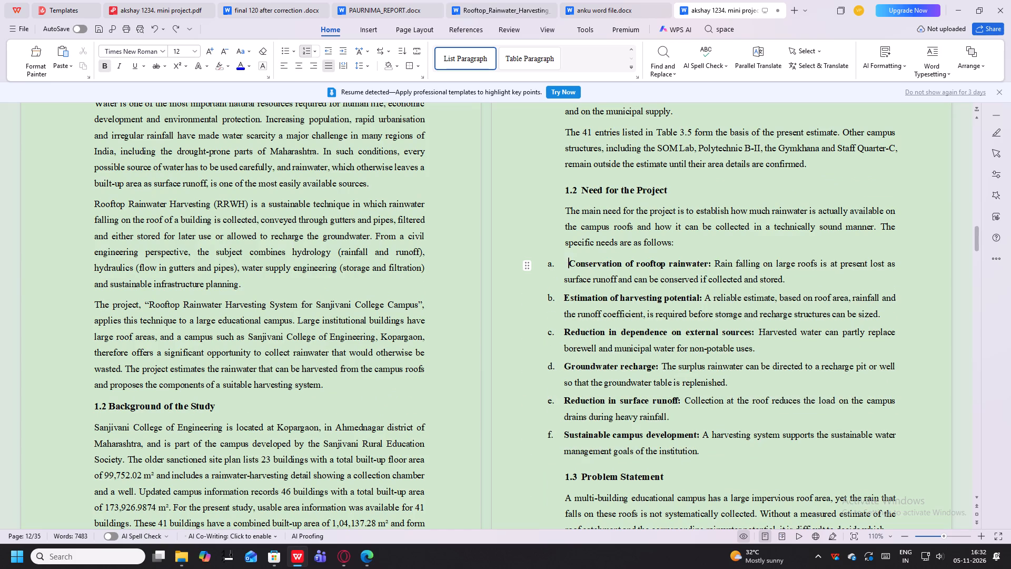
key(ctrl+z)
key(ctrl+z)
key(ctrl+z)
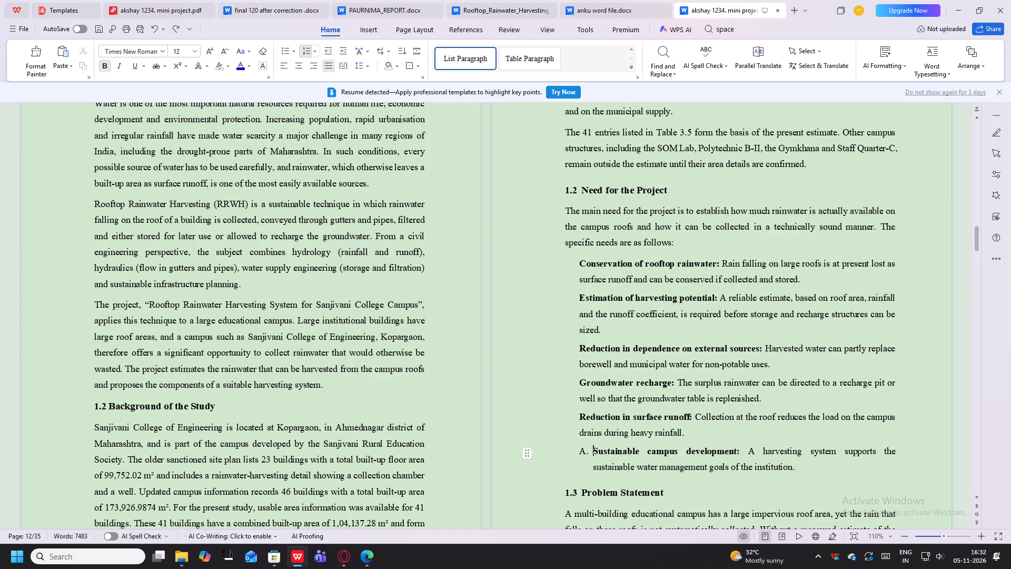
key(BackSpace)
Enter an A. label by hand before Conservation of rooftop rainwater.
drag(744, 471, 587, 268)
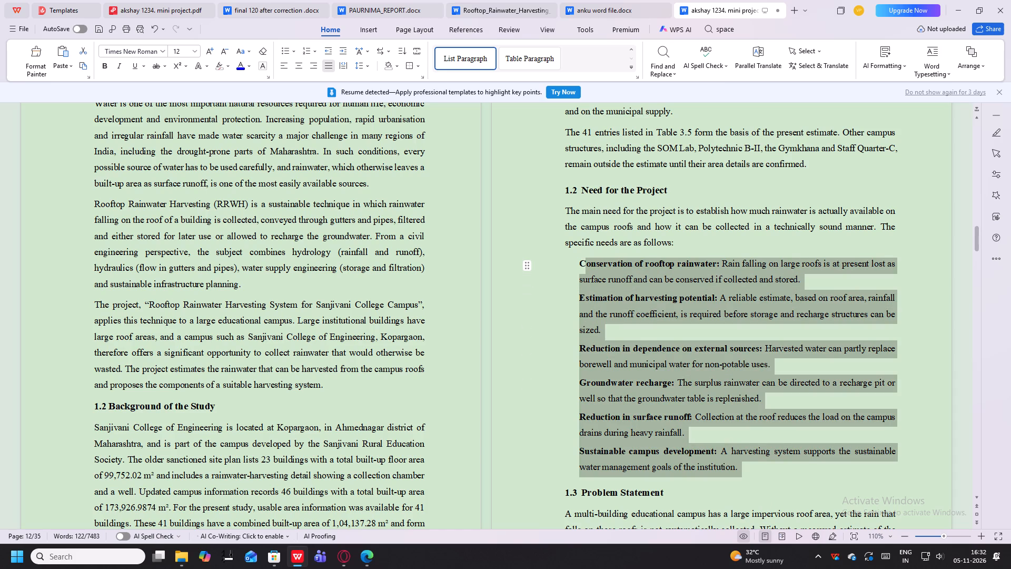
drag(587, 268, 581, 267)
click(581, 267)
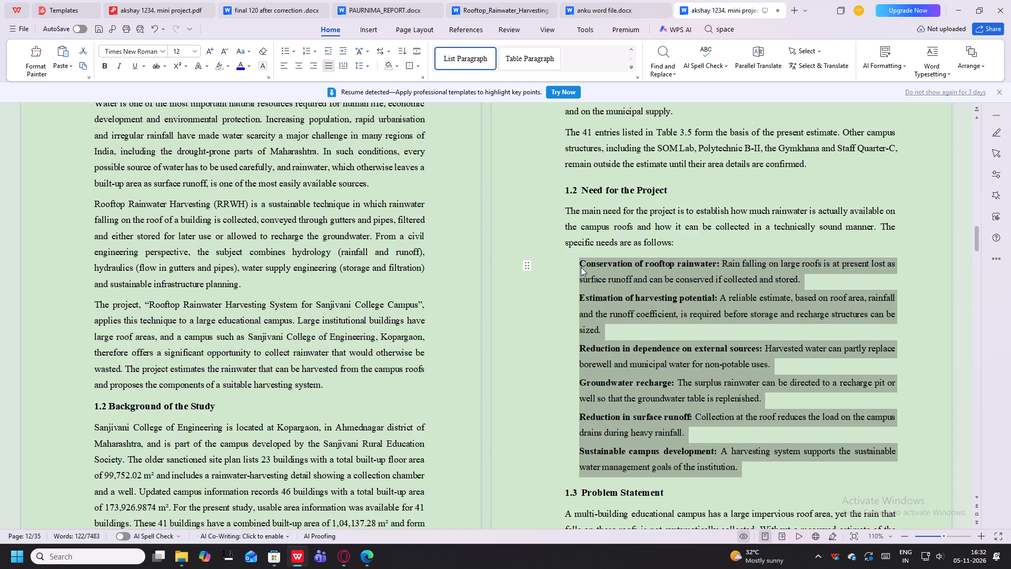
click(581, 267)
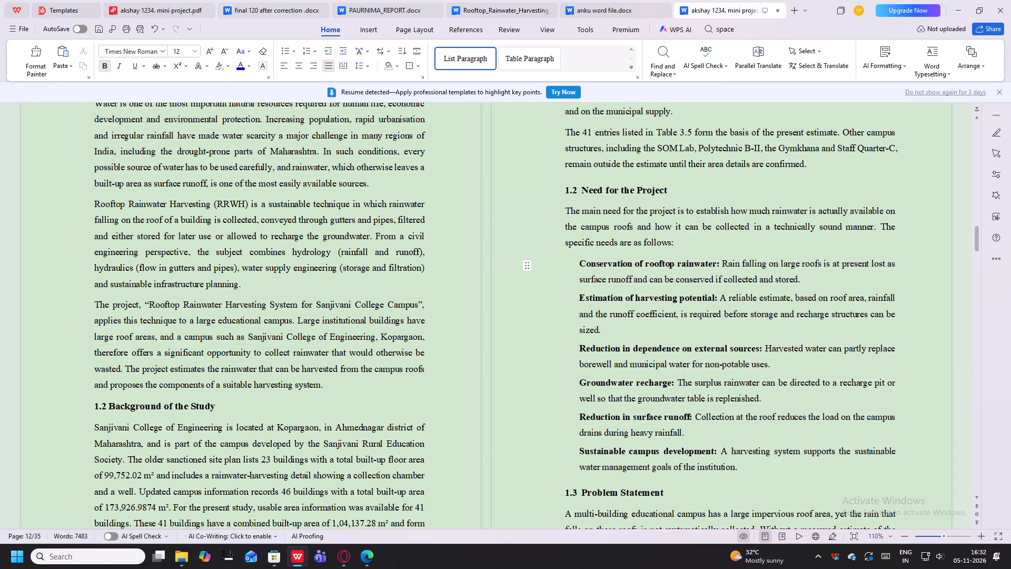
key(a)
text(.)
key(space)
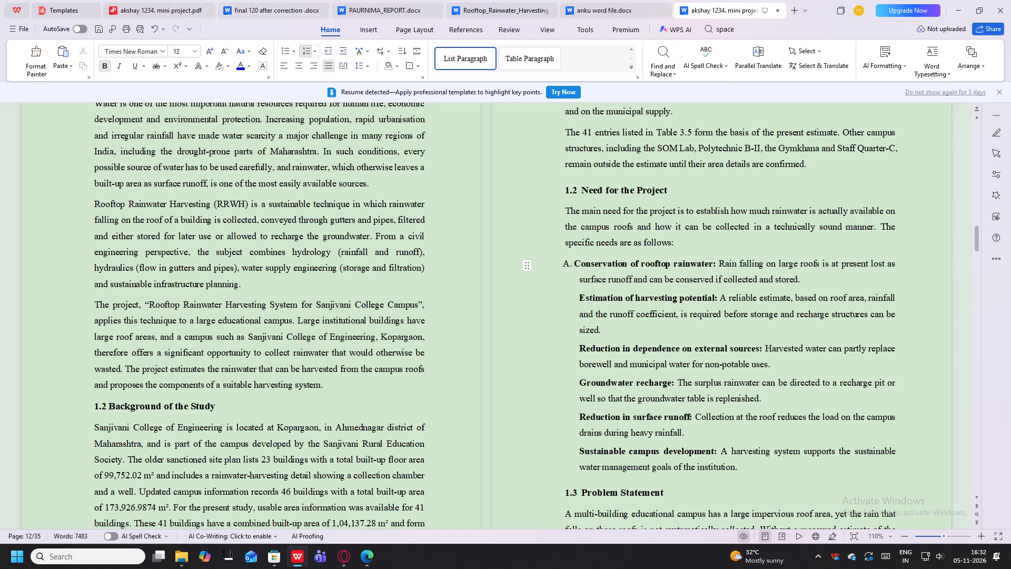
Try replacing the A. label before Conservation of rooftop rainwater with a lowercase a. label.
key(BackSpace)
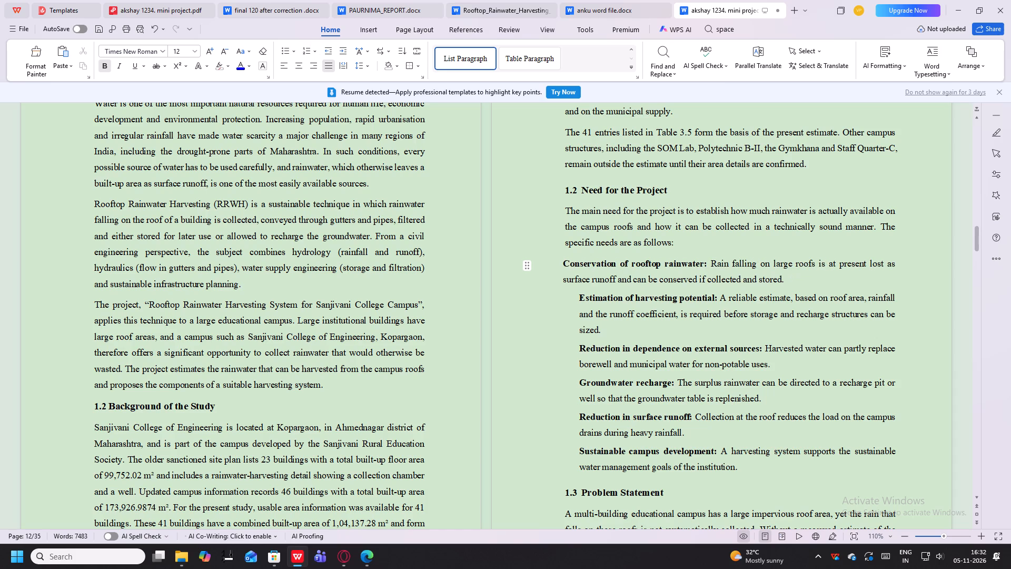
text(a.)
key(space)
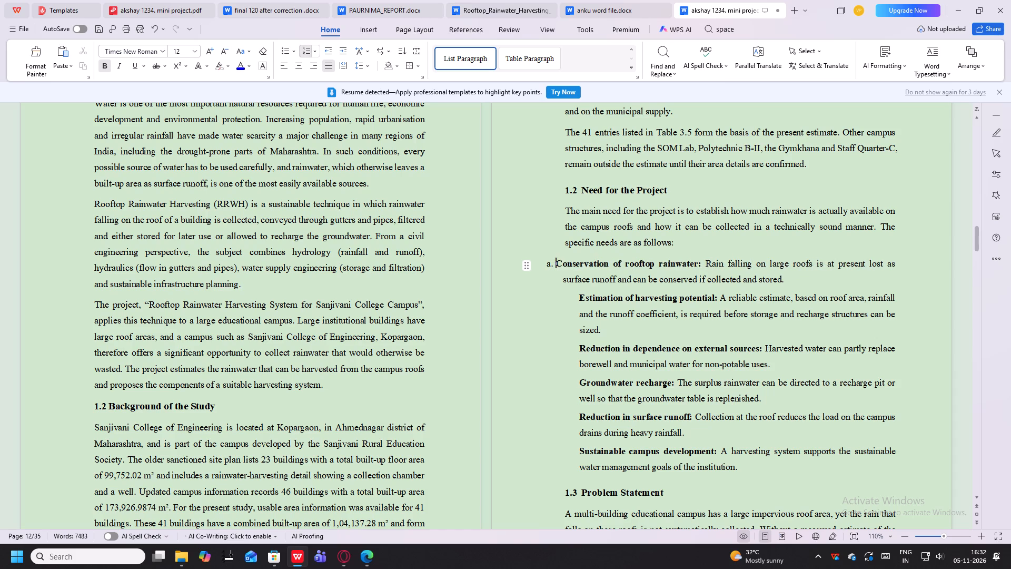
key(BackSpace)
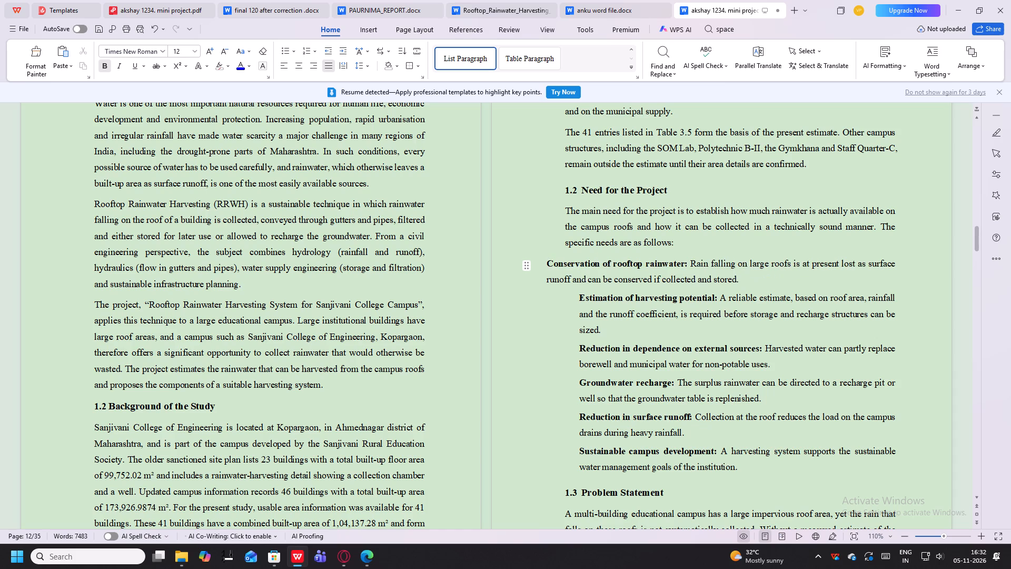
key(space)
Undo the lowercase label attempt on Conservation of rooftop rainwater, back to its hand-entered A. label.
key(ctrl+z)
key(ctrl+z)
key(ctrl+z)
key(ctrl+z)
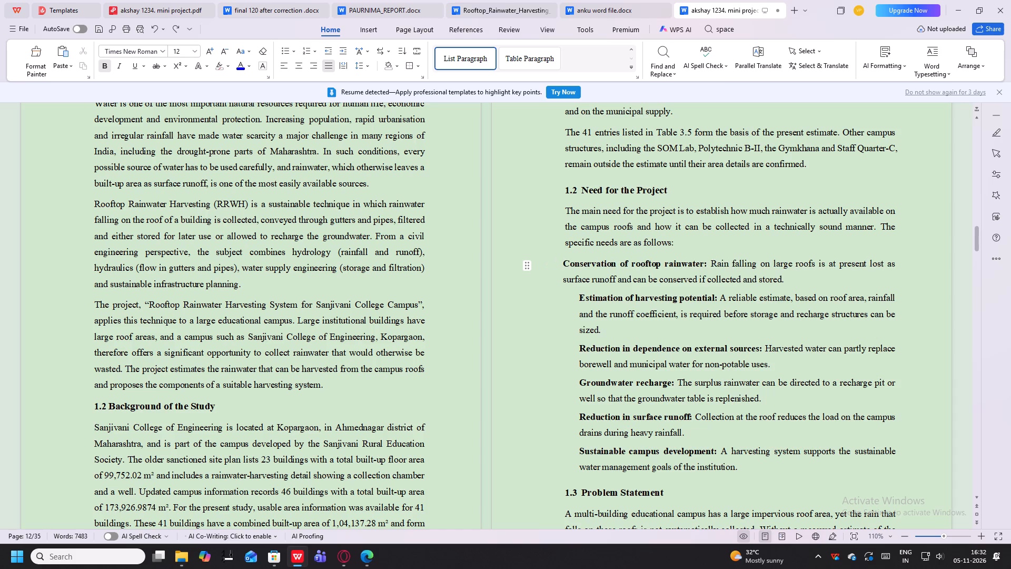
key(ctrl+z)
key(ctrl+z)
Replace the A. label before Conservation of rooftop rainwater with a lowercase a. list label.
key(BackSpace)
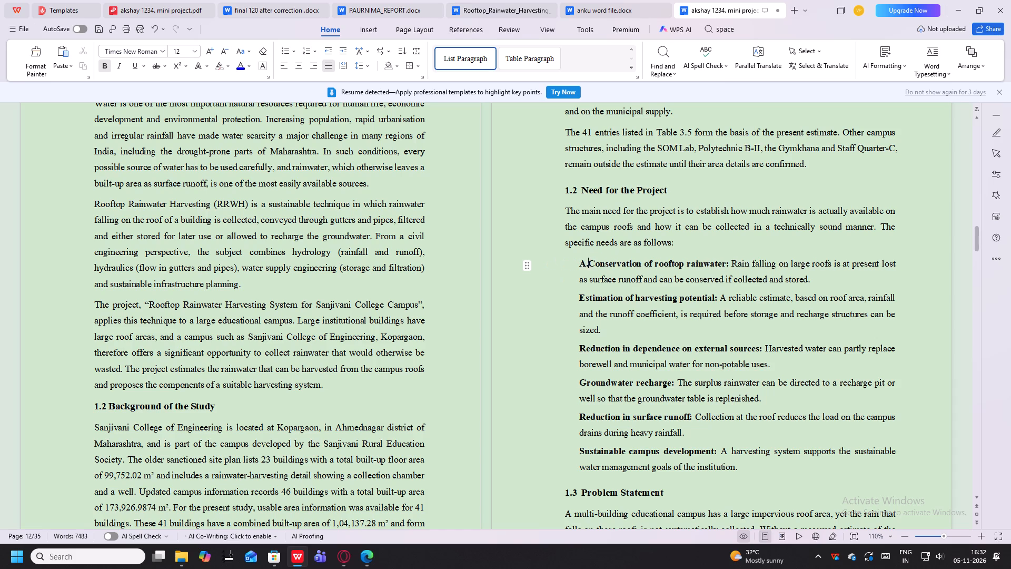
key(BackSpace)
key(BackSpace)
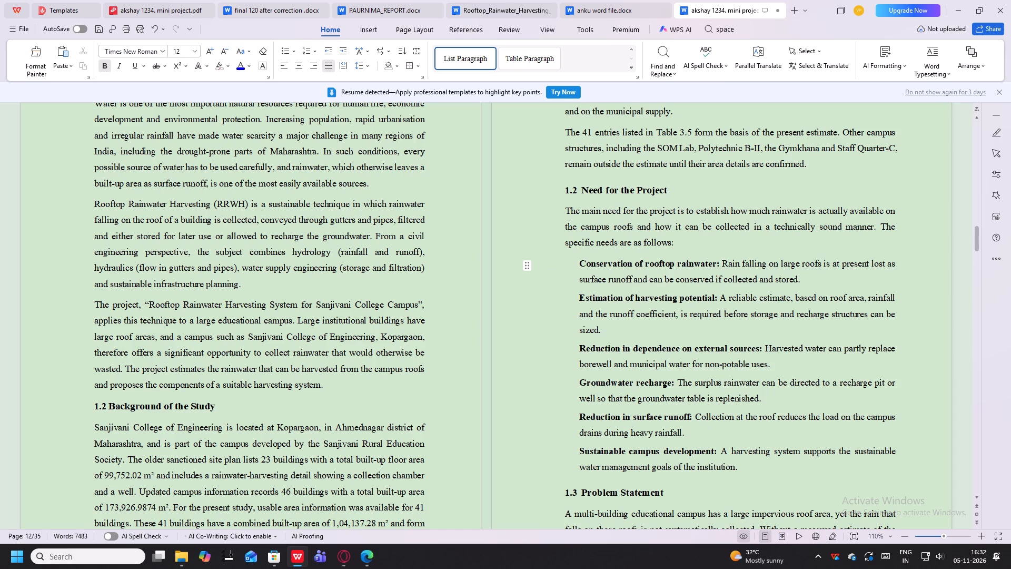
text(a.)
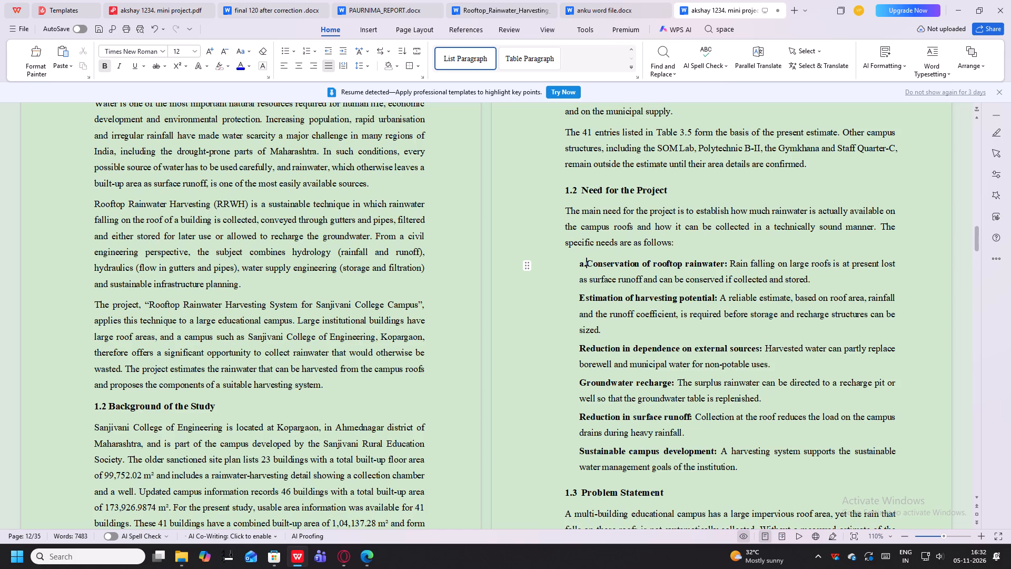
key(space)
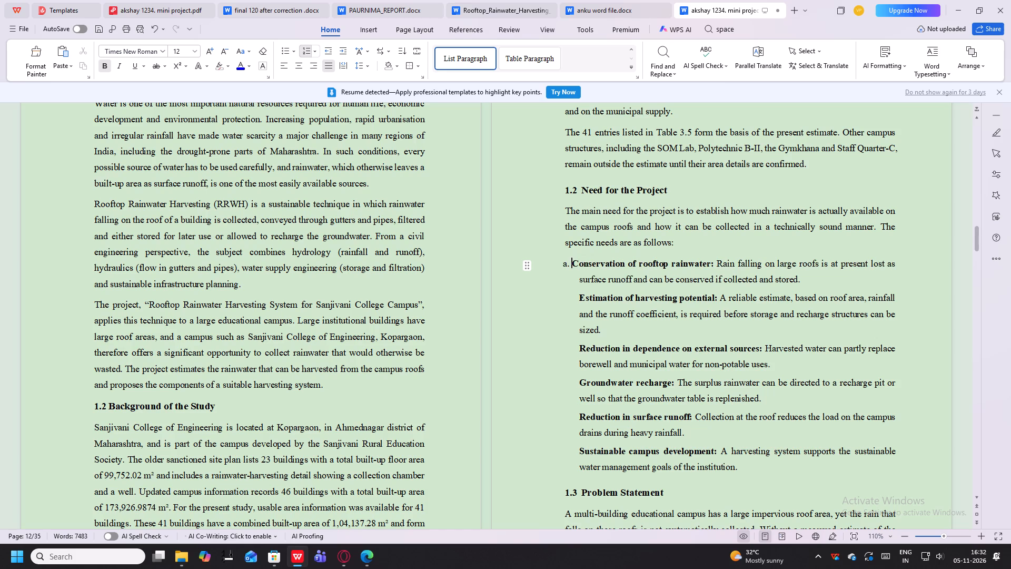
Add a lowercase b. list label before Estimation of harvesting potential, undoing any automatic capitalisation.
click(577, 300)
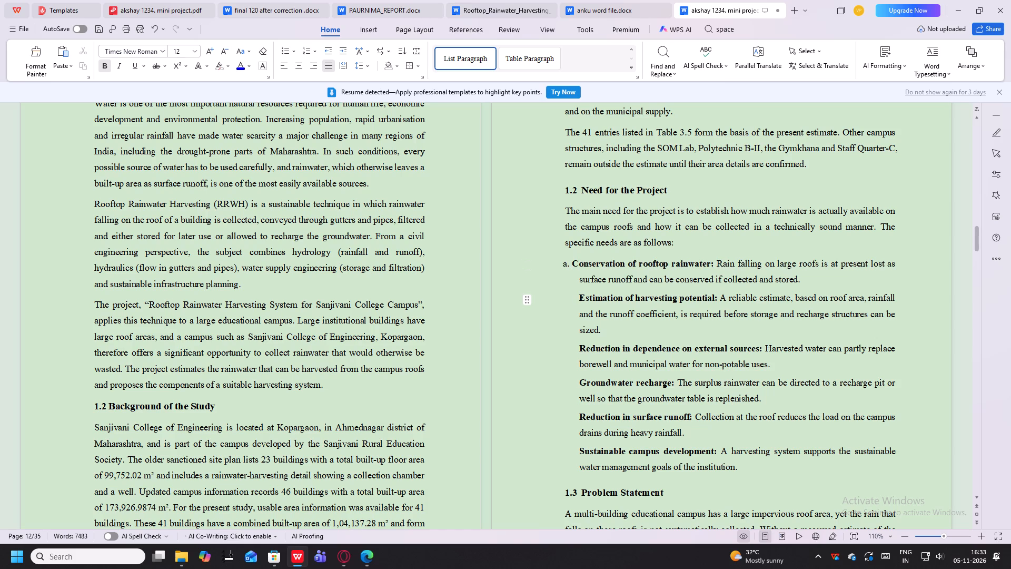
text(b.)
key(space)
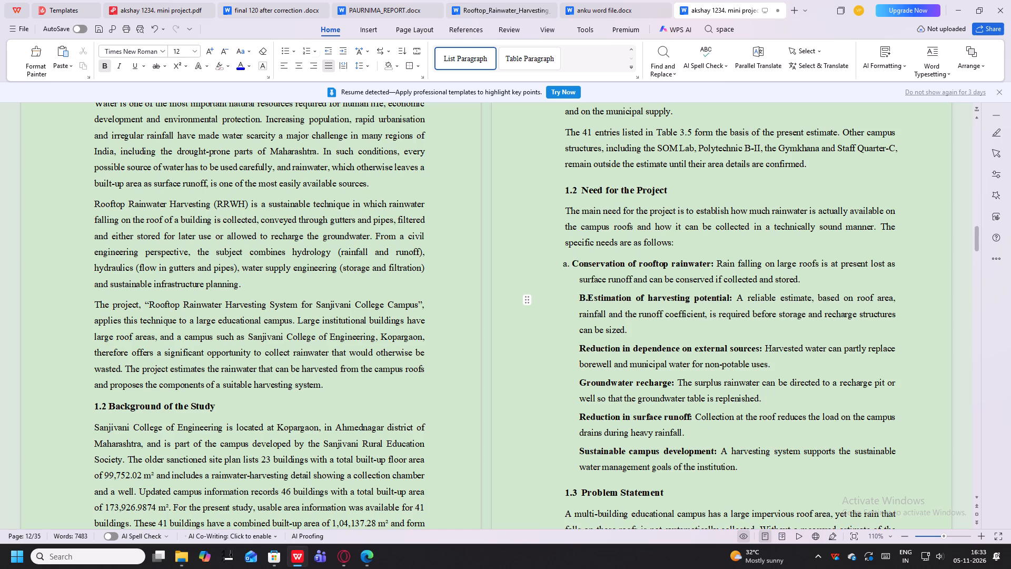
key(BackSpace)
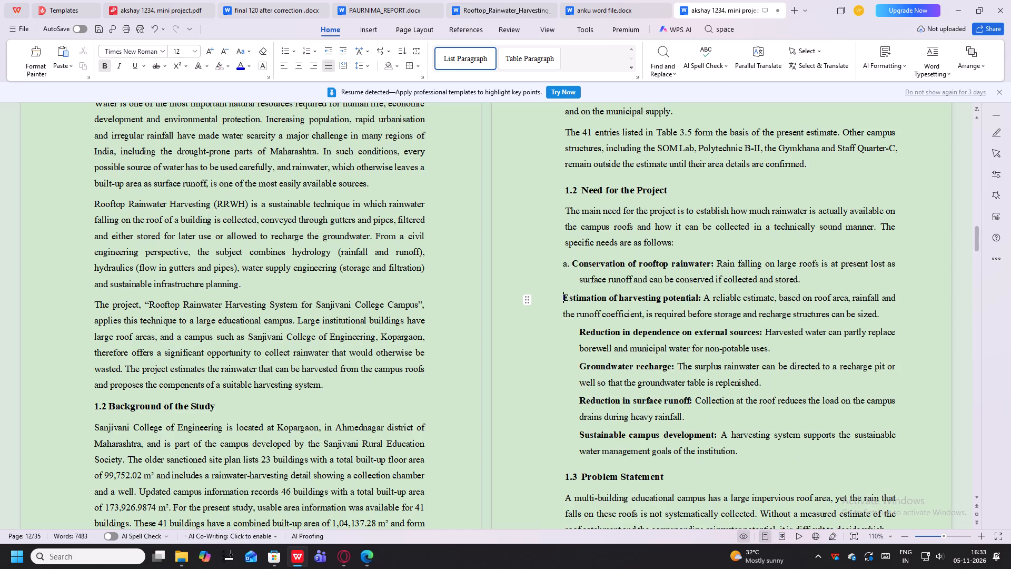
key(ctrl+z)
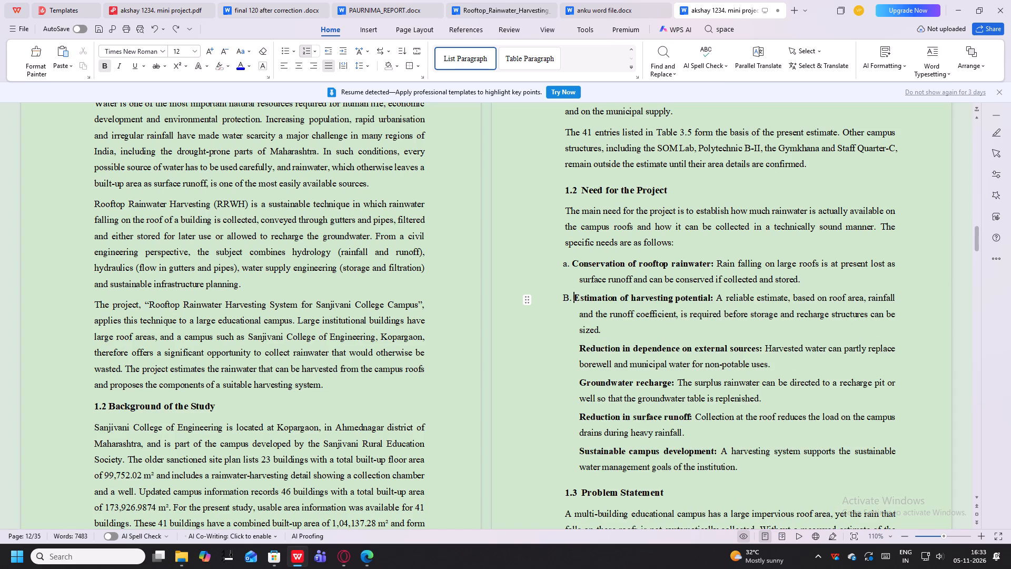
key(ctrl+z)
key(ctrl+z)
key(ctrl+z)
key(ctrl+z)
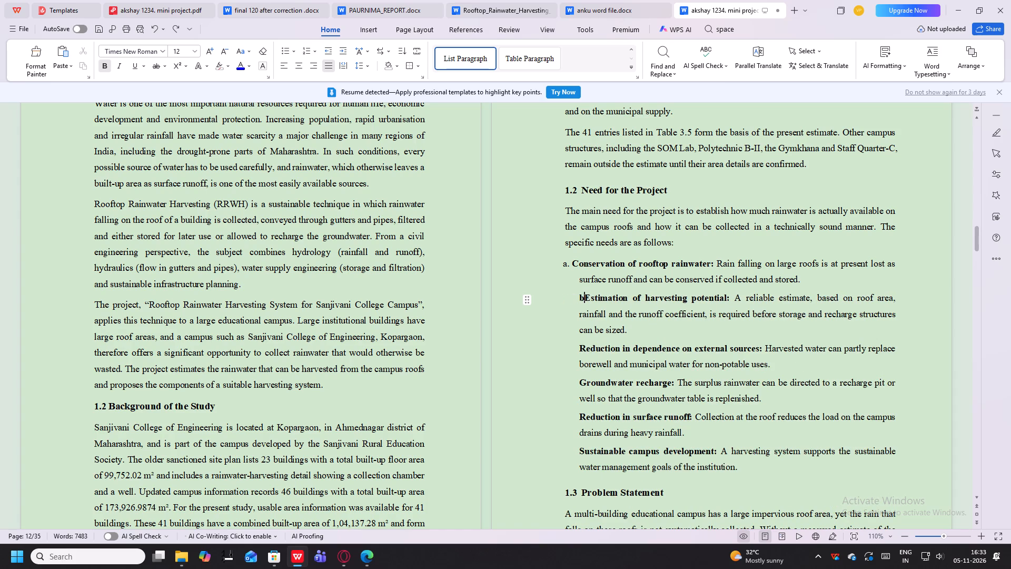
text(.)
key(space)
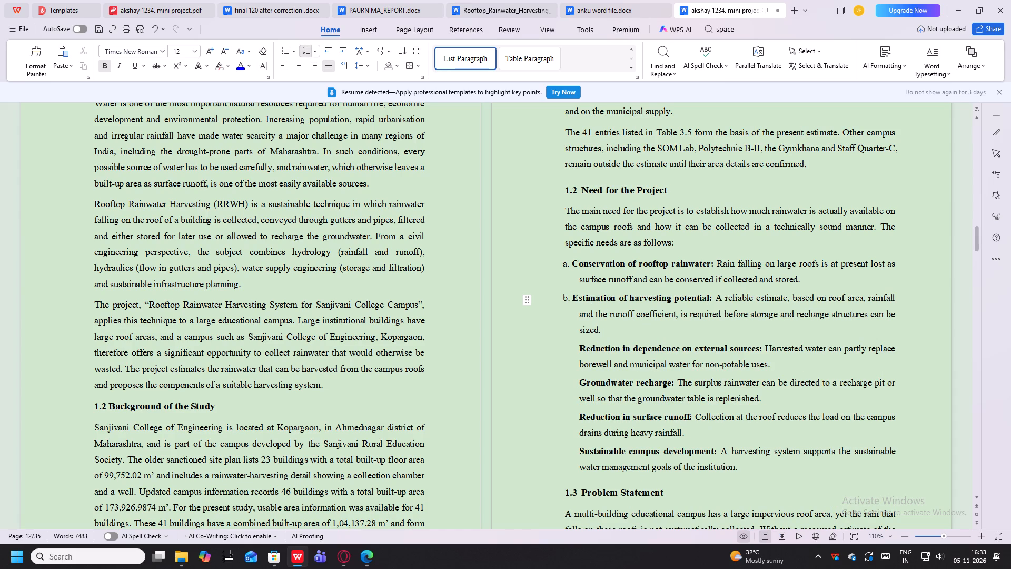
Add a lowercase c. list label before Reduction in dependence on external sources, correcting any automatic capitalisation.
click(576, 350)
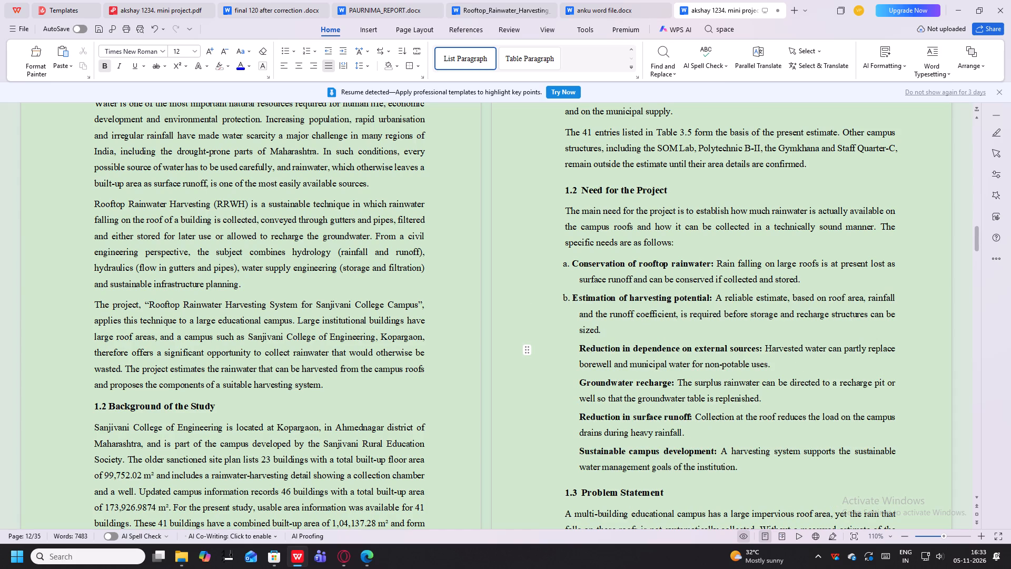
key(c)
key(period)
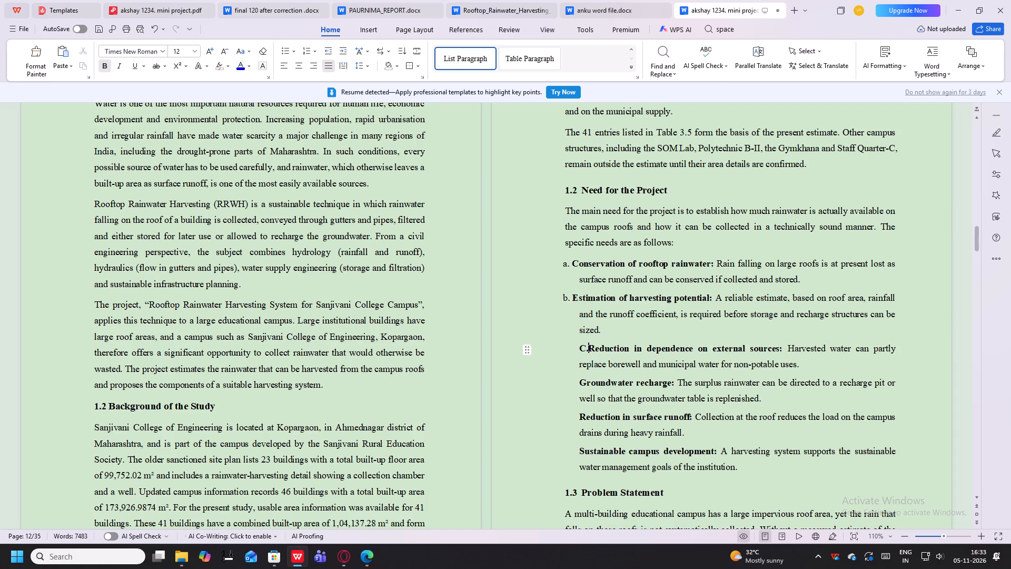
key(BackSpace)
key(BackSpace)
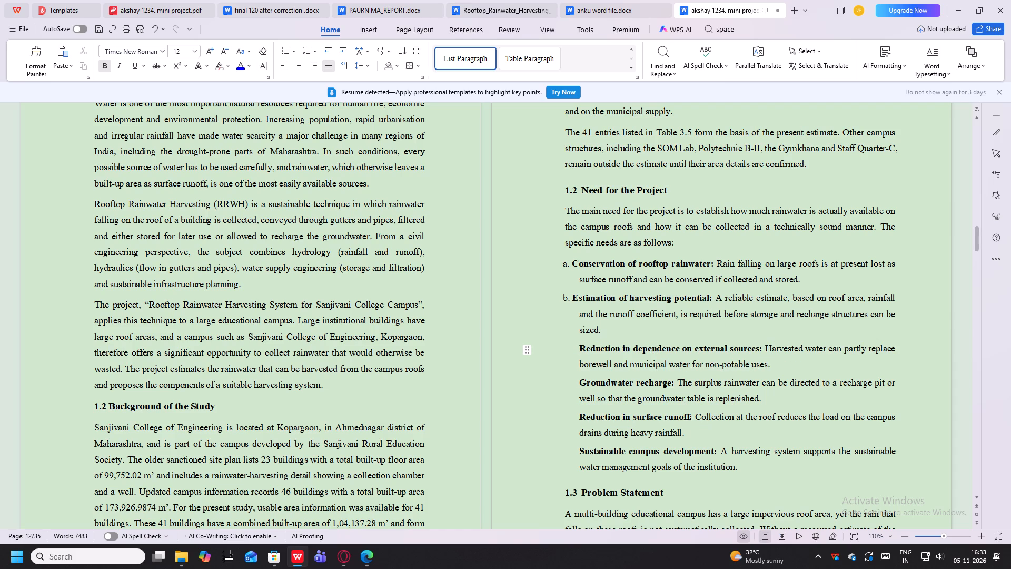
key(c)
text(.)
key(space)
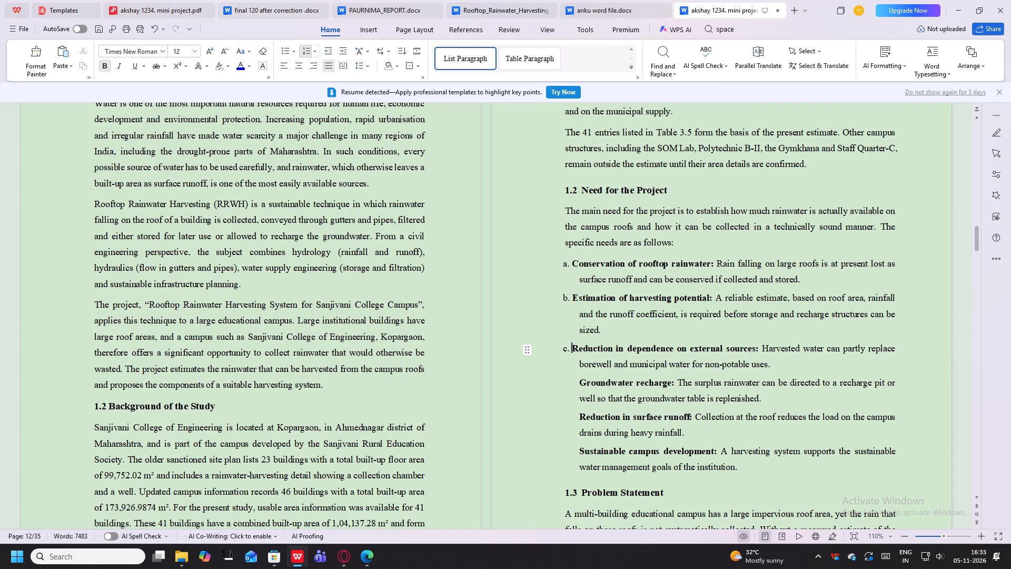
Add a lowercase d. list label before Groundwater recharge, correcting any automatic capitalisation.
click(577, 383)
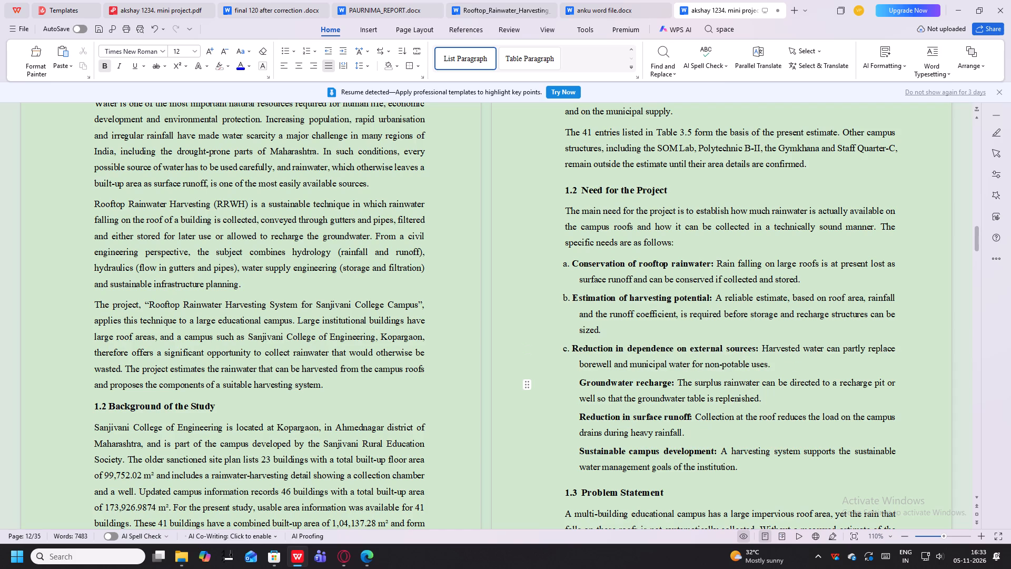
key(d)
key(period)
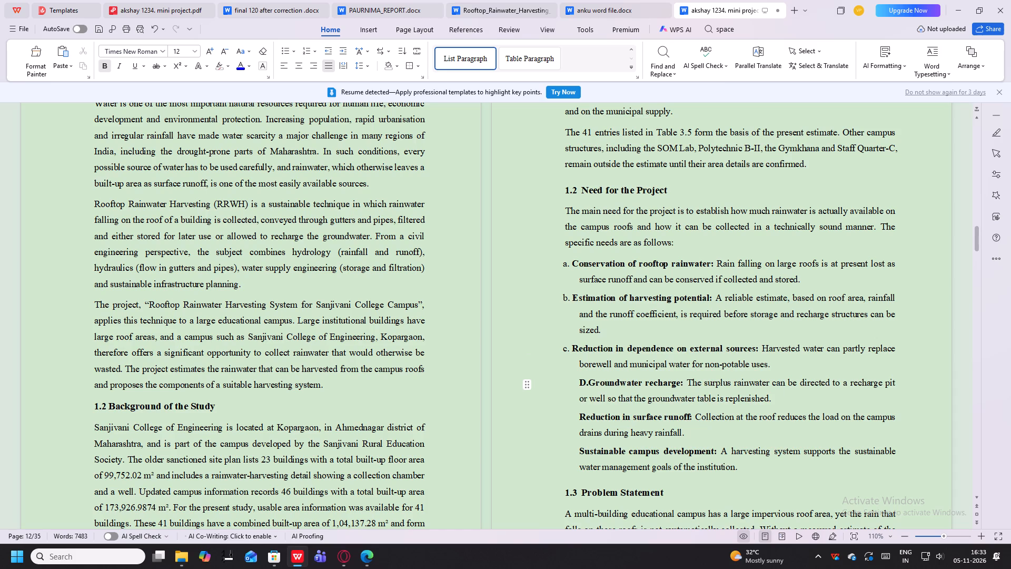
key(BackSpace)
key(BackSpace)
text(d.)
key(space)
Add a lowercase e. list label before Reduction in surface runoff, re-entering it if it gets capitalised.
scroll(561, 414, down, 1)
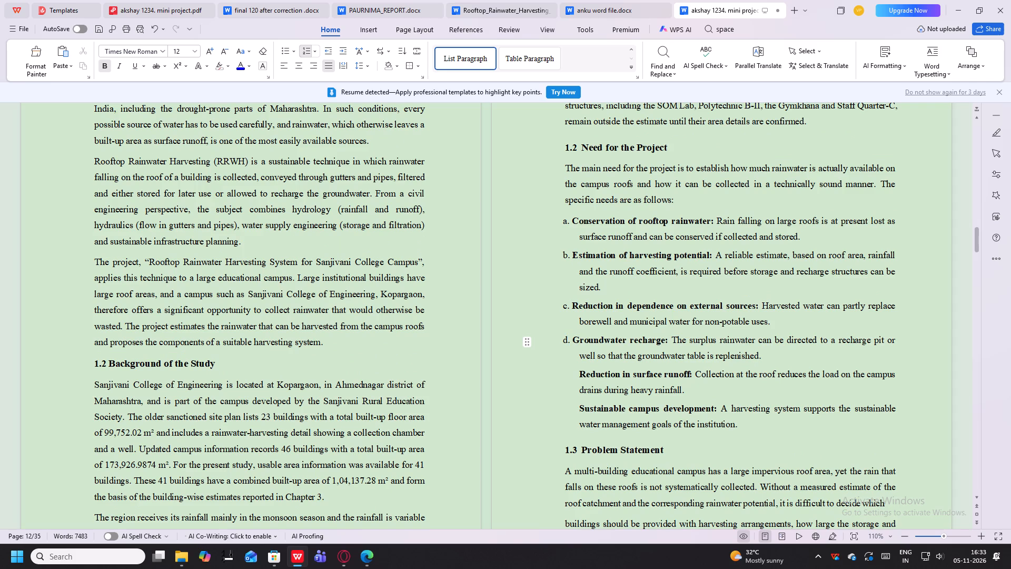
click(574, 380)
text(e.)
key(BackSpace)
key(BackSpace)
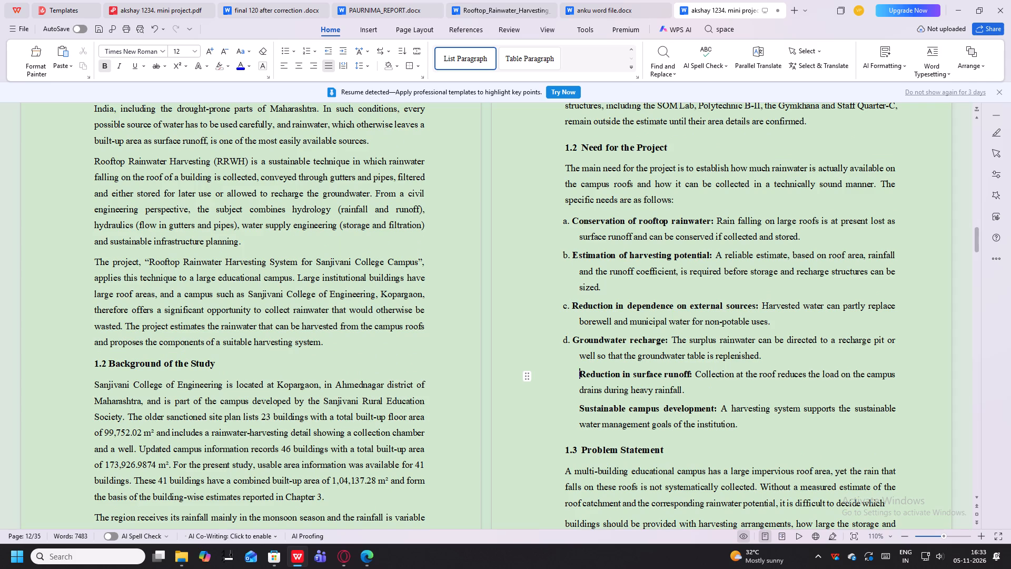
text(e.)
key(space)
Add a lowercase f. list label before Sustainable campus development, re-entering it if it gets capitalised.
scroll(557, 385, down, 1)
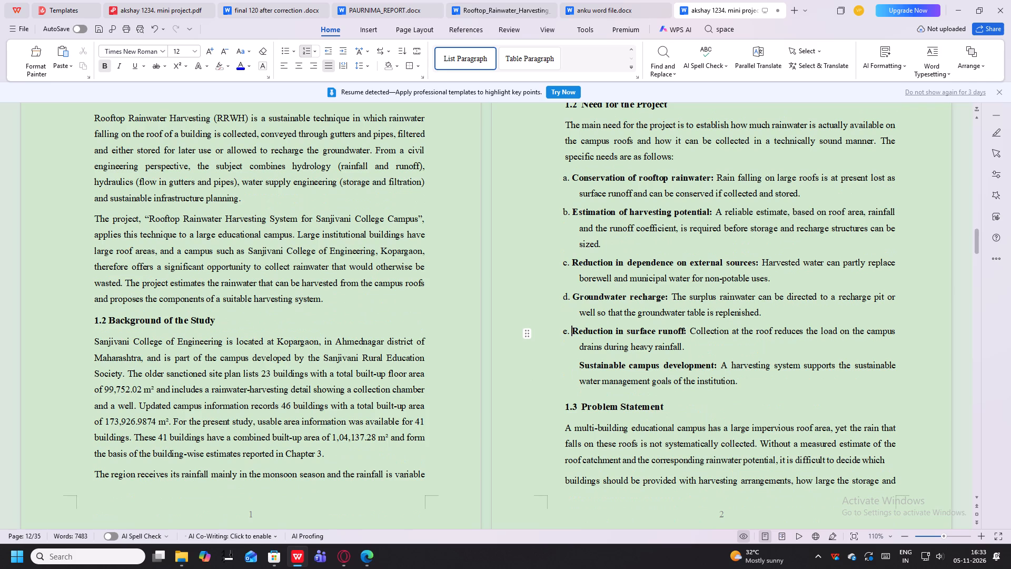
click(577, 373)
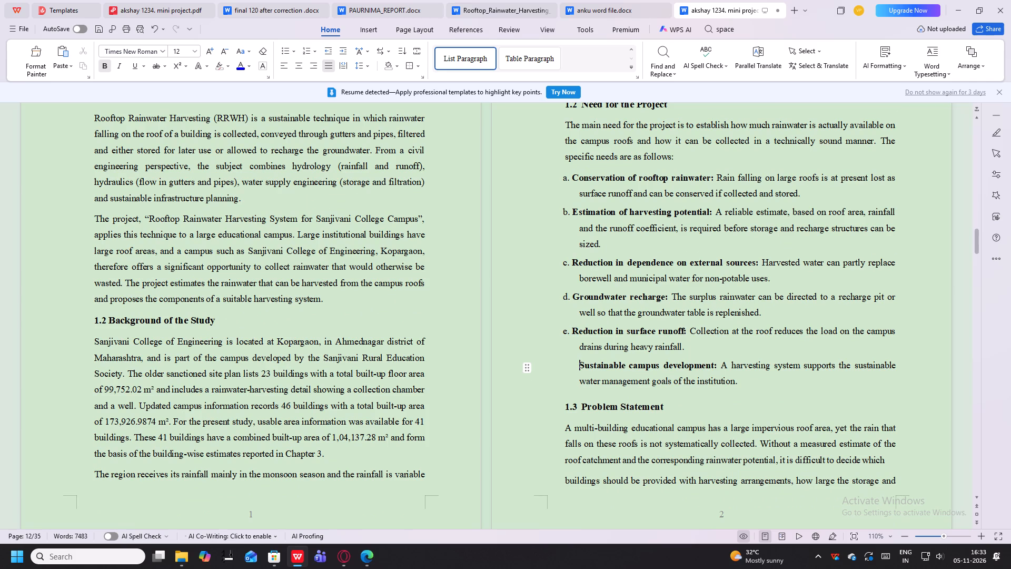
key(f)
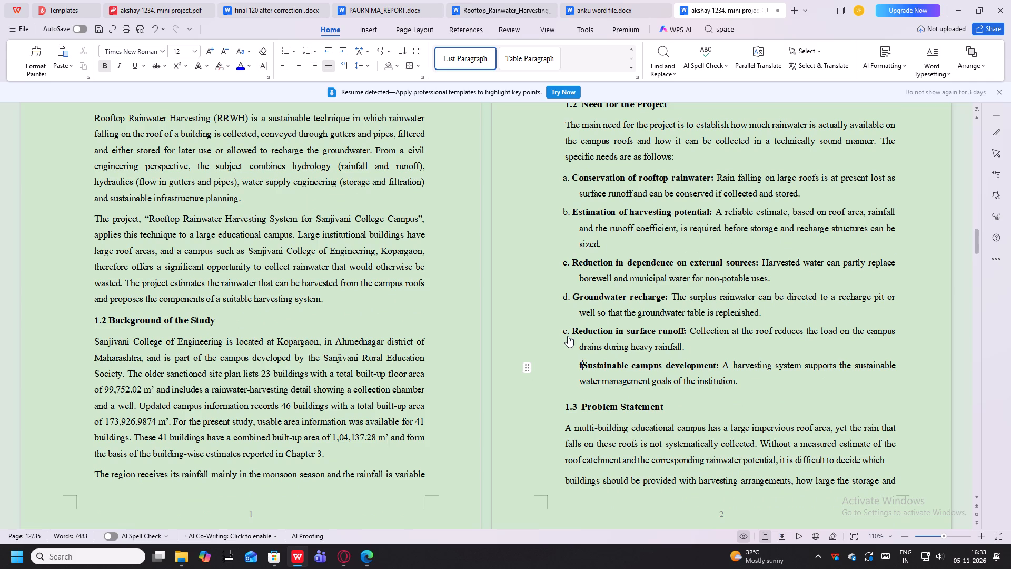
key(period)
key(BackSpace)
key(BackSpace)
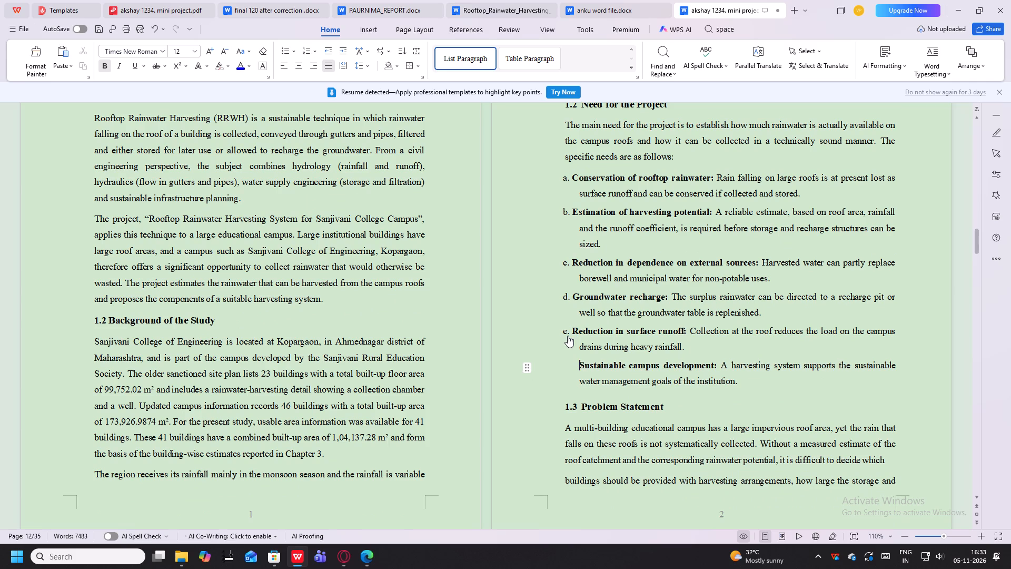
text(f.)
key(space)
Review the lettered needs list and the headings on the first two pages of Chapter 1.
scroll(564, 336, down, 1)
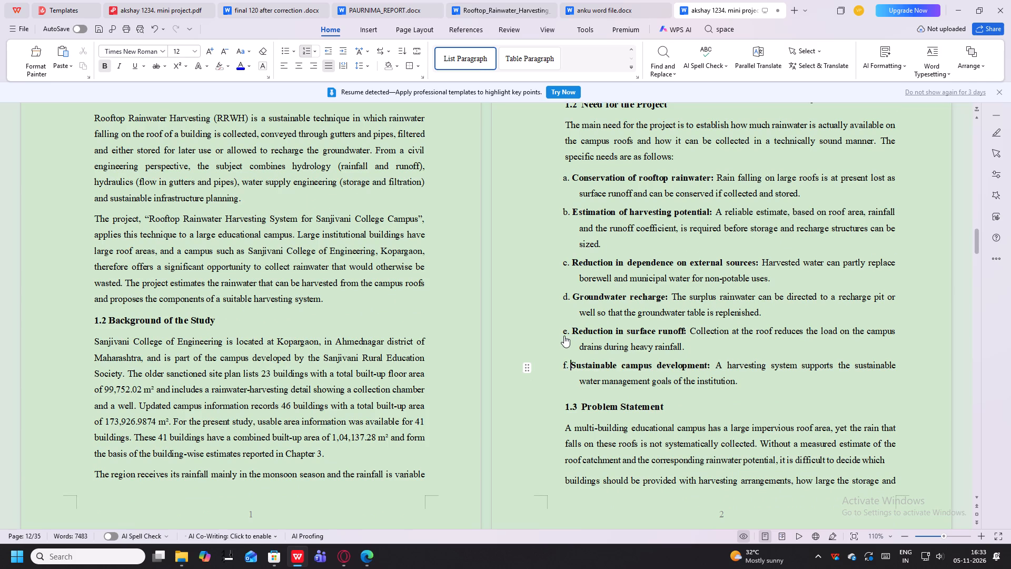
scroll(564, 336, down, 1)
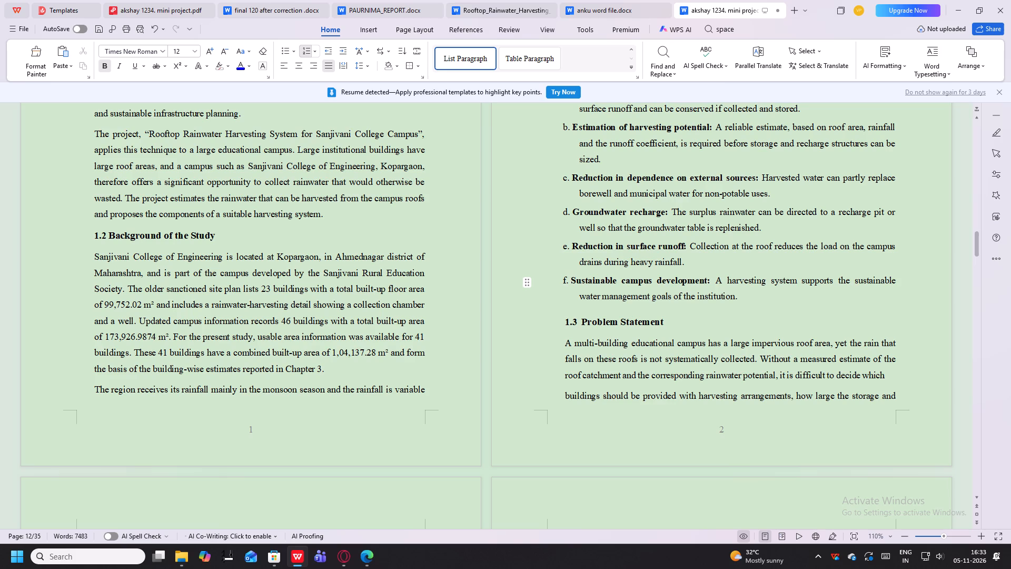
scroll(648, 353, up, 3)
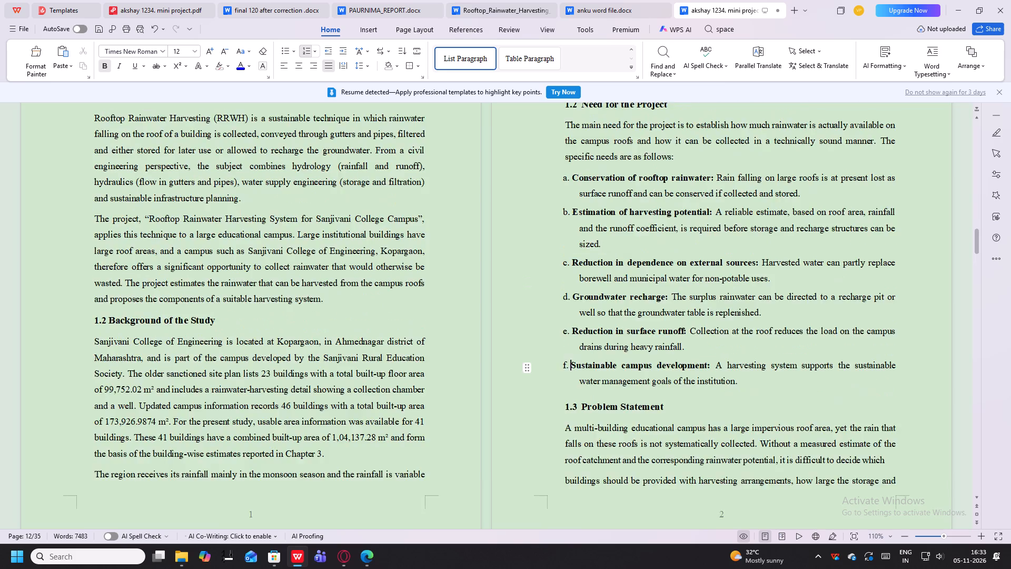
scroll(648, 353, up, 3)
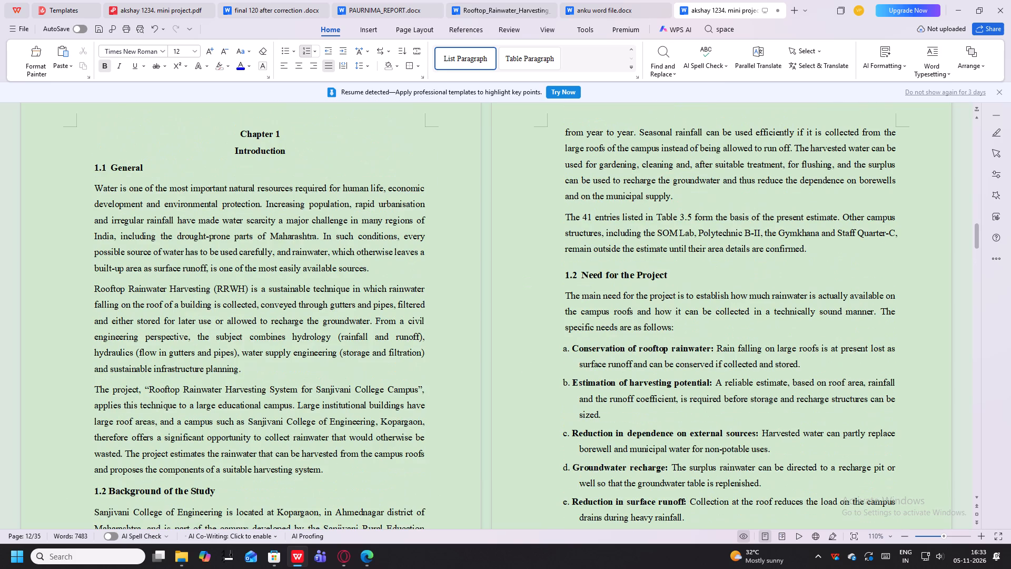
scroll(449, 406, down, 3)
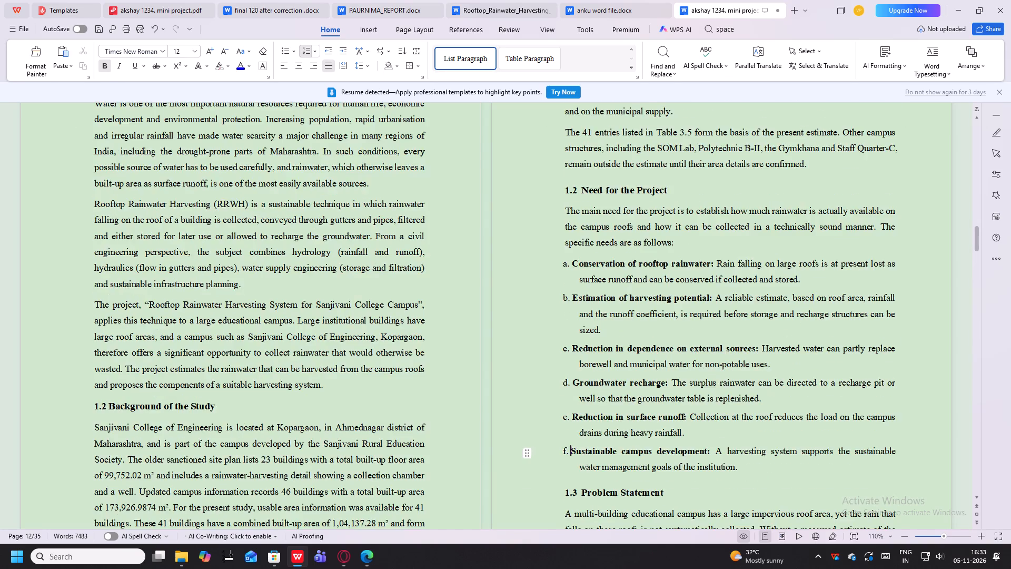
scroll(131, 374, down, 2)
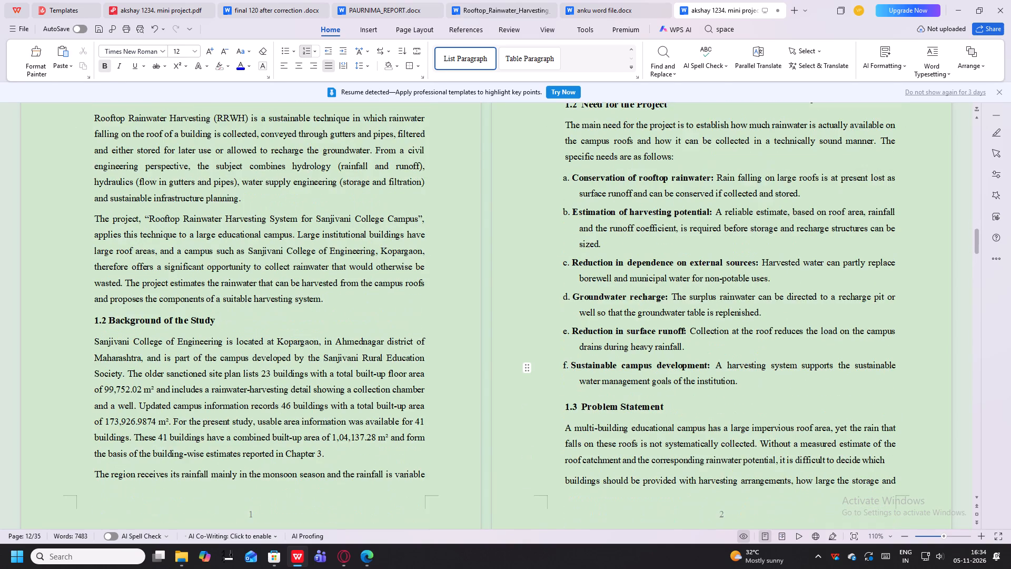
scroll(131, 374, up, 1)
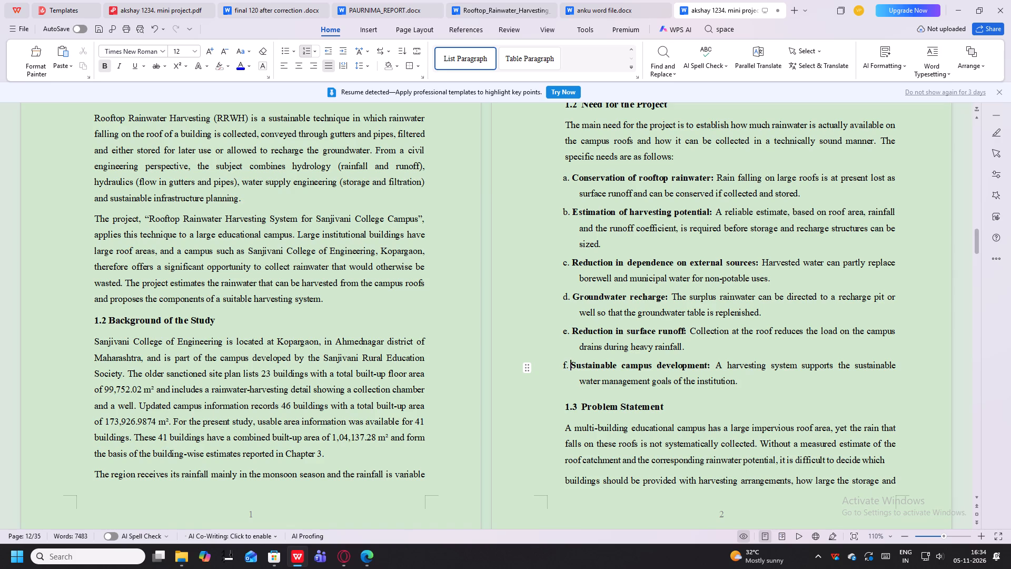
scroll(146, 369, up, 5)
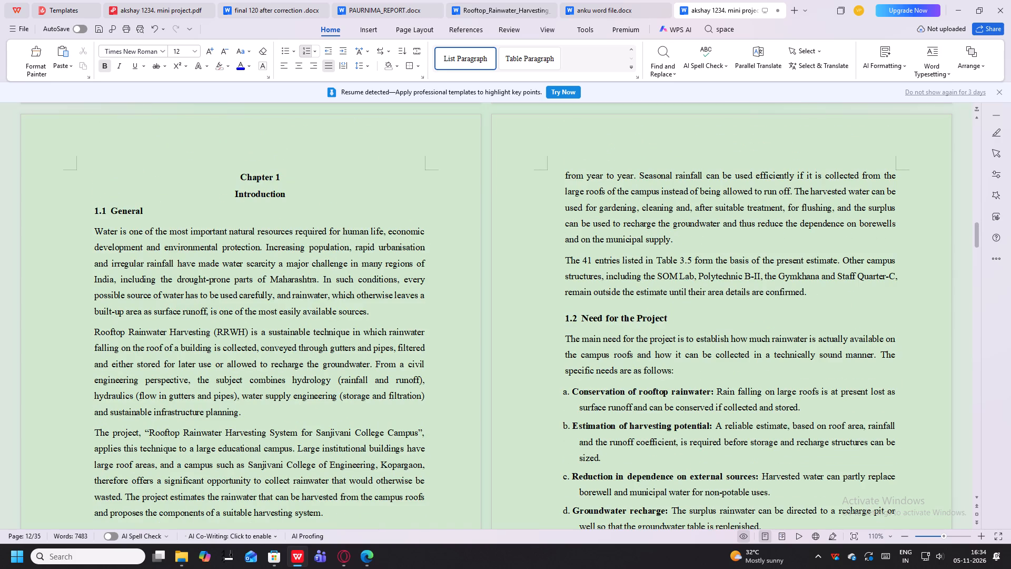
Change the capital S of Study to lowercase in the 1.2 Background of the Study heading.
scroll(138, 353, down, 6)
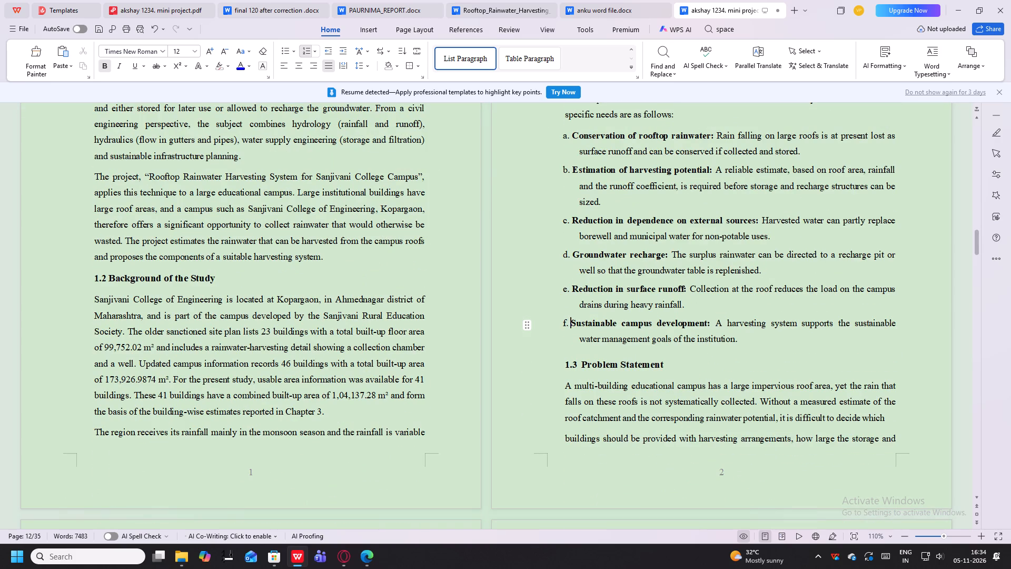
click(194, 281)
key(BackSpace)
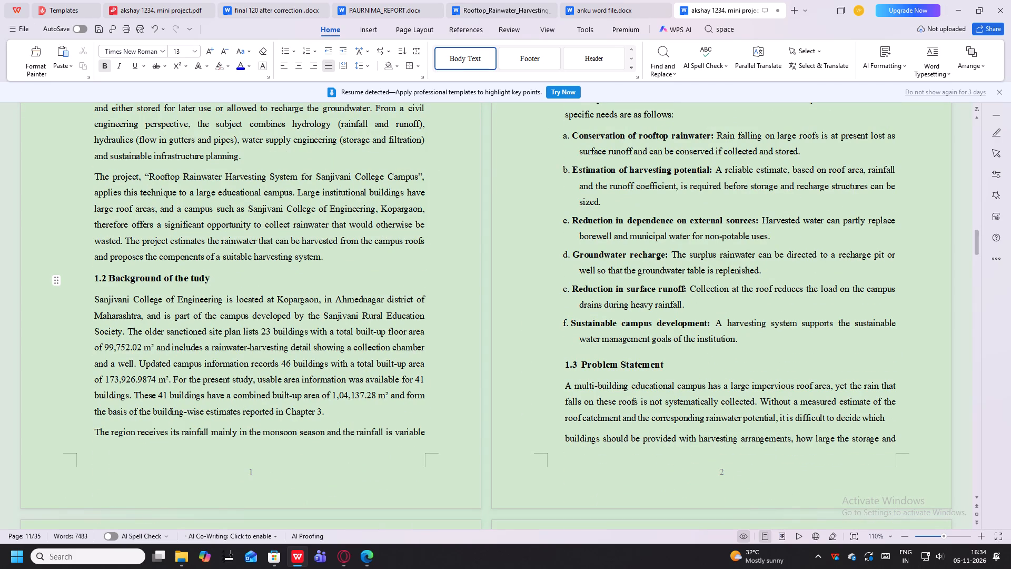
key(s)
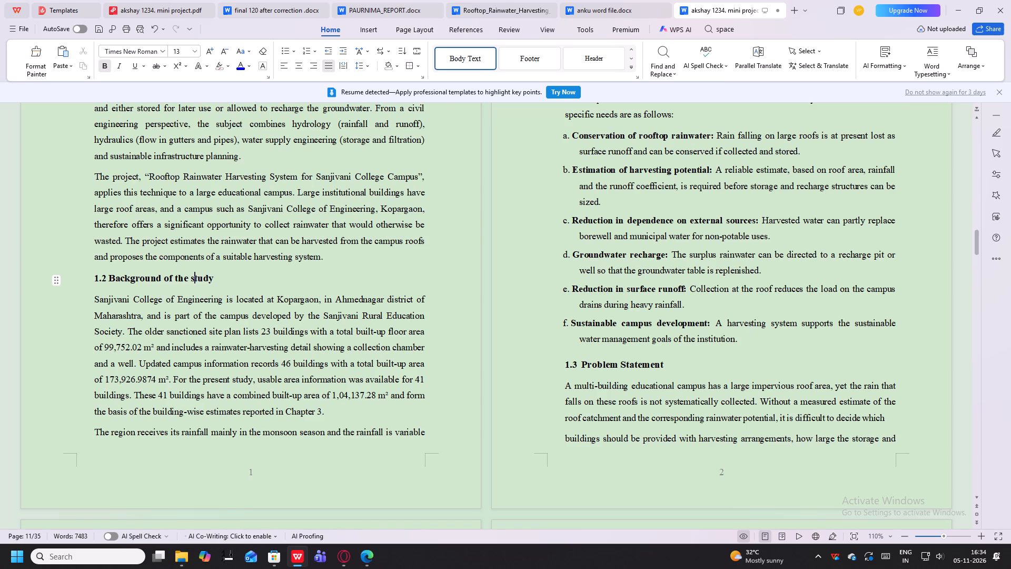
Change the capital P of Project to lowercase in the 1.2 Need for the Project heading.
scroll(583, 398, up, 5)
click(639, 273)
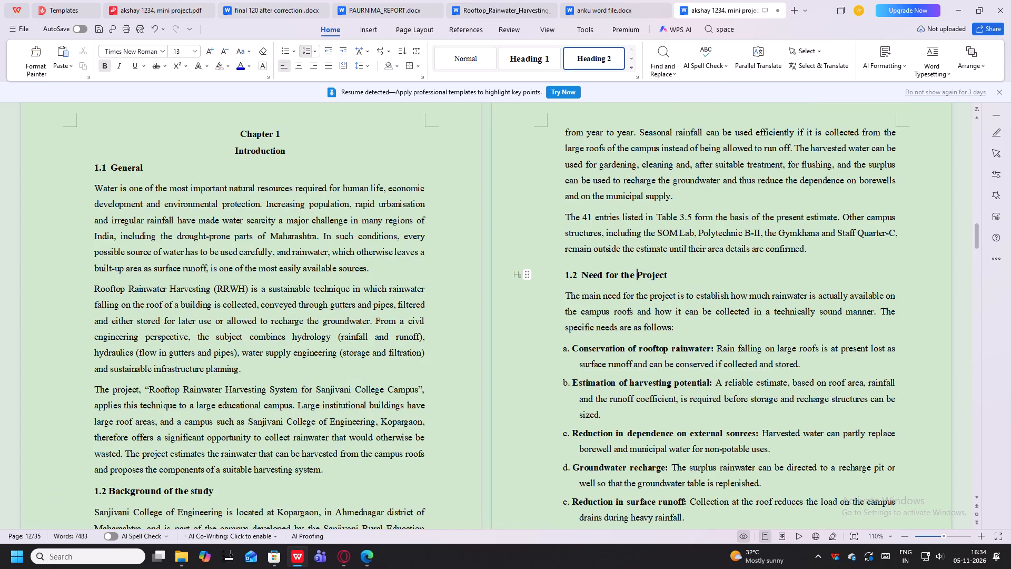
key(Right)
key(BackSpace)
key(p)
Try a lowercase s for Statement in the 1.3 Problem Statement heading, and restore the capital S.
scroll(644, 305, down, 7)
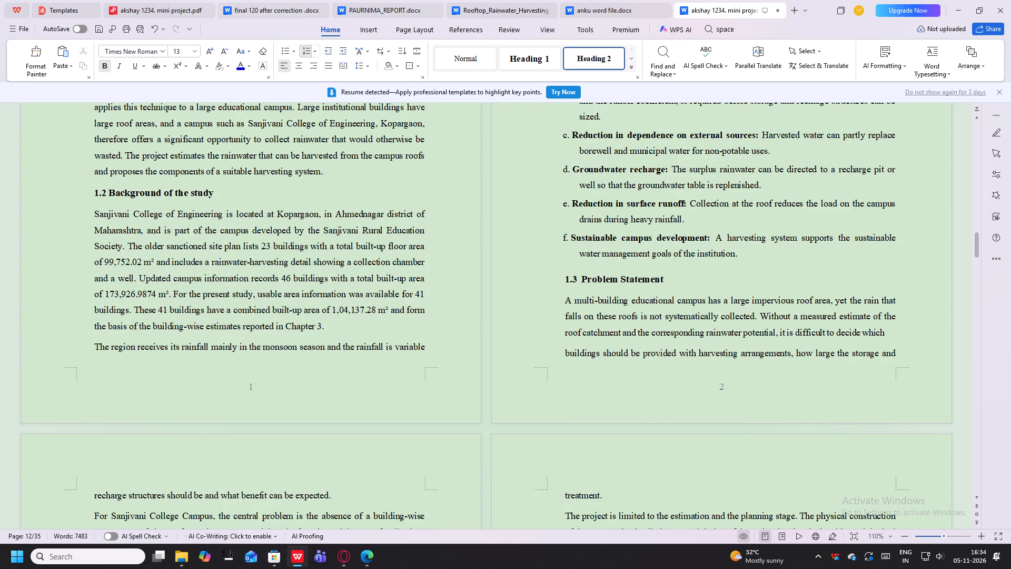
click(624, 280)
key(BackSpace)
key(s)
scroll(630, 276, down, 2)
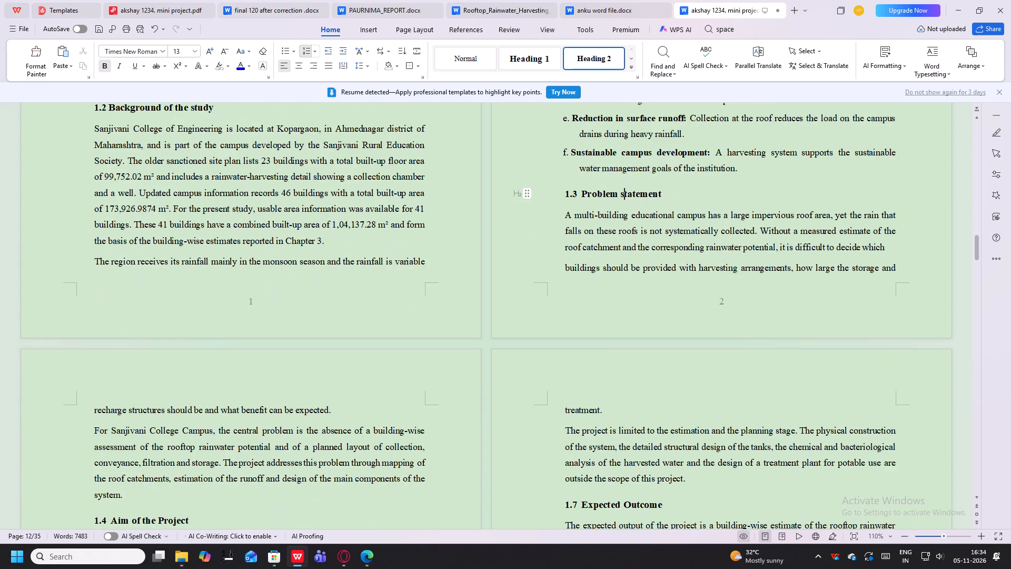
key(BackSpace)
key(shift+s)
Change the capital O of Outcome to lowercase in the 1.7 Expected Outcome heading.
scroll(627, 286, up, 1)
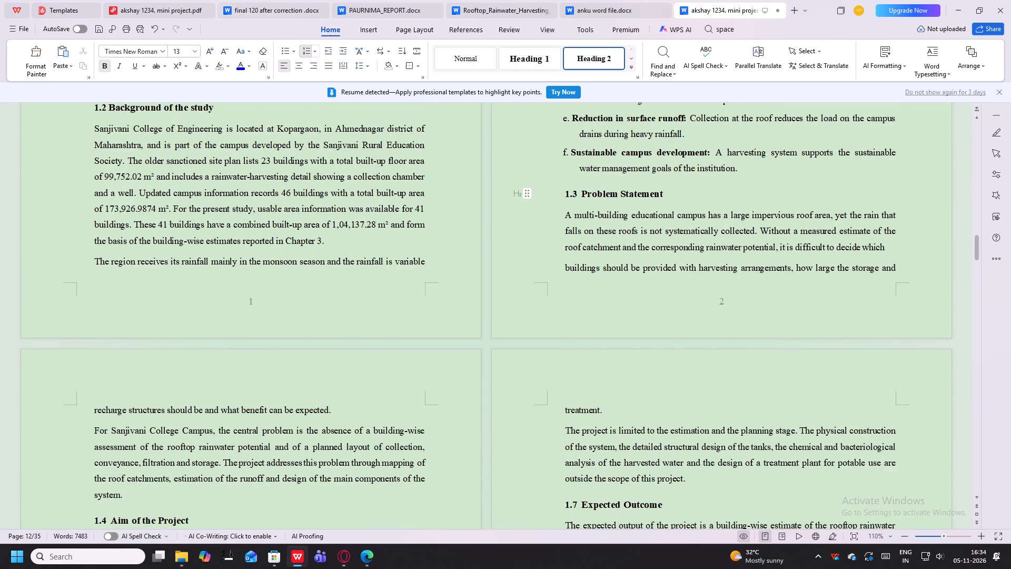
scroll(627, 286, up, 5)
scroll(631, 207, down, 9)
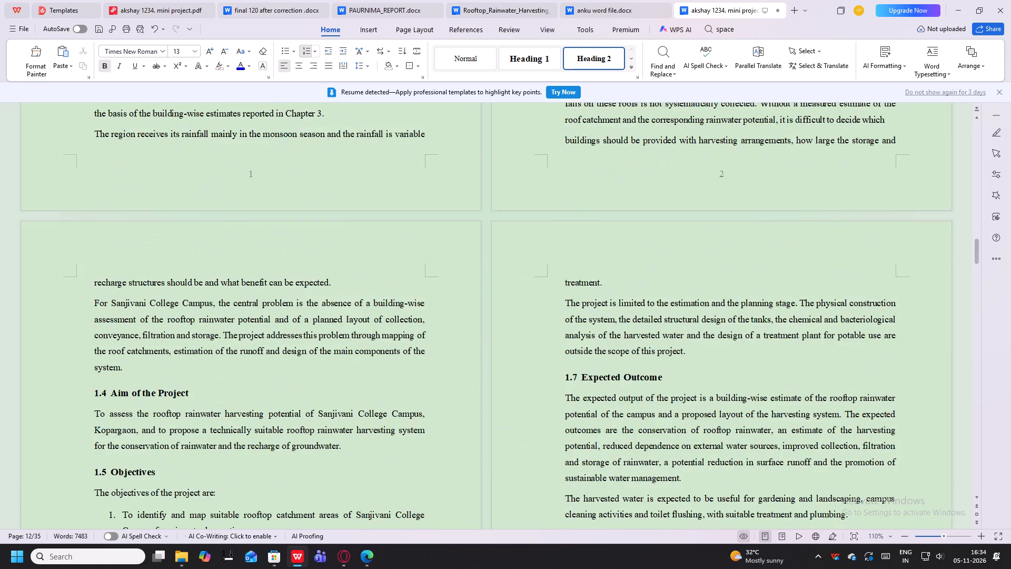
scroll(626, 220, down, 3)
click(630, 251)
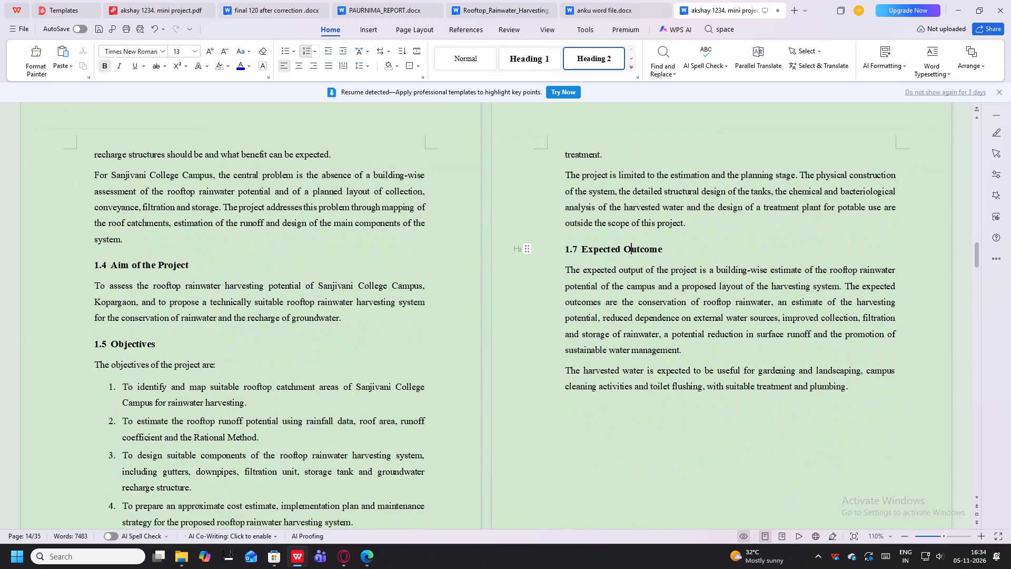
key(BackSpace)
key(o)
Change the capital P of Project to lowercase in the 1.4 Aim of the Project heading.
click(162, 265)
key(BackSpace)
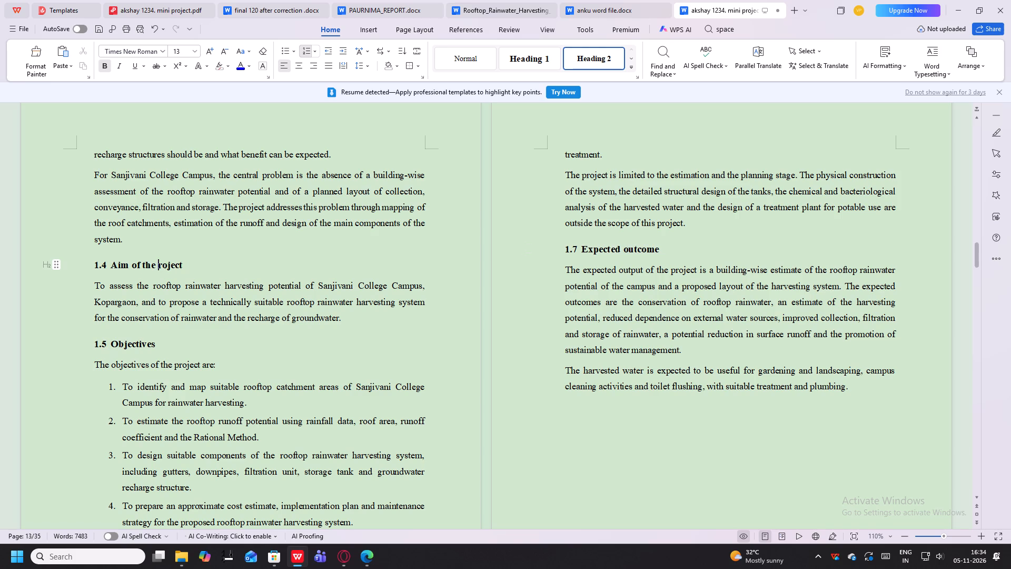
key(p)
Change the capital P of Project to lowercase in the 1.6 Scope of the Project heading.
scroll(126, 316, down, 1)
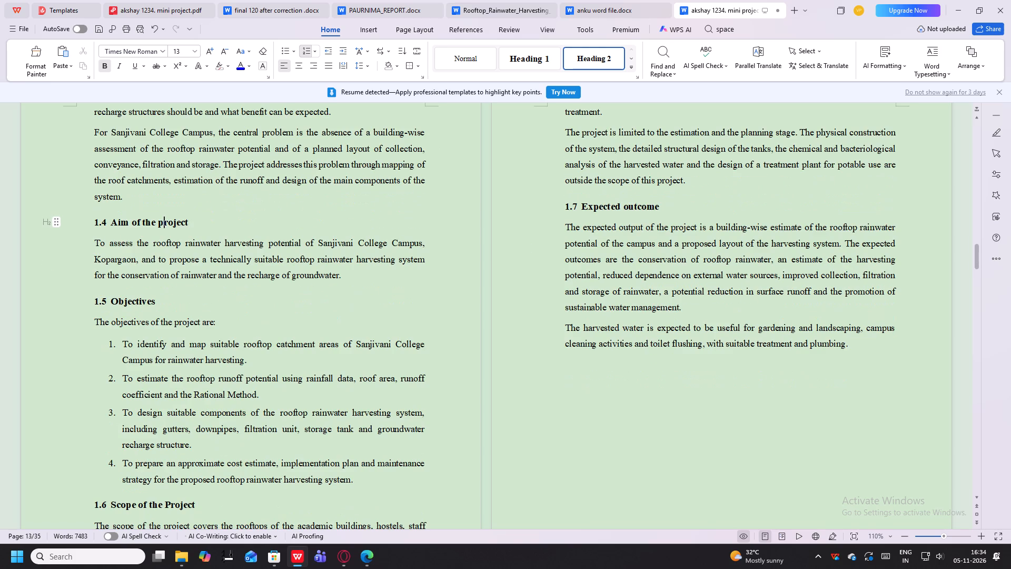
scroll(126, 318, down, 2)
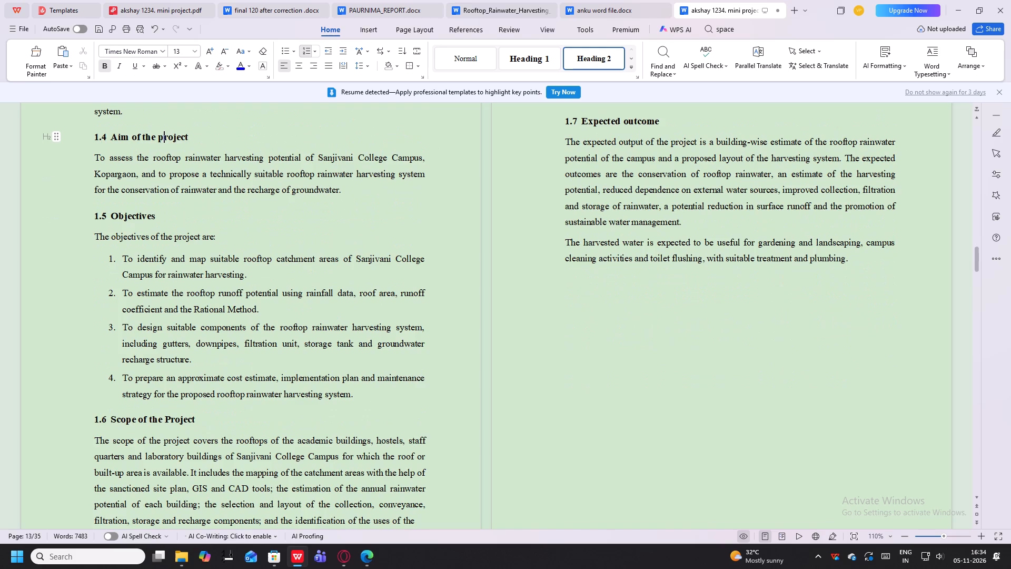
scroll(123, 327, down, 2)
click(167, 340)
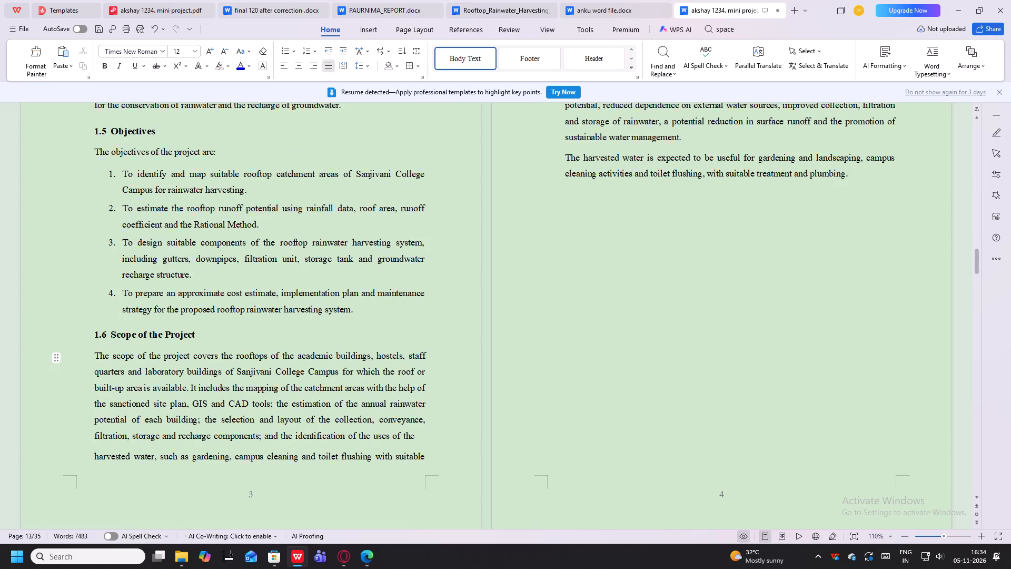
click(171, 334)
key(BackSpace)
key(p)
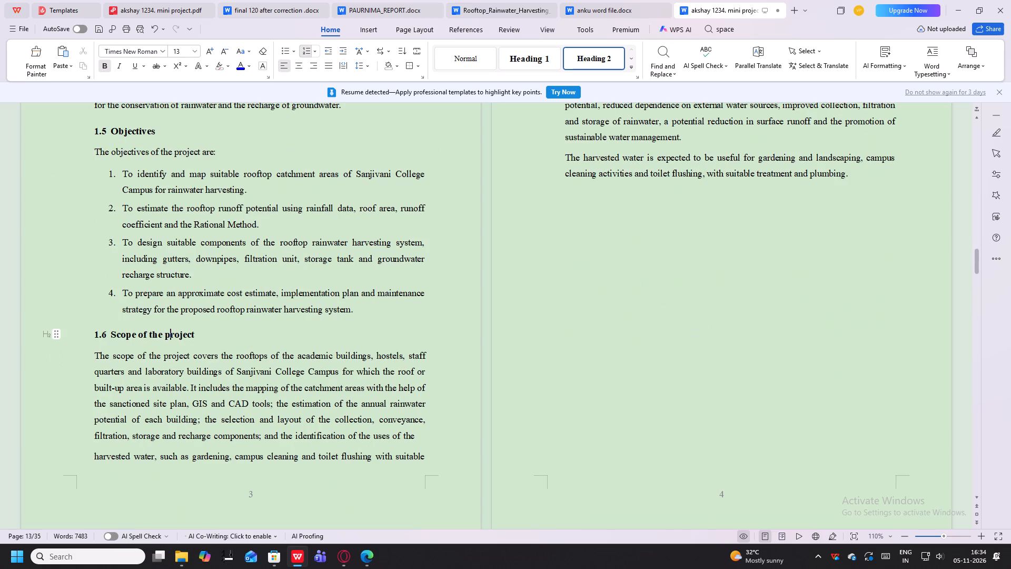
Copy the whole closing paragraph of section 1.7, which starts with "The harvested water is expected to be useful".
scroll(197, 338, down, 5)
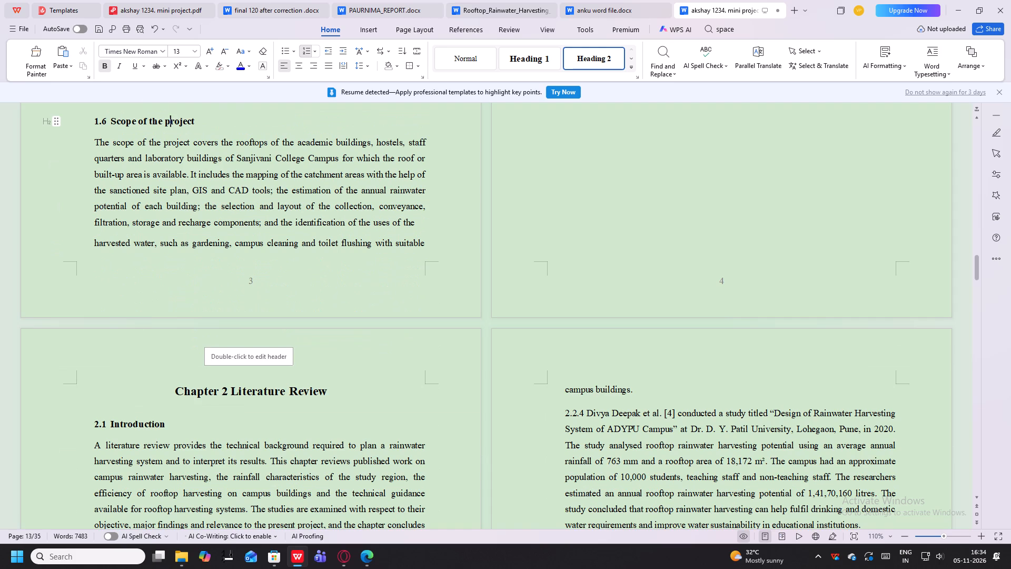
scroll(175, 345, up, 6)
scroll(627, 333, up, 4)
scroll(631, 321, down, 5)
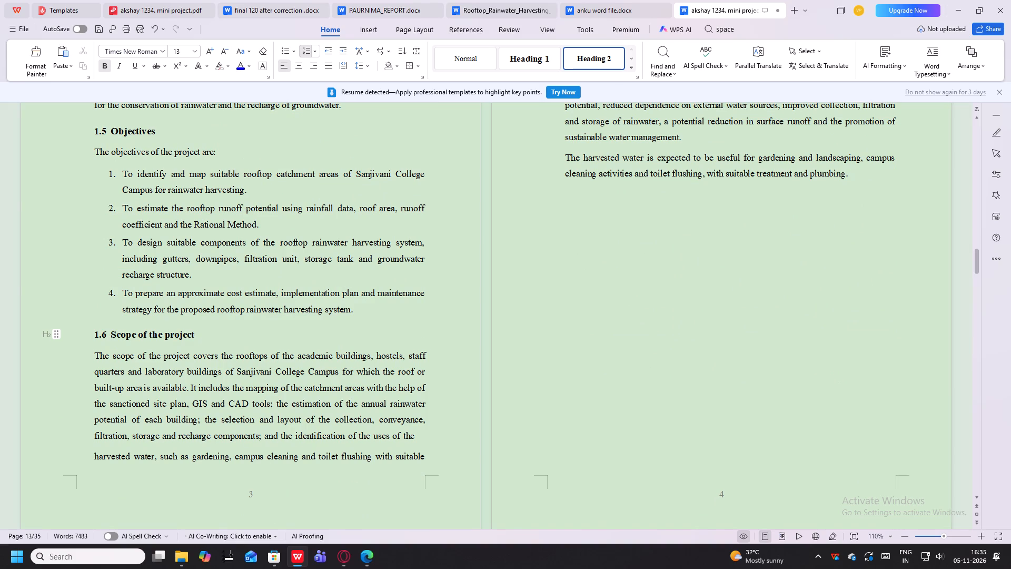
drag(562, 152, 853, 199)
click(771, 195)
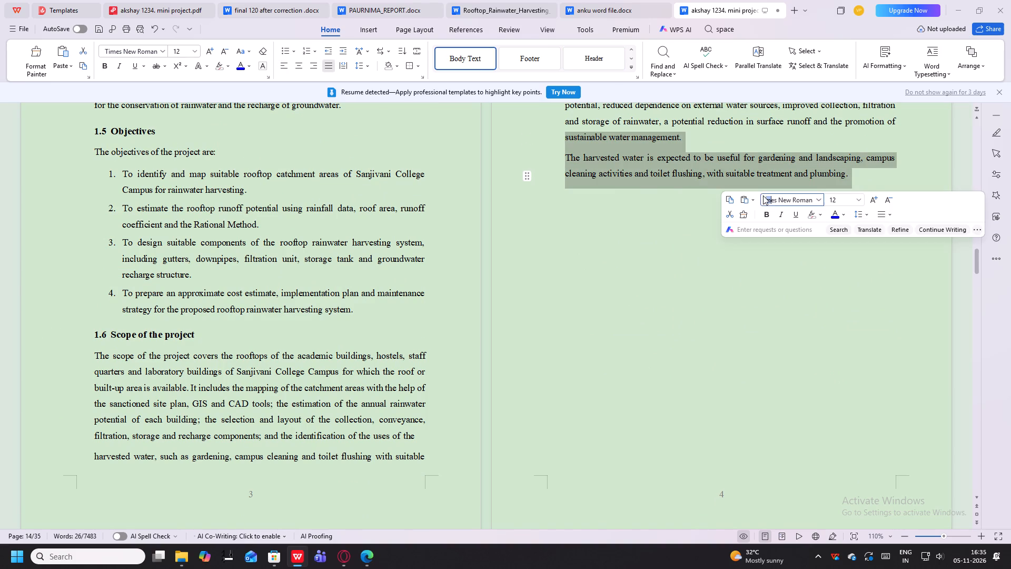
click(637, 188)
drag(566, 152, 818, 190)
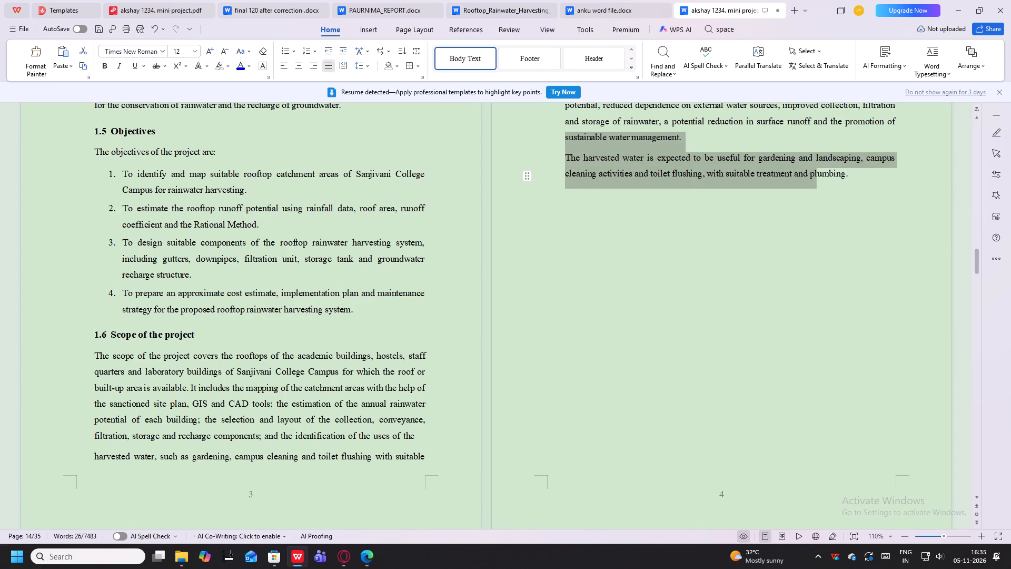
drag(818, 190, 820, 190)
click(703, 192)
click(629, 181)
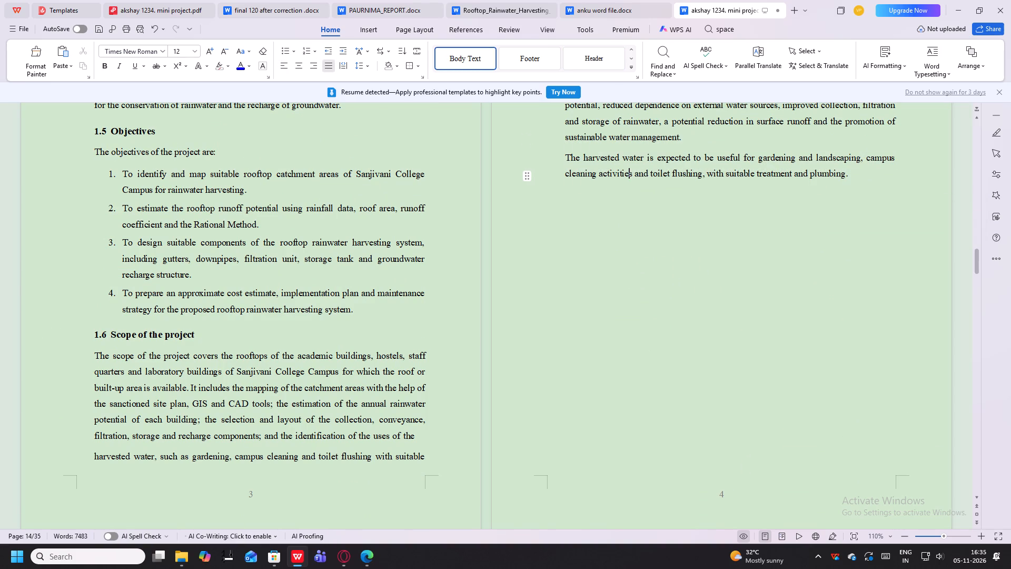
drag(564, 155, 863, 191)
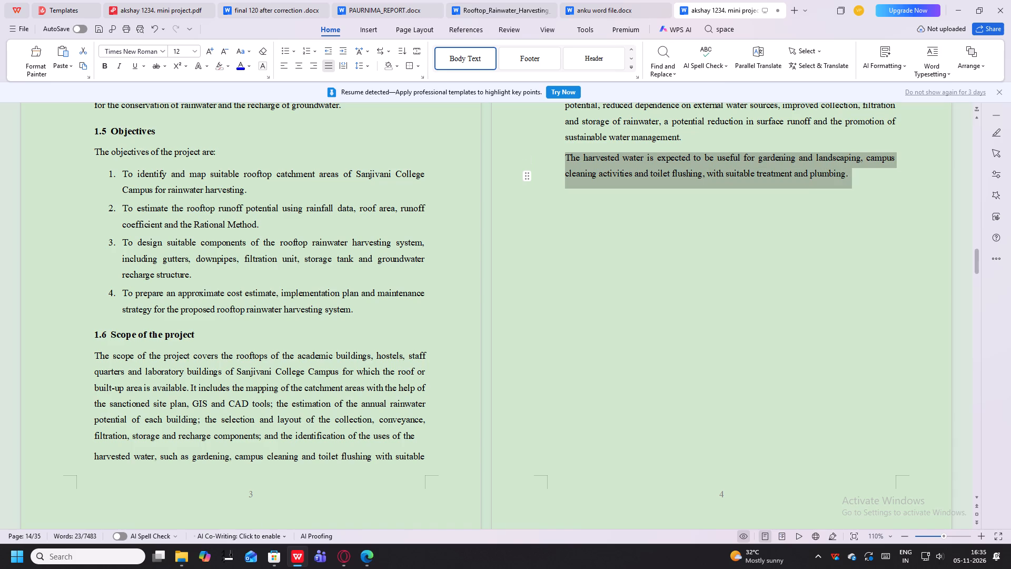
key(ctrl+c)
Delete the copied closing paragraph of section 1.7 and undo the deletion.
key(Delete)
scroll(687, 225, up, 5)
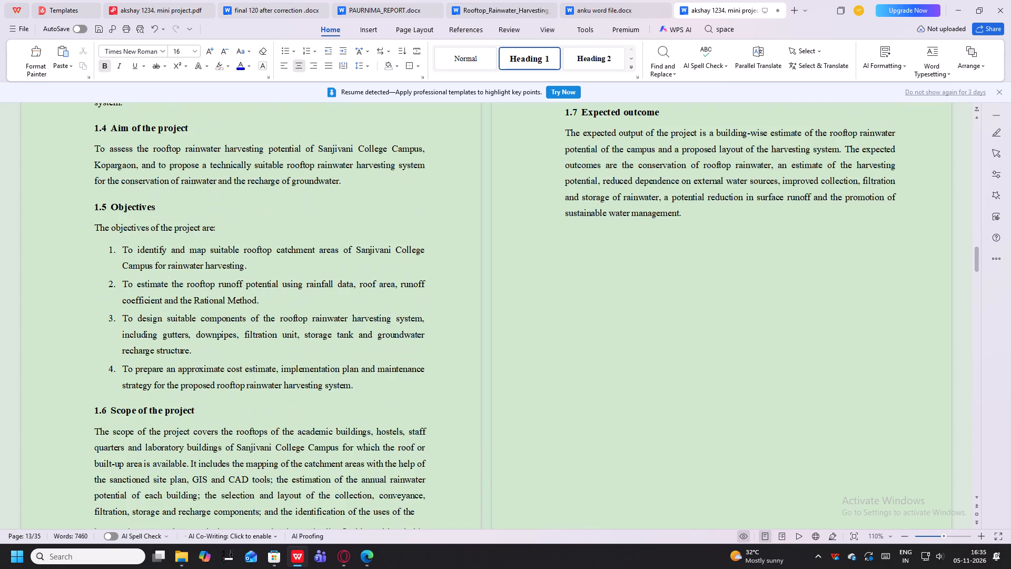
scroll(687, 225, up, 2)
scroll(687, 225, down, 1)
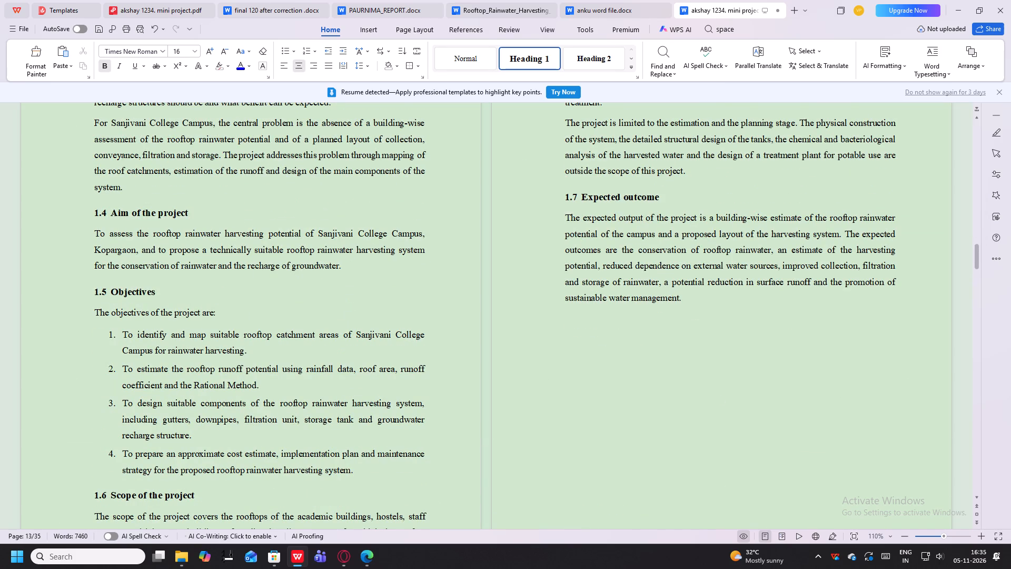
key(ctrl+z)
Paste the copied text directly after "sustainable water management." in section 1.7 and delete the original separate paragraph below it.
click(687, 300)
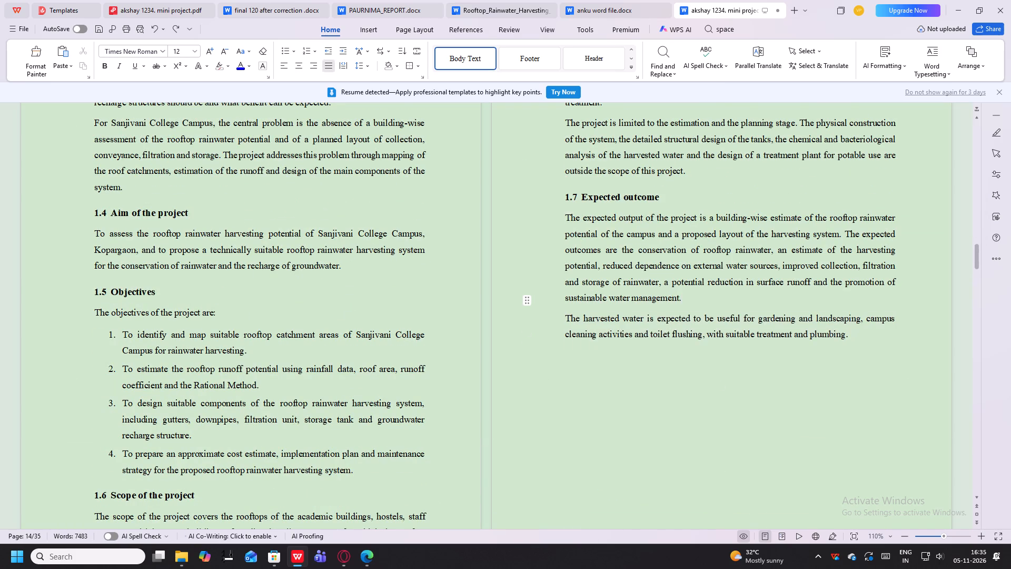
key(ctrl+v)
drag(557, 366, 820, 386)
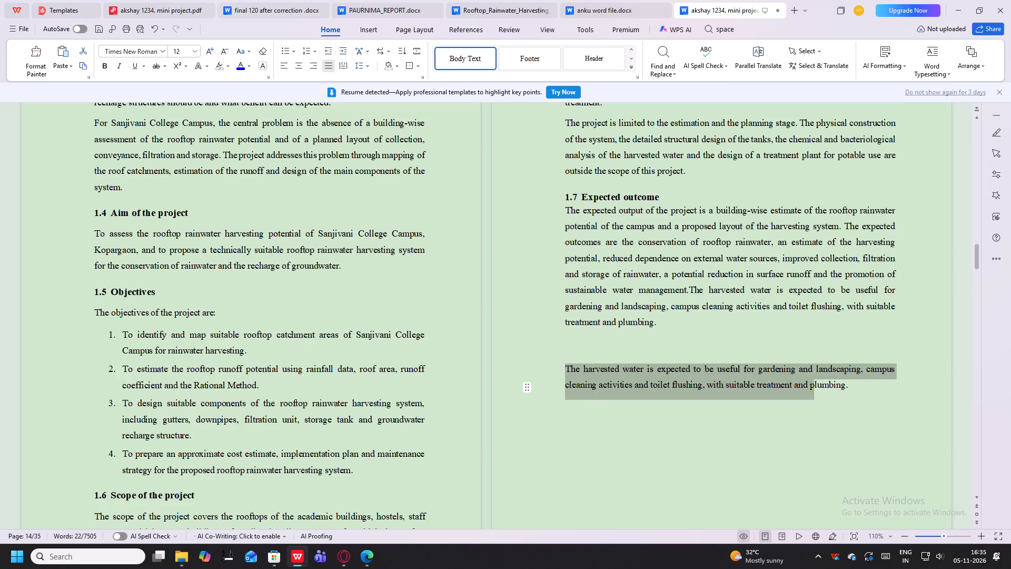
drag(820, 386, 876, 400)
key(BackSpace)
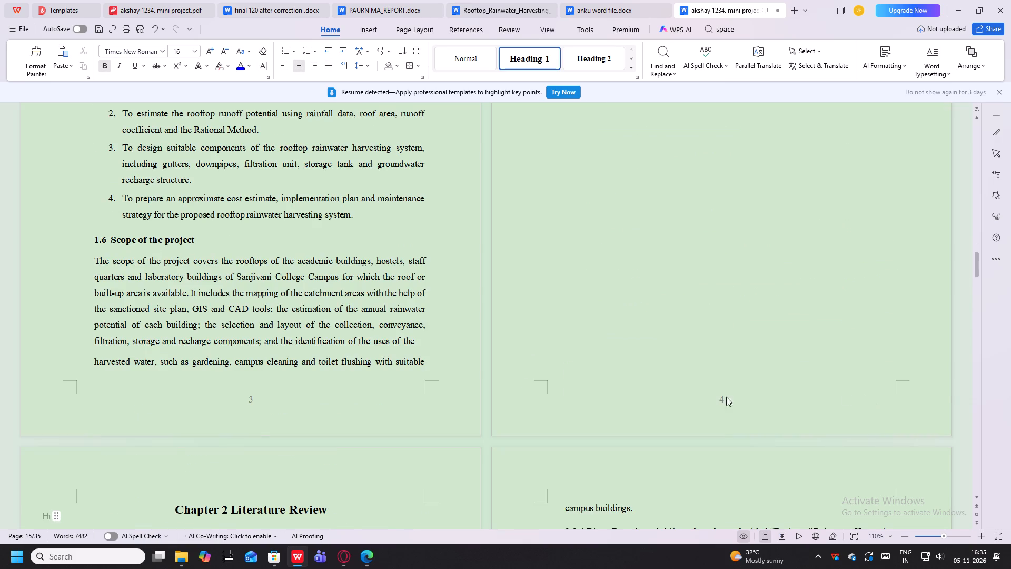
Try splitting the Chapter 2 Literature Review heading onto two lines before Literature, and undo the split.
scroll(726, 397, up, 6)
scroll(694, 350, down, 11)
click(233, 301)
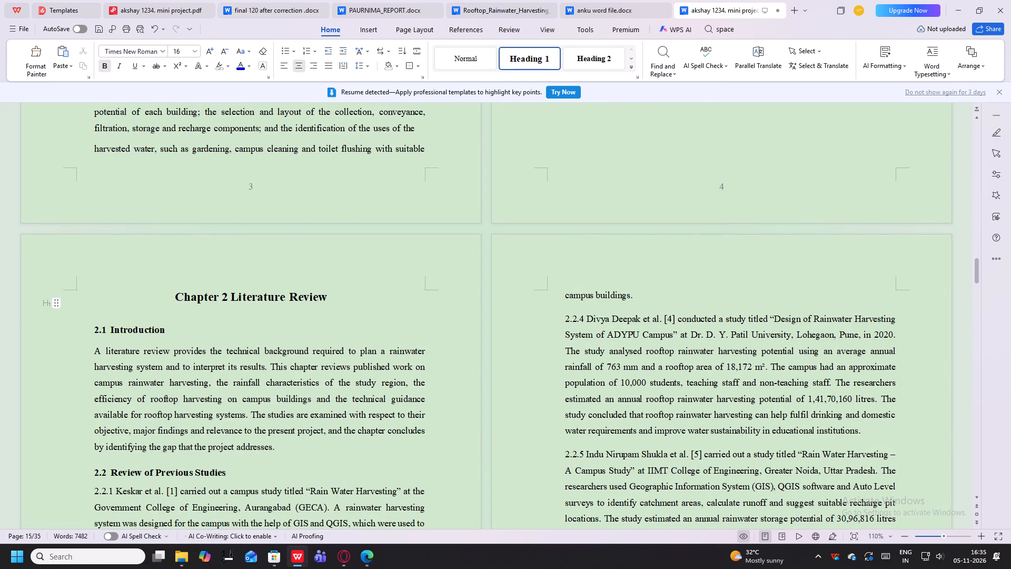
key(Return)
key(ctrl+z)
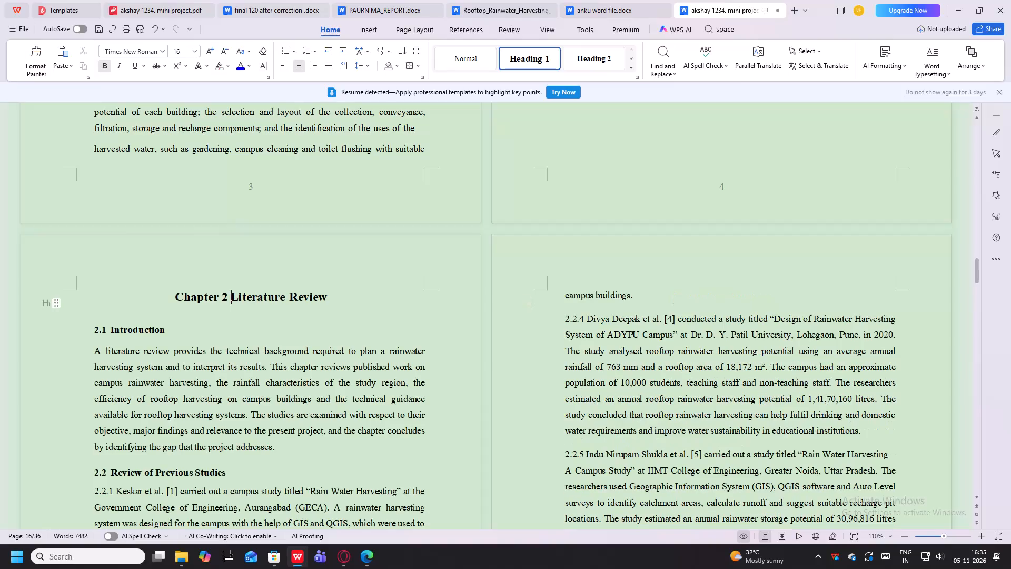
Delete the Chapter 2 Literature Review heading above 2.1 Introduction.
drag(345, 301, 97, 263)
key(Delete)
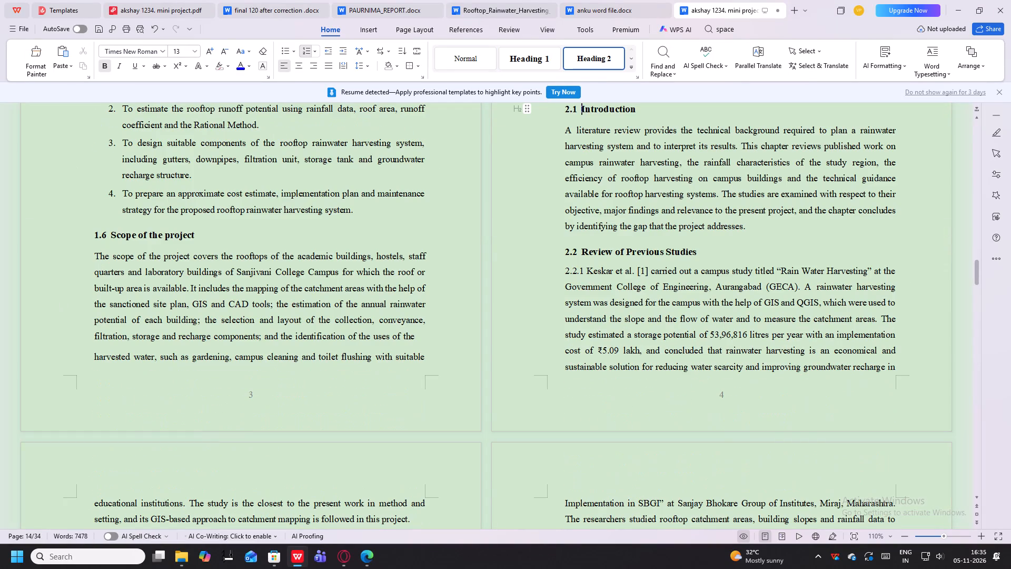
Insert five blank lines between the end of section 1.7 and the 2.1 Introduction heading.
scroll(623, 279, up, 3)
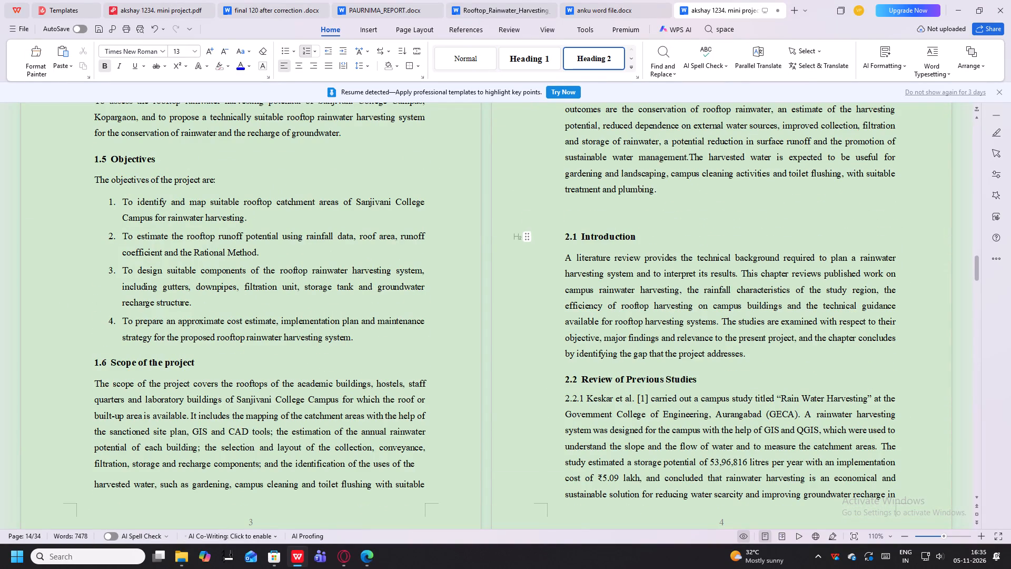
click(665, 211)
key(Return)
key(Return)
key(Return)
key(Return)
key(Return)
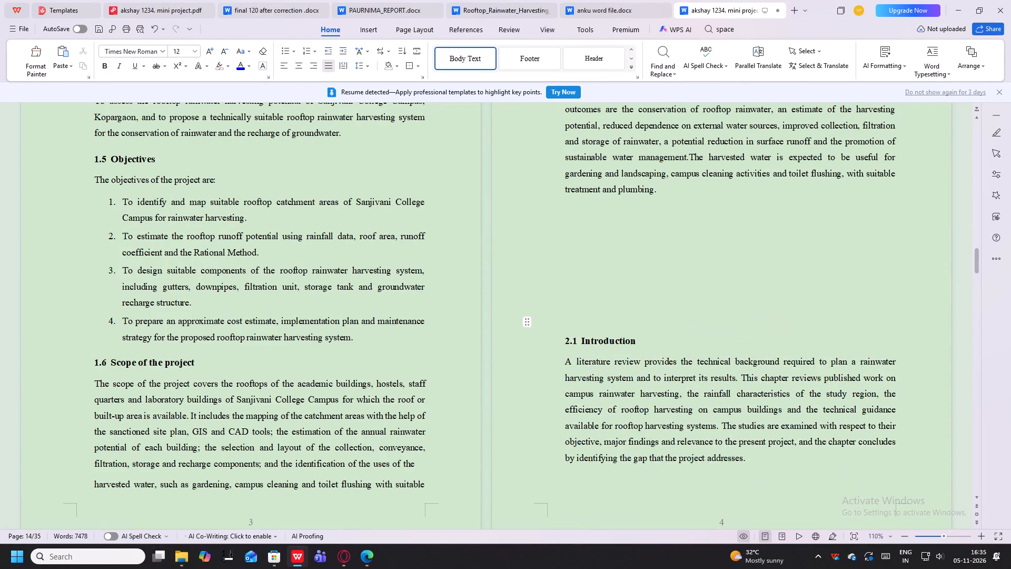
Enter the chapter title above 2.1 Introduction on two separate lines: "Chapter 2" and "Literature Review".
text(cha)
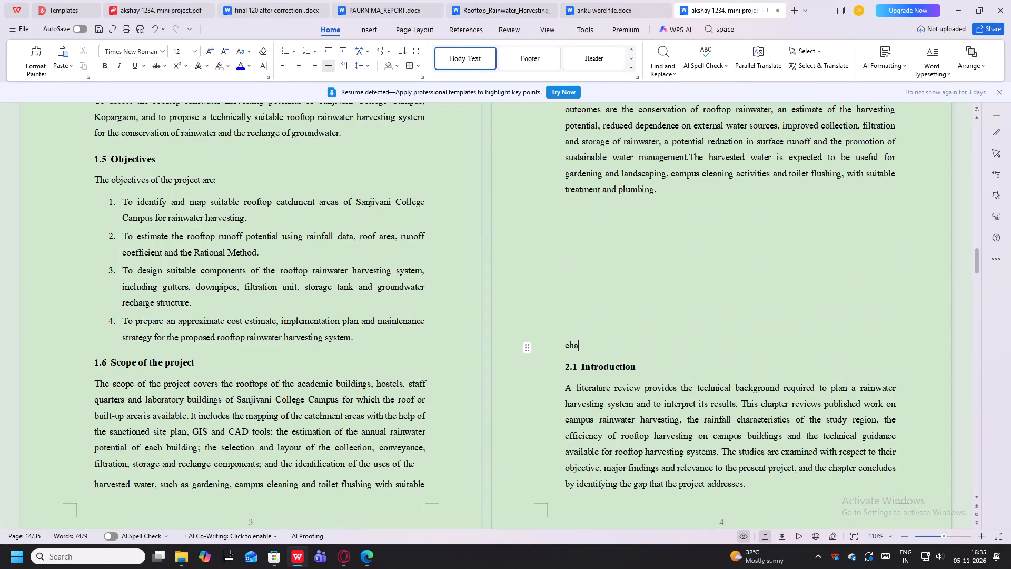
key(BackSpace)
key(BackSpace)
key(BackSpace)
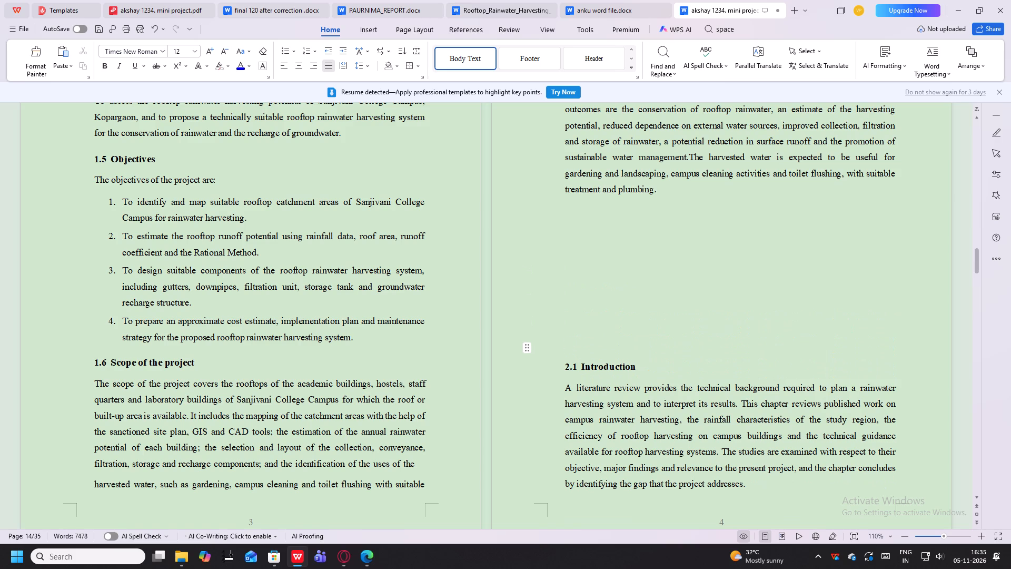
text(Chapter 2)
key(space)
key(Return)
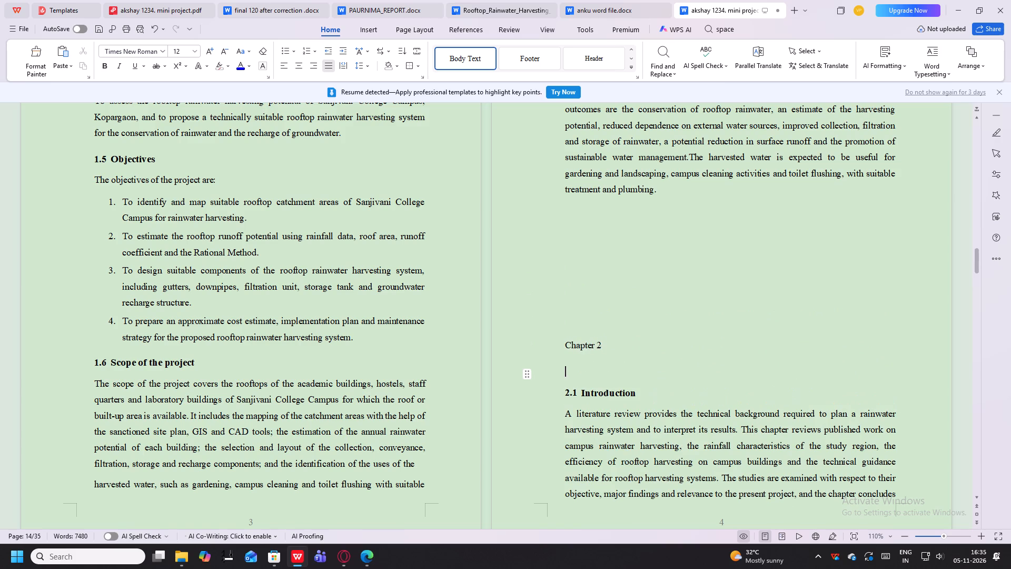
key(shift+l)
key(BackSpace)
text(Literature Review)
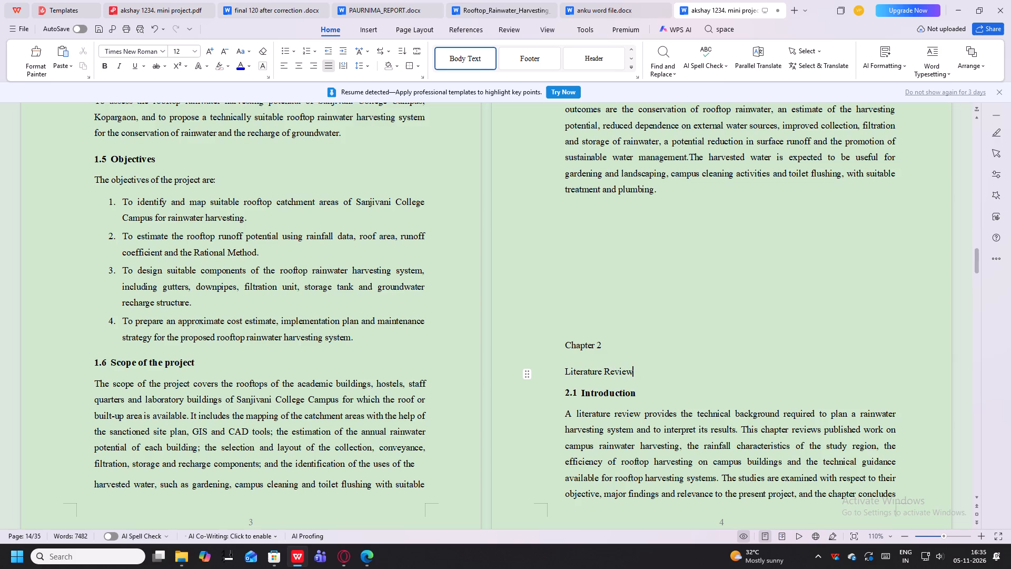
Centre the two-line "Chapter 2 / Literature Review" title, tighten its line spacing and make it bold.
drag(637, 368, 553, 351)
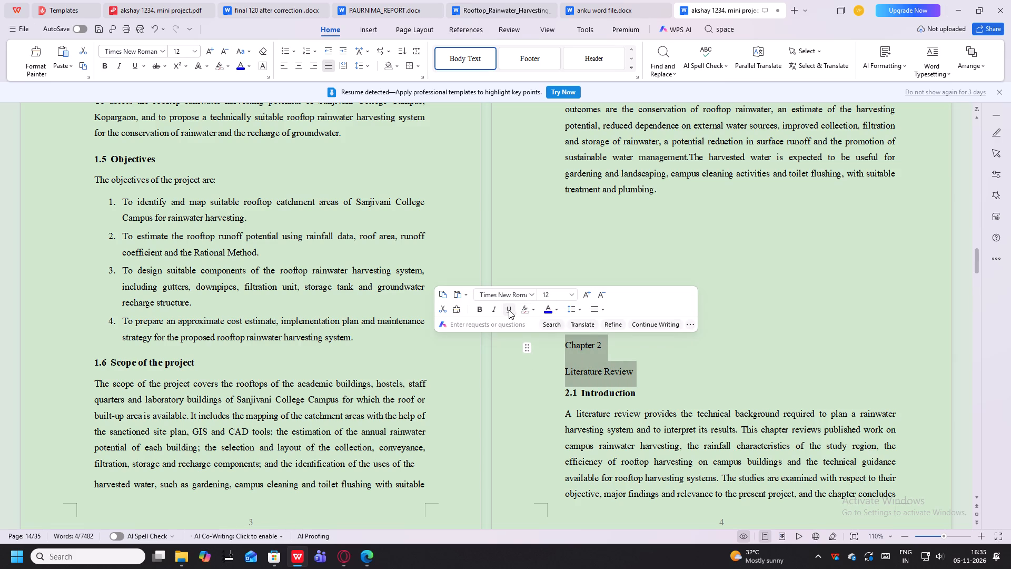
click(305, 67)
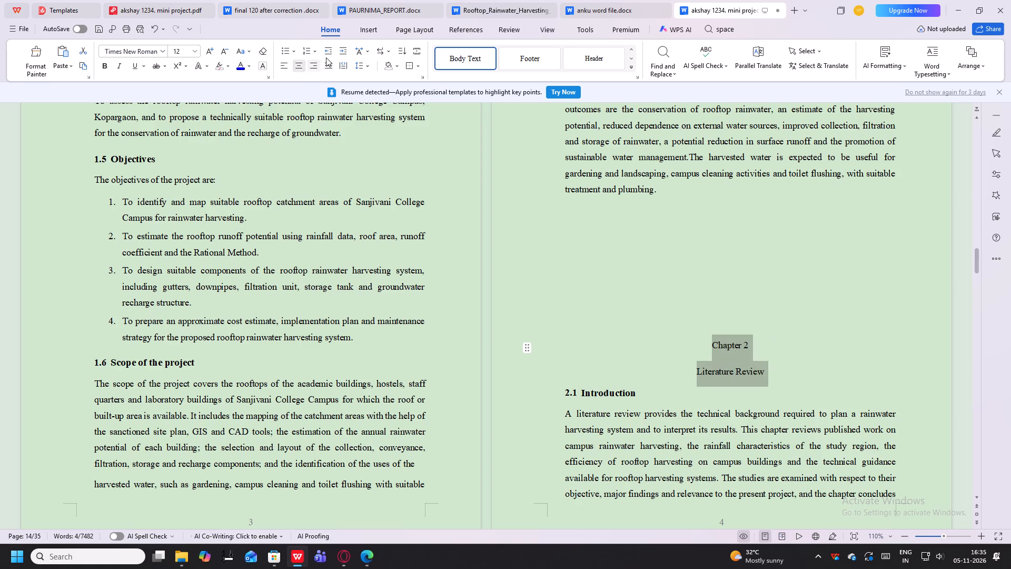
click(368, 65)
click(376, 93)
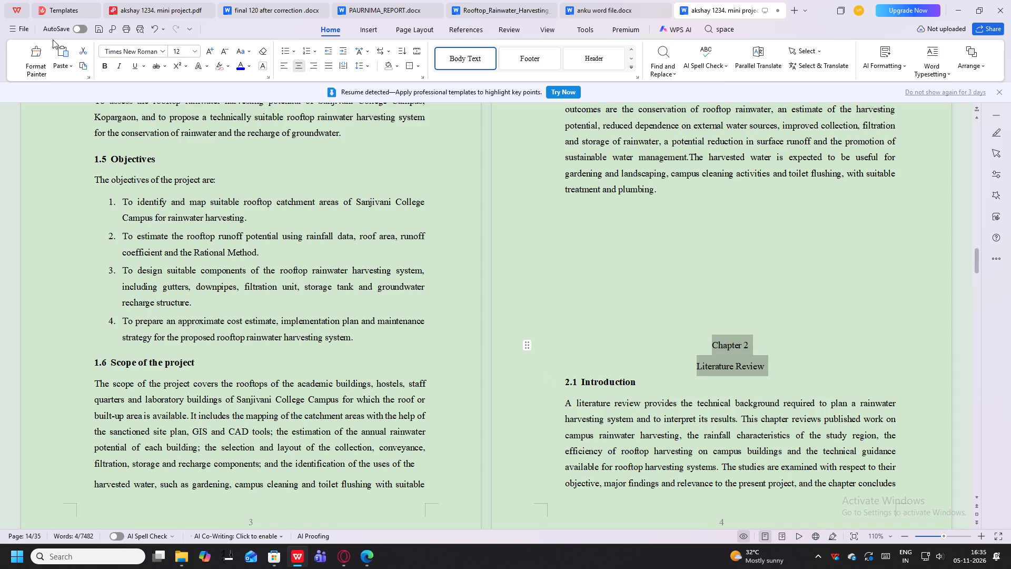
click(105, 65)
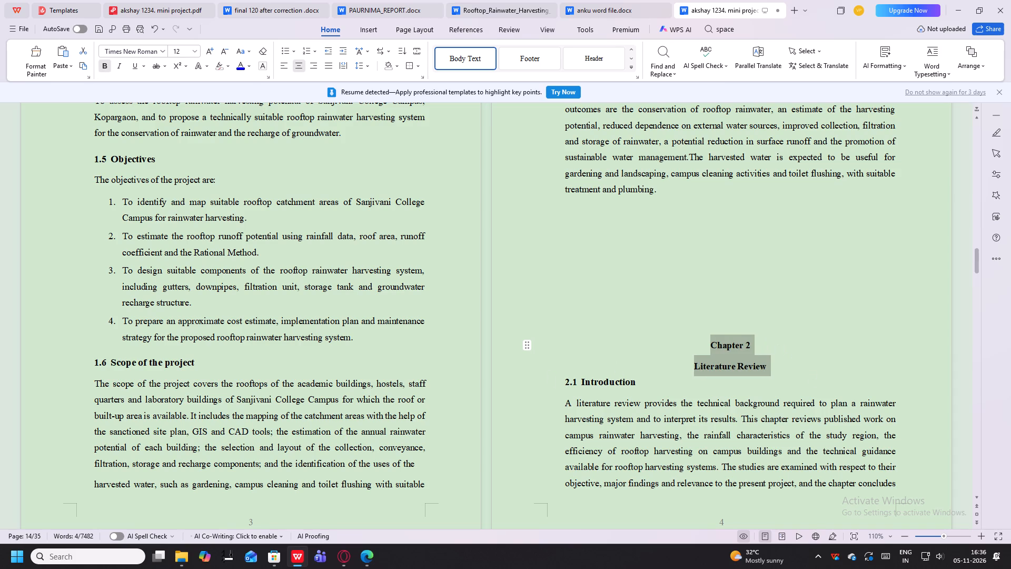
Insert six more blank lines above the Chapter 2 title so the chapter starts on a new page.
click(744, 289)
key(Return)
key(Return)
key(Return)
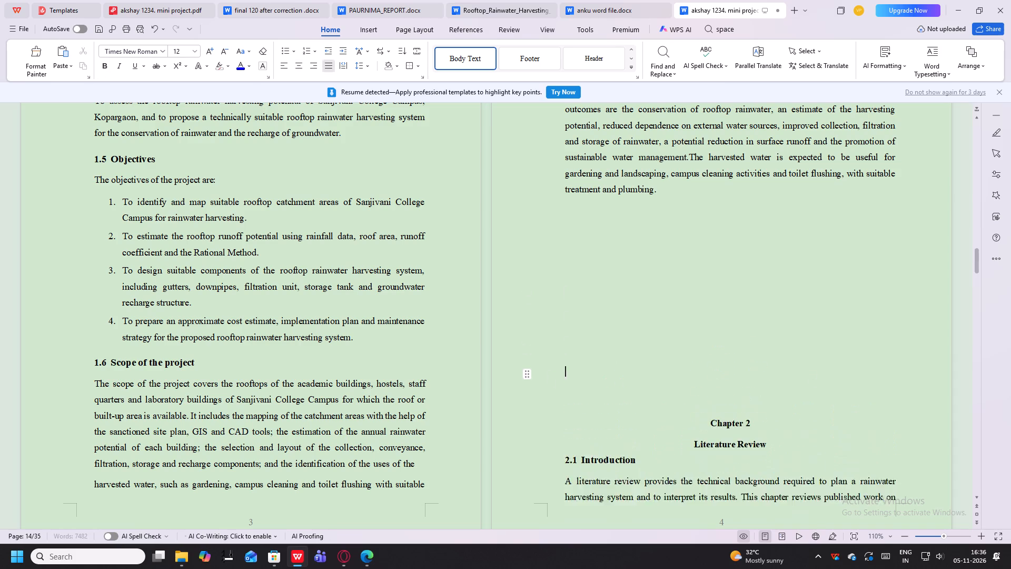
key(Return)
key(Return)
key(Return)
Delete the numbers 2.2.1, 2.2.2 and 2.2.3 from the start of their study paragraphs in section 2.2.
scroll(744, 309, down, 6)
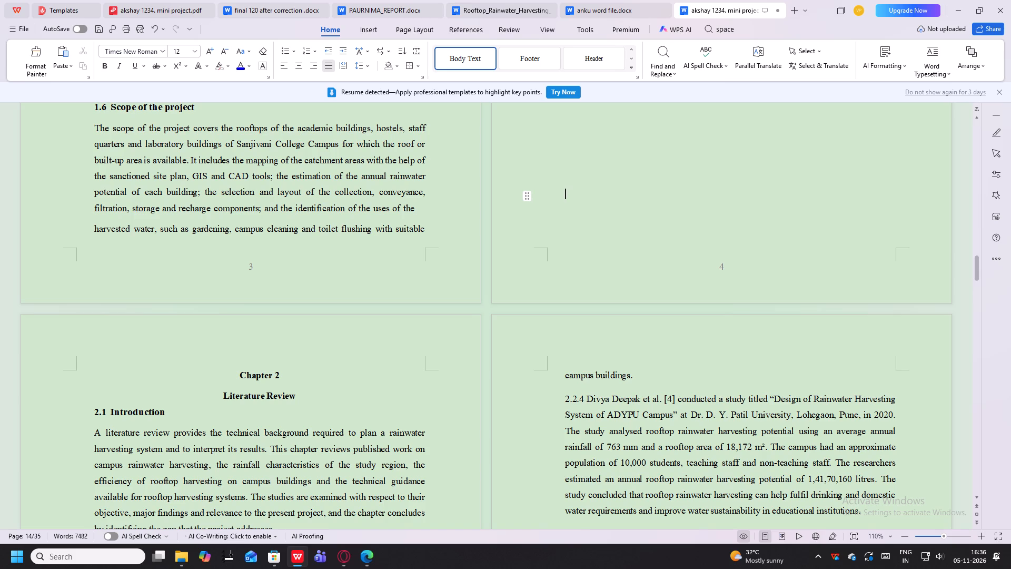
scroll(230, 388, down, 3)
scroll(145, 427, down, 1)
drag(111, 405, 57, 393)
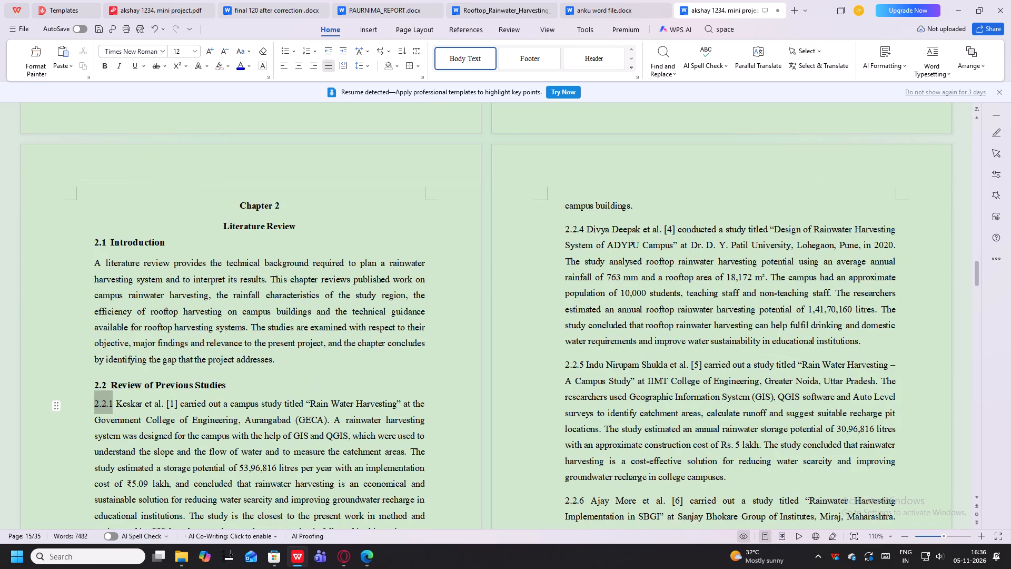
drag(57, 393, 77, 412)
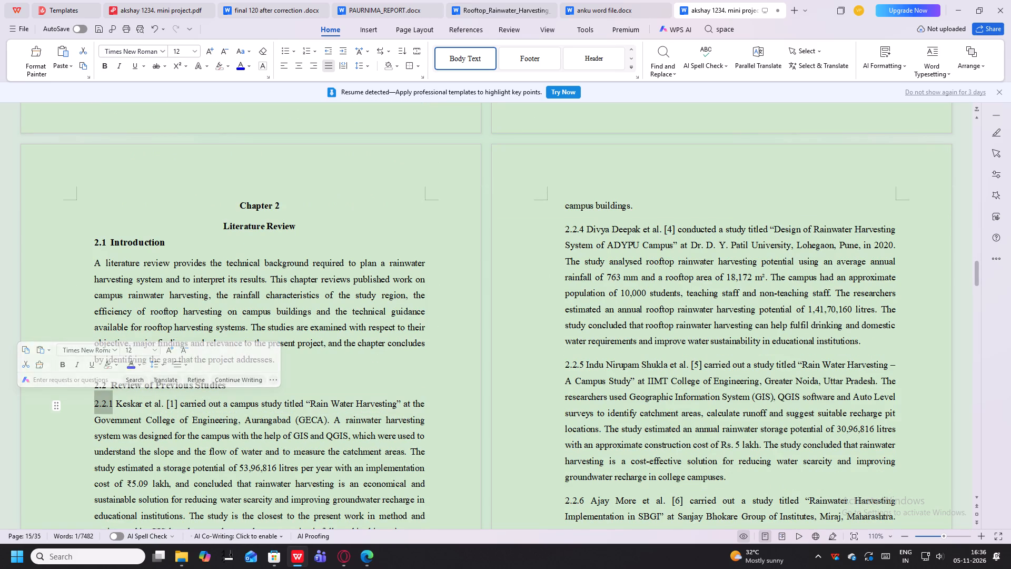
key(BackSpace)
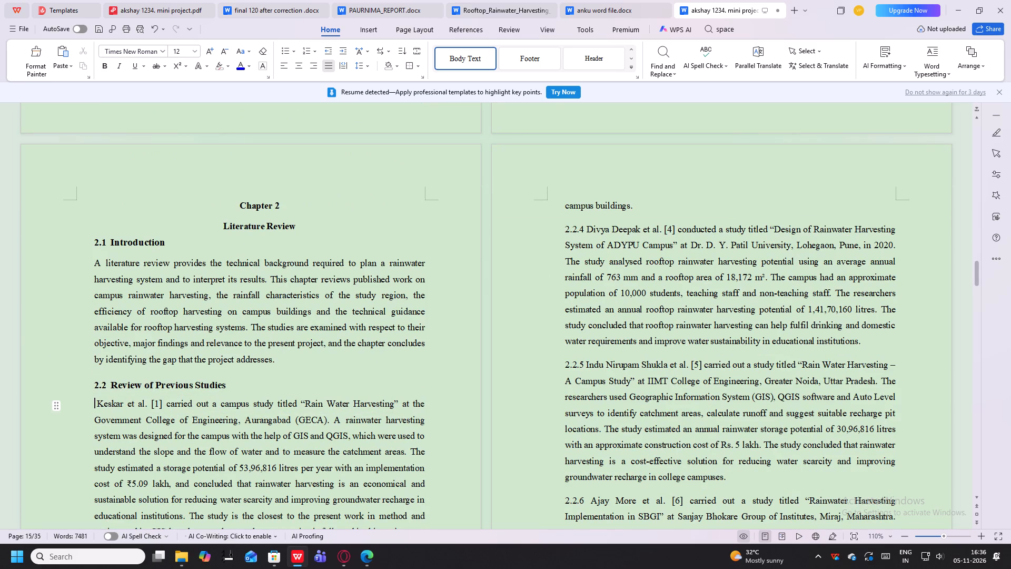
scroll(107, 415, down, 5)
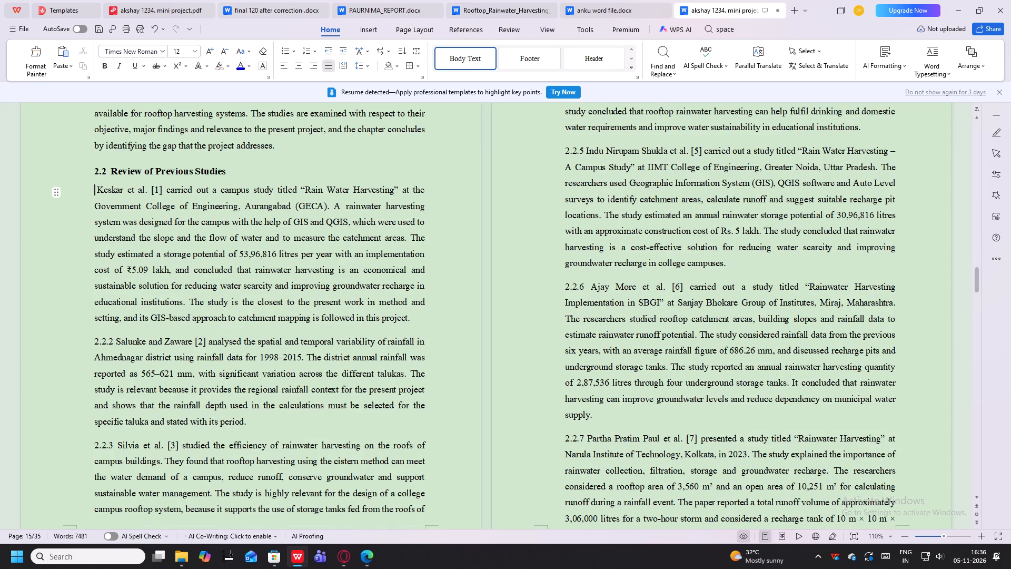
click(116, 340)
drag(113, 341, 90, 346)
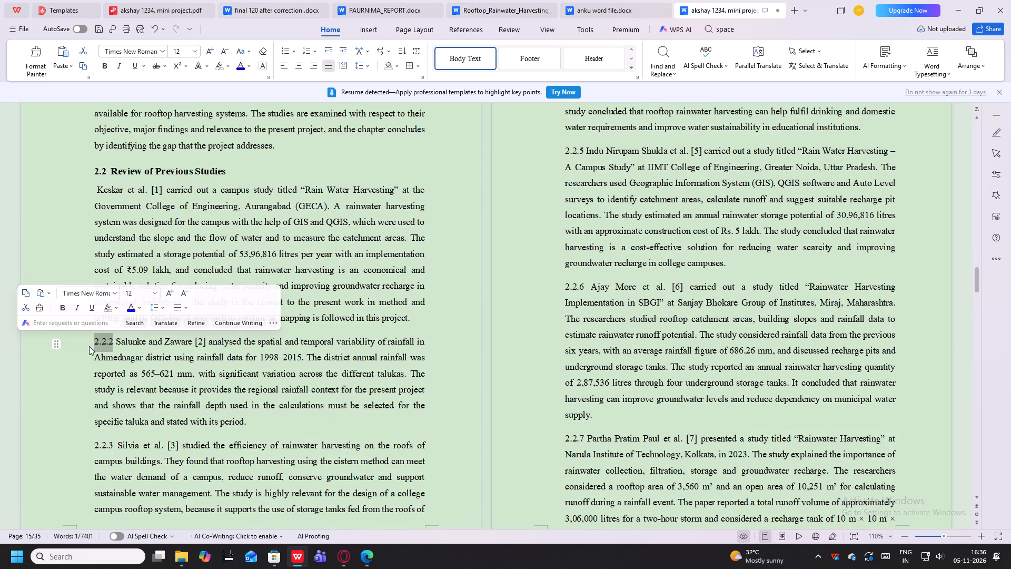
key(BackSpace)
drag(114, 447, 55, 456)
key(BackSpace)
Delete the numbers 2.2.4, 2.2.5 and 2.2.6 from the start of their study paragraphs.
scroll(144, 420, down, 6)
scroll(146, 413, up, 4)
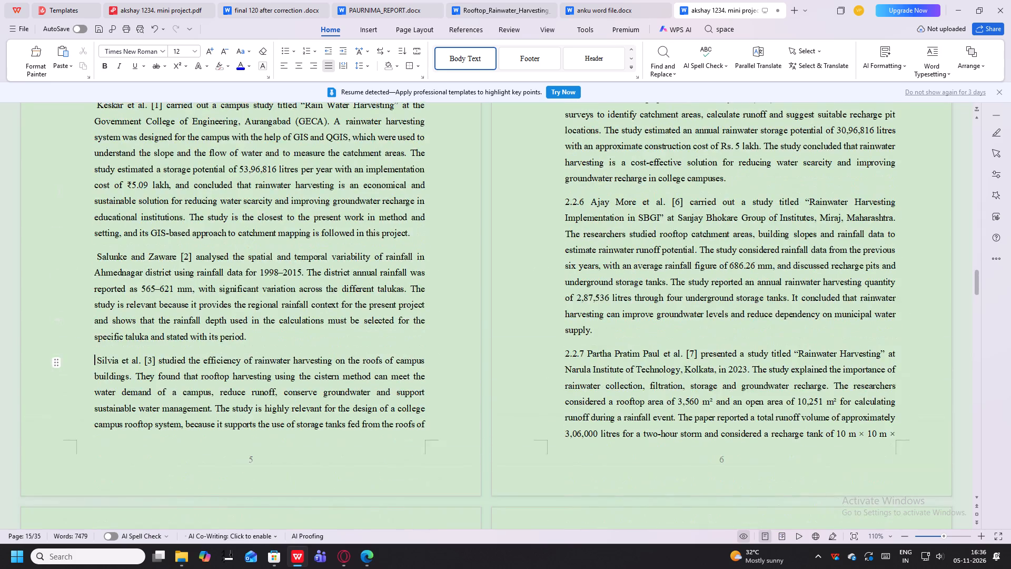
scroll(757, 325, up, 6)
drag(582, 190, 560, 188)
key(BackSpace)
scroll(579, 254, down, 3)
drag(585, 198, 581, 195)
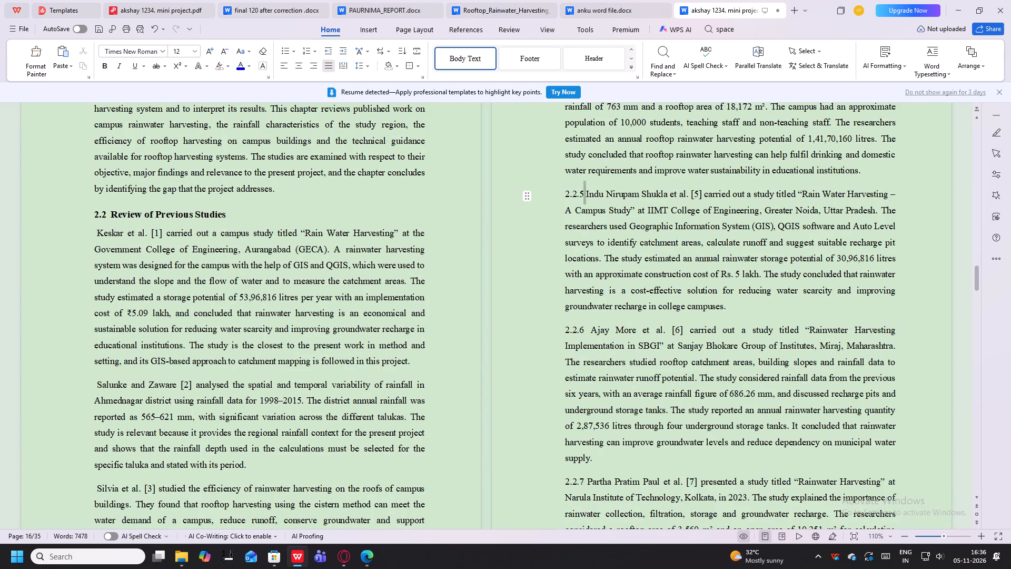
drag(581, 195, 560, 195)
key(BackSpace)
drag(584, 328, 551, 328)
key(BackSpace)
Delete the numbers 2.2.7 and 2.2.8 from the start of their study paragraphs.
scroll(568, 353, down, 2)
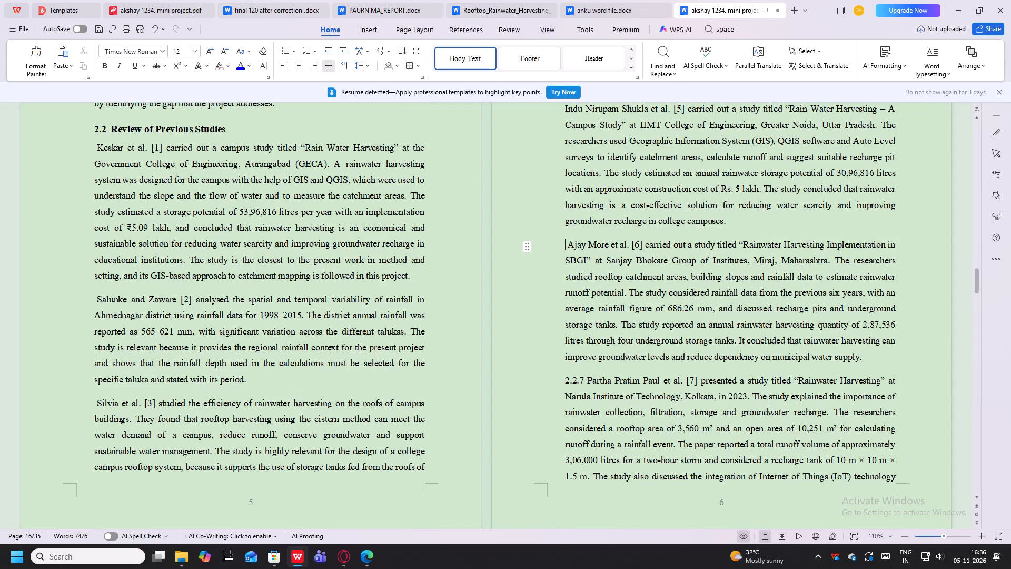
click(566, 245)
scroll(571, 282, down, 3)
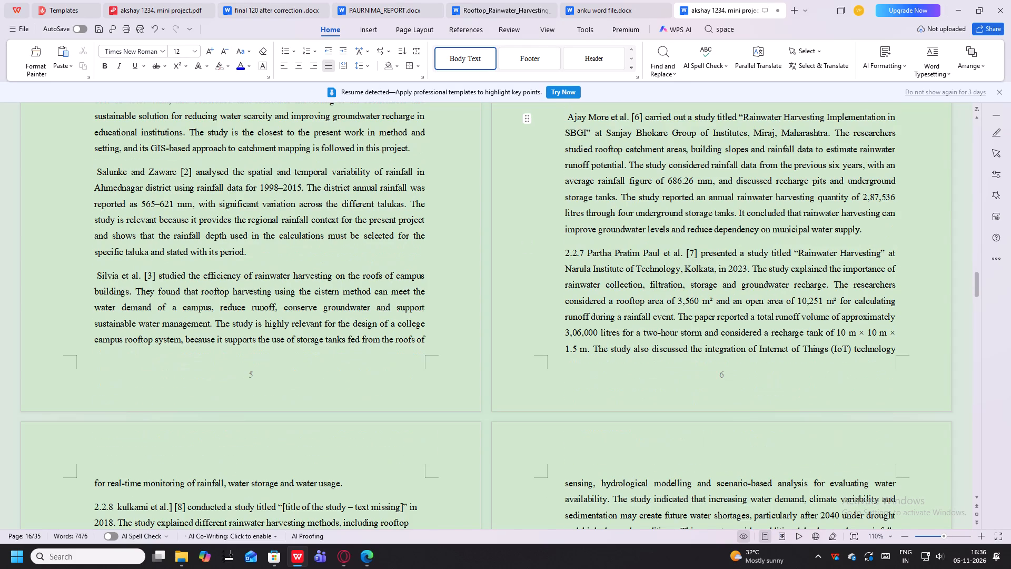
drag(581, 251, 552, 254)
click(573, 254)
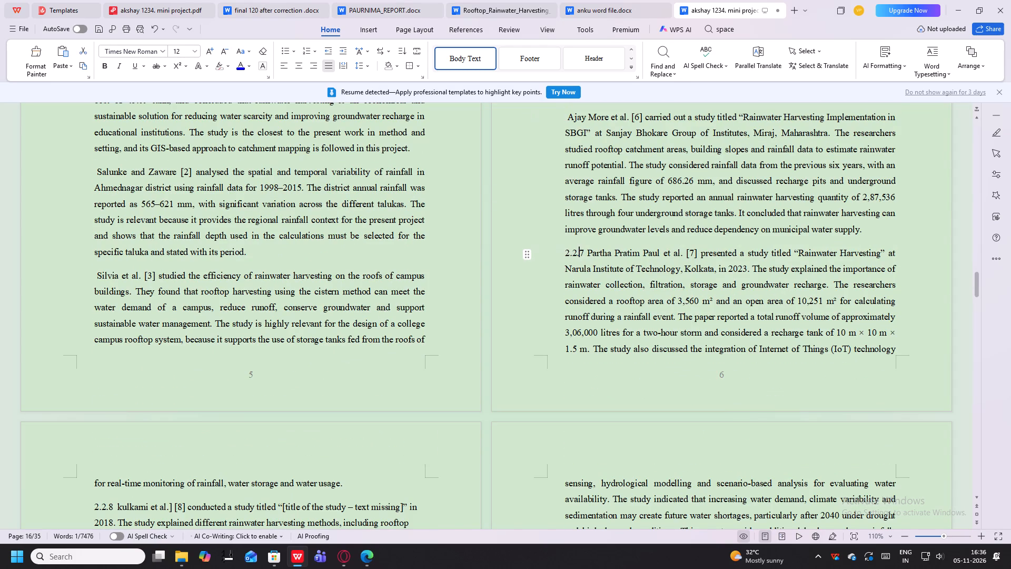
drag(586, 253, 554, 262)
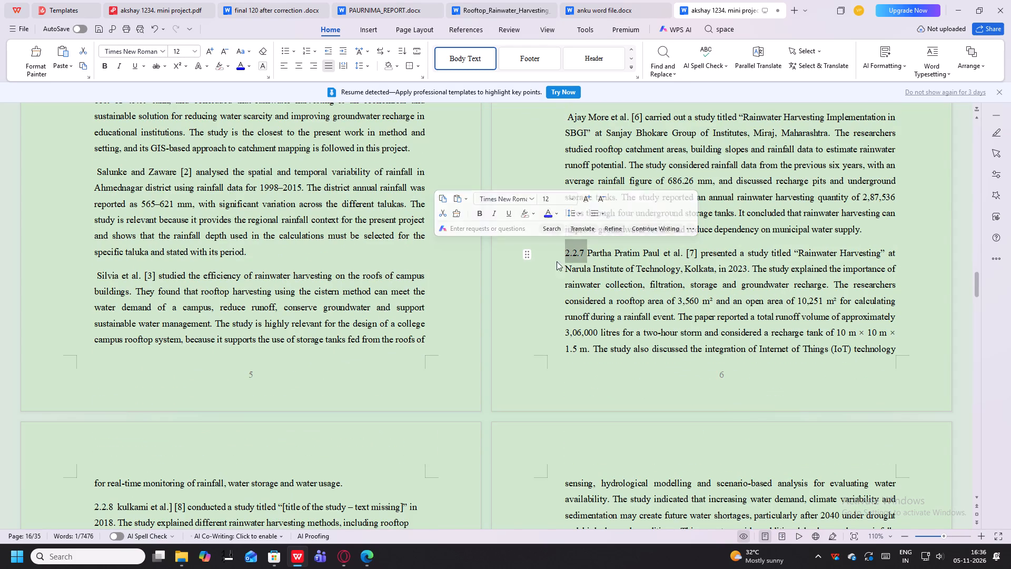
key(BackSpace)
scroll(589, 272, down, 4)
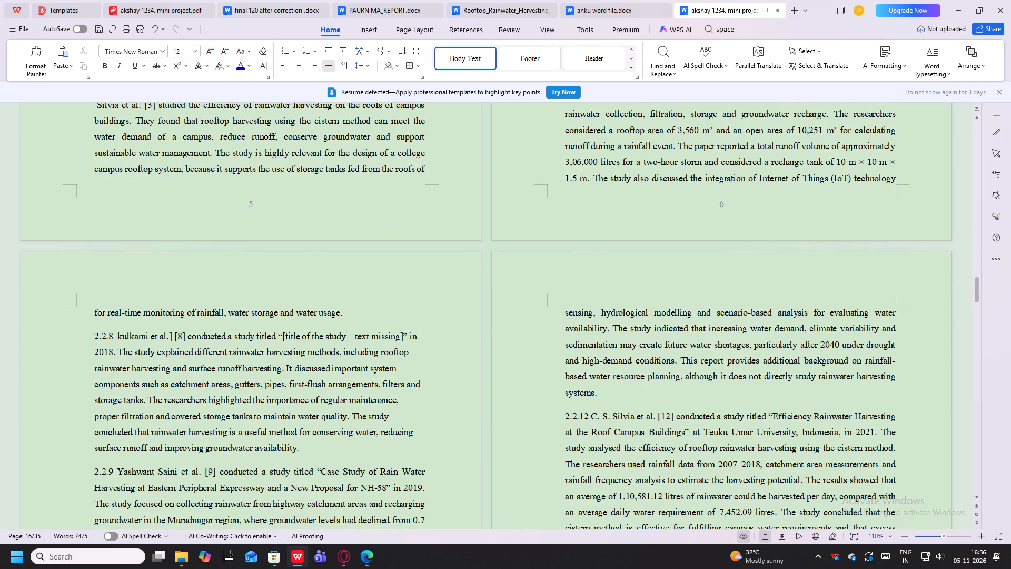
drag(114, 335, 82, 337)
key(BackSpace)
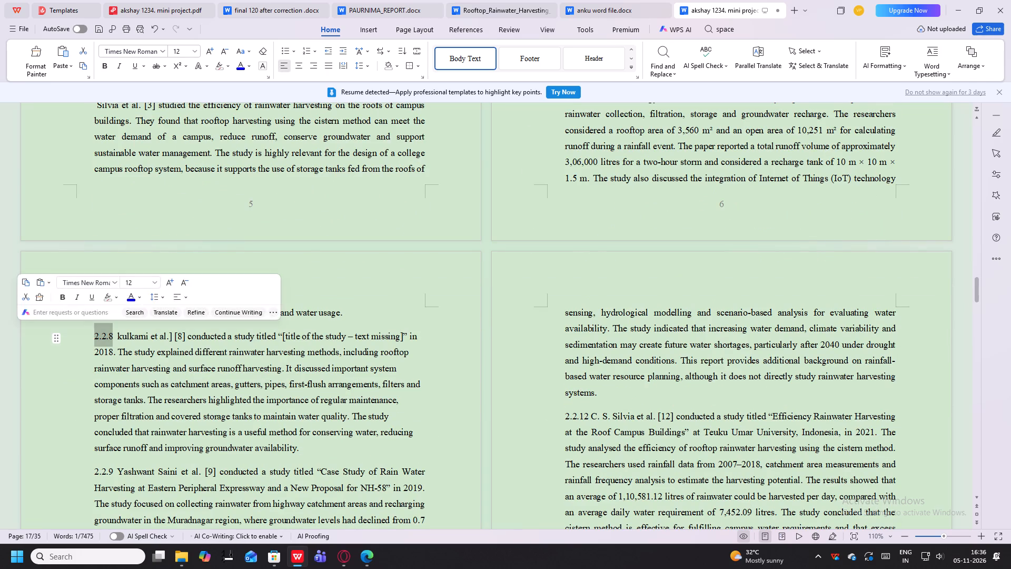
key(BackSpace)
Delete the numbers 2.2.9, 2.2.10 and 2.2.11 from the start of their study paragraphs.
scroll(115, 362, down, 4)
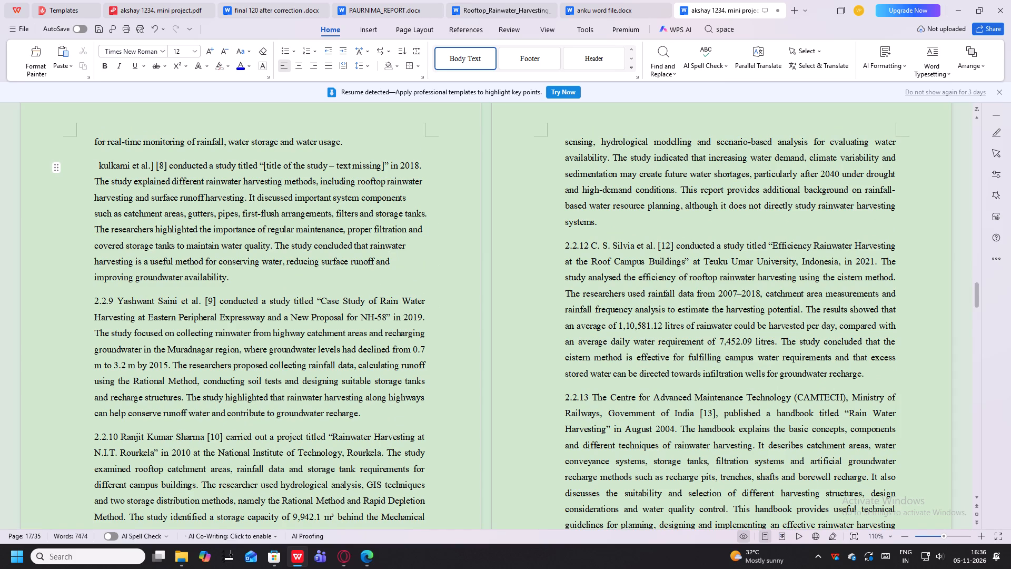
drag(115, 297, 66, 297)
key(BackSpace)
scroll(93, 330, down, 4)
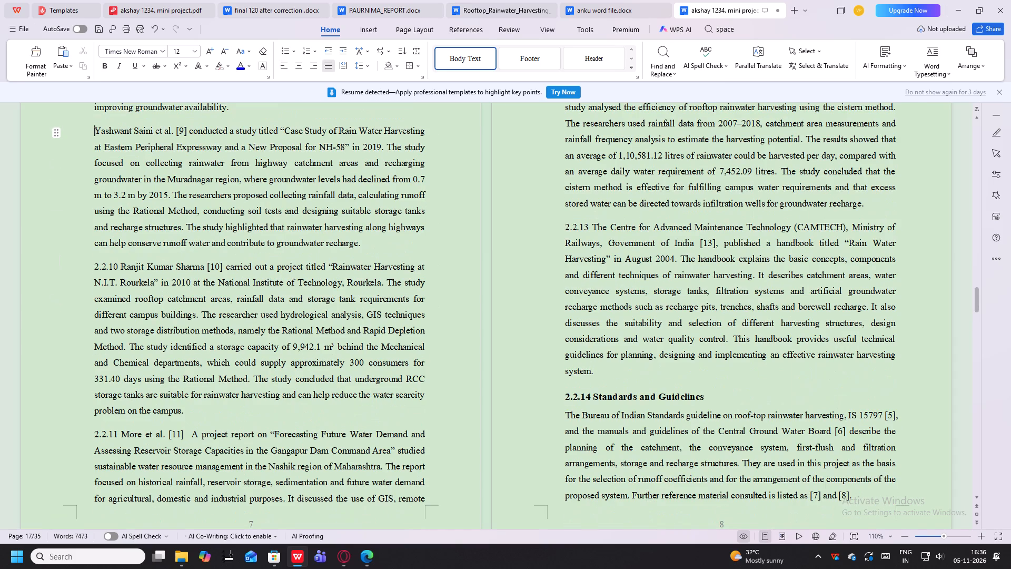
drag(115, 267, 86, 270)
key(BackSpace)
scroll(104, 290, down, 4)
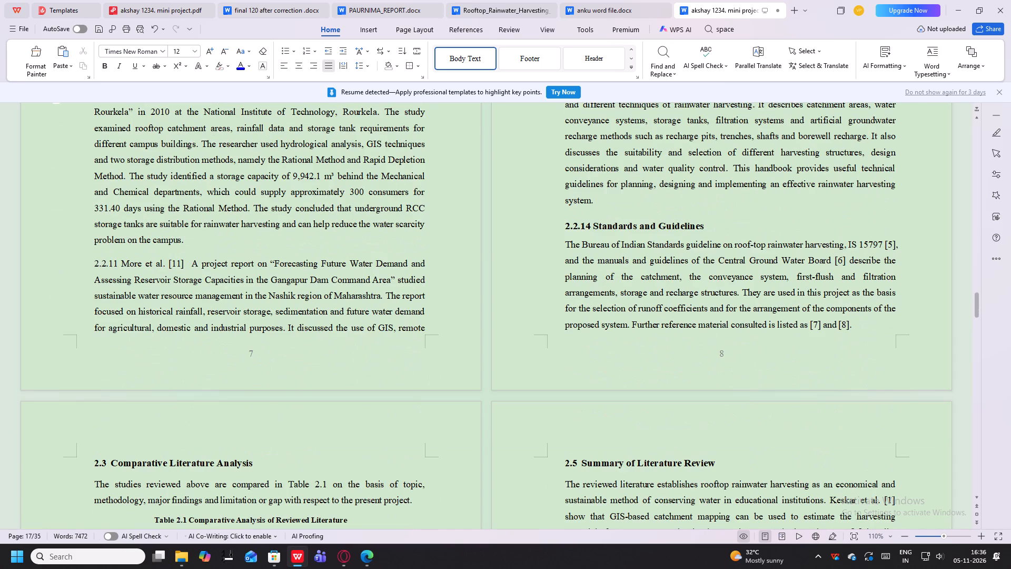
drag(115, 266, 86, 265)
key(BackSpace)
Delete the numbers 2.2.12 and 2.2.13 from the start of their study paragraphs.
scroll(501, 321, up, 8)
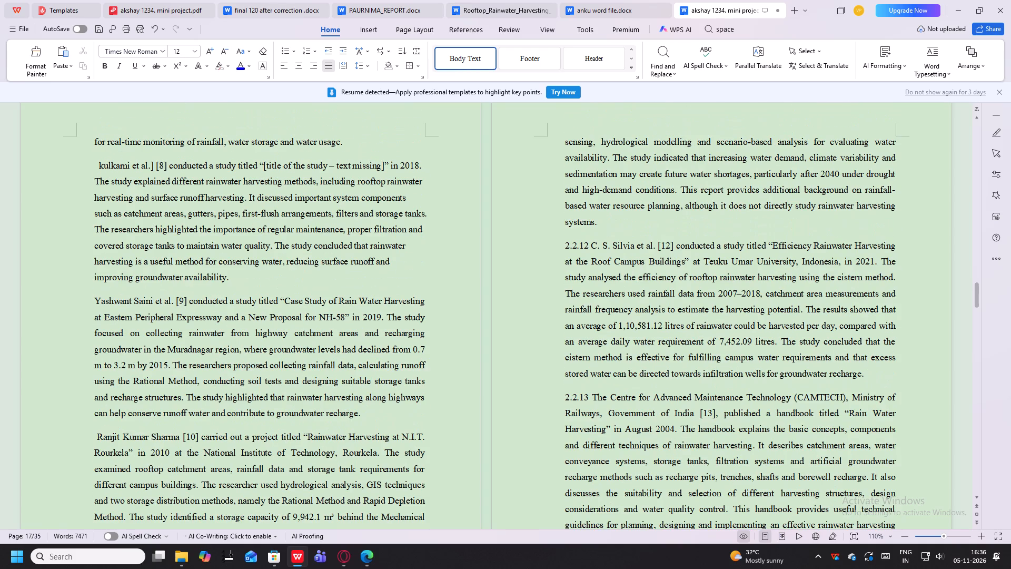
drag(589, 242, 550, 248)
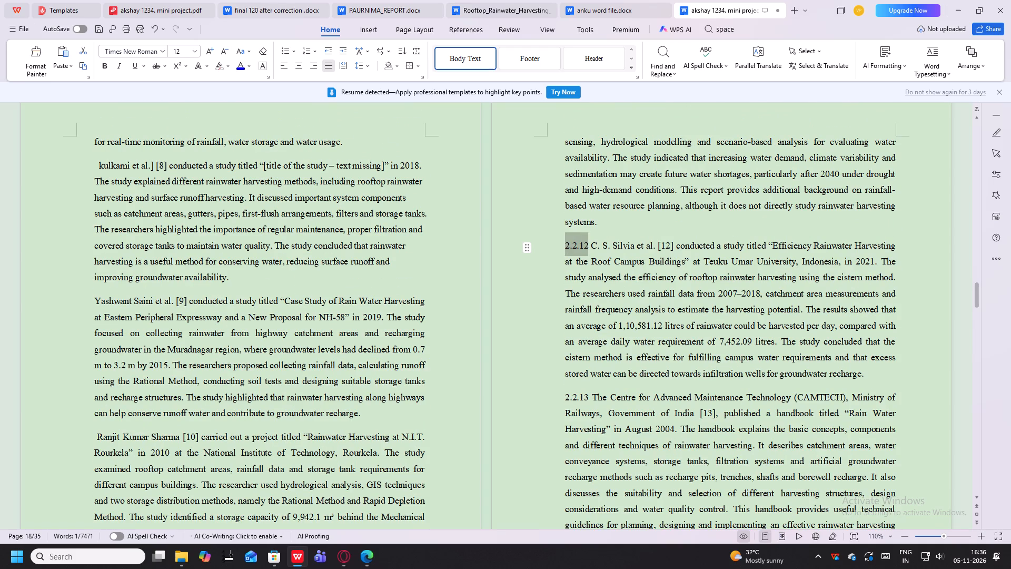
drag(550, 248, 550, 249)
key(BackSpace)
key(BackSpace)
scroll(598, 284, down, 3)
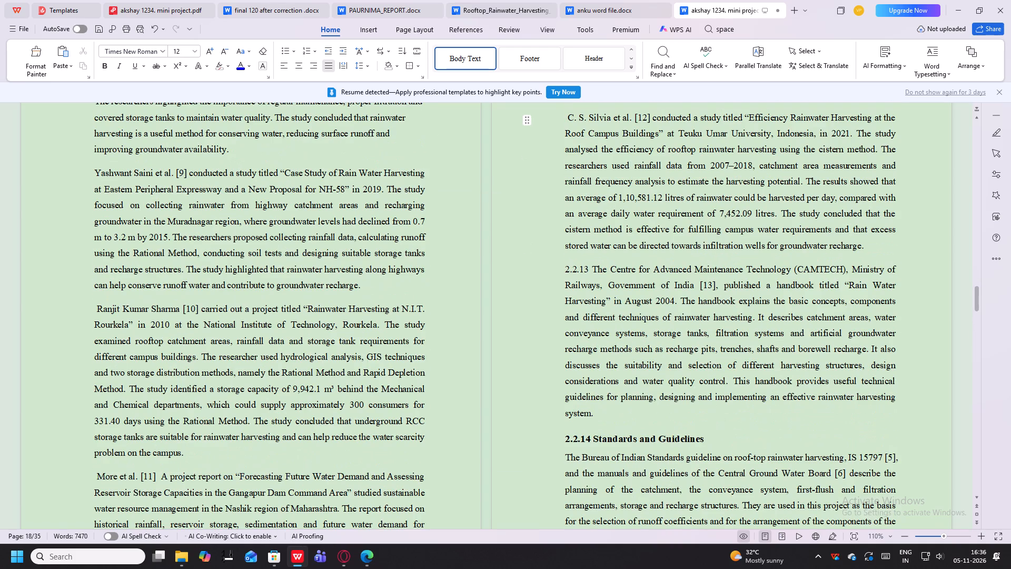
drag(588, 271, 538, 276)
key(BackSpace)
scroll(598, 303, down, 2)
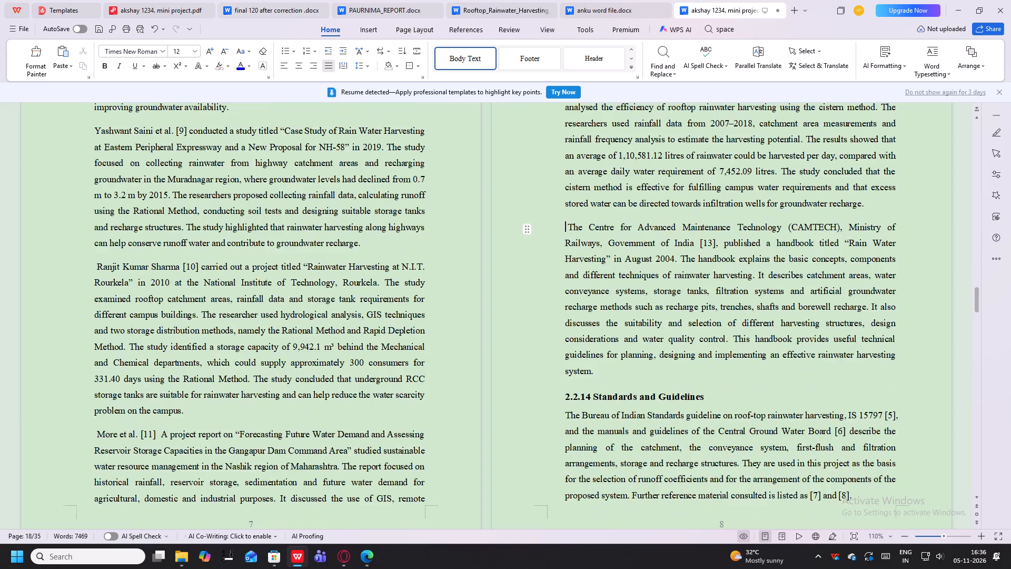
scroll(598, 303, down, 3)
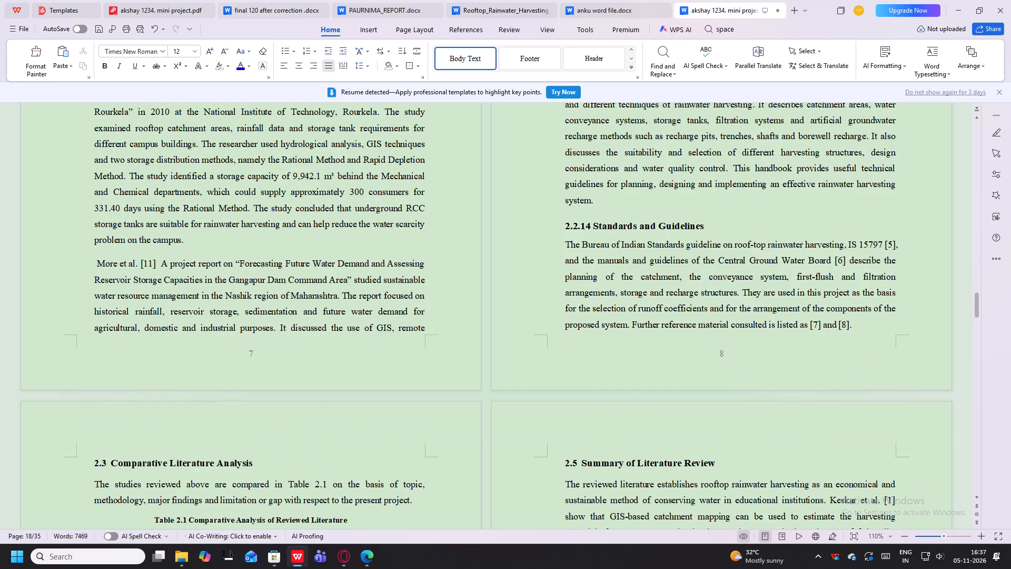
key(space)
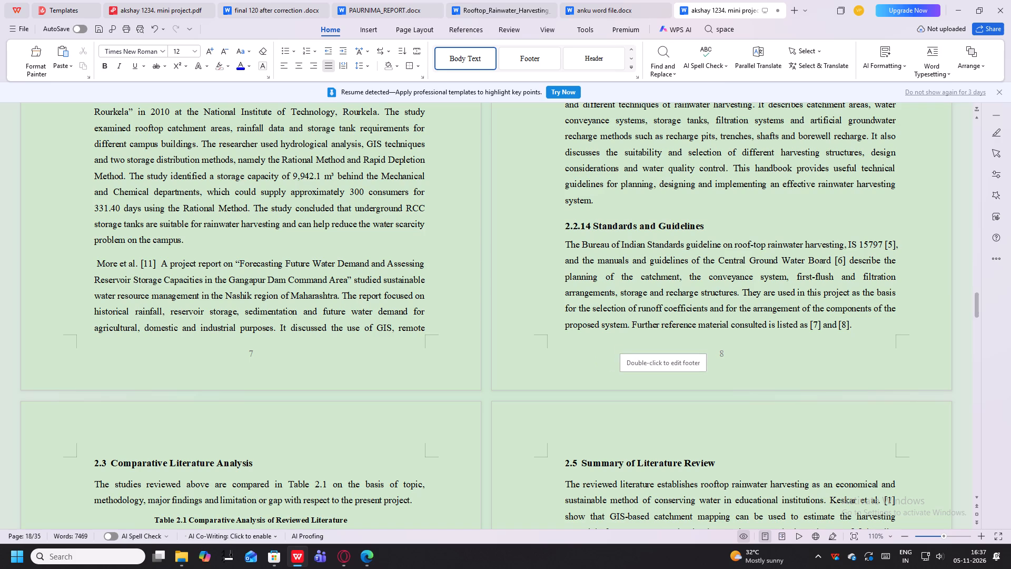
Delete section 2.3 Comparative Literature Analysis, including its introductory paragraph, the Table 2.1 caption and the whole table.
scroll(665, 335, down, 7)
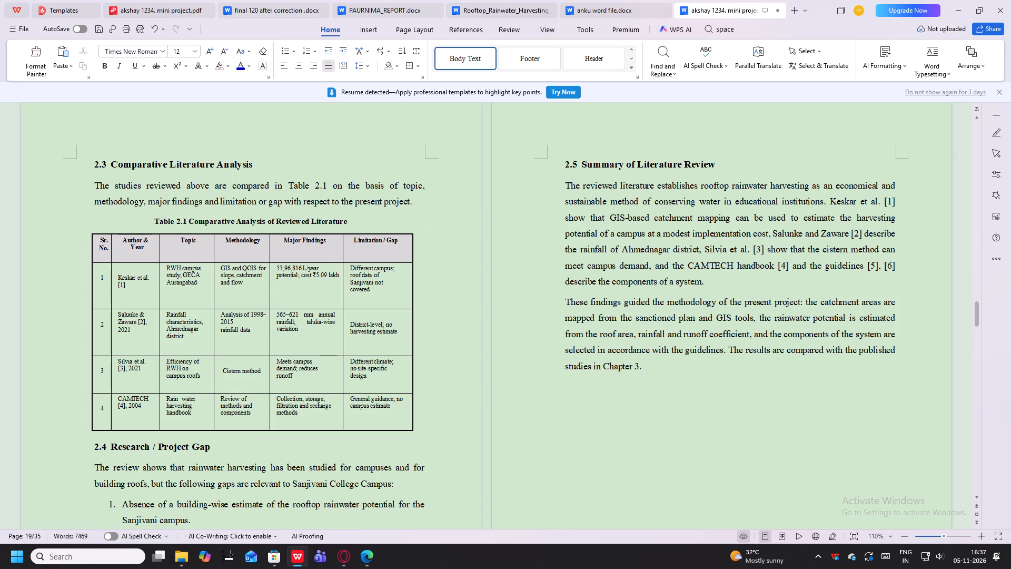
drag(438, 423, 418, 409)
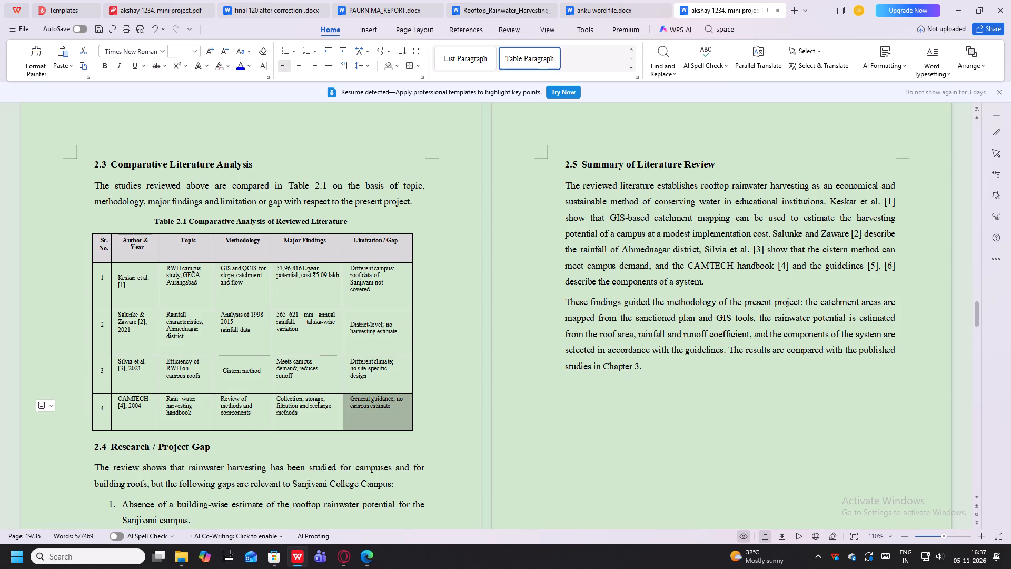
drag(418, 409, 81, 550)
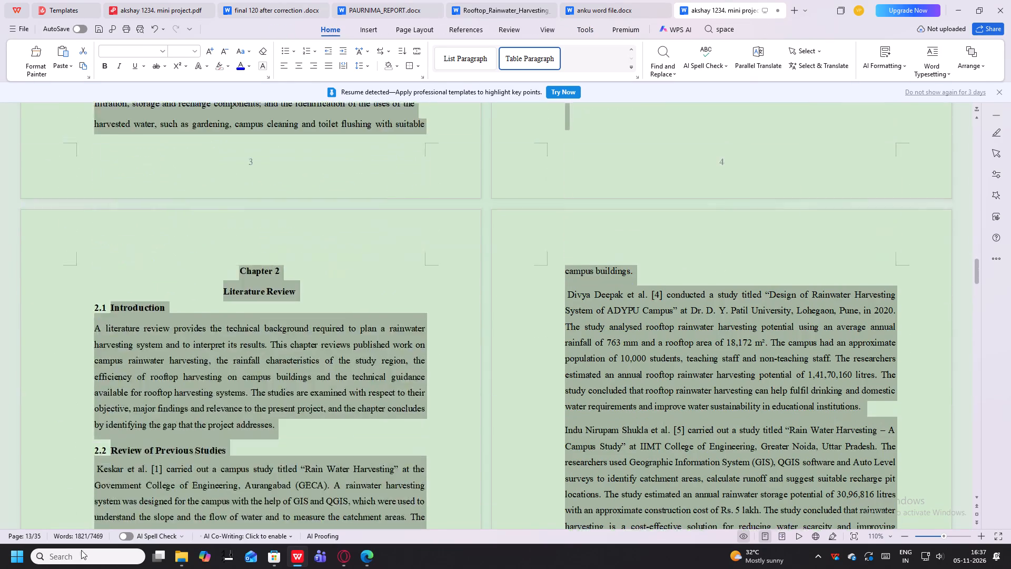
drag(81, 550, 8, 477)
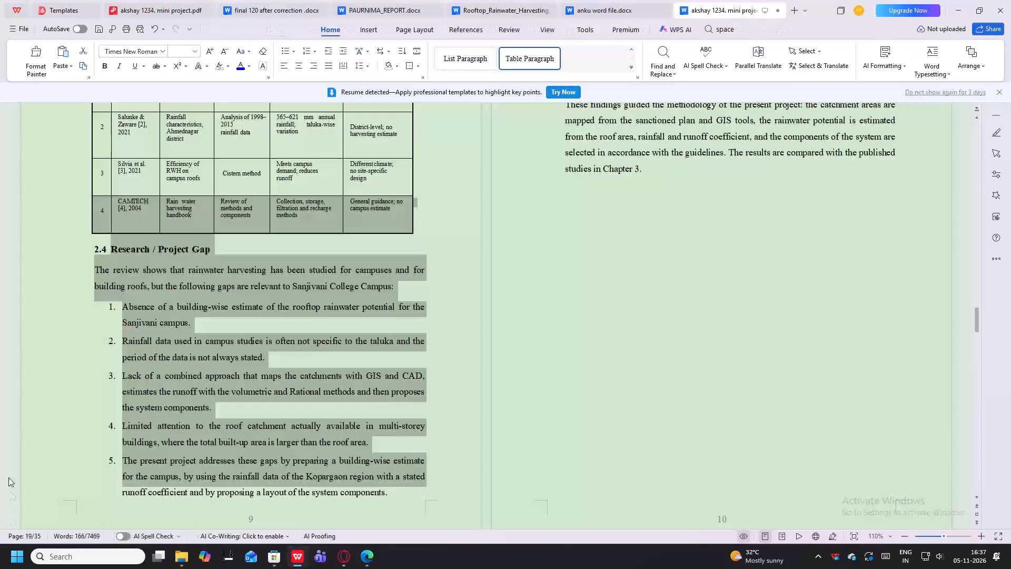
drag(8, 477, 0, 135)
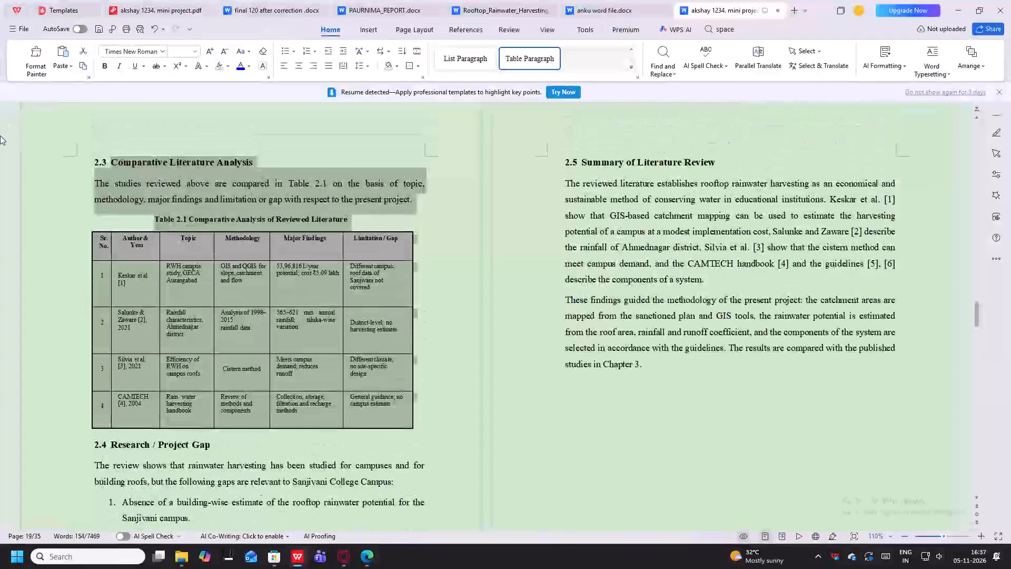
drag(0, 135, 12, 137)
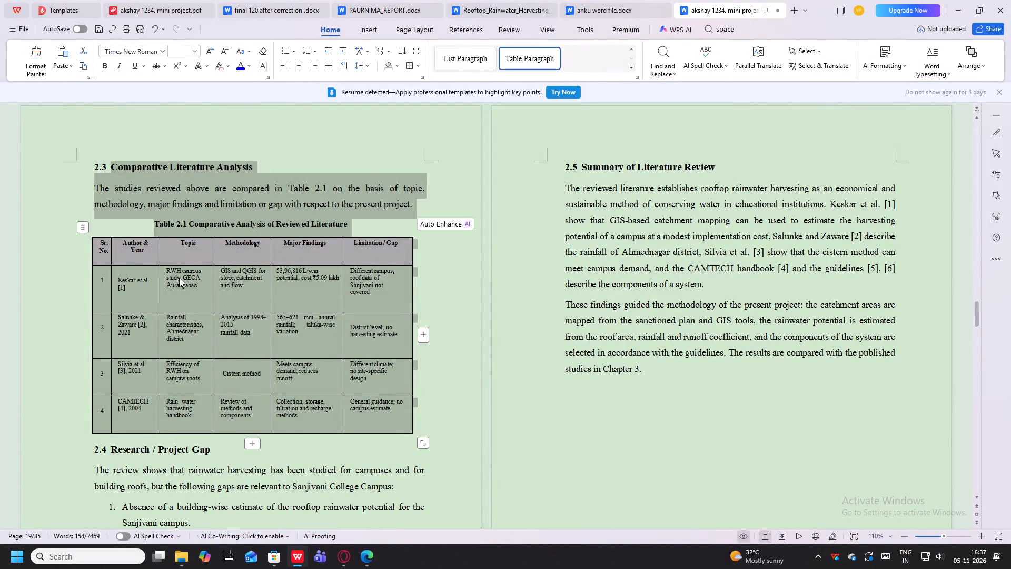
key(BackSpace)
Delete the 2.2.14 Standards and Guidelines heading together with its paragraph at the end of the previous studies section.
scroll(235, 305, up, 6)
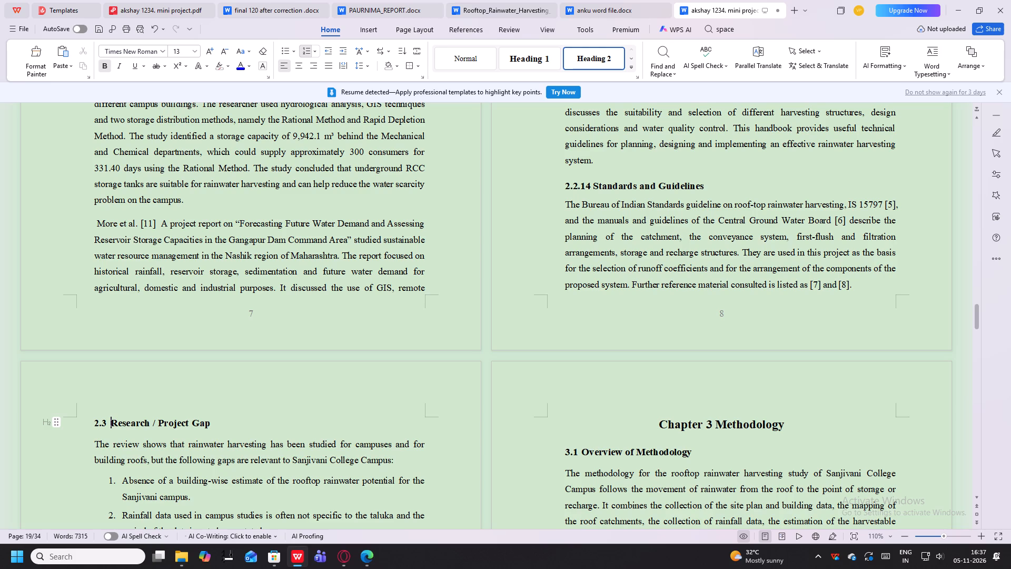
scroll(382, 290, up, 9)
scroll(649, 276, down, 7)
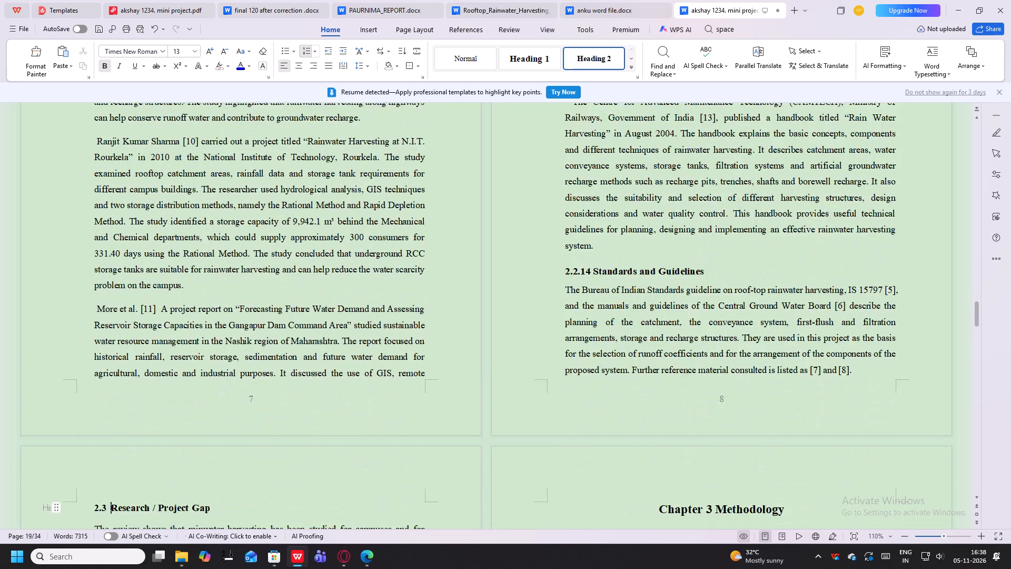
scroll(650, 278, down, 1)
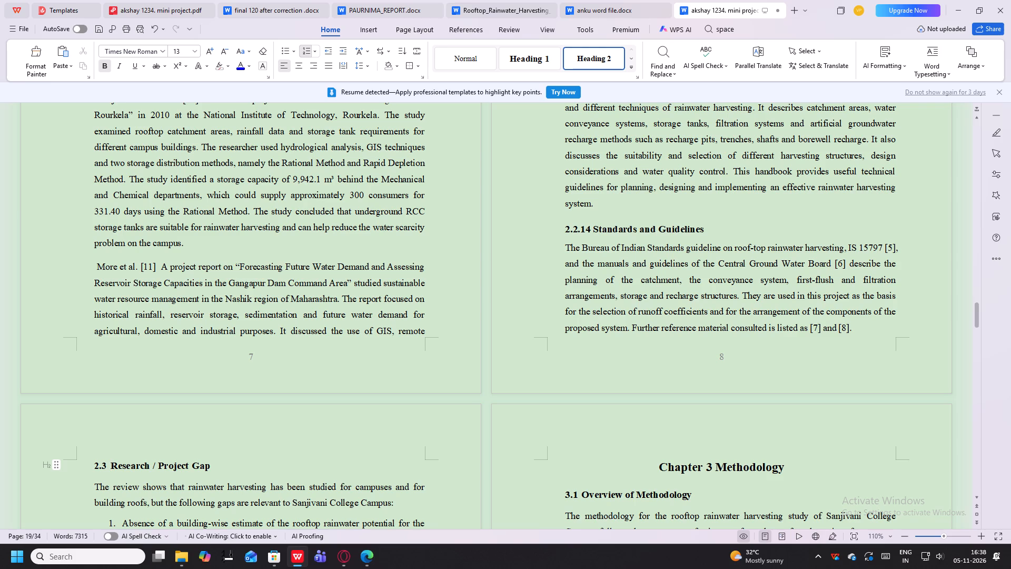
drag(864, 332, 615, 208)
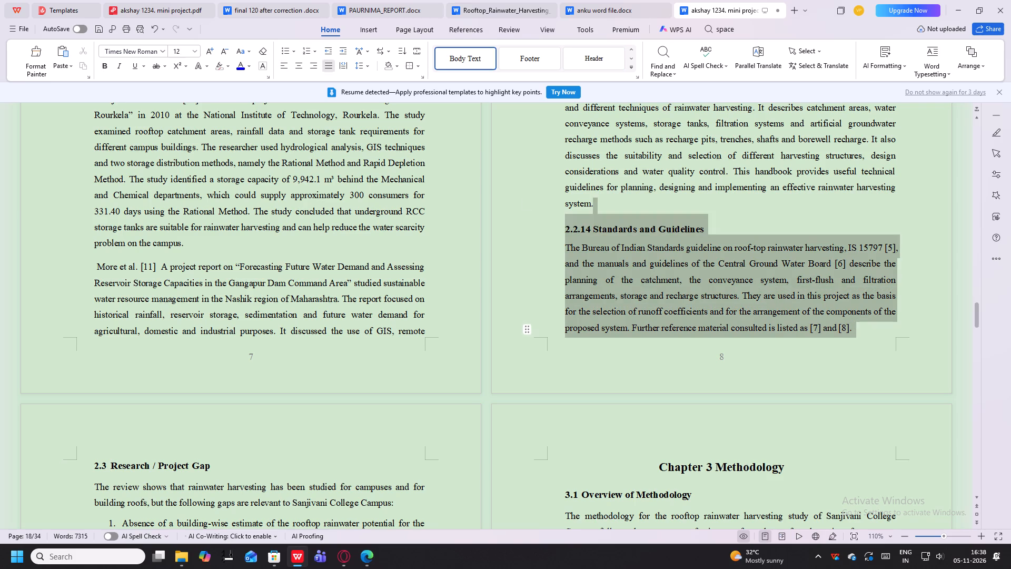
drag(615, 208, 565, 228)
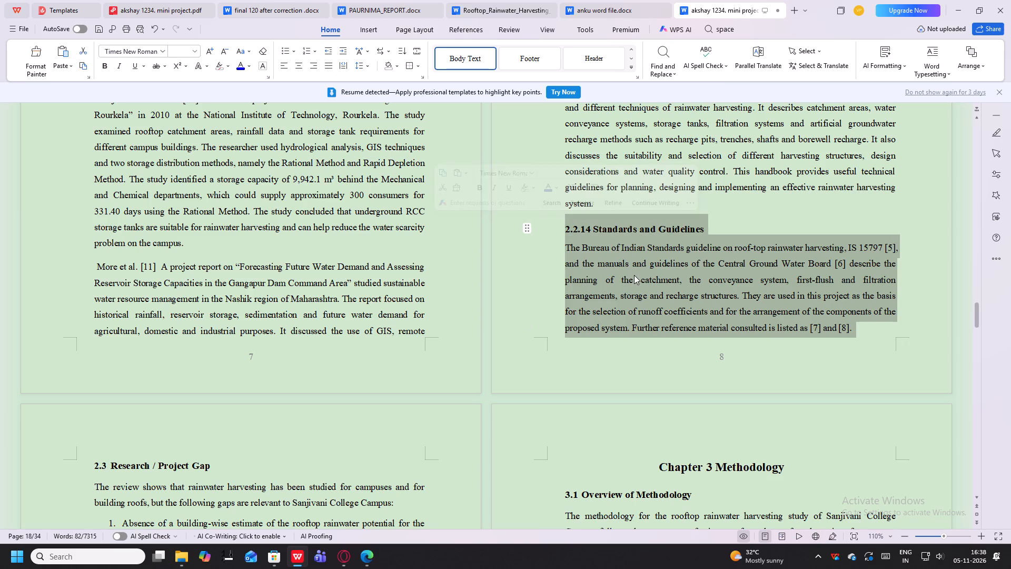
key(backslash)
key(BackSpace)
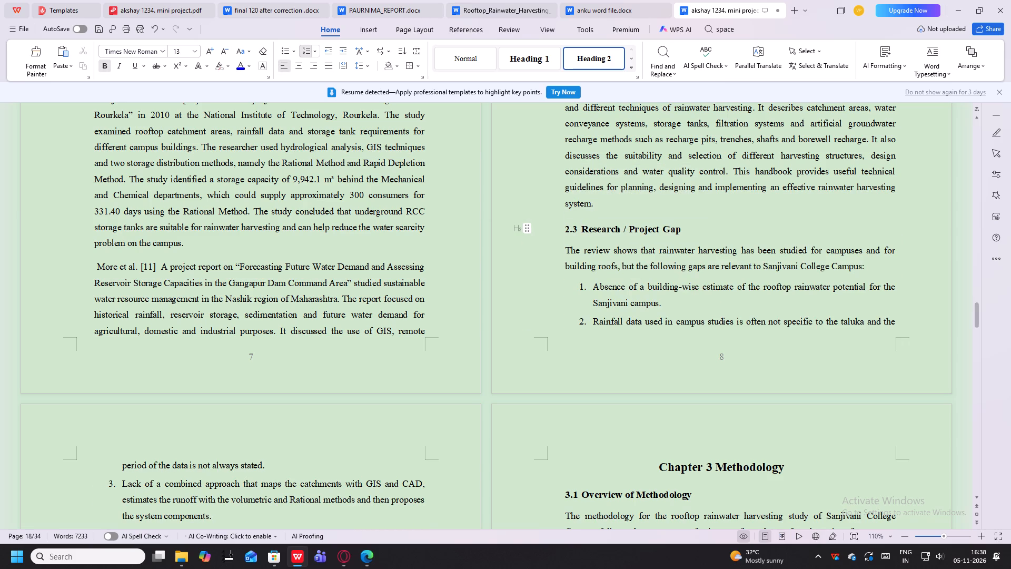
key(ctrl+z)
key(ctrl+z)
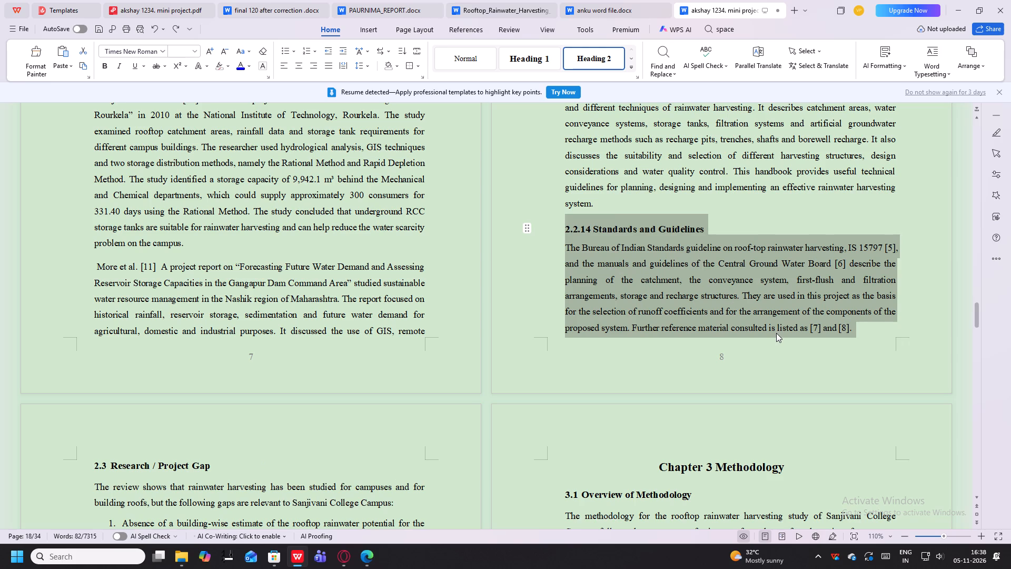
key(Delete)
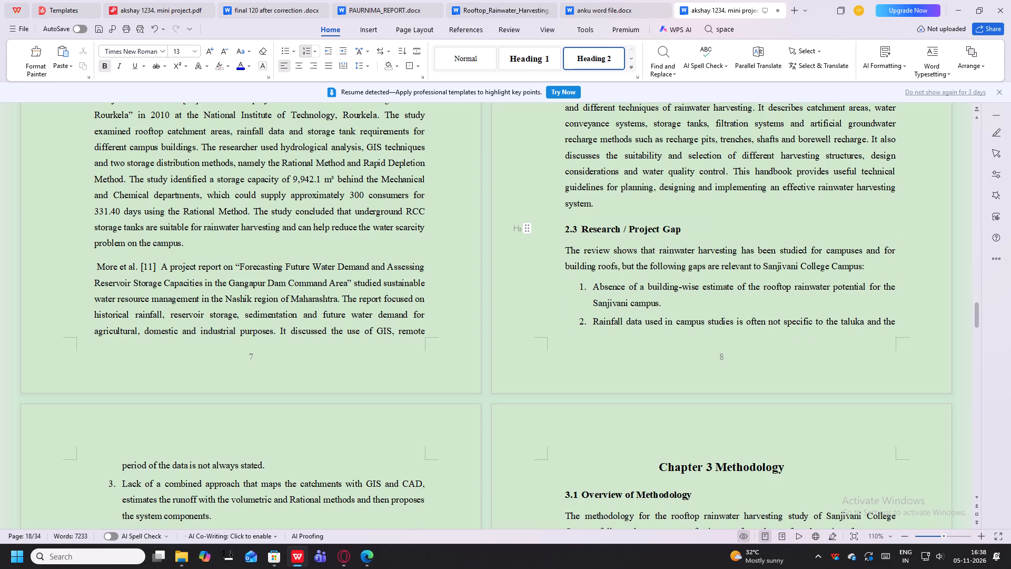
Reword the Research / Project Gap heading as "Literature / Project gap".
scroll(611, 207, down, 2)
scroll(610, 207, up, 2)
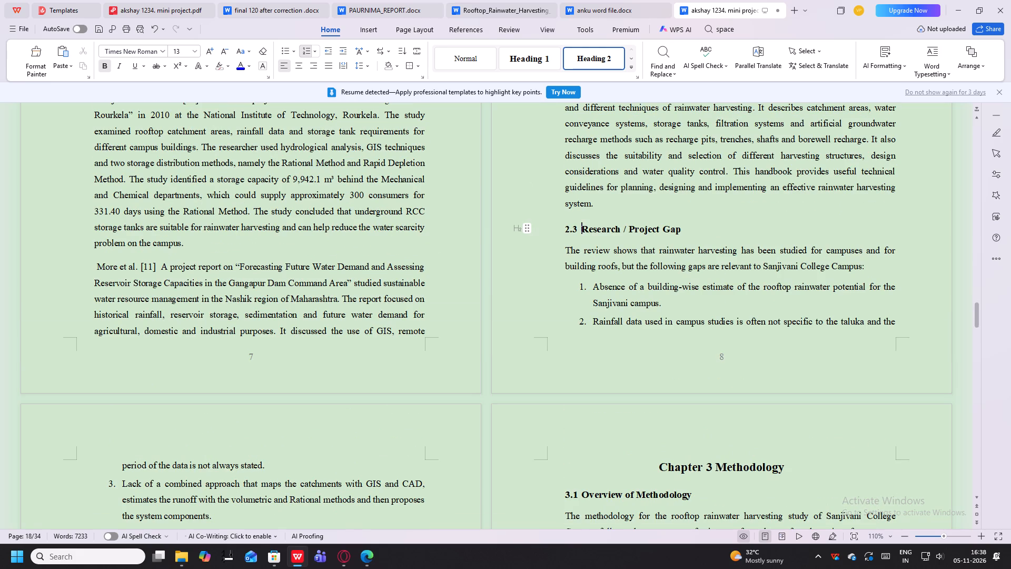
drag(622, 228, 584, 226)
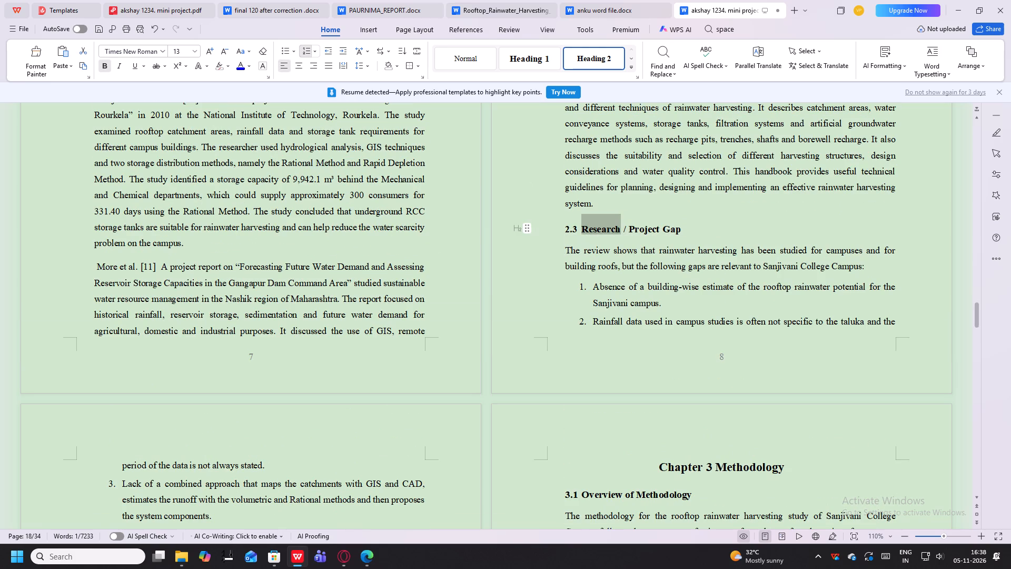
drag(584, 226, 583, 229)
text(Literature)
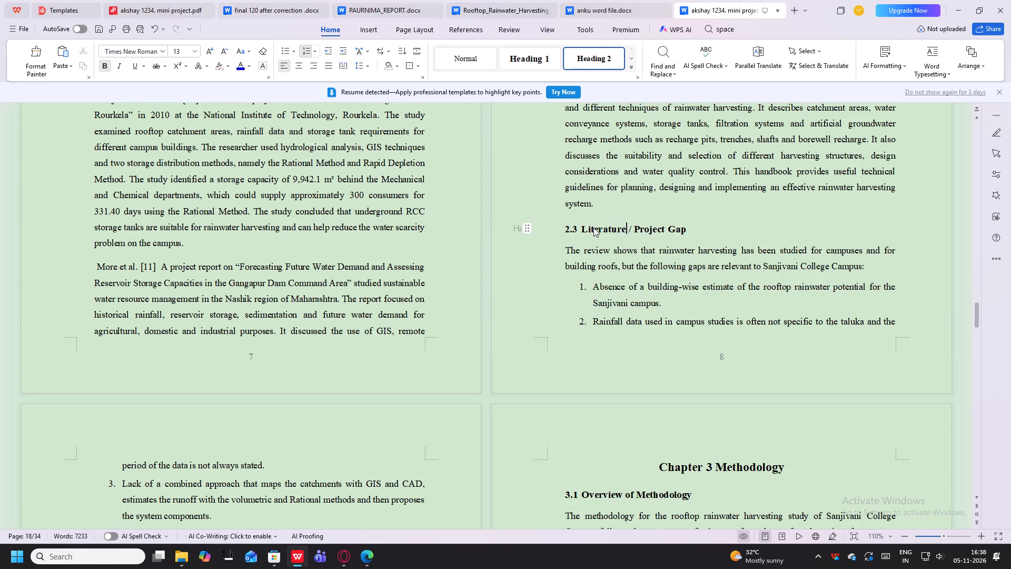
scroll(592, 228, down, 3)
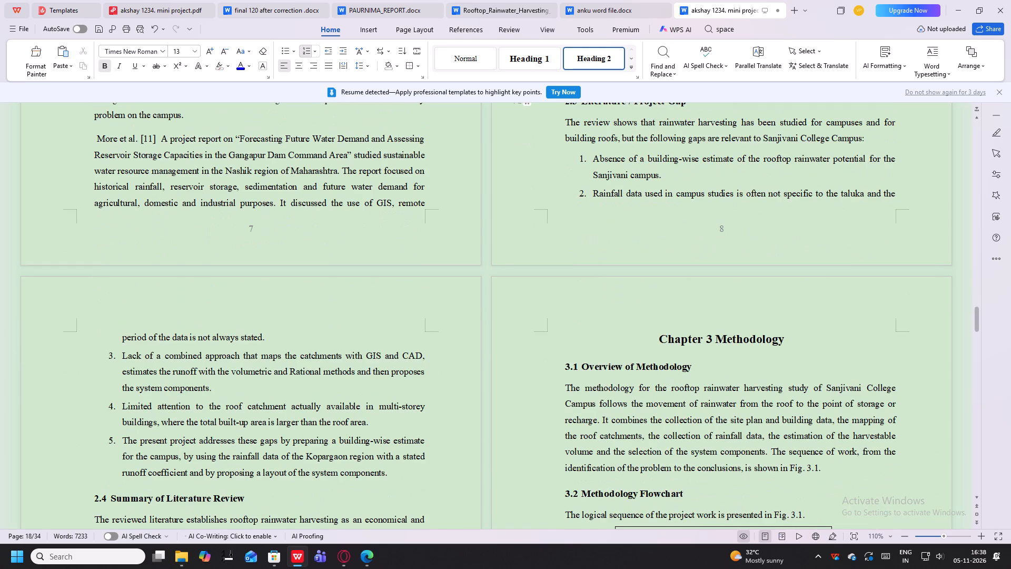
scroll(567, 127, up, 2)
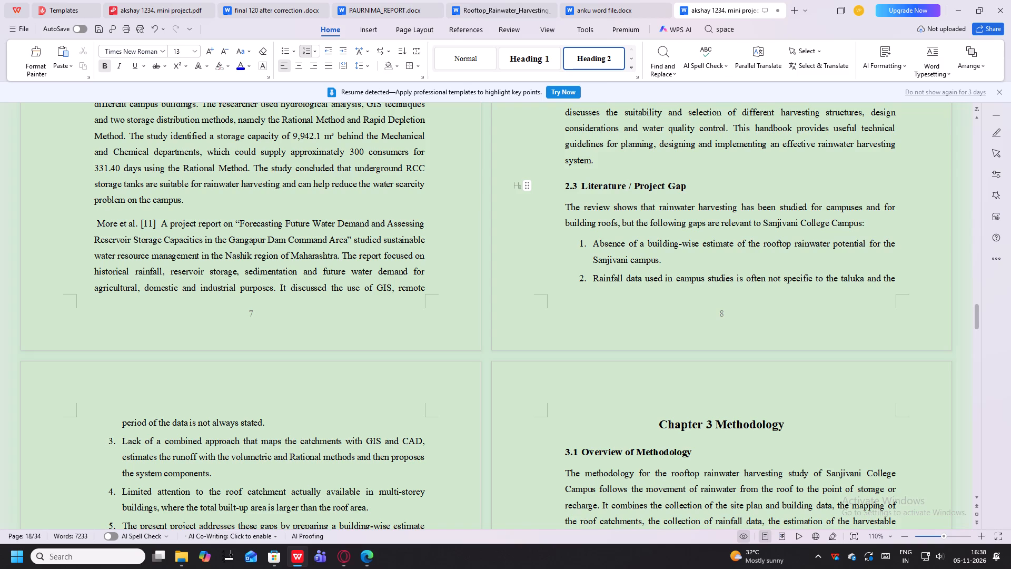
click(676, 189)
key(BackSpace)
key(g)
Copy the introductory paragraph and all five numbered gaps under the Literature / Project gap heading.
scroll(681, 192, down, 2)
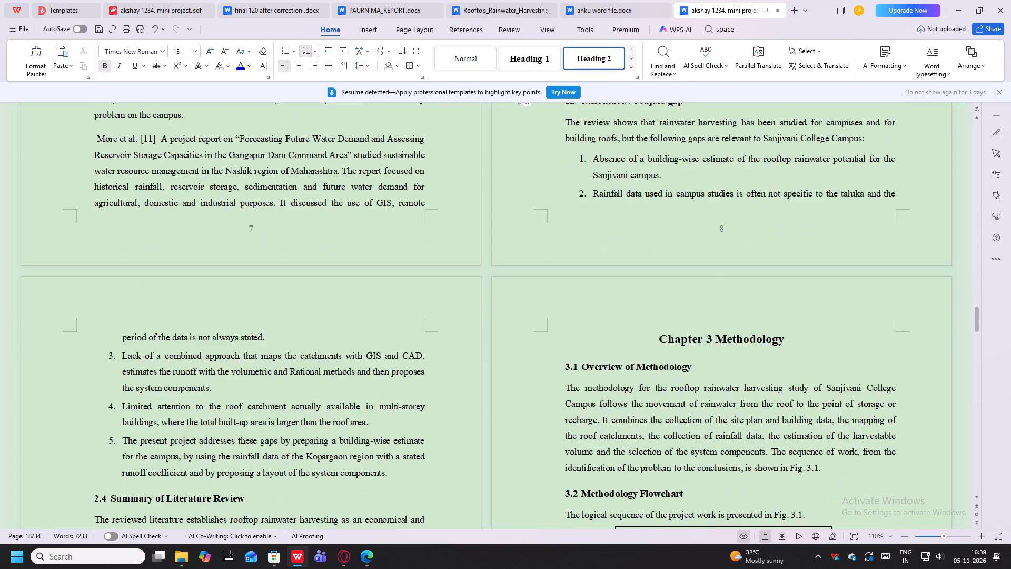
scroll(639, 179, up, 1)
drag(567, 163, 358, 468)
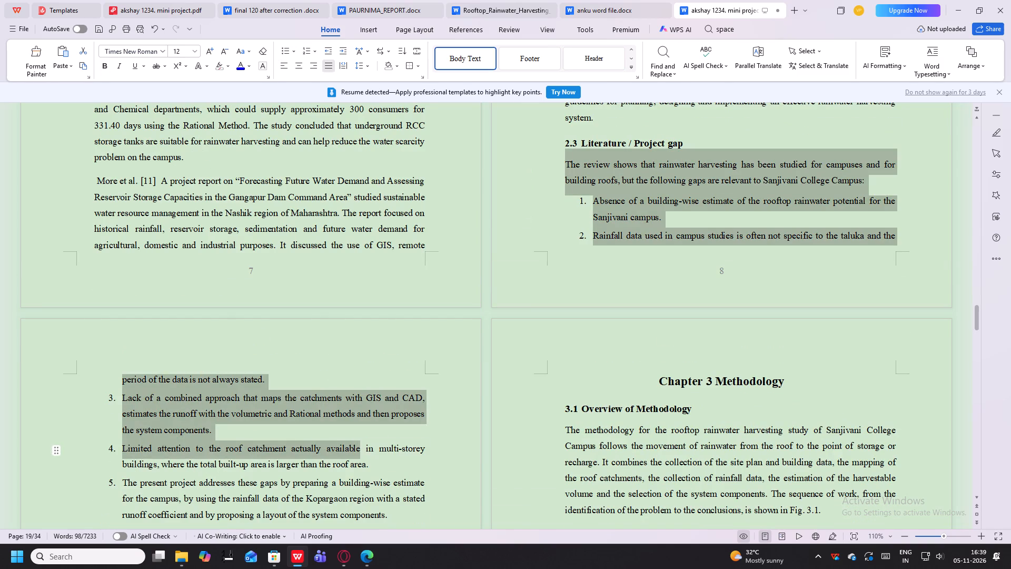
drag(358, 468, 402, 372)
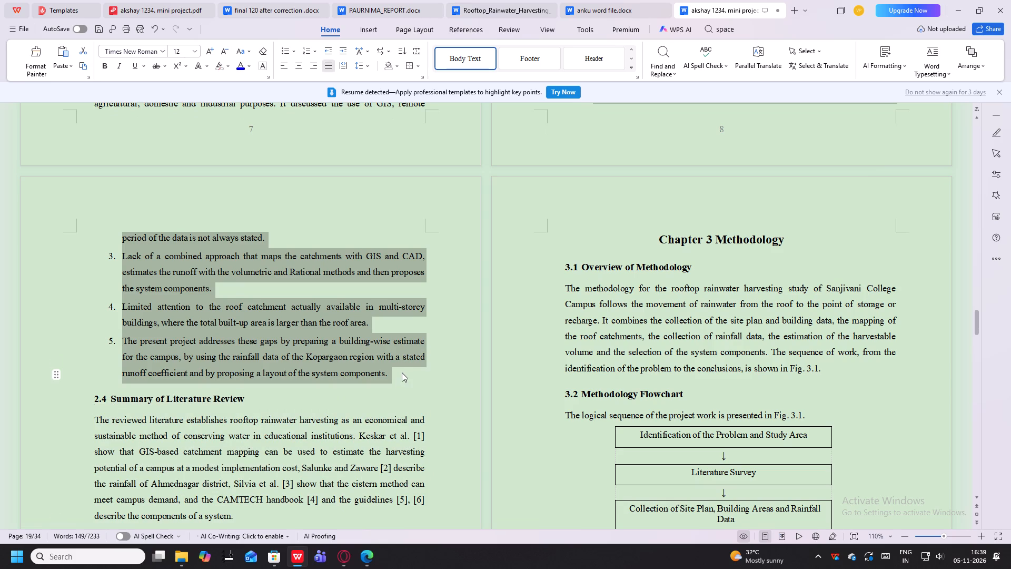
drag(402, 372, 402, 372)
key(ctrl+c)
scroll(431, 355, up, 6)
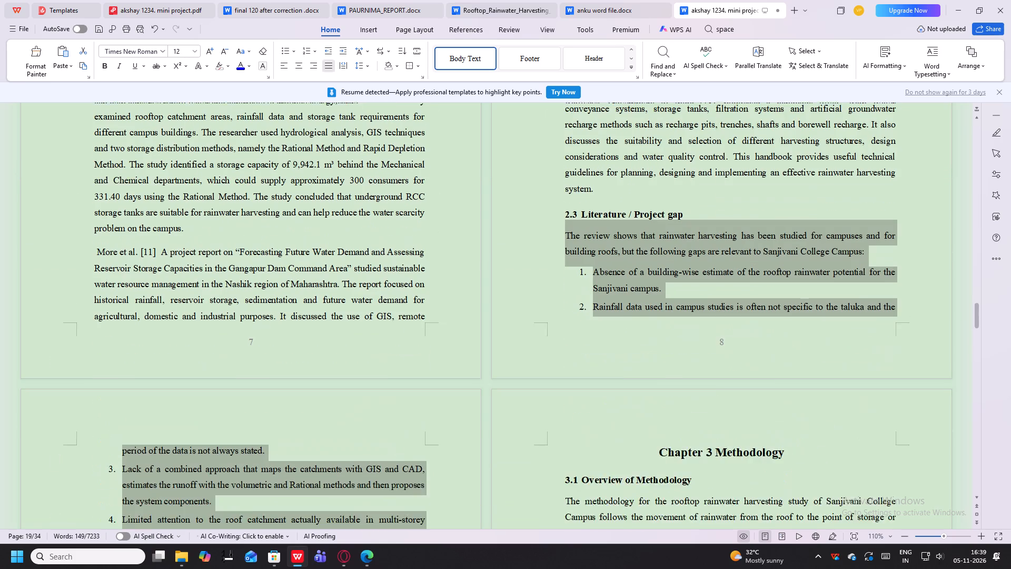
click(583, 315)
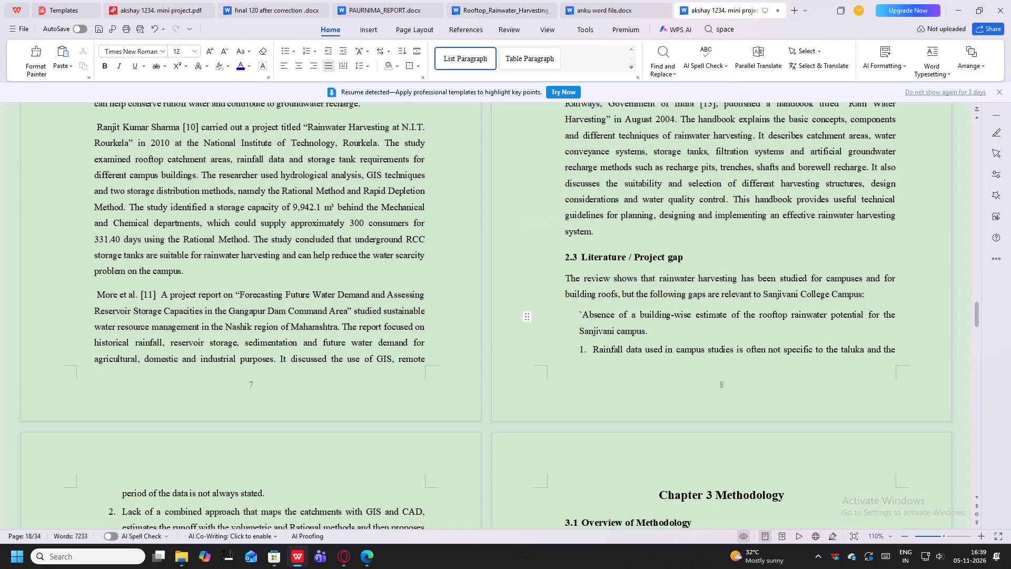
scroll(535, 297, down, 2)
drag(560, 193, 457, 394)
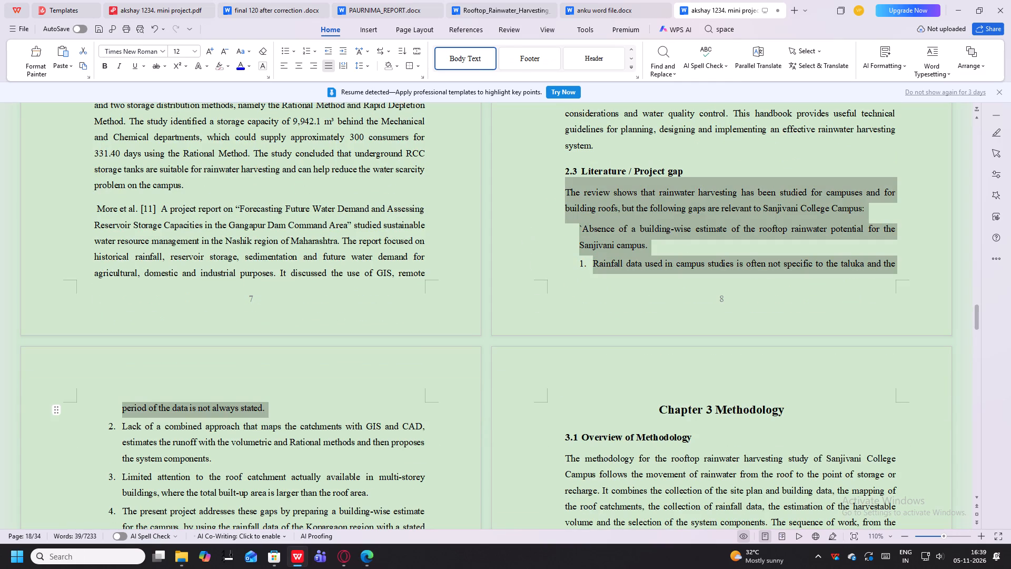
drag(457, 394, 418, 476)
right_drag(425, 457, 415, 482)
click(574, 199)
drag(563, 191, 399, 280)
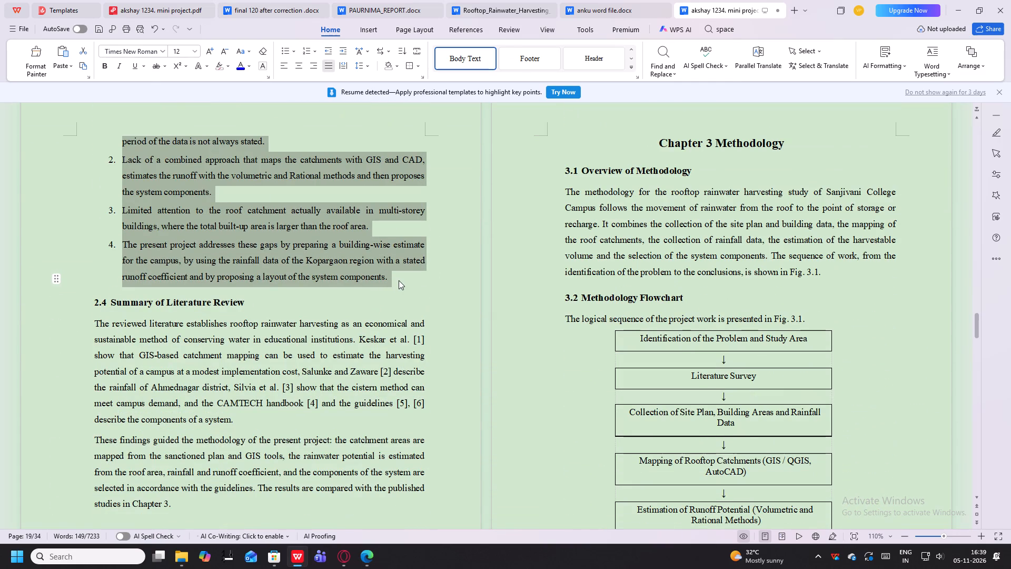
drag(399, 280, 400, 280)
key(ctrl+v)
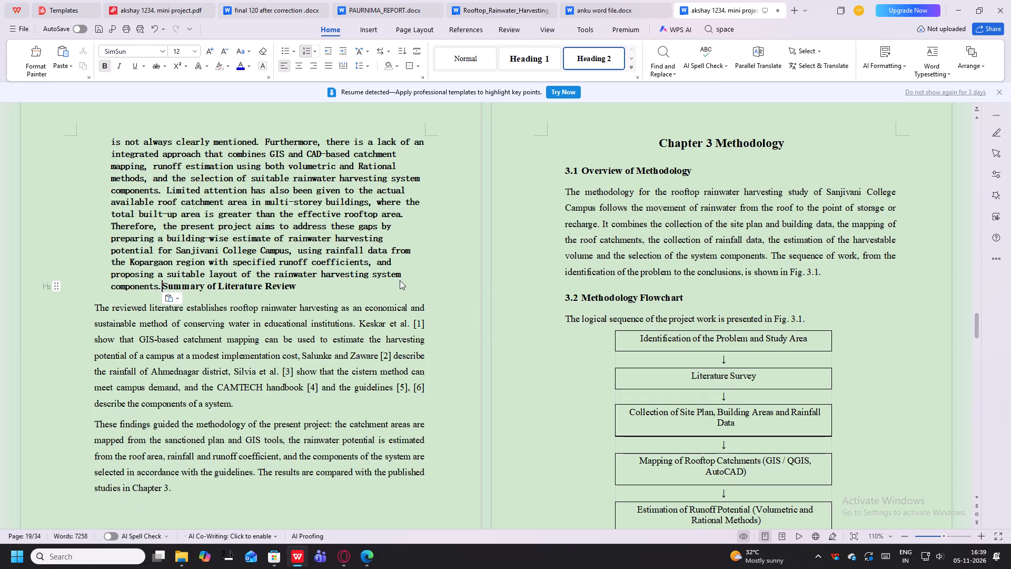
Set the entire pasted gap paragraph, including the attached Summary of Literature Review text, to Times New Roman, size 12.
drag(353, 290, 316, 108)
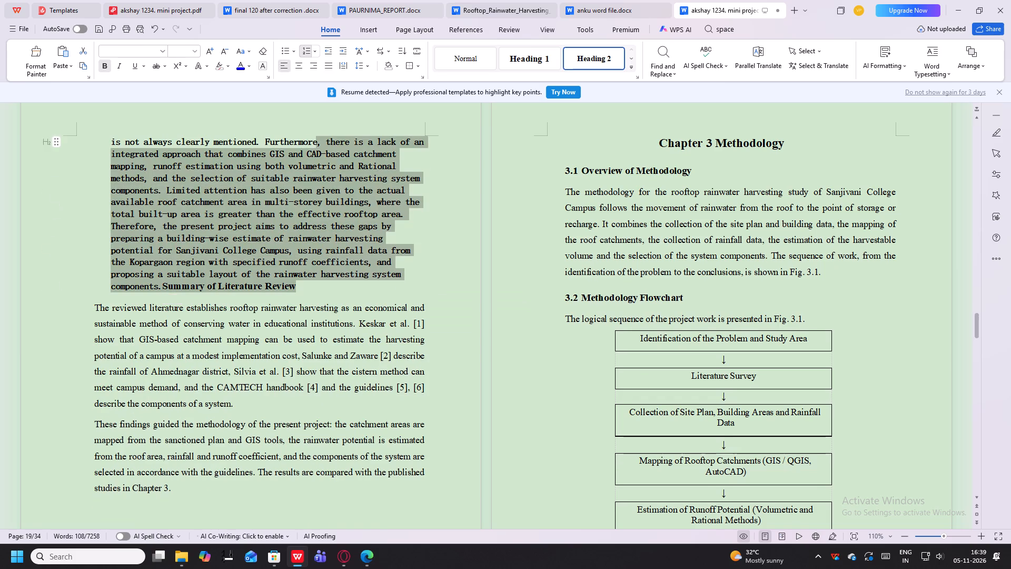
drag(316, 108, 571, 362)
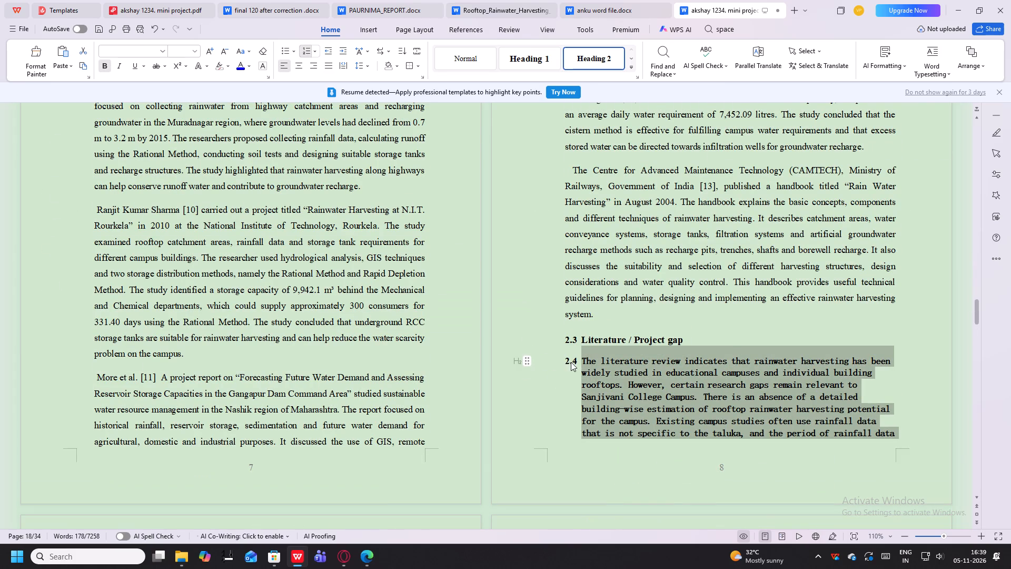
drag(571, 362, 584, 360)
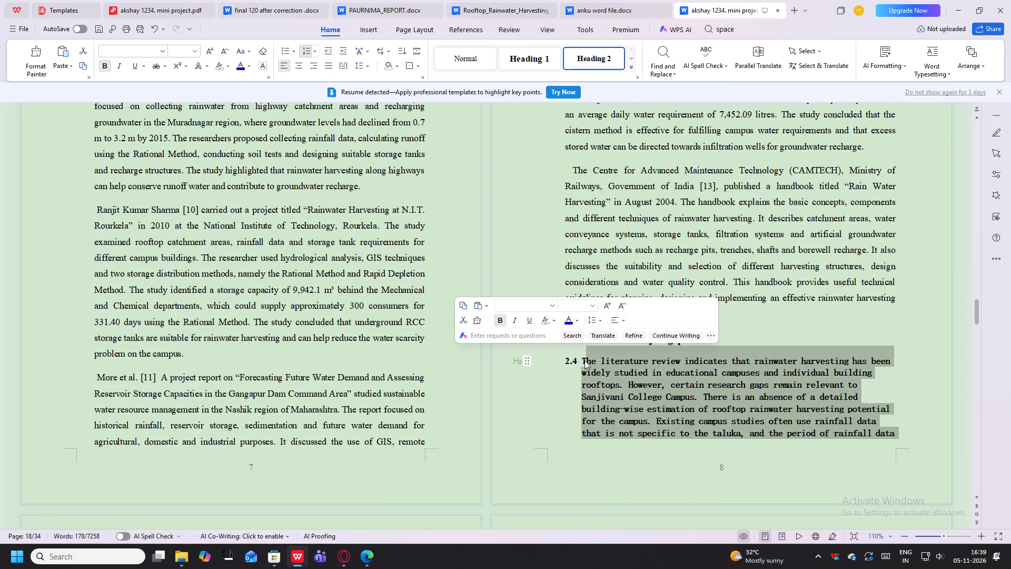
click(584, 360)
drag(581, 359, 541, 490)
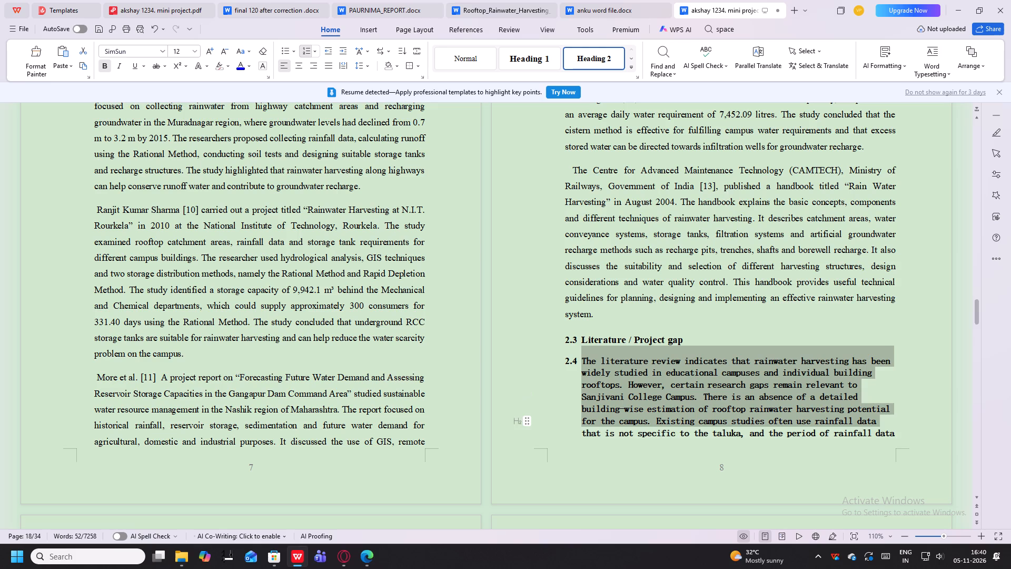
drag(541, 490, 439, 514)
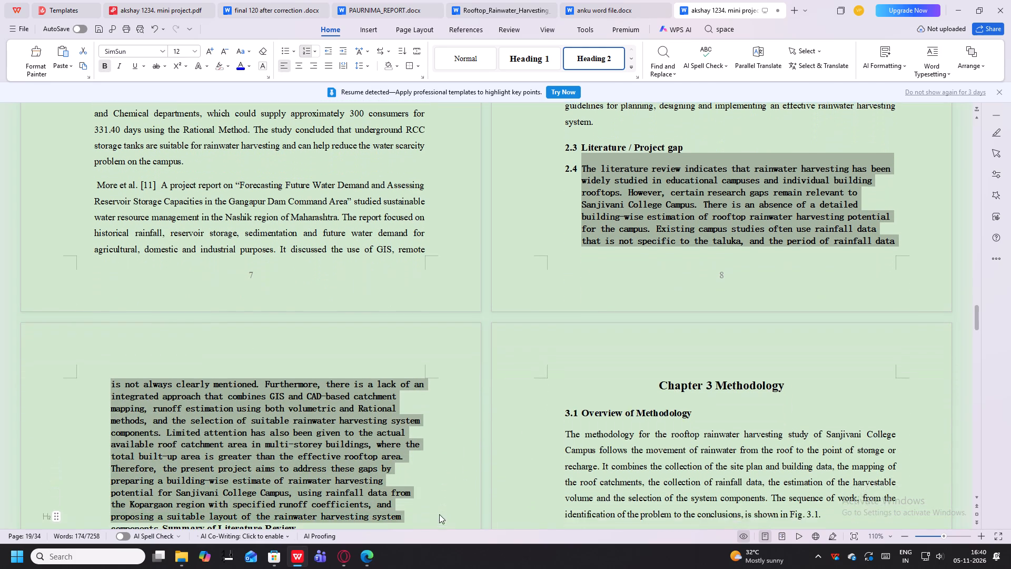
drag(439, 514, 348, 466)
scroll(437, 408, up, 4)
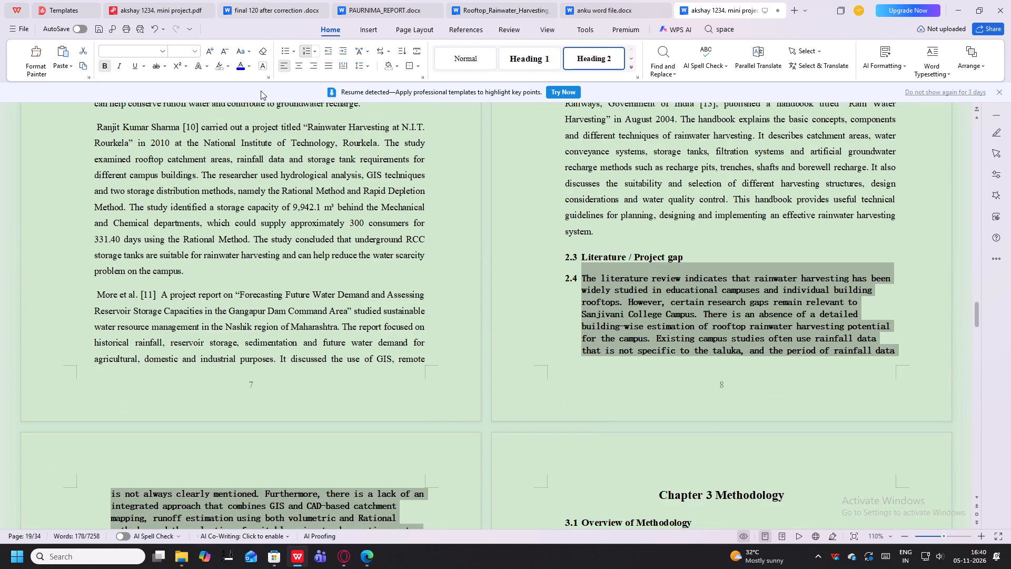
click(151, 54)
text(ti)
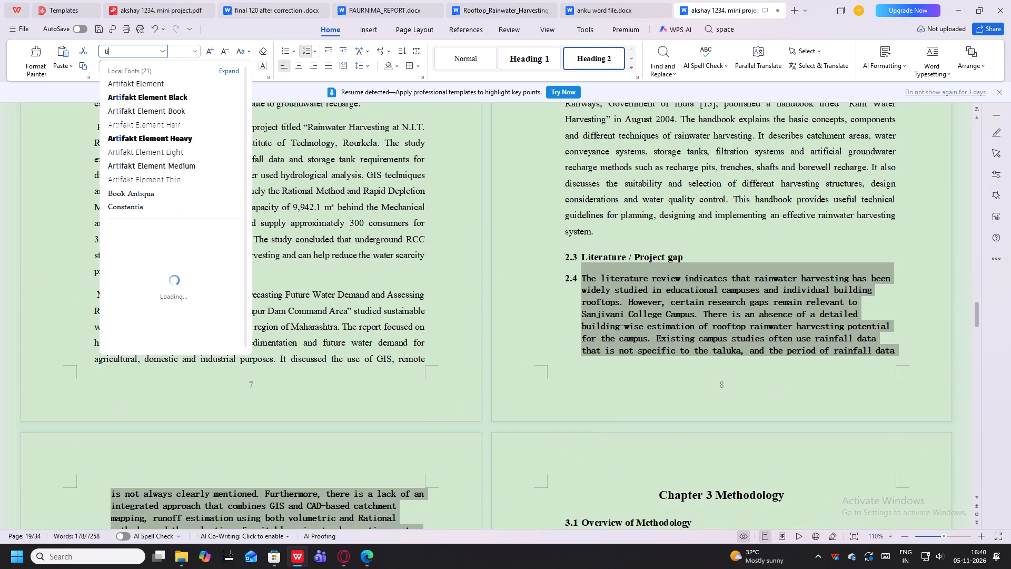
key(m)
click(152, 83)
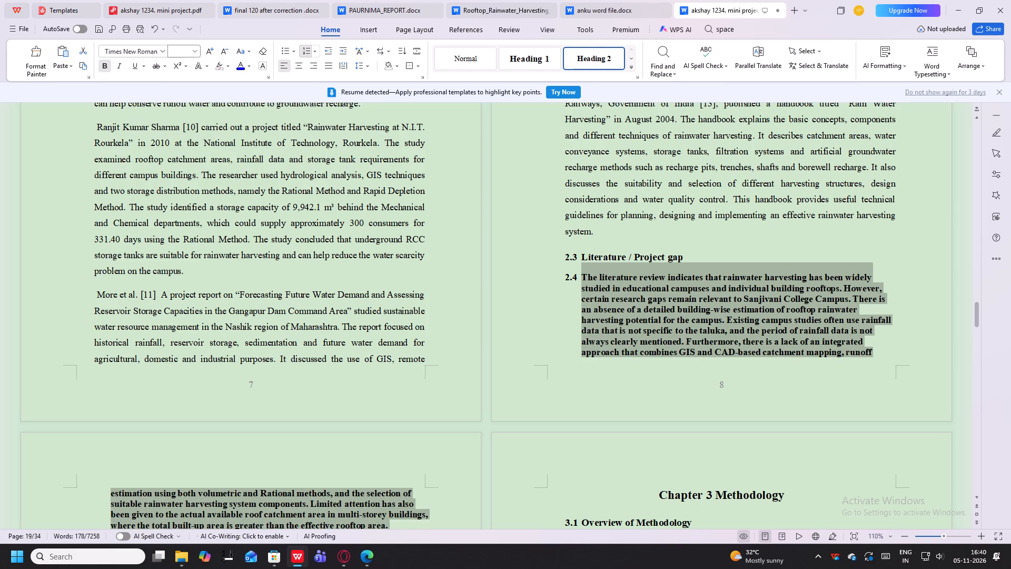
click(175, 47)
key(1)
key(2)
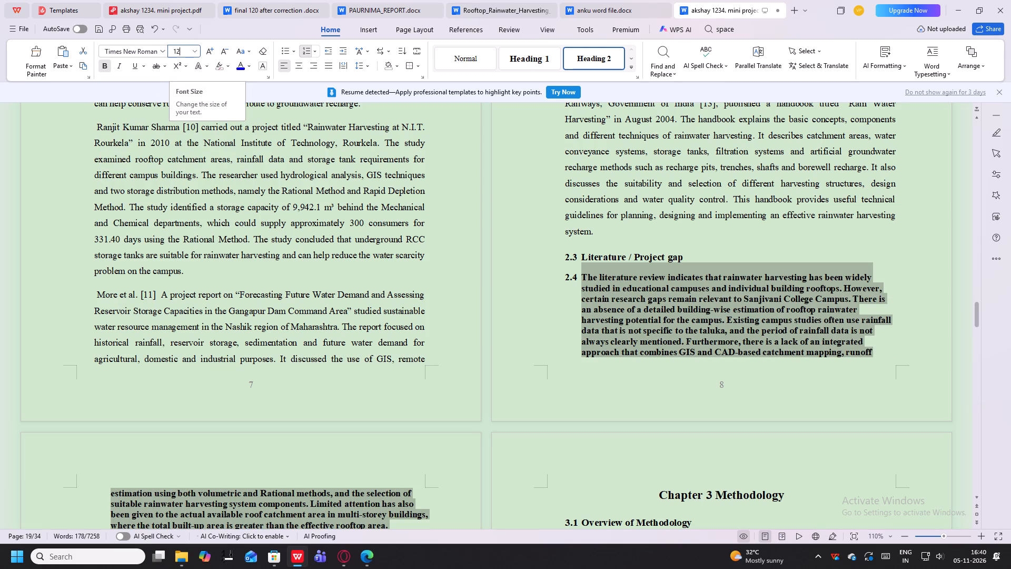
key(Return)
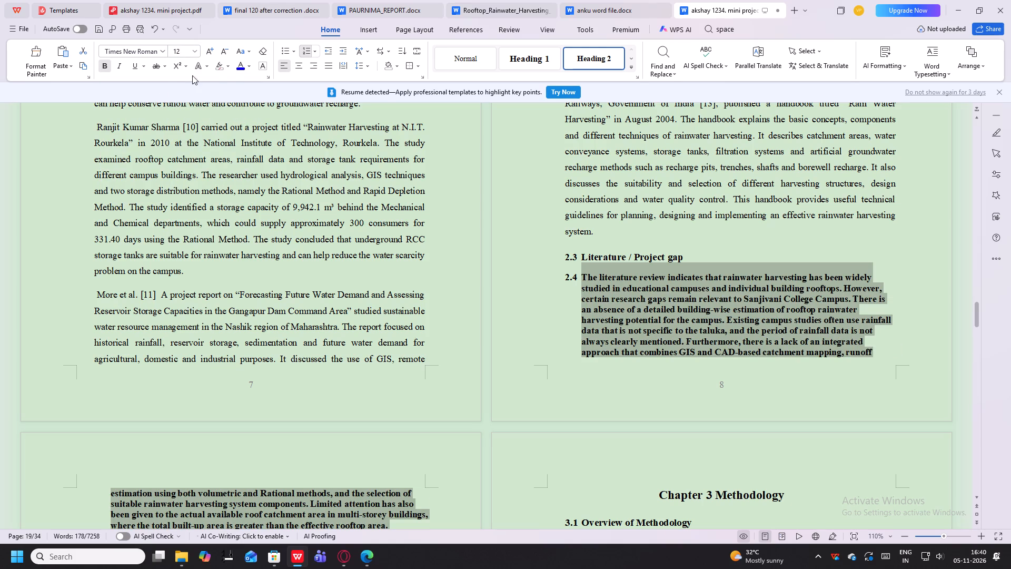
Remove the bold from the pasted gap paragraph, widen its line spacing to match the body text, and justify it.
click(103, 66)
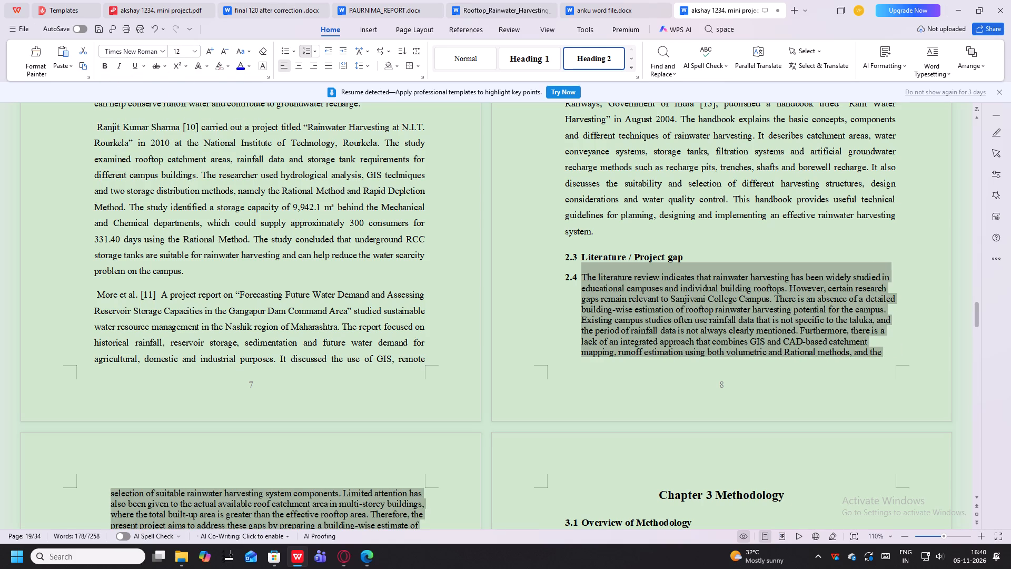
click(366, 69)
click(374, 110)
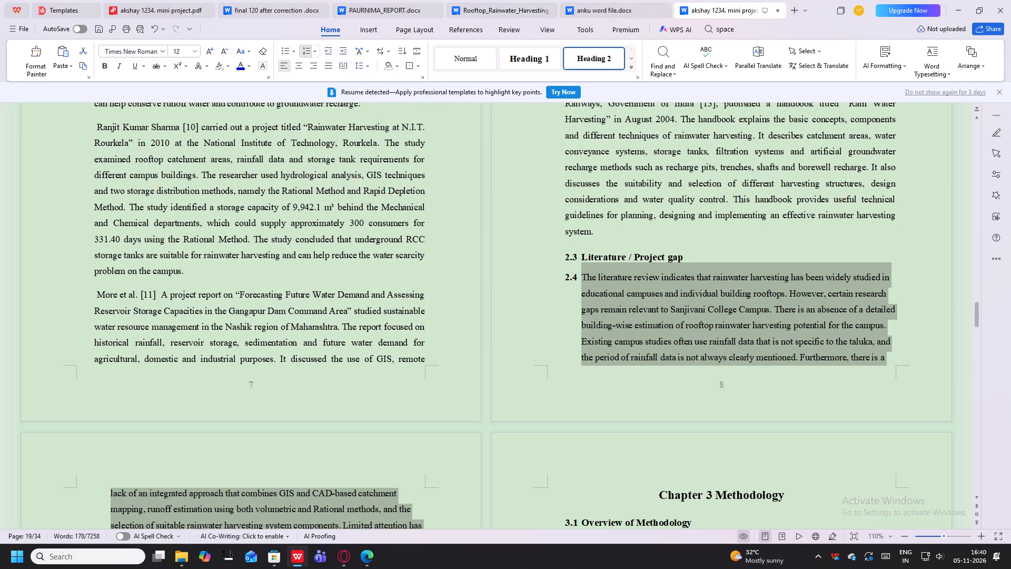
scroll(575, 272, down, 4)
scroll(575, 272, up, 1)
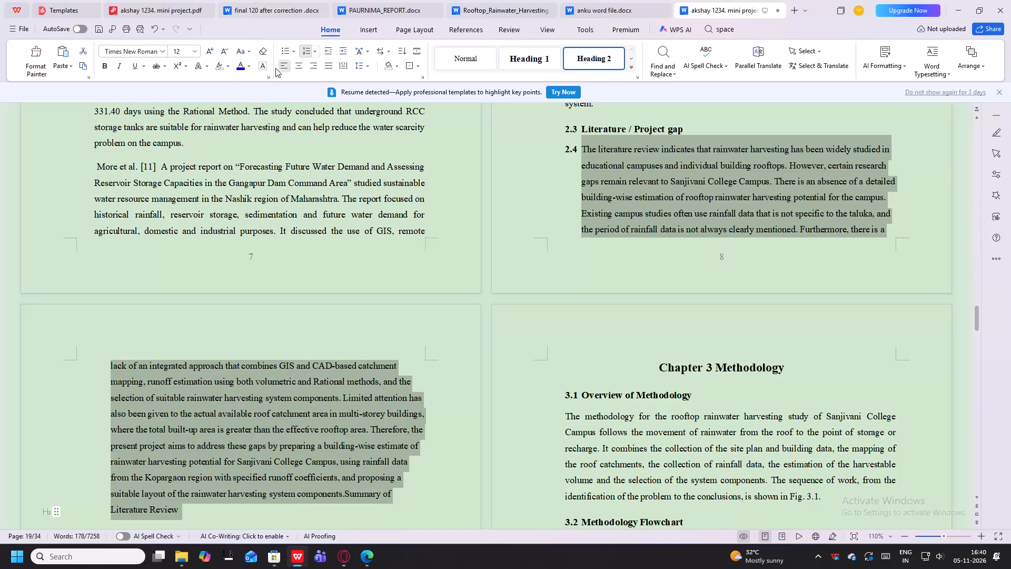
click(328, 65)
Remove the 2.4 heading number from the start of the pasted gap paragraph.
scroll(633, 269, up, 1)
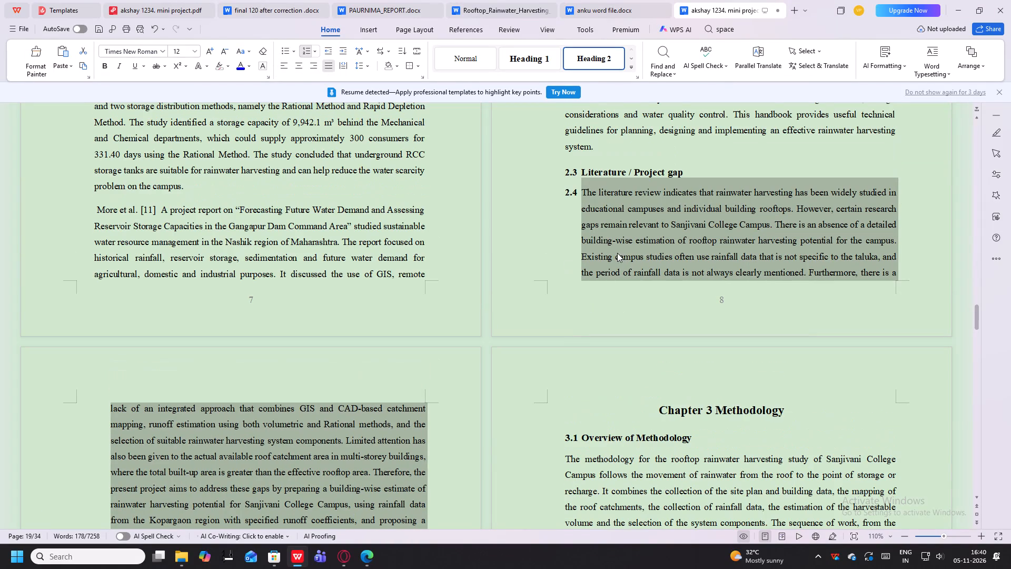
click(581, 189)
key(BackSpace)
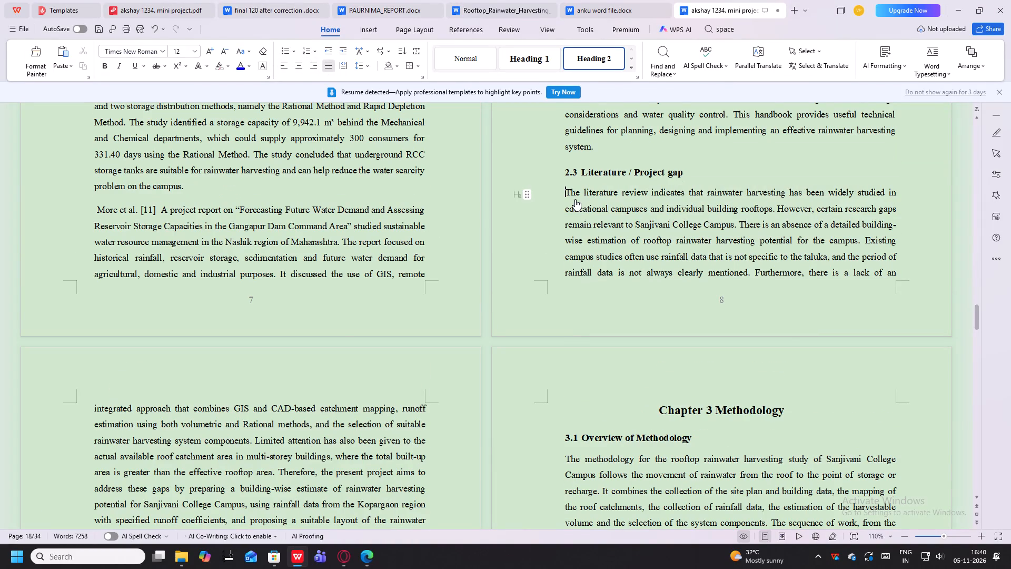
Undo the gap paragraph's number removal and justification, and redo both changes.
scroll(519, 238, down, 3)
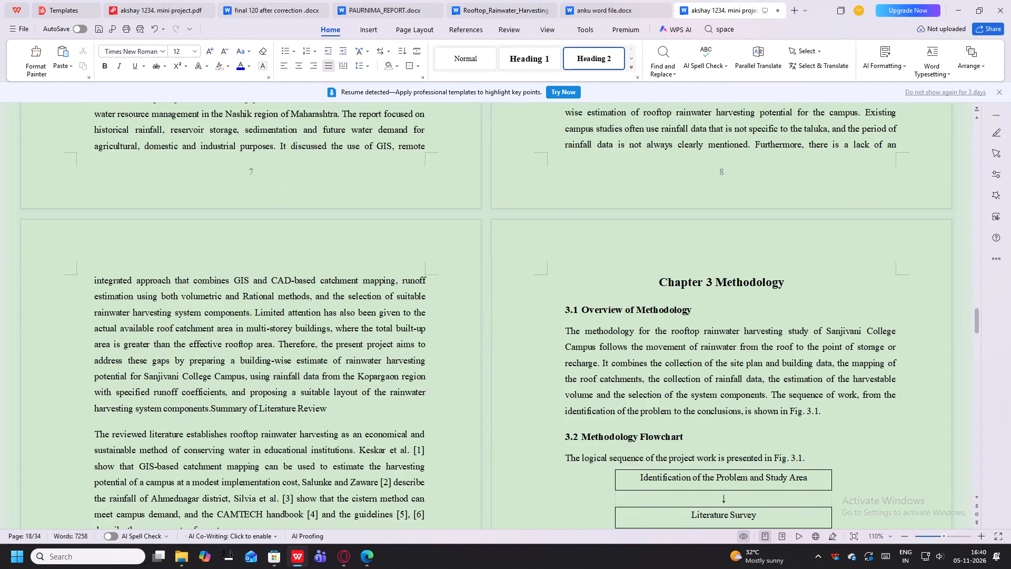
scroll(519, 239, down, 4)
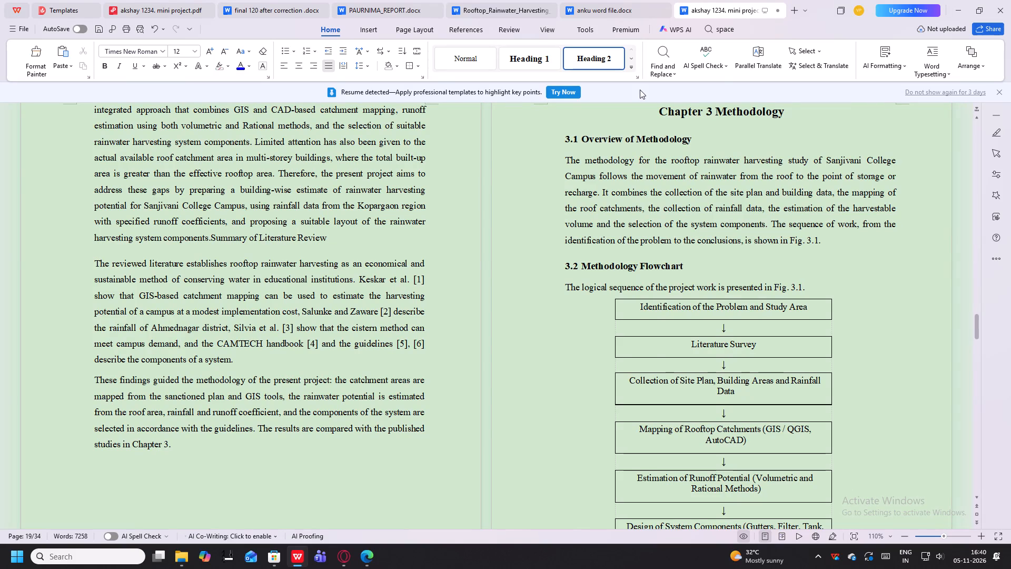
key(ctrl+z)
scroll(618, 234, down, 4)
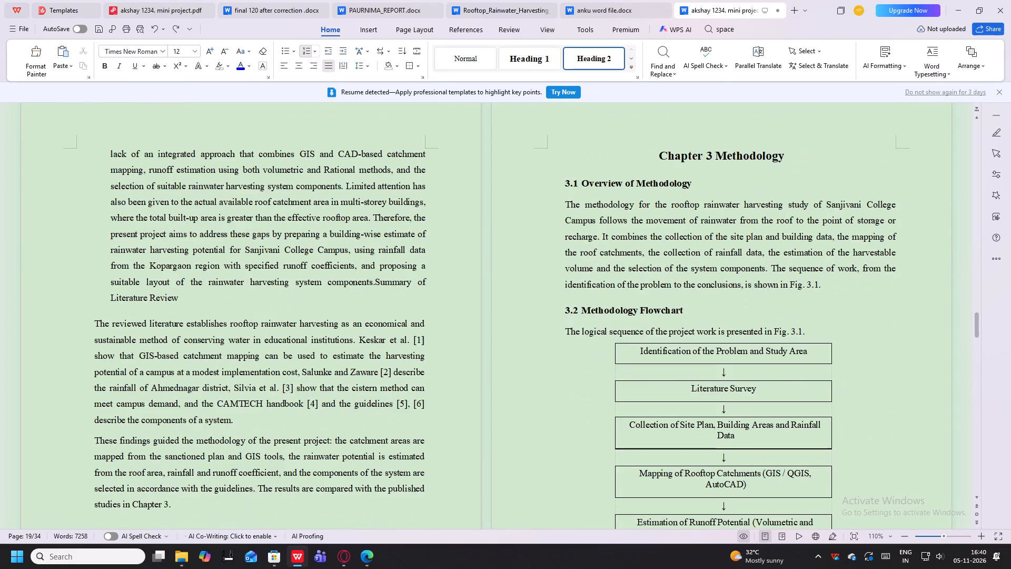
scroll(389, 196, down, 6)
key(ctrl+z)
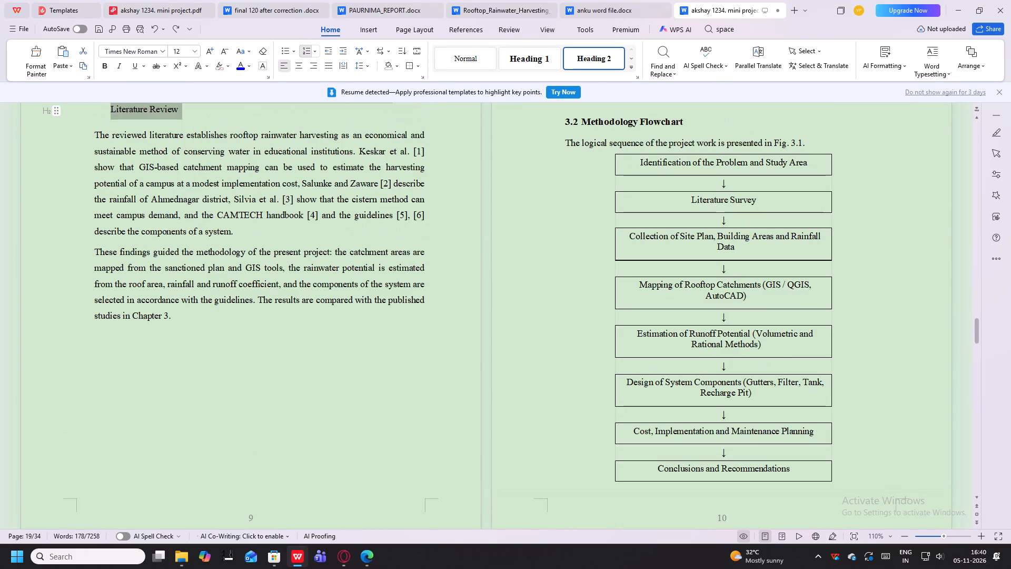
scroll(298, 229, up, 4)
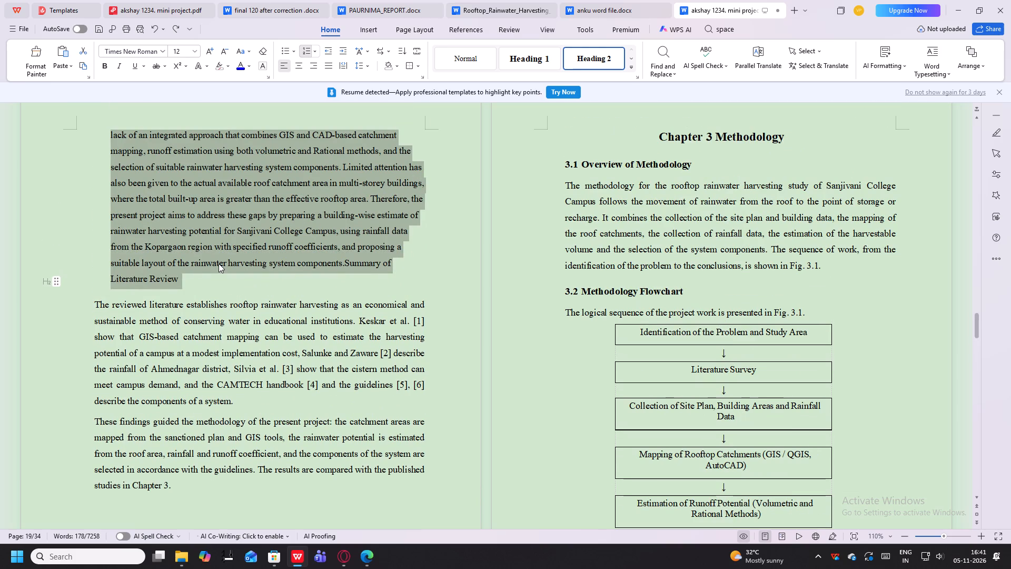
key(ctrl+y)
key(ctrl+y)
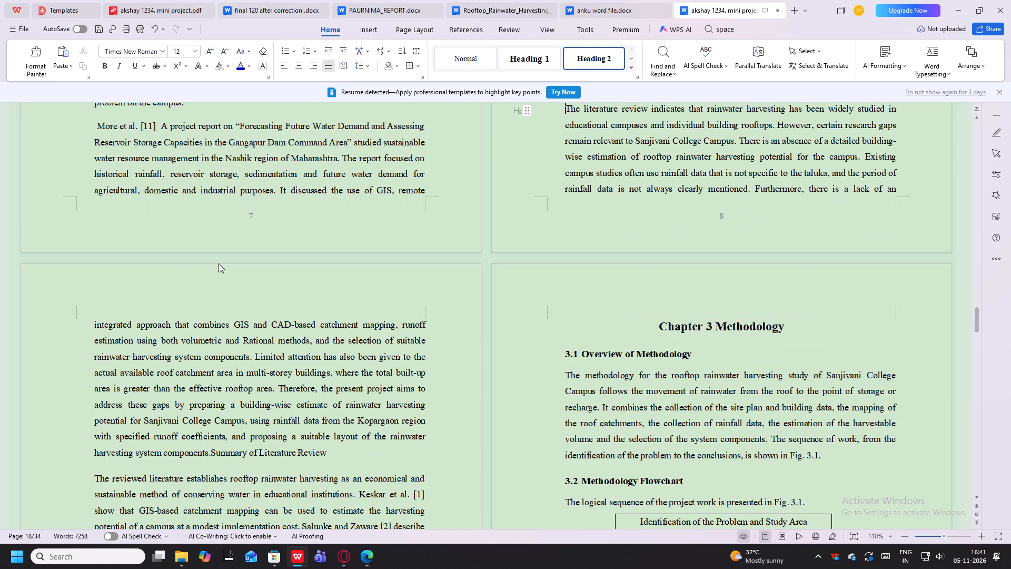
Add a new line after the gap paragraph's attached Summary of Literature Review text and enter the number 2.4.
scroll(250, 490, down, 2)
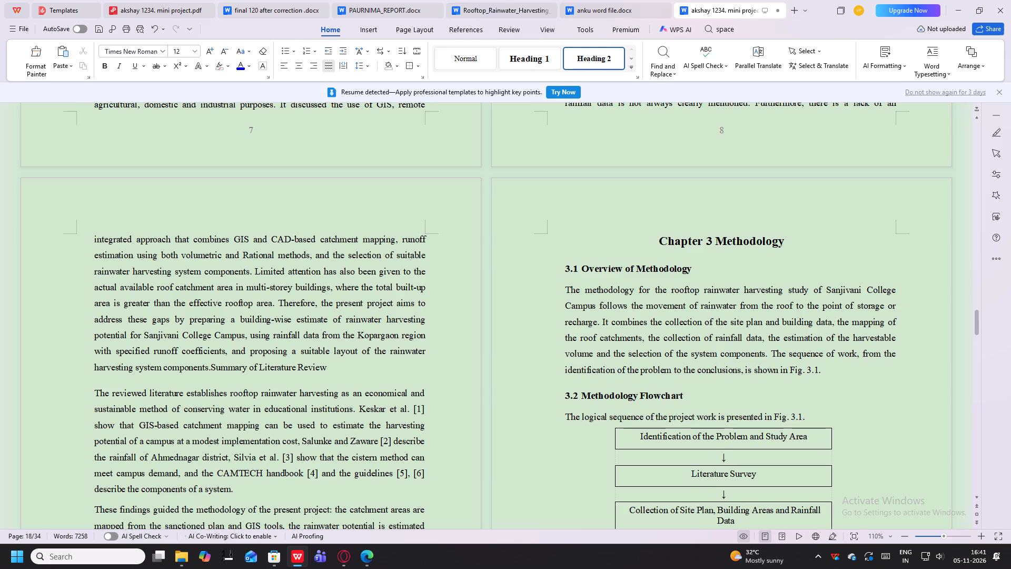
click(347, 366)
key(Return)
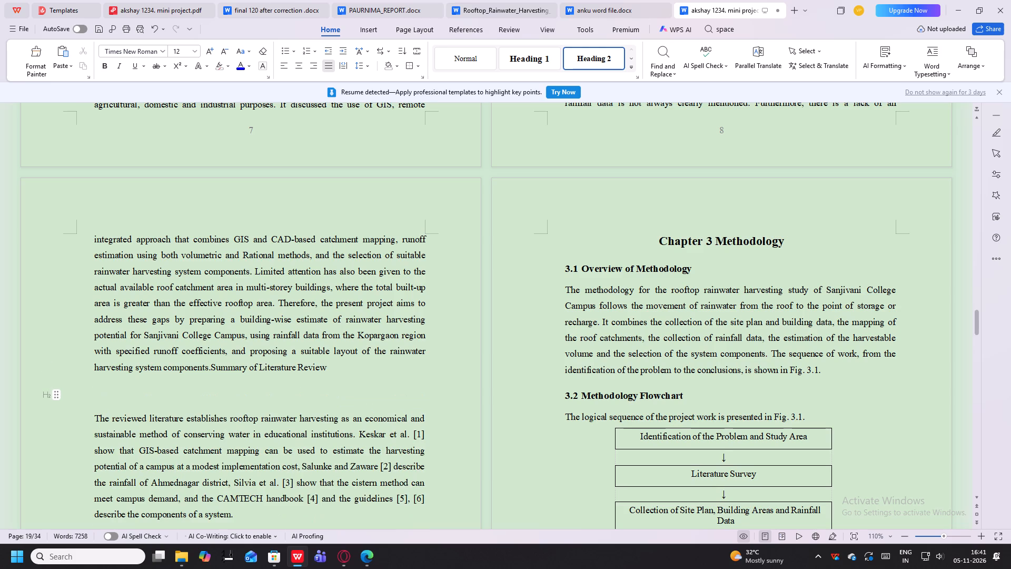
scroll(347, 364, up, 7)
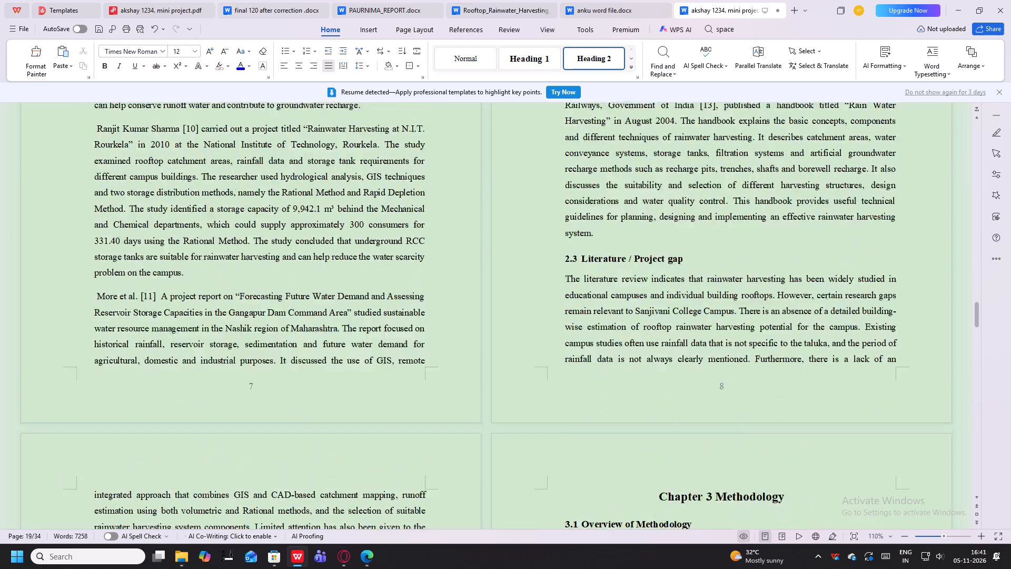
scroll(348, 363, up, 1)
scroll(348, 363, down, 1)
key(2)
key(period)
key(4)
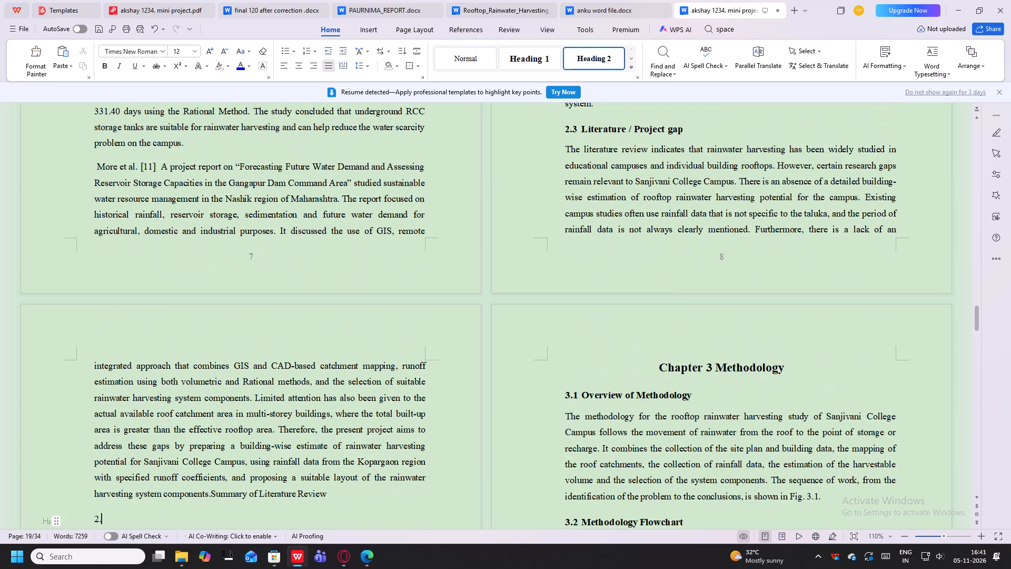
Copy the two literature summary paragraphs below the 2.4 line, from "The reviewed literature" to "Chapter 3", and delete them there.
scroll(348, 378, down, 2)
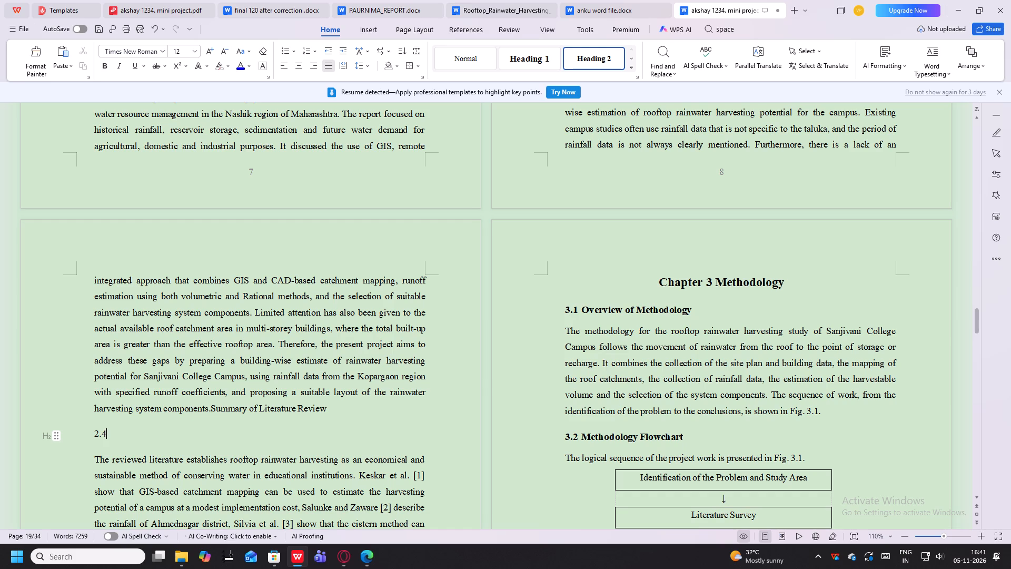
scroll(851, 340, up, 3)
scroll(851, 340, down, 1)
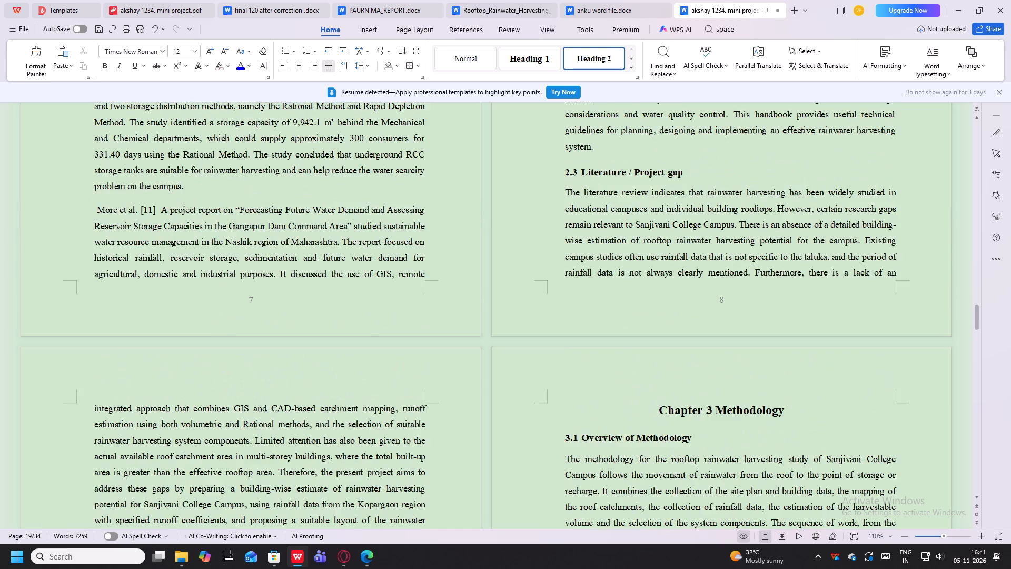
scroll(851, 340, down, 7)
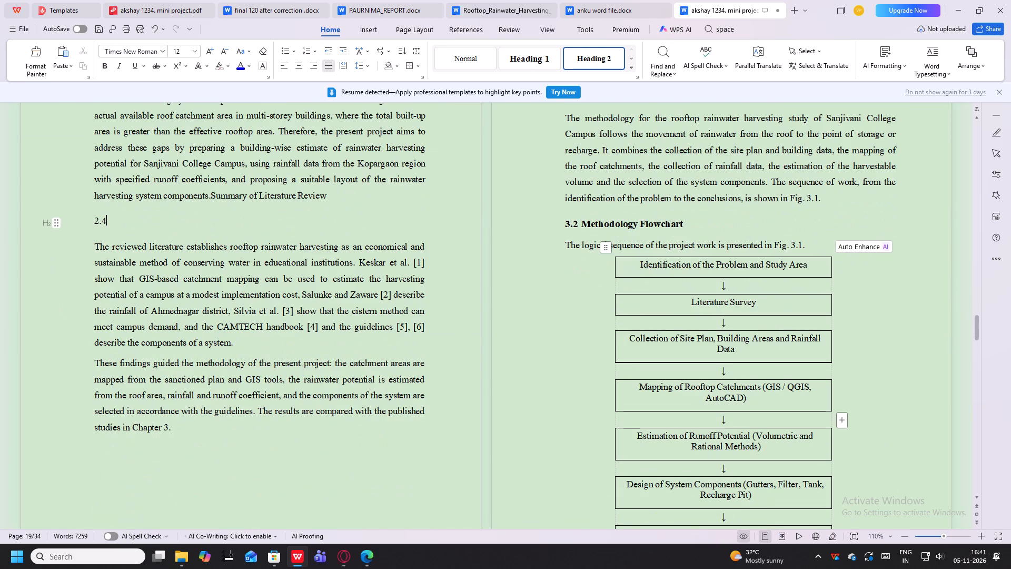
drag(191, 435, 68, 269)
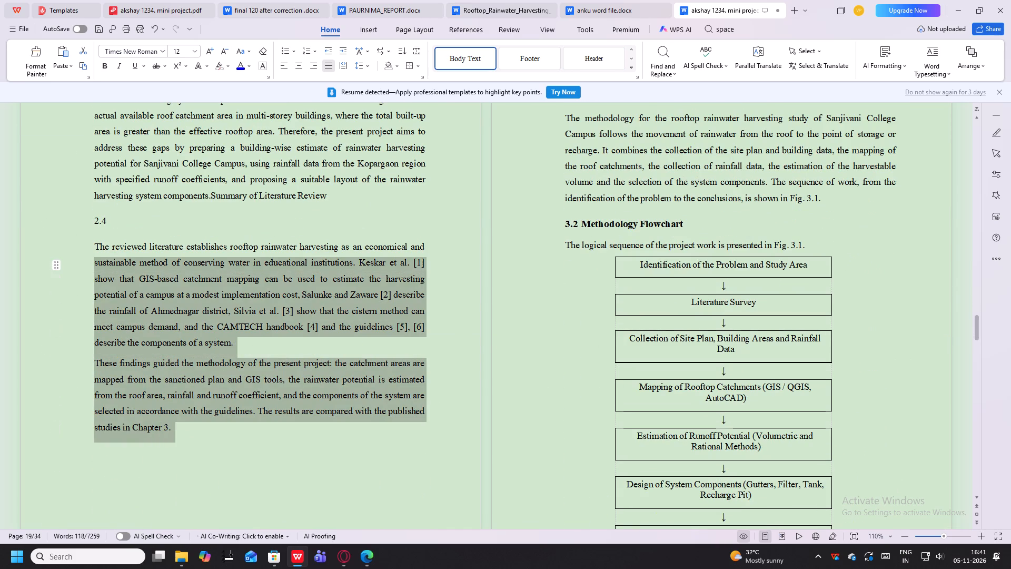
drag(68, 269, 83, 255)
key(ctrl+c)
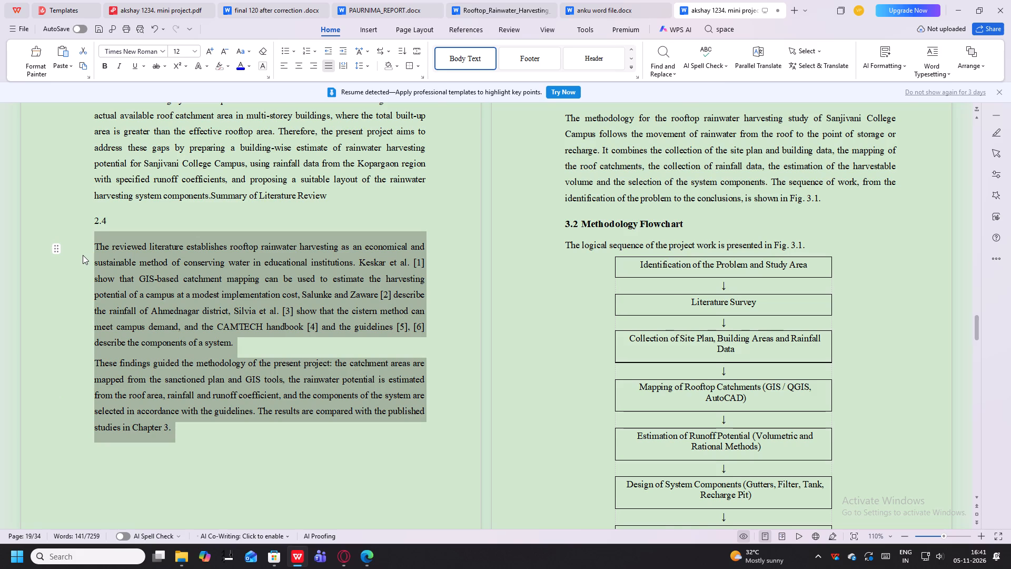
key(Delete)
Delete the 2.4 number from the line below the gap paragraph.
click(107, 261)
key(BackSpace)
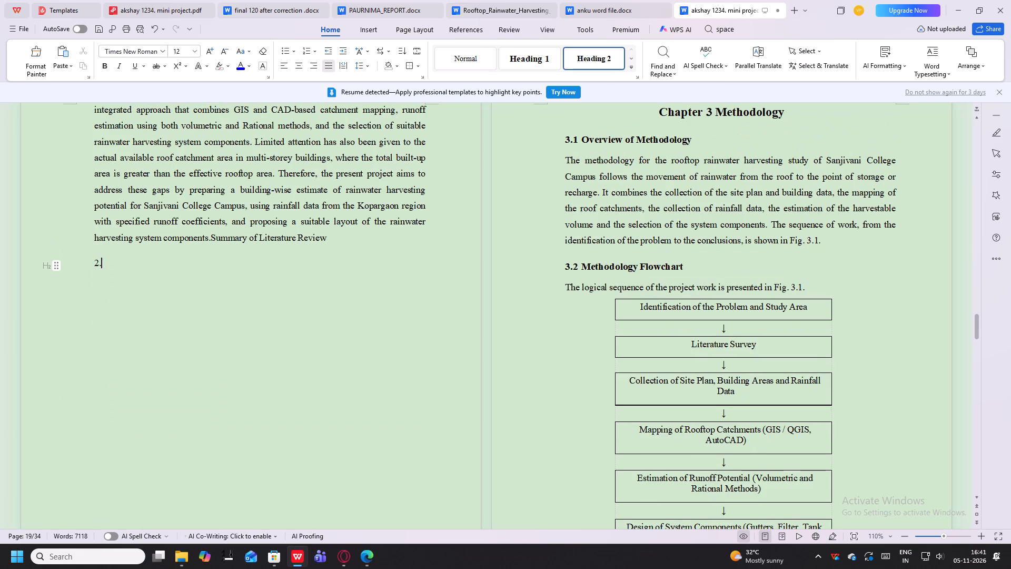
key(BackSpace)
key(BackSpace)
Paste the two summary paragraphs after the CAMTECH handbook paragraph, above the Literature / Project gap heading, and remove the extra blank line.
scroll(208, 334, up, 4)
scroll(436, 317, up, 5)
scroll(436, 317, down, 1)
click(620, 188)
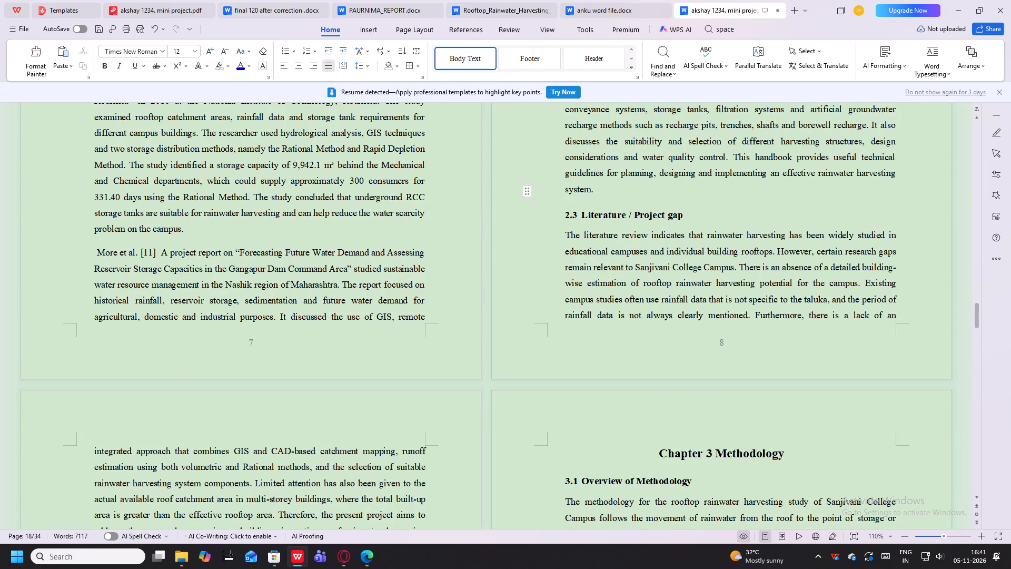
key(Return)
key(ctrl+v)
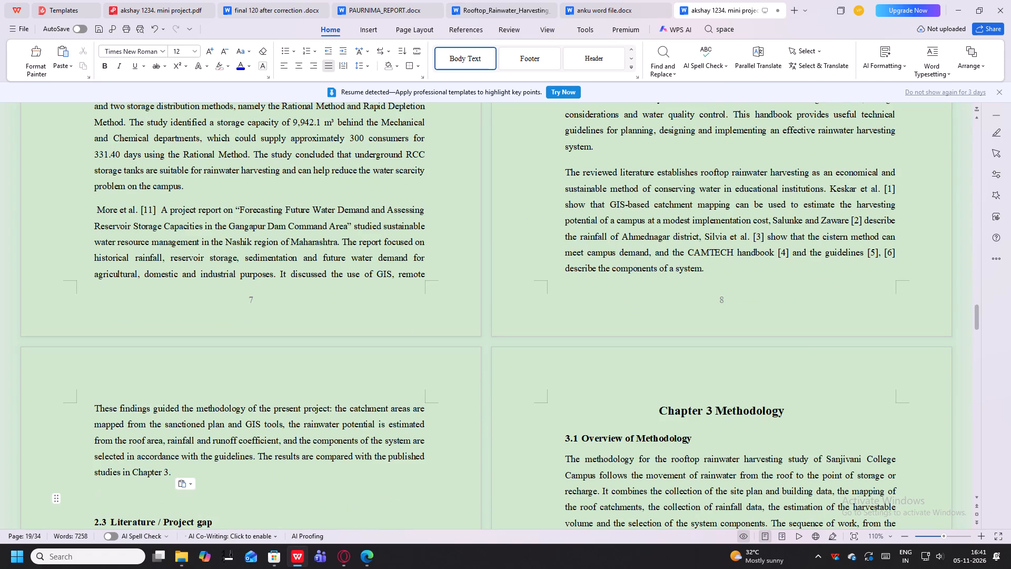
key(BackSpace)
key(BackSpace)
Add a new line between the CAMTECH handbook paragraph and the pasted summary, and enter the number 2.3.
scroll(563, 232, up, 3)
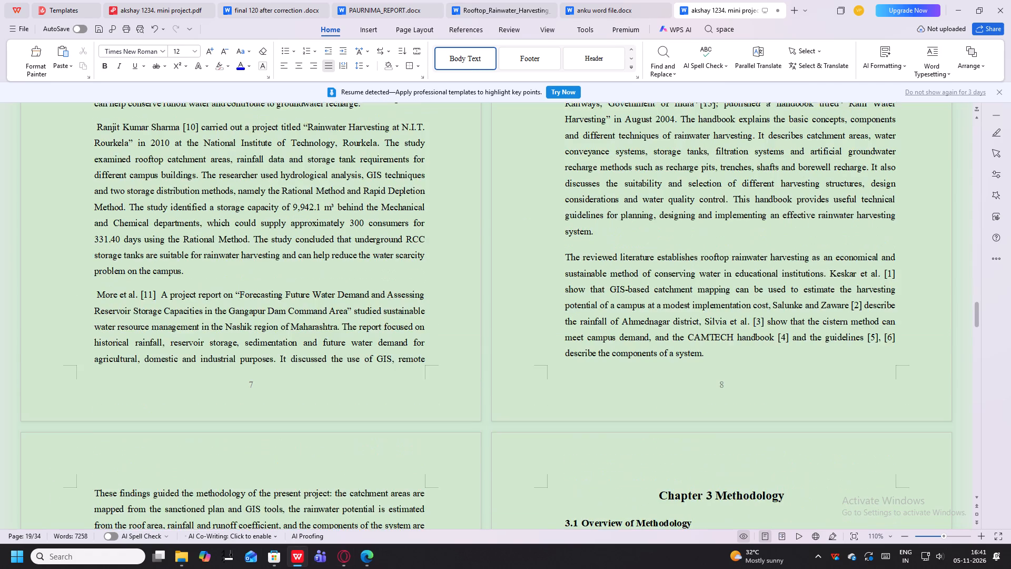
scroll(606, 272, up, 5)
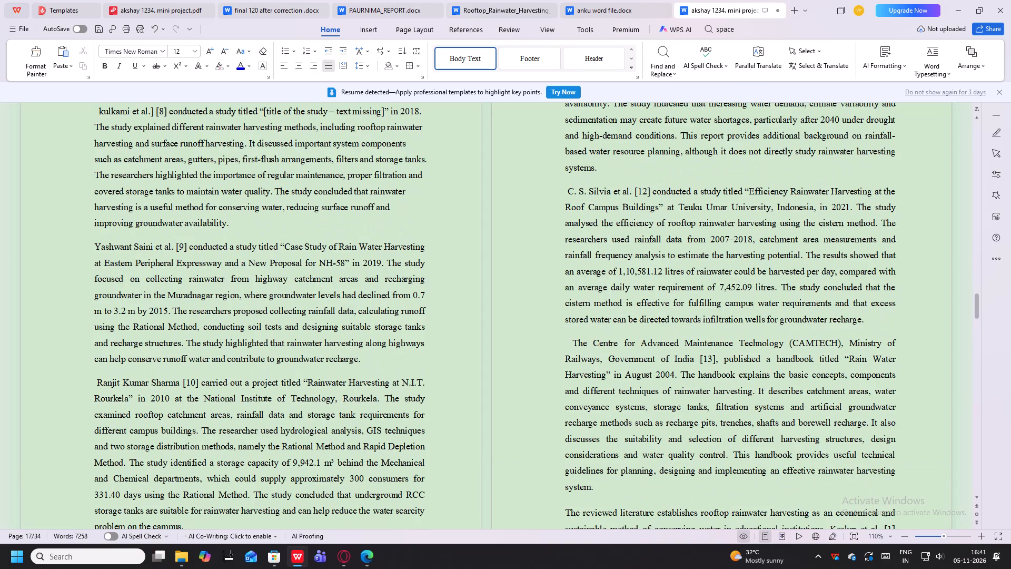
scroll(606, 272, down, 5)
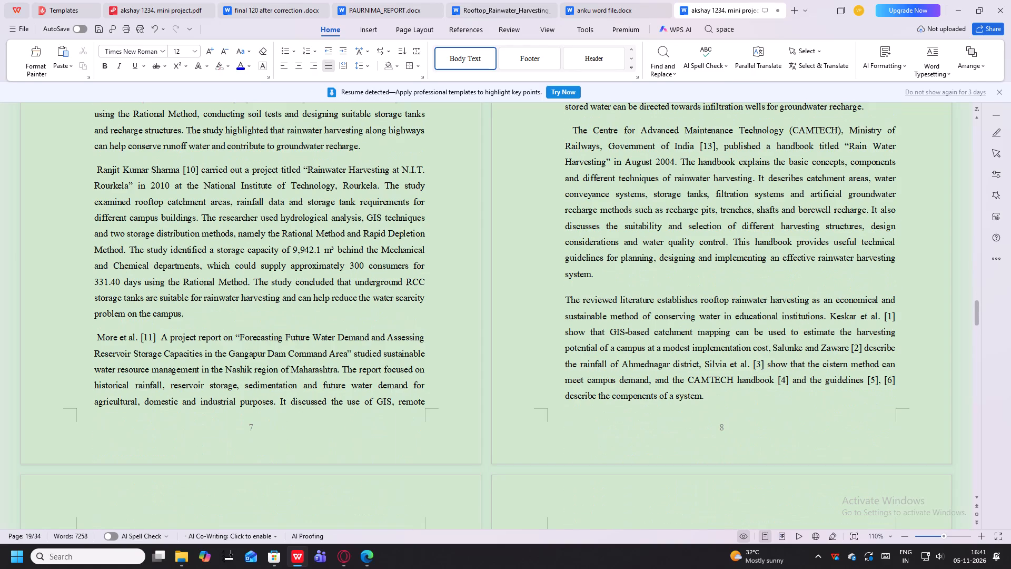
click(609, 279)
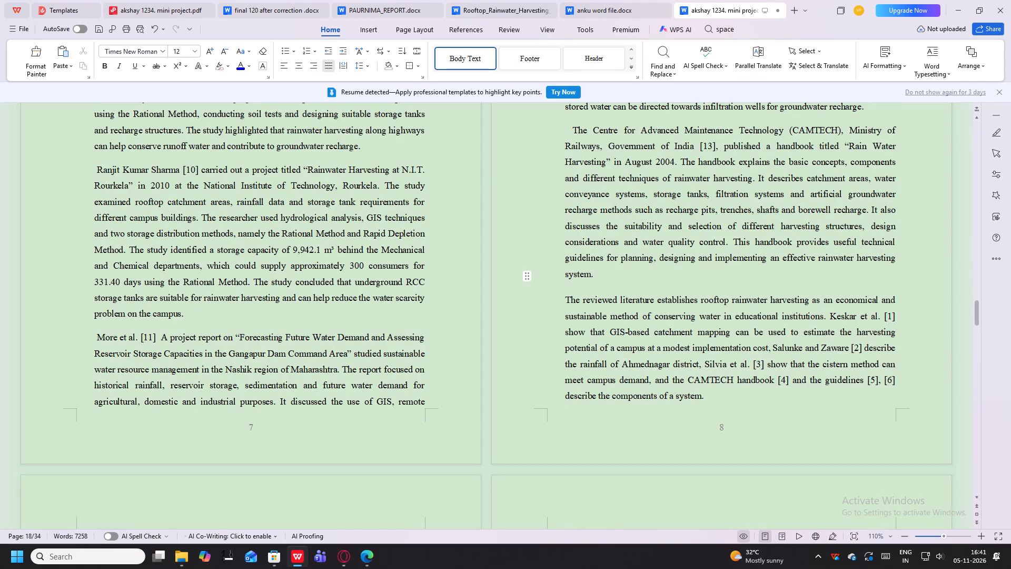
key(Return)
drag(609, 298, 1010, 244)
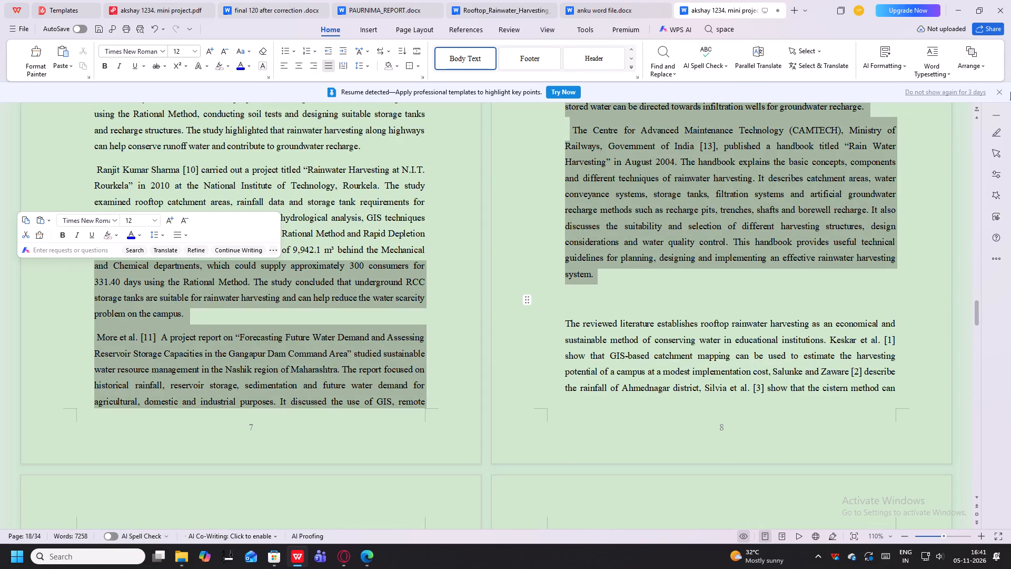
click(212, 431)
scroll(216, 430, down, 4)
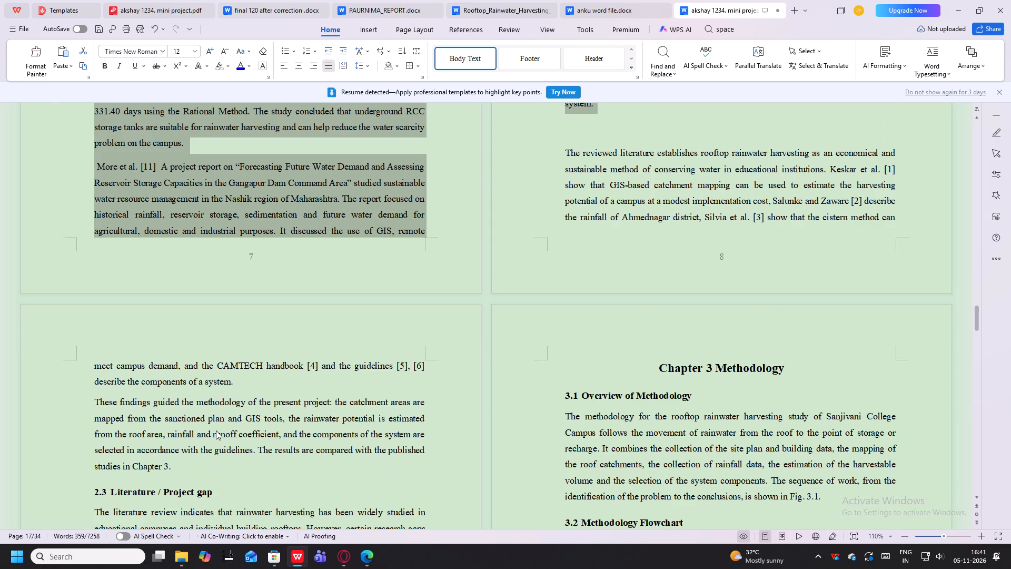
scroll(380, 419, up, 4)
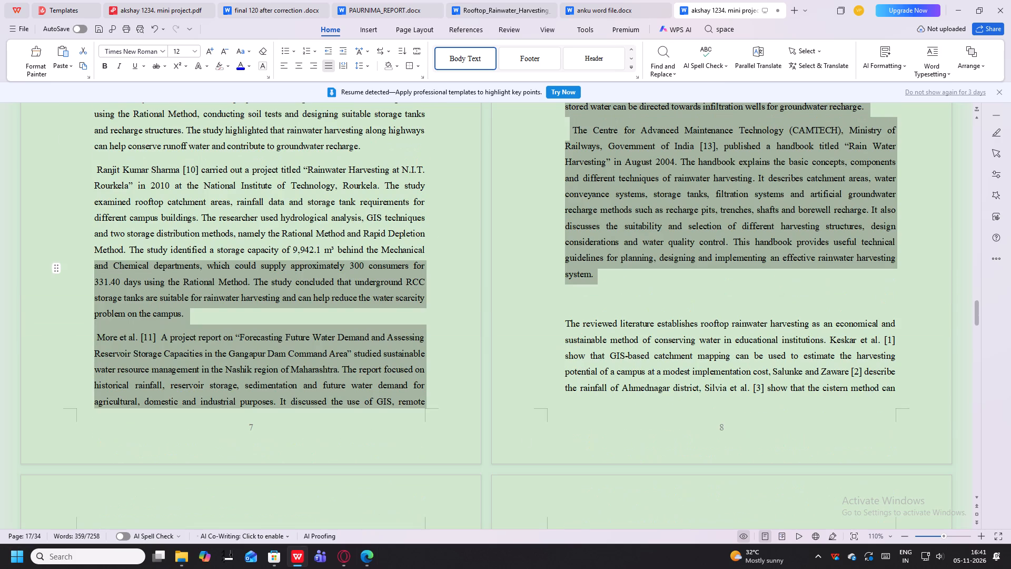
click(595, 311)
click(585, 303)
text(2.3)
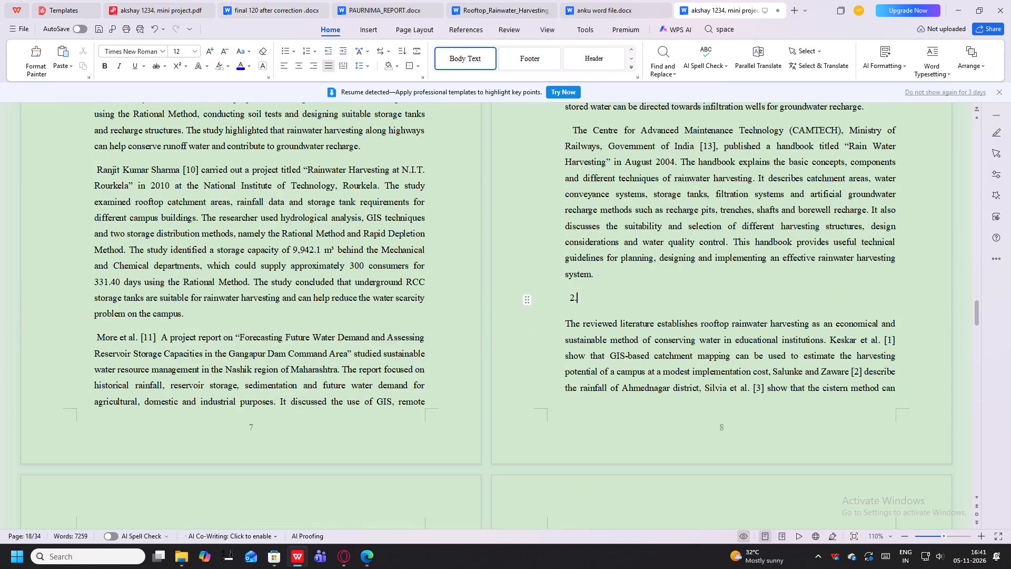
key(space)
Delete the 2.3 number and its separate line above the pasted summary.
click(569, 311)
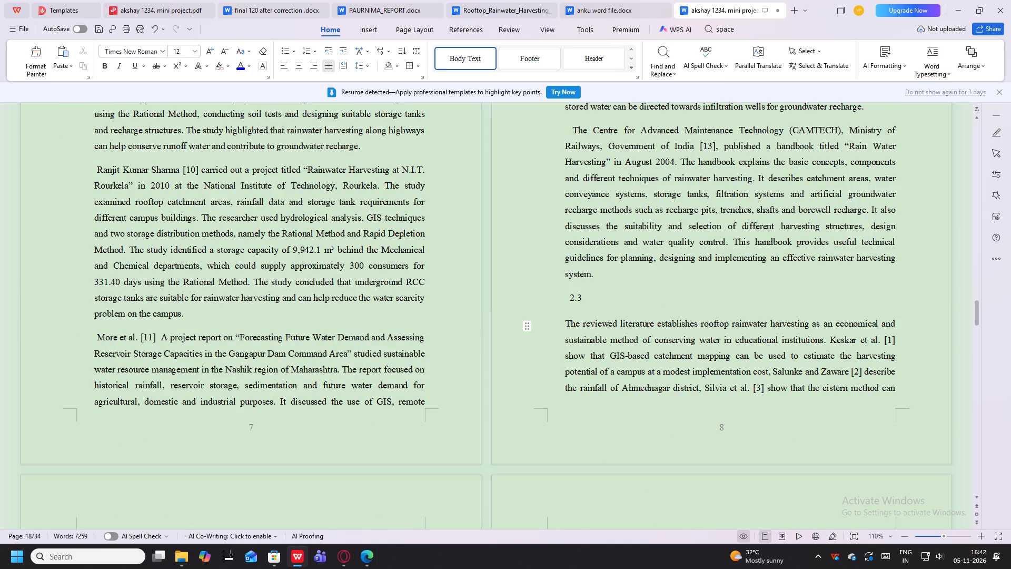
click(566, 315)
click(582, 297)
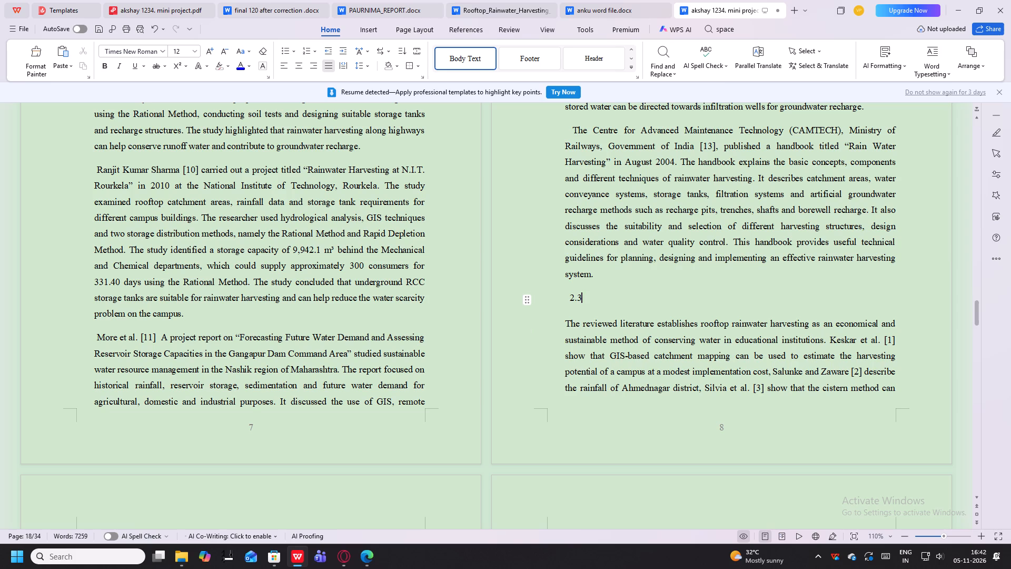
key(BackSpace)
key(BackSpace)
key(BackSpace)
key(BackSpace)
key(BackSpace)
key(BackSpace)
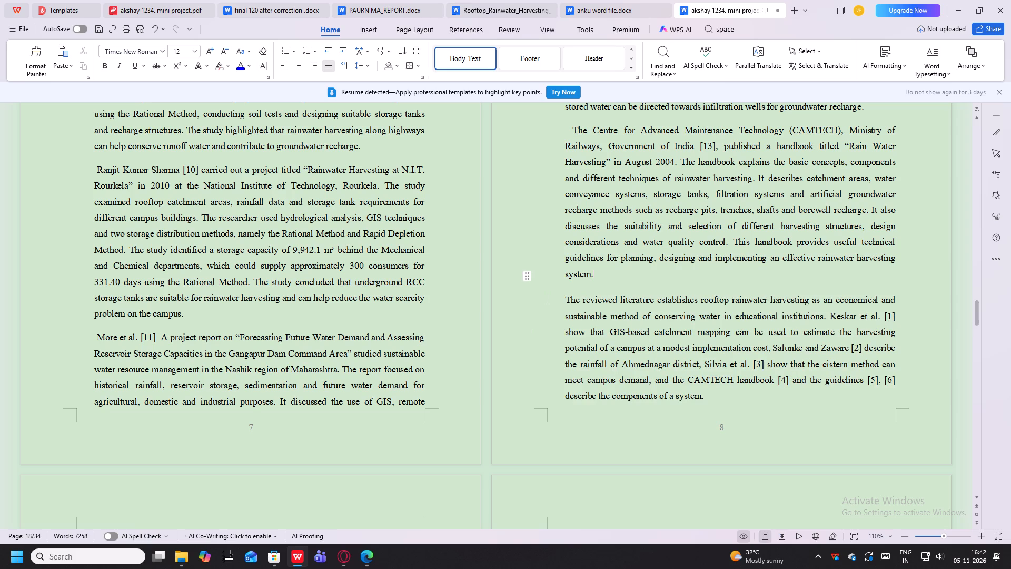
Join the "The reviewed literature" paragraph to the end of the CAMTECH handbook paragraph, separated by a full stop and a space.
click(566, 299)
key(BackSpace)
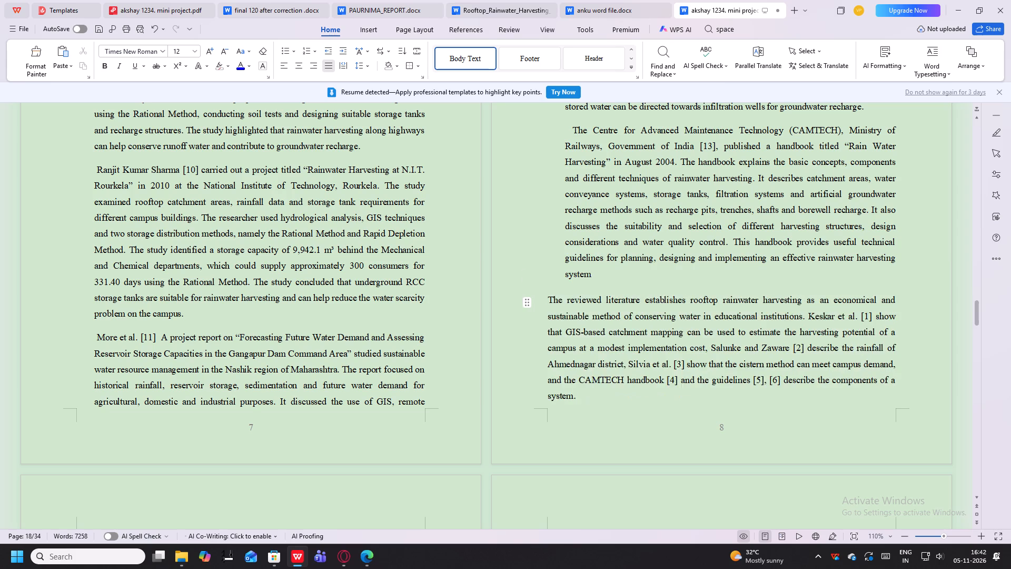
key(BackSpace)
key(BackSpace)
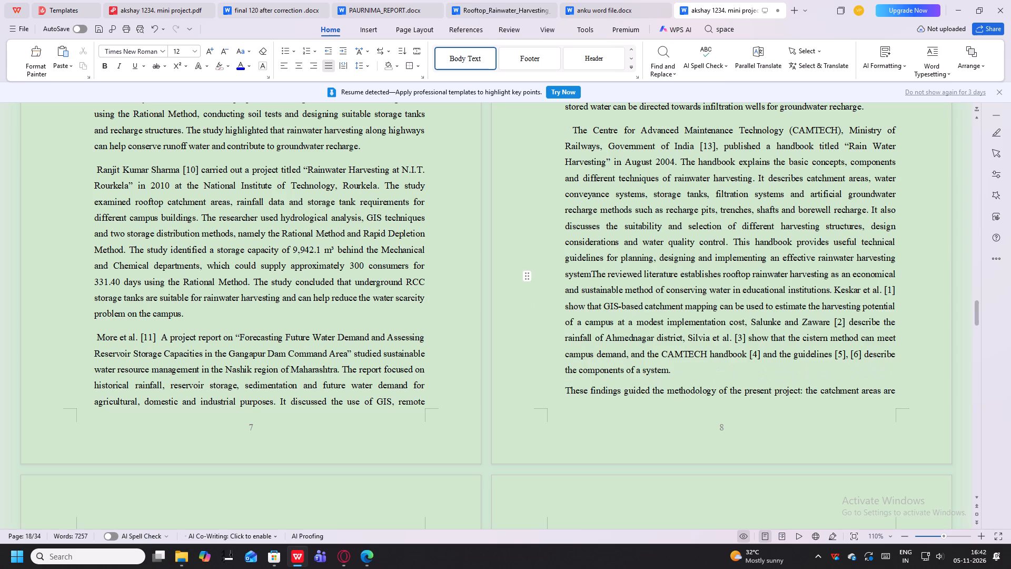
text(.)
key(space)
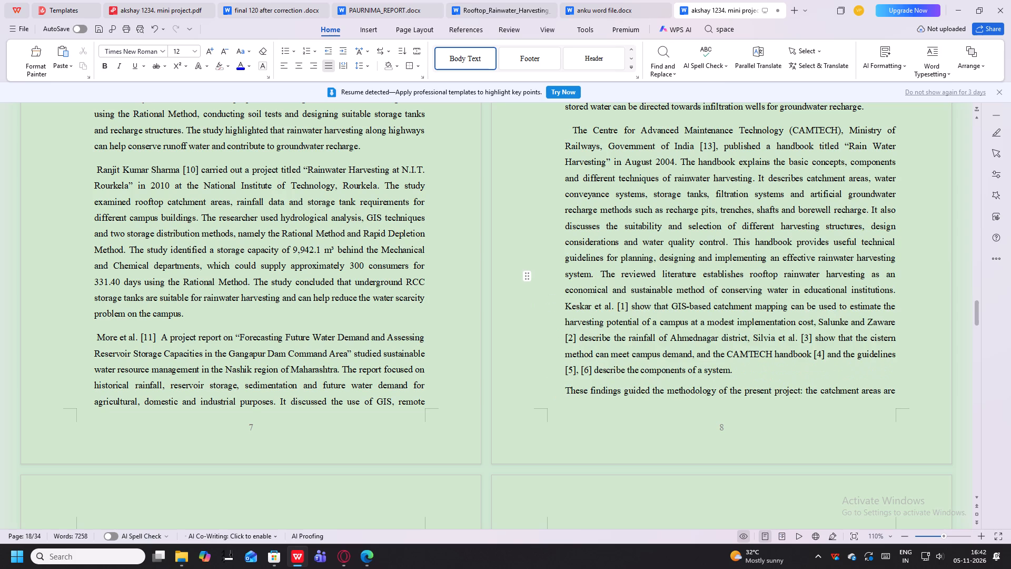
Enter the heading text "2.3 Summery Of literature review" directly before "The reviewed literature".
text(2.3)
key(space)
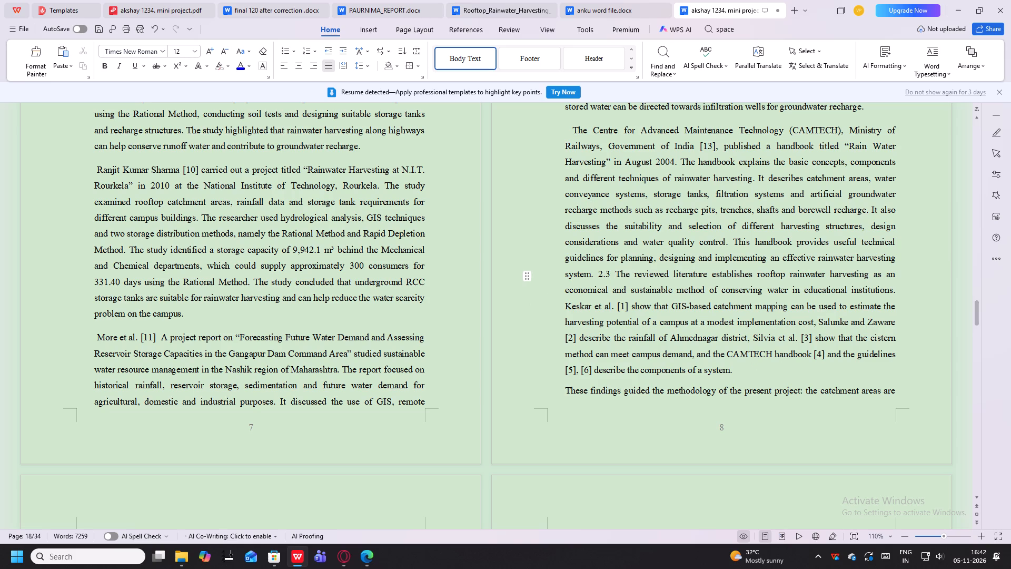
text(Summery Of L)
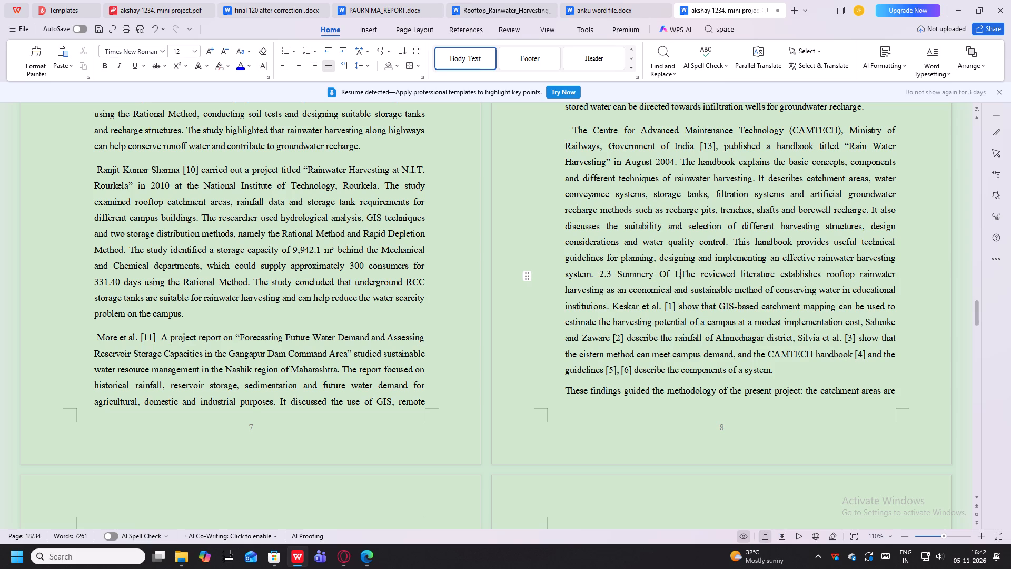
key(BackSpace)
text(literature Re)
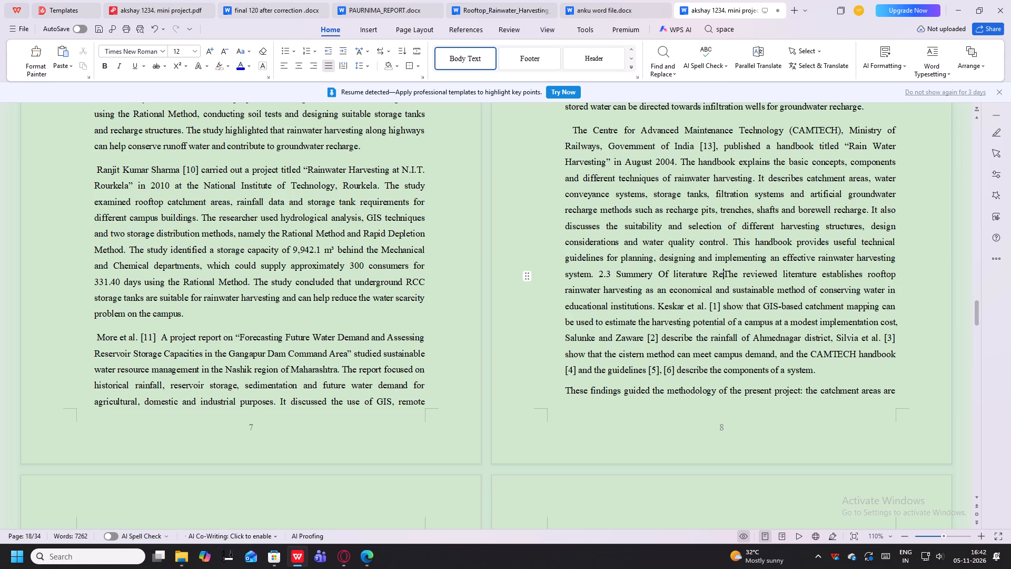
key(BackSpace)
key(BackSpace)
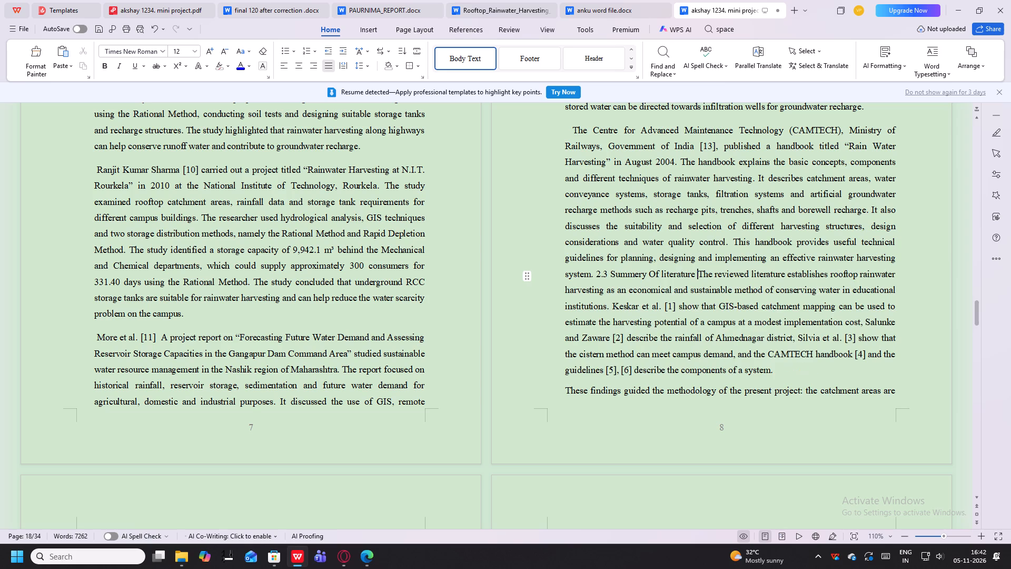
text(review)
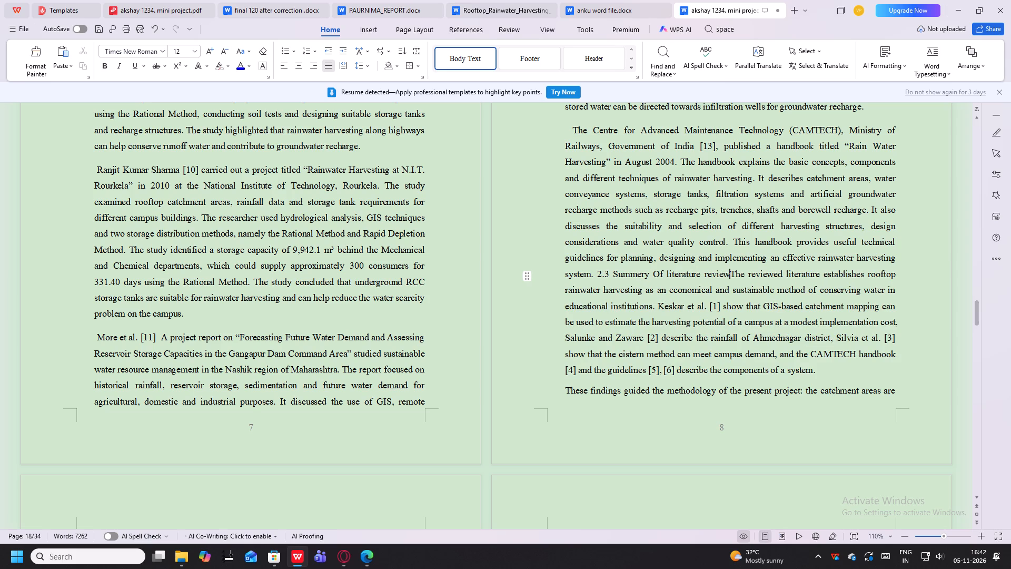
key(space)
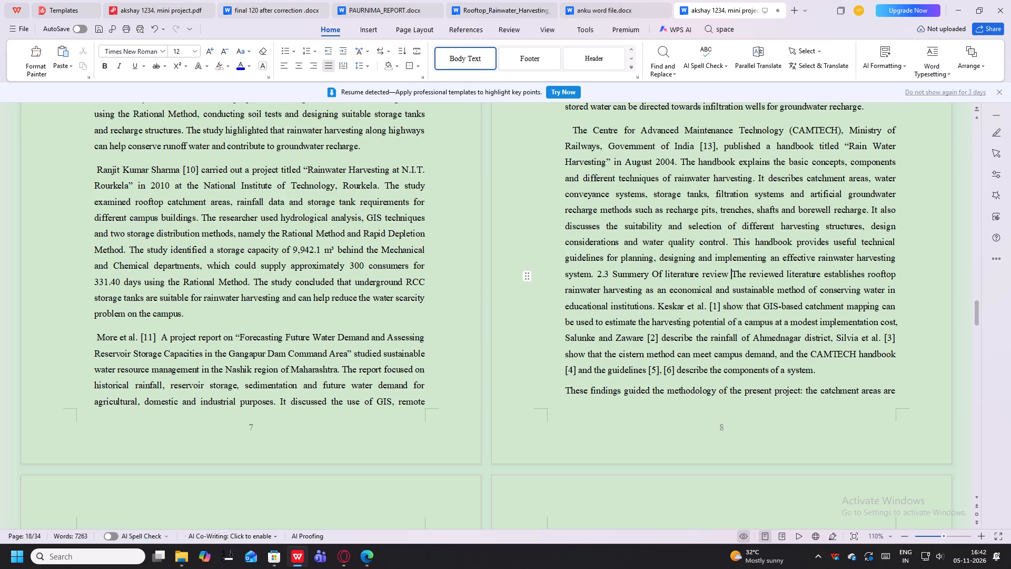
Bold the "2.3 Summery Of literature review" heading text and start a new paragraph in front of it.
drag(728, 273, 598, 277)
click(109, 65)
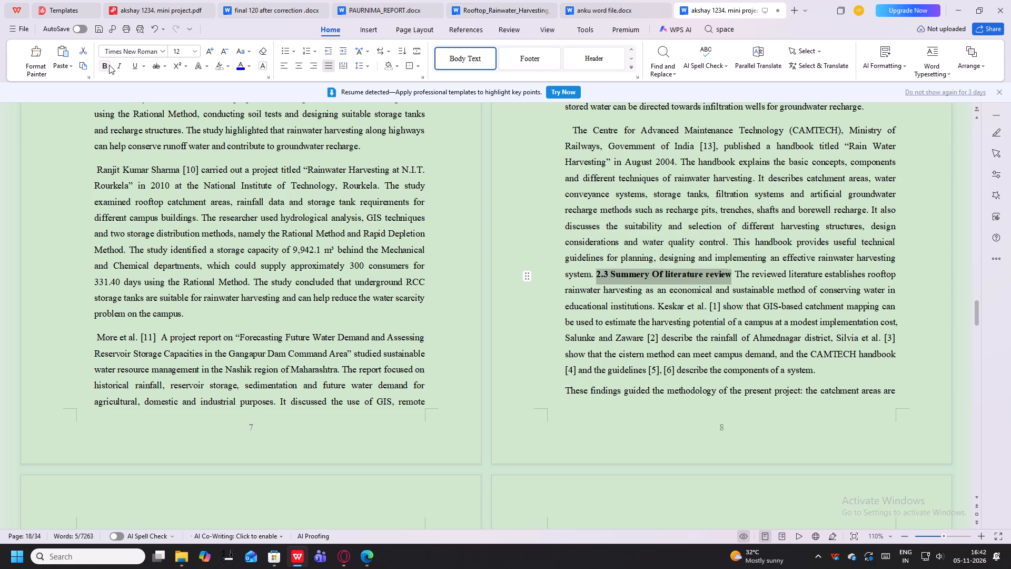
click(593, 275)
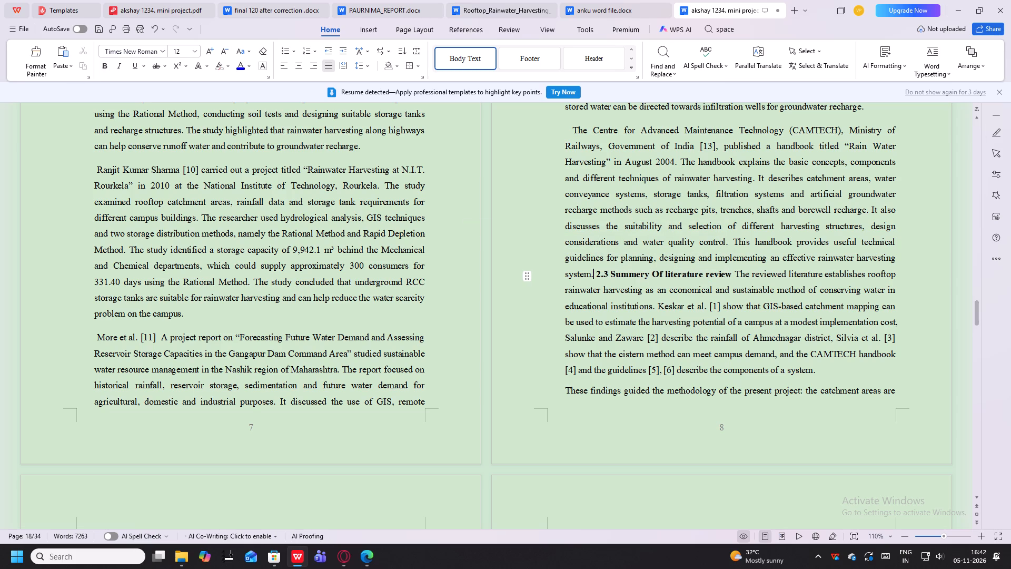
key(Return)
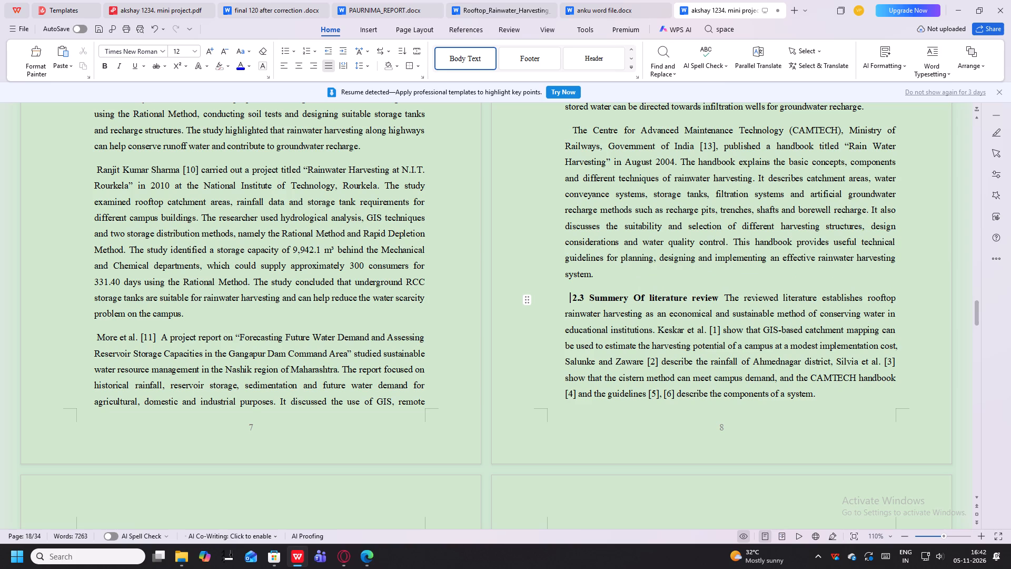
Split the "The reviewed literature" text into its own paragraph below the "2.3 Summery Of literature review" heading.
click(725, 299)
key(Return)
Replace the indent of the "2.3 Summery Of literature review" heading with a few leading spaces.
scroll(723, 299, down, 1)
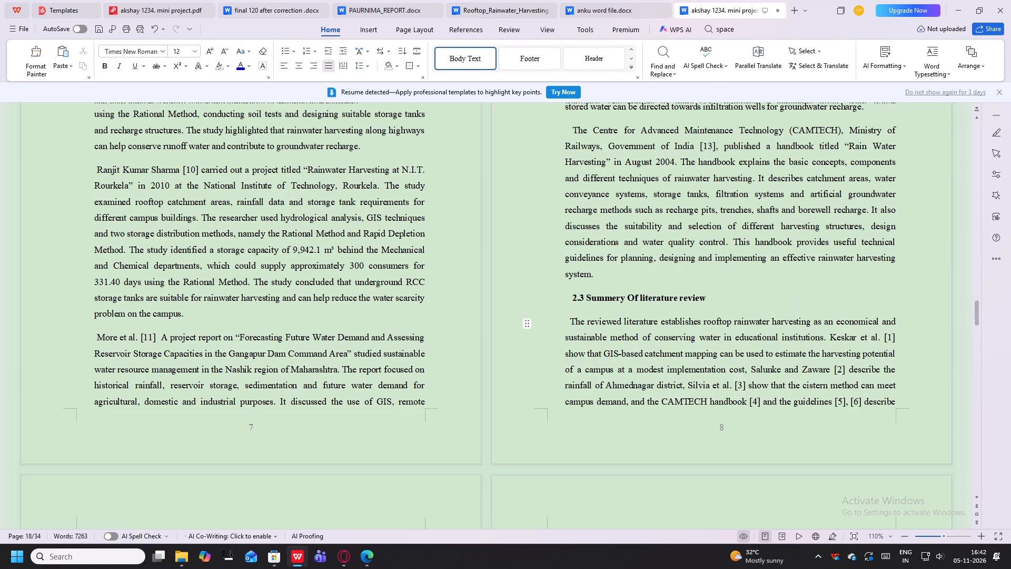
scroll(723, 299, down, 1)
click(573, 221)
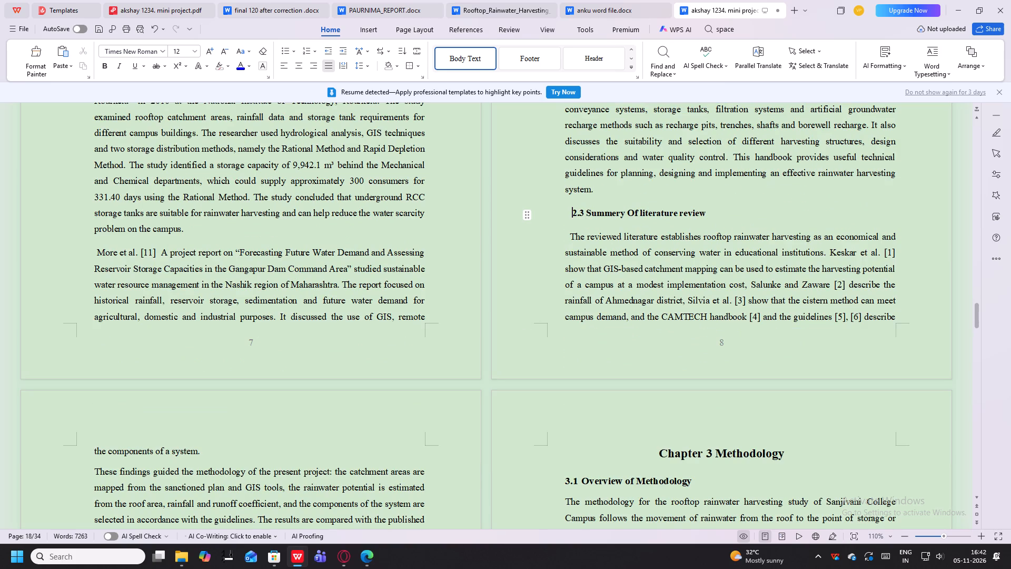
key(BackSpace)
key(BackSpace)
key(space)
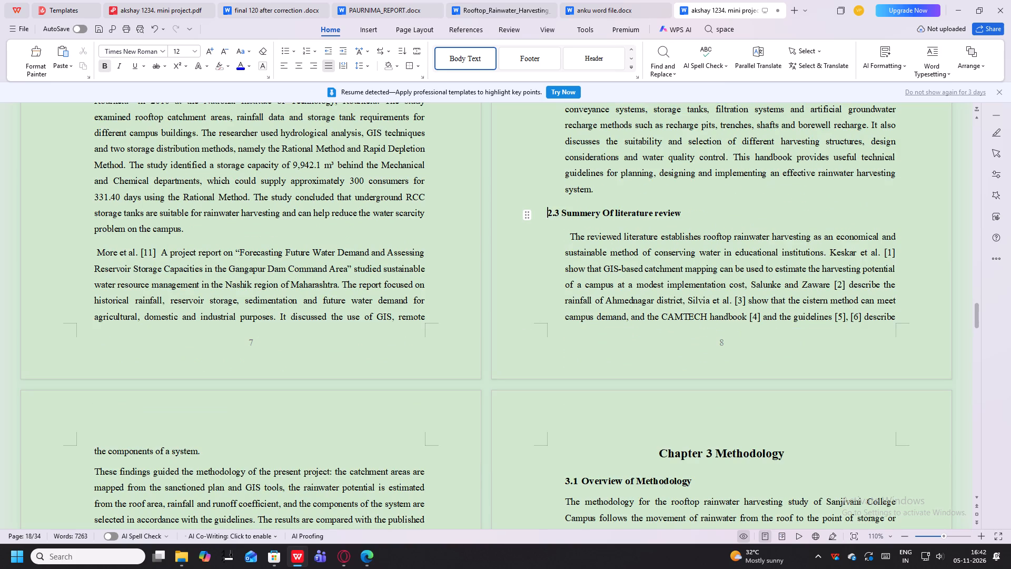
key(space)
key(BackSpace)
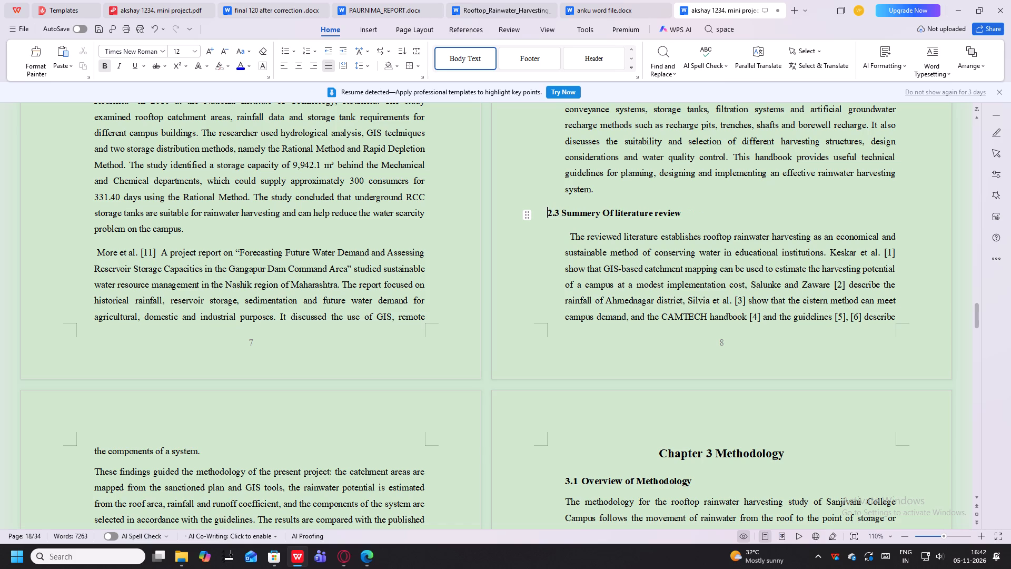
key(space)
key(space)
key(space)
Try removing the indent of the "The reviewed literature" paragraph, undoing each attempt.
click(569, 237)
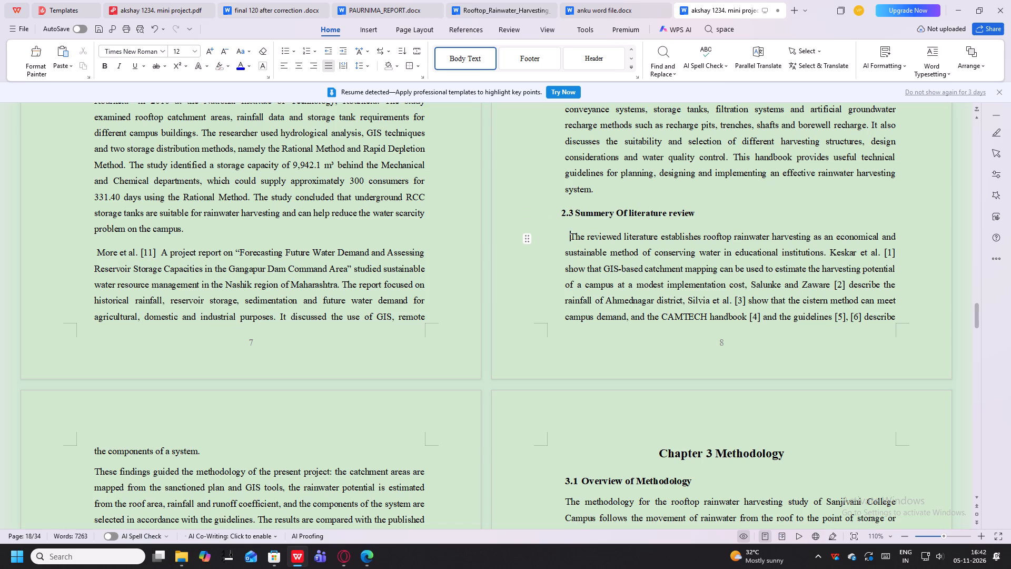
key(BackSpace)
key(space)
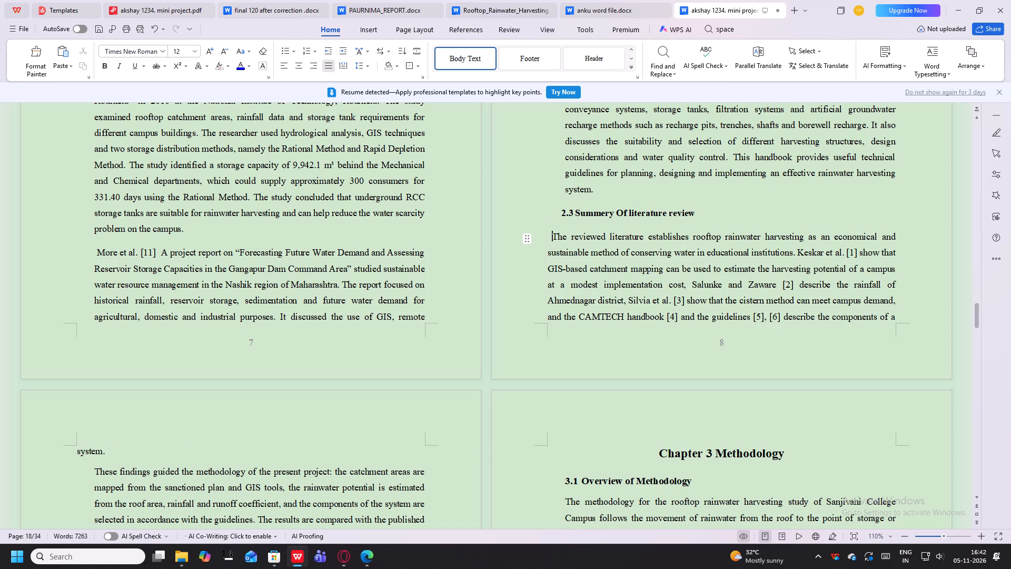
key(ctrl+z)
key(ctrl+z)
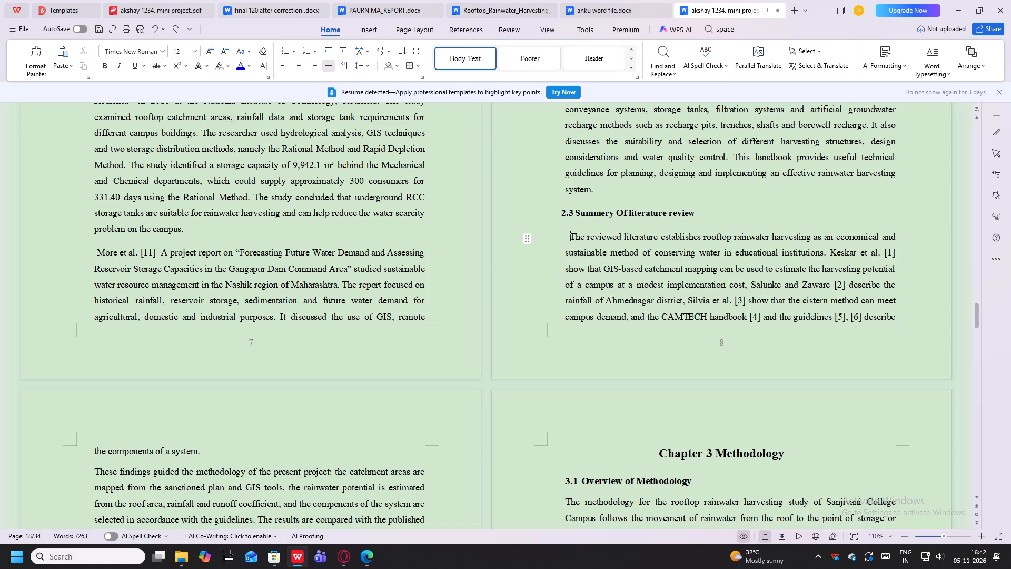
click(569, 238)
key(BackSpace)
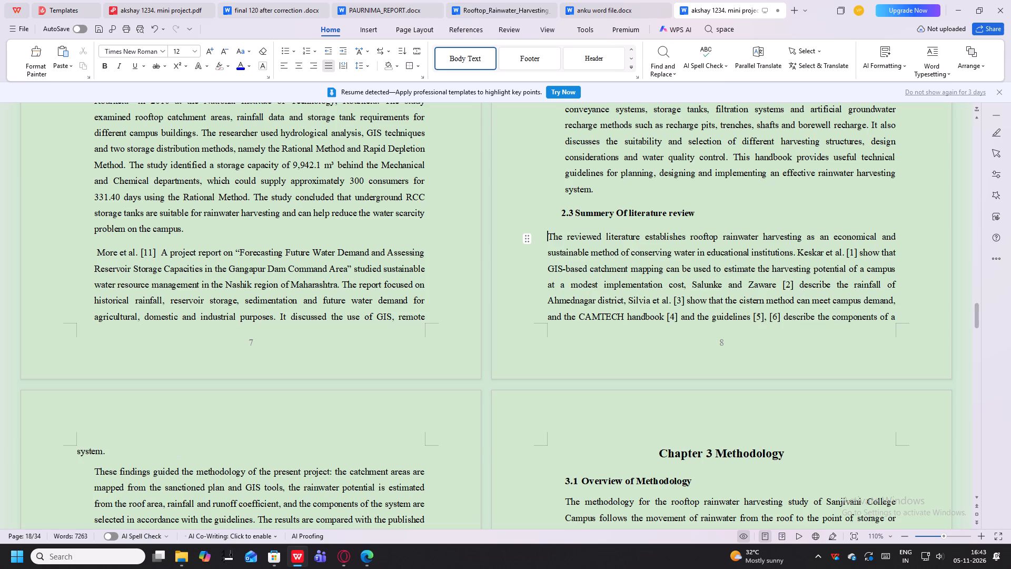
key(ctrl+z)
Copy the two summary paragraphs from "The reviewed literature" to "studies in Chapter 3." and delete them from under the heading.
drag(561, 230, 784, 321)
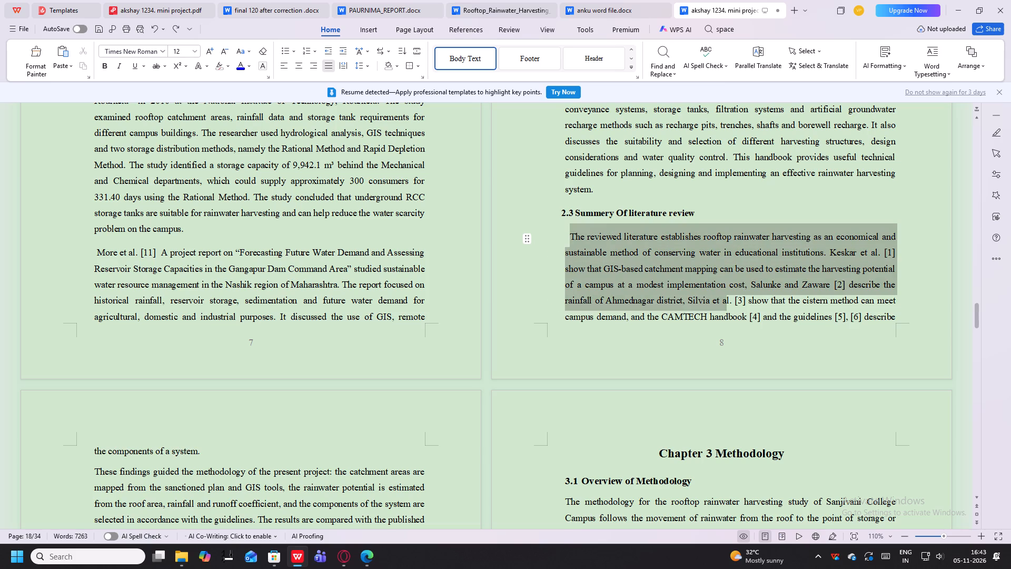
drag(784, 321, 330, 526)
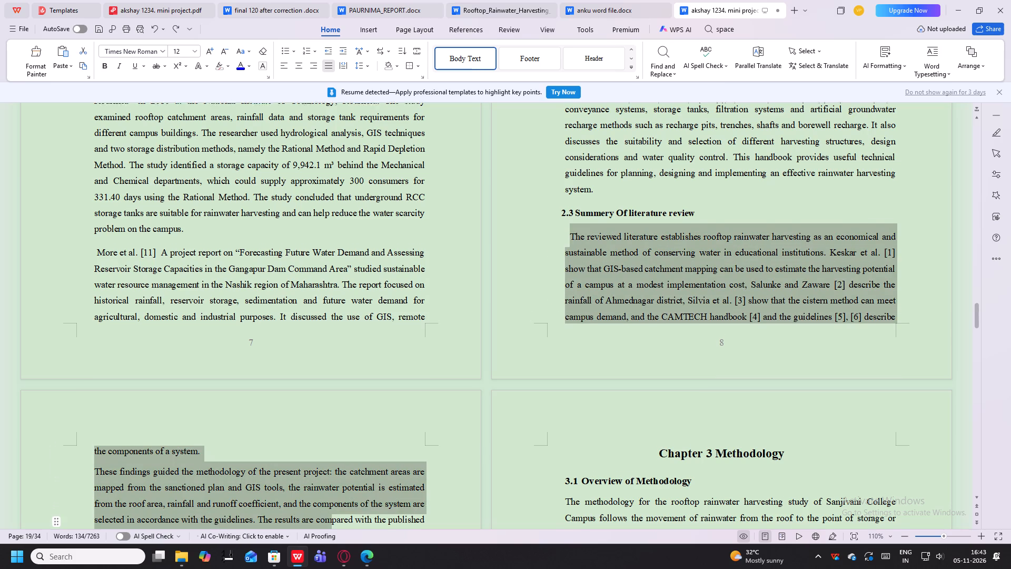
drag(330, 526, 298, 461)
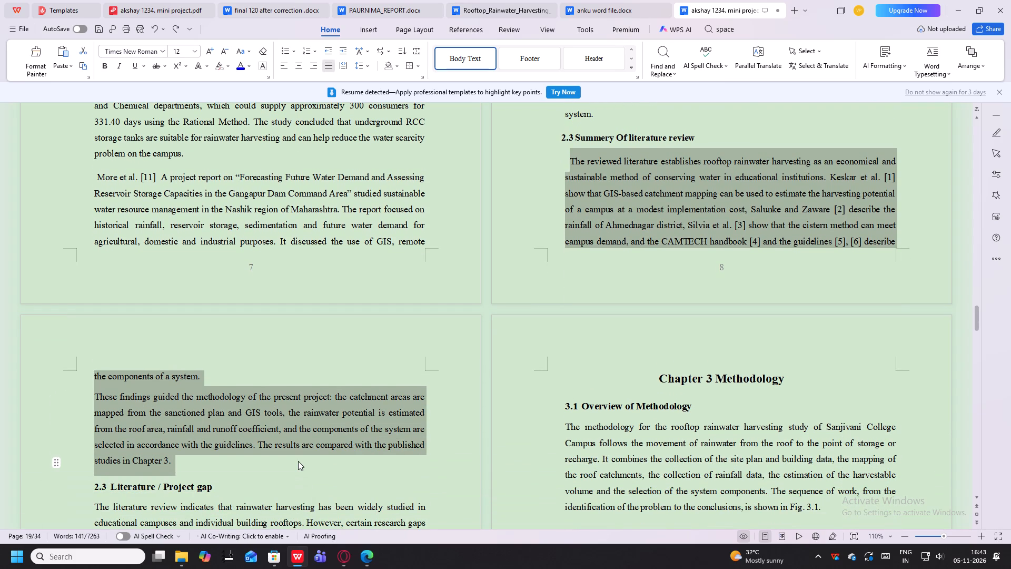
key(ctrl+c)
key(Delete)
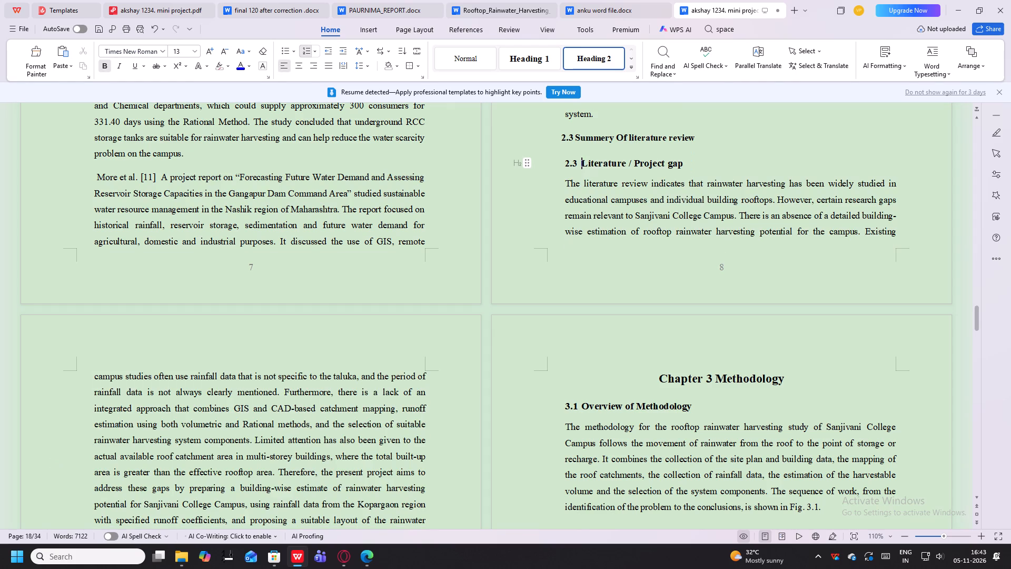
Change "Of" to lowercase "of" in the 2.3 summary heading.
click(713, 140)
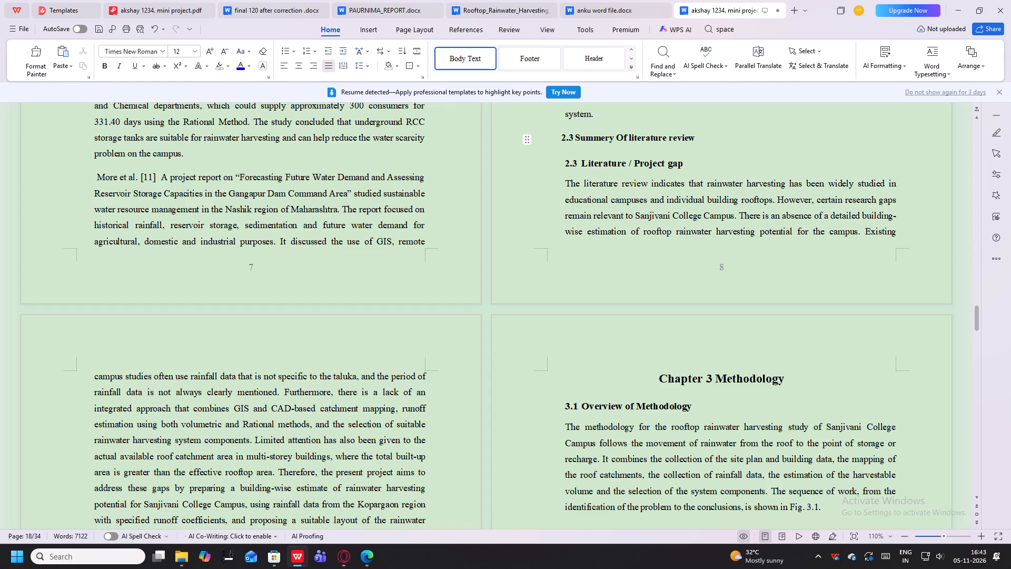
click(621, 139)
key(BackSpace)
key(o)
Set the font size of the heading text "Summery of literature review" to 12.
drag(702, 144, 608, 144)
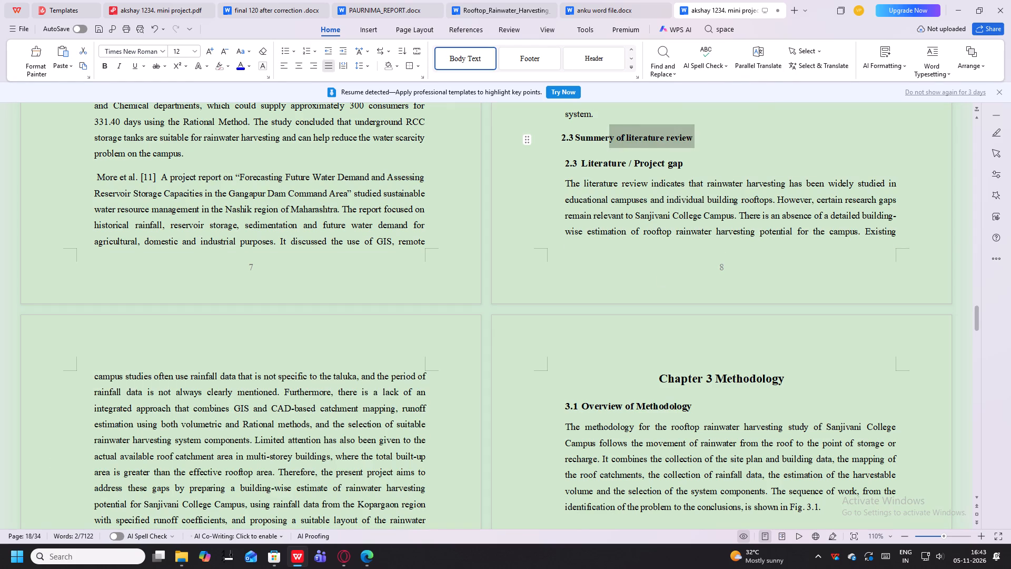
drag(608, 144, 574, 145)
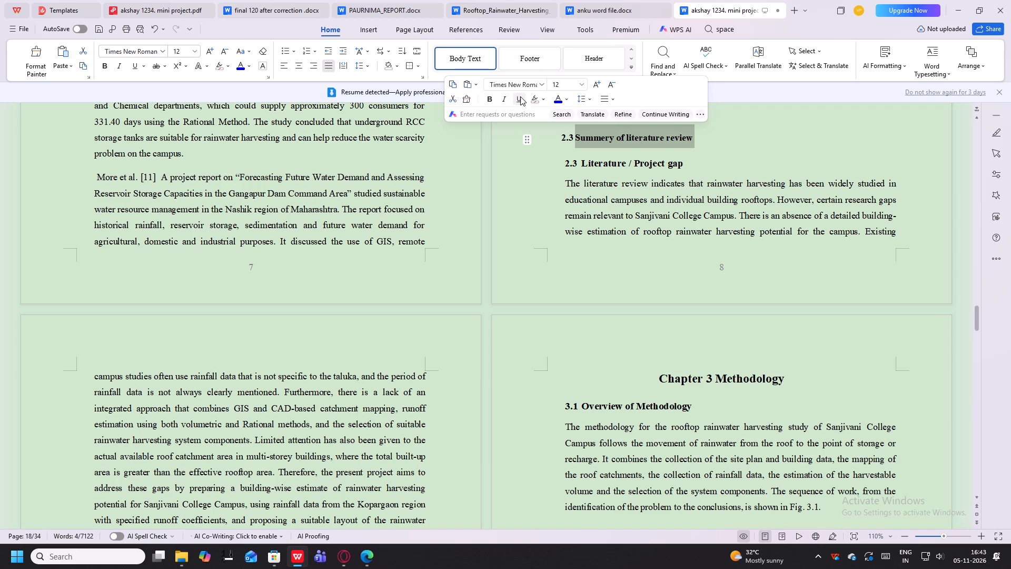
click(561, 85)
key(1)
key(2)
key(Return)
Paste the two copied summary paragraphs on a new line below the "2.3 Summery of literature review" heading.
click(716, 142)
key(Return)
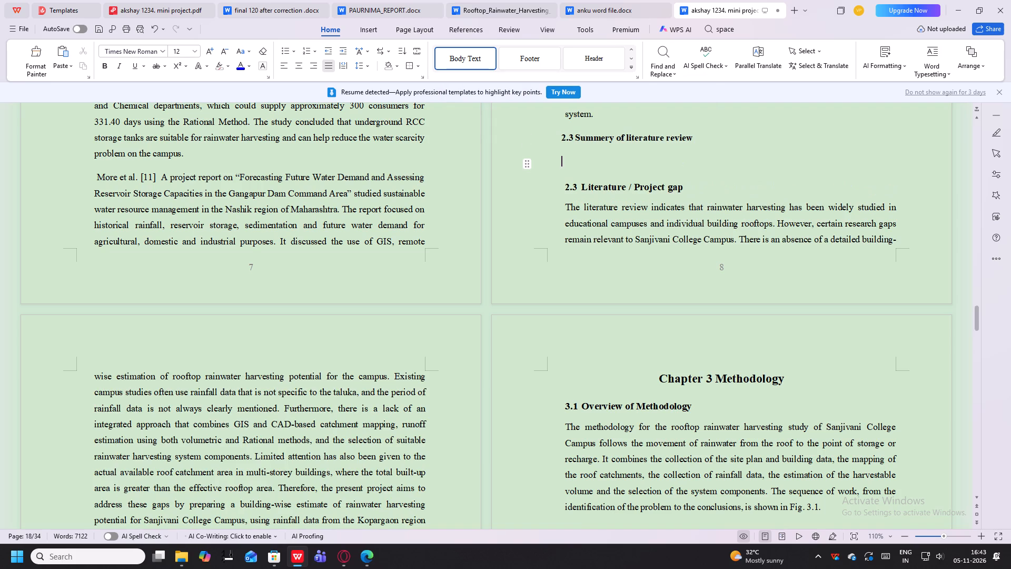
key(ctrl+v)
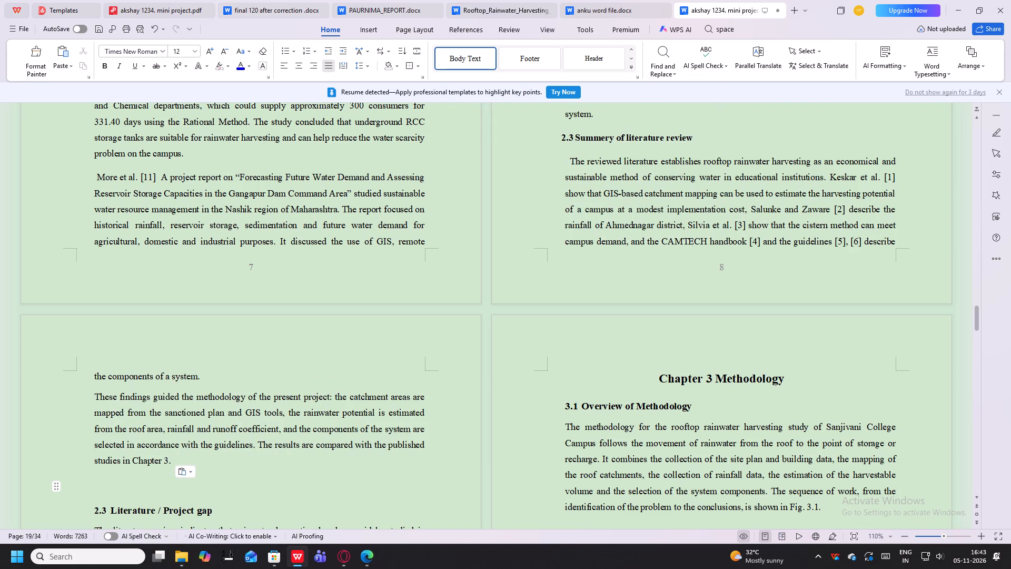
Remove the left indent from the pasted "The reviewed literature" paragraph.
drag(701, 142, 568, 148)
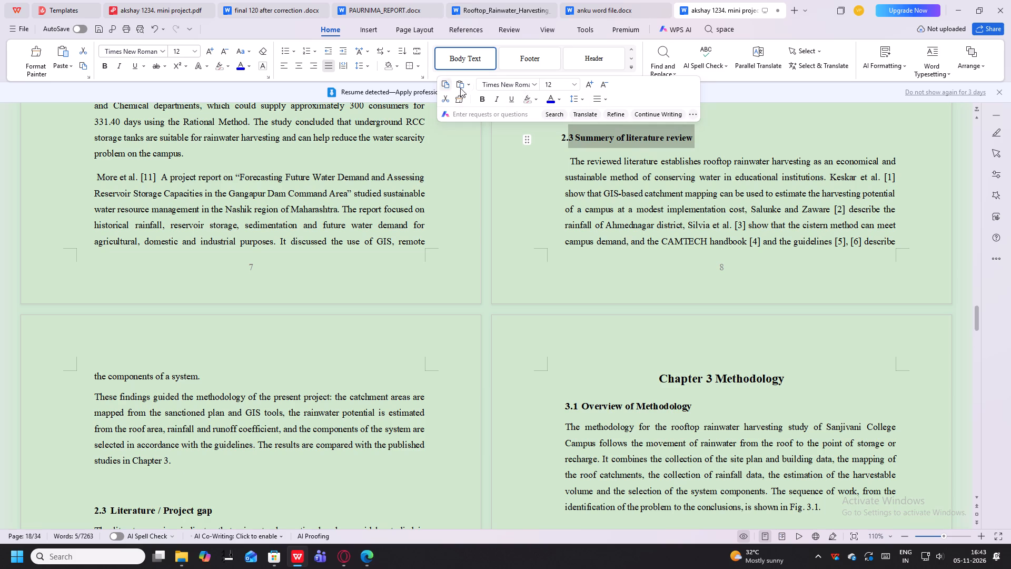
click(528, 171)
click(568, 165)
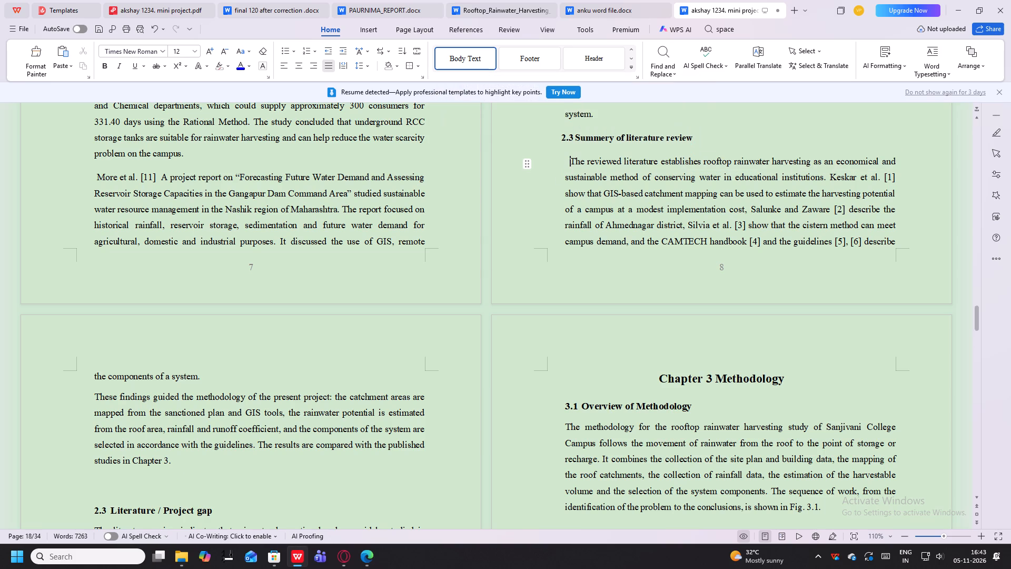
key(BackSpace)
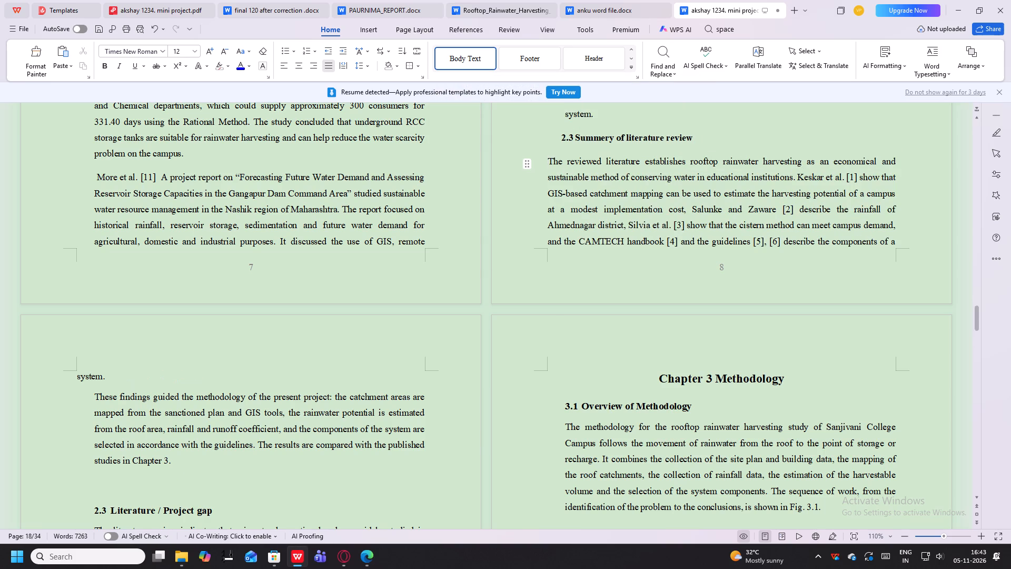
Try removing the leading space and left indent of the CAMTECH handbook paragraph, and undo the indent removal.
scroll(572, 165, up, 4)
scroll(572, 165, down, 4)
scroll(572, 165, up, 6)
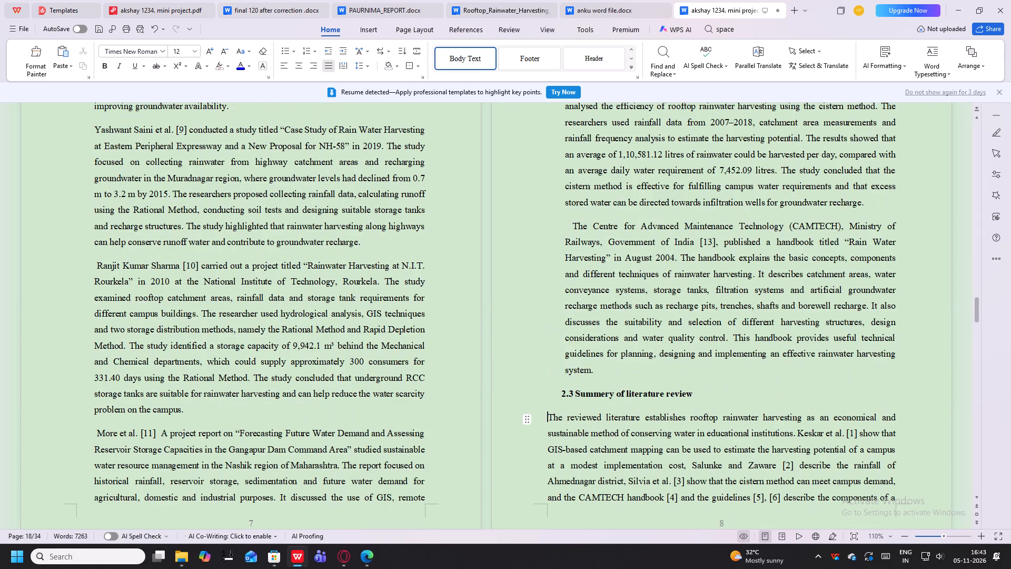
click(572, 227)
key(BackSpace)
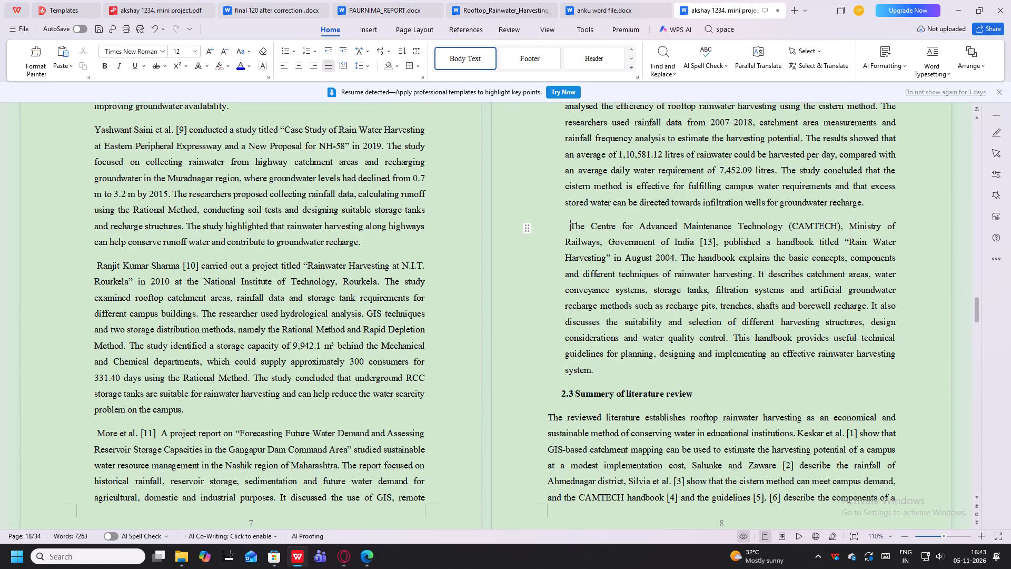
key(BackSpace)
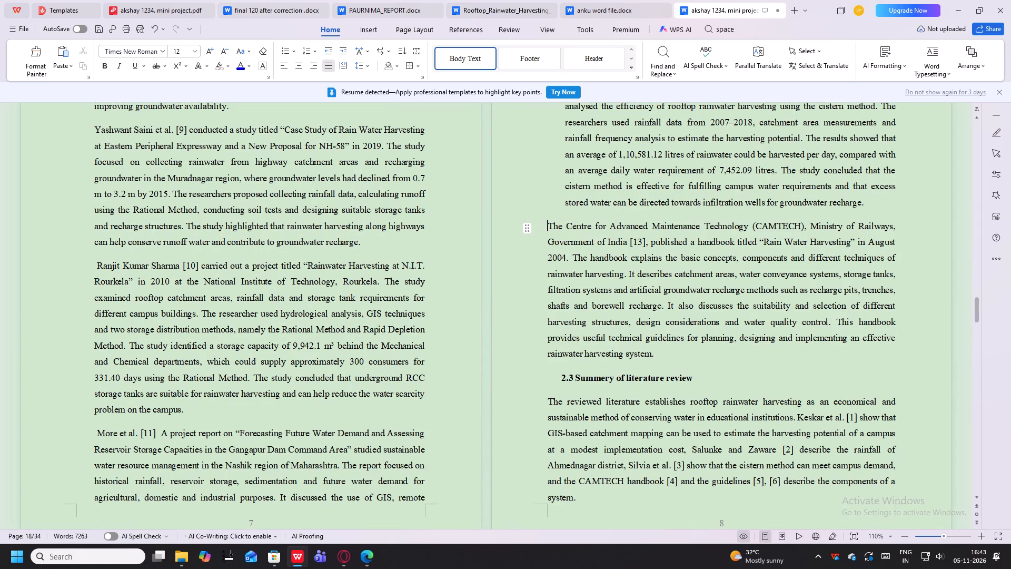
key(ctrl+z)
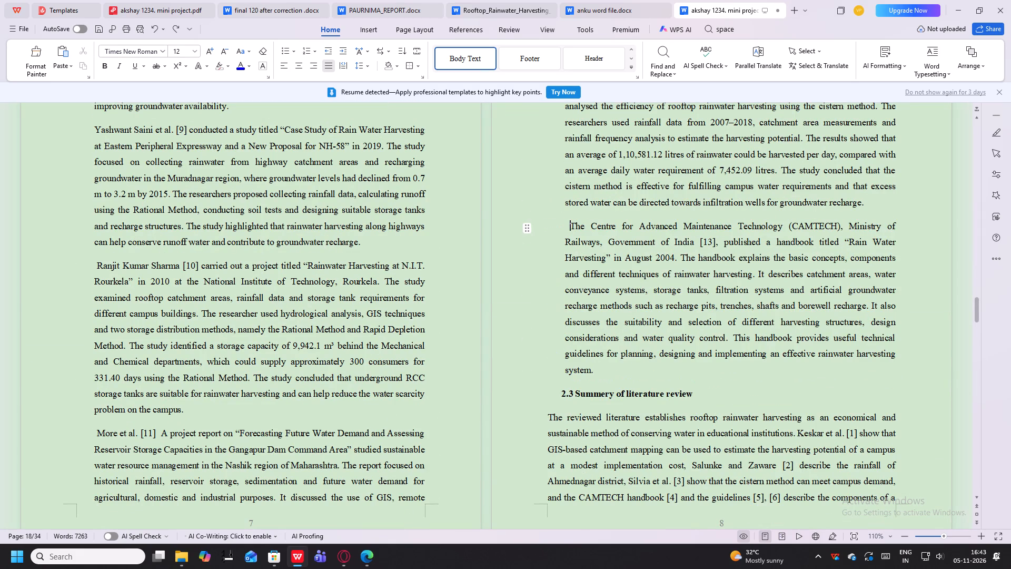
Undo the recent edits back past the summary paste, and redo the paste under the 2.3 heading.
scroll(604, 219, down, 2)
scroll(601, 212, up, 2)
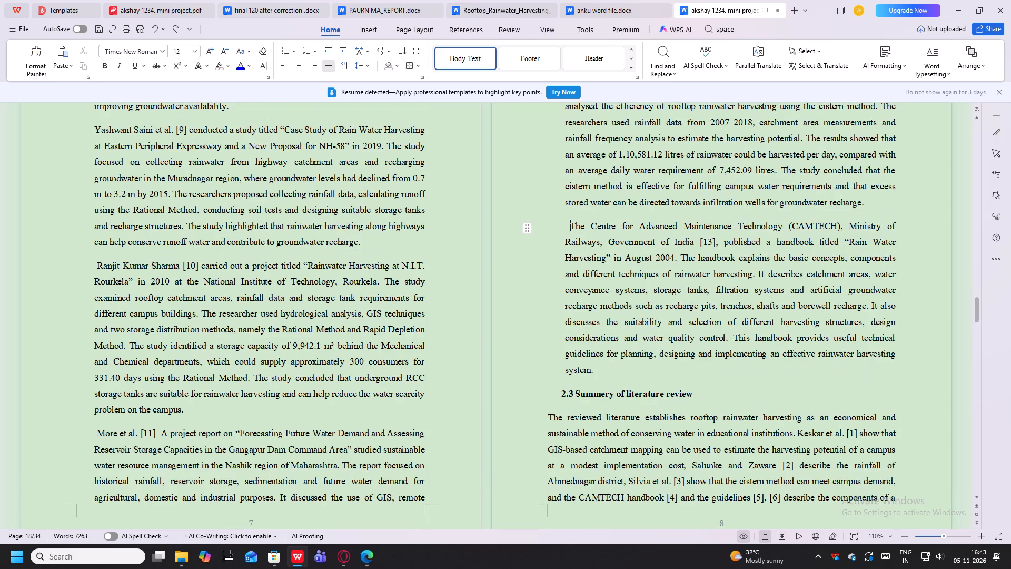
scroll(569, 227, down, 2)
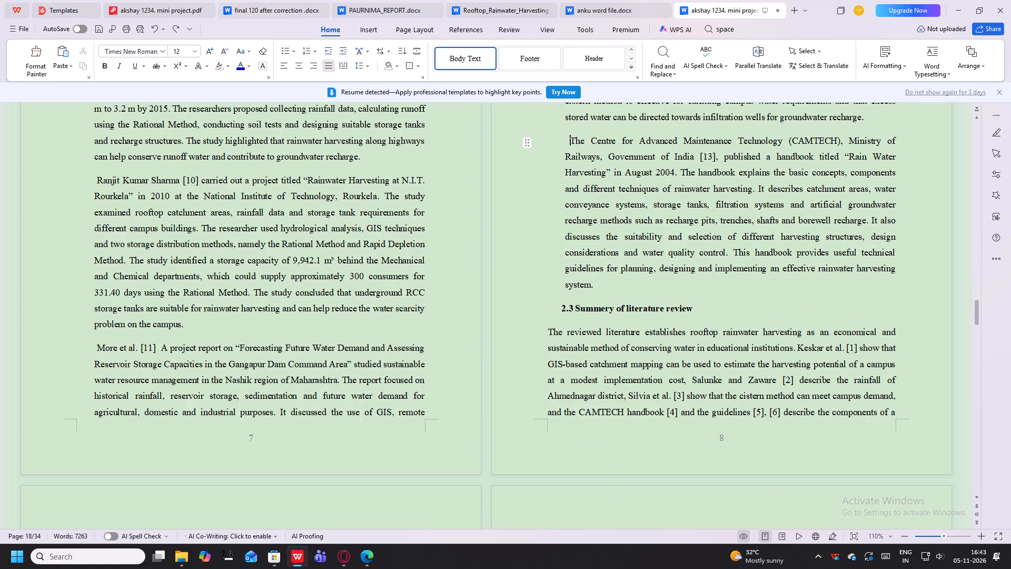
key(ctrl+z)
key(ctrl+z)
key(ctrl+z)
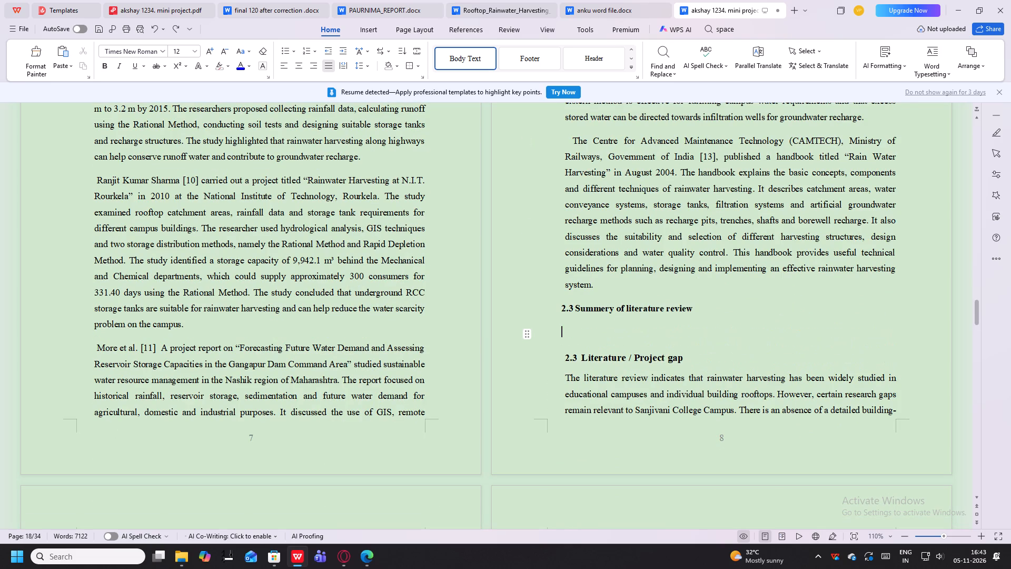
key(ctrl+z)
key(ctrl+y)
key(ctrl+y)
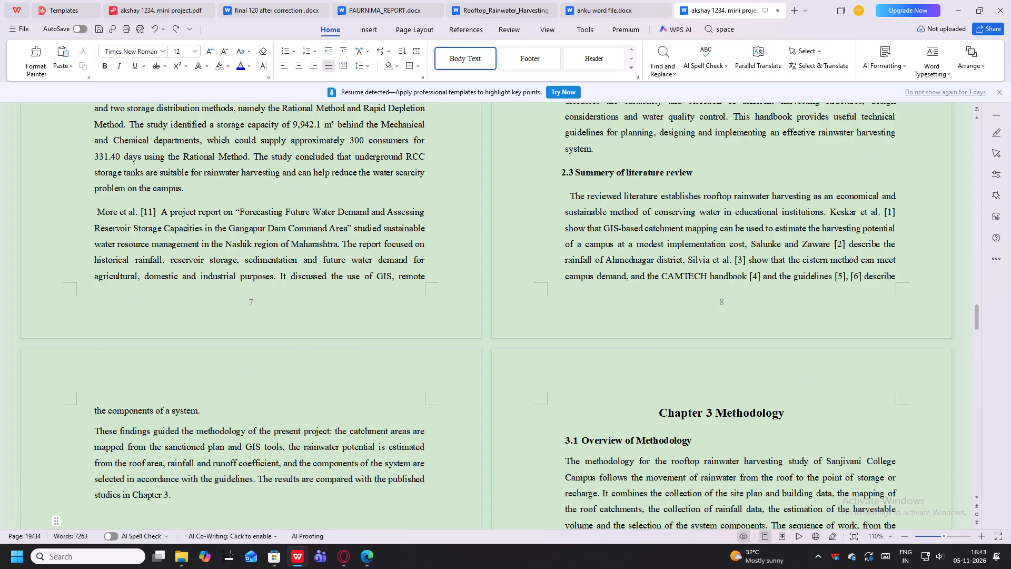
Remove the left indent from the "The reviewed literature" paragraph under the 2.3 summary heading.
scroll(579, 220, up, 2)
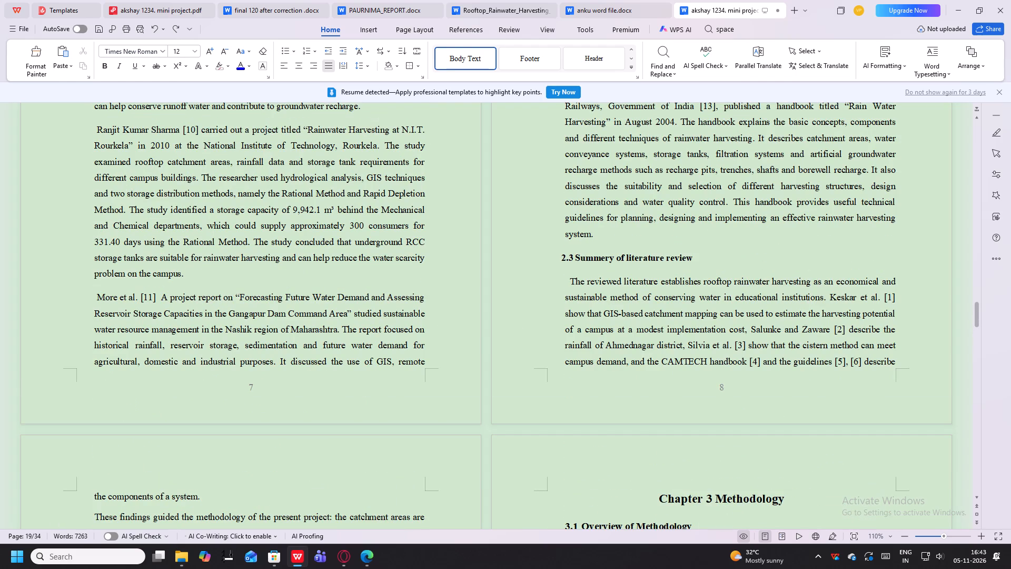
click(568, 277)
key(BackSpace)
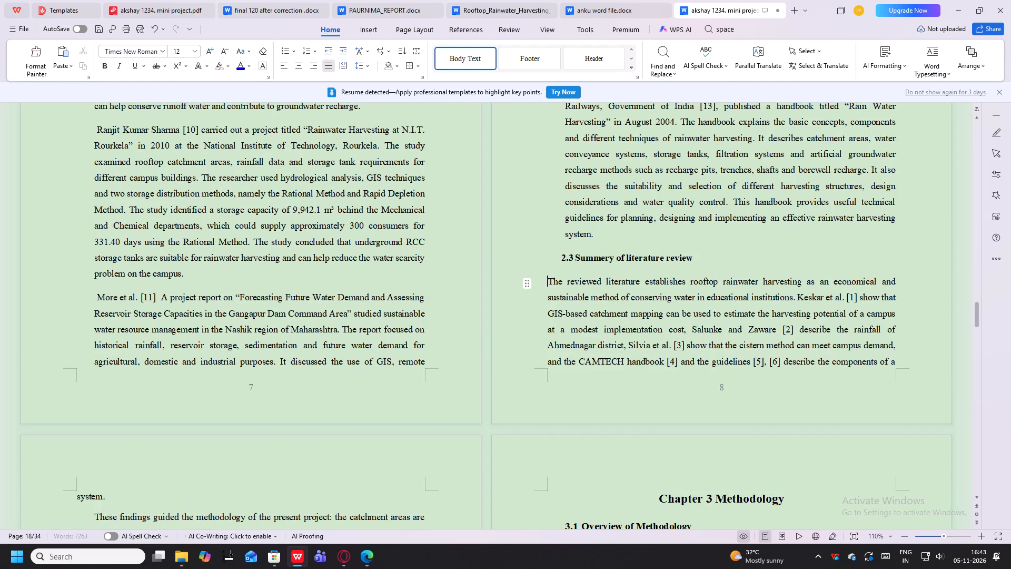
scroll(574, 270, down, 3)
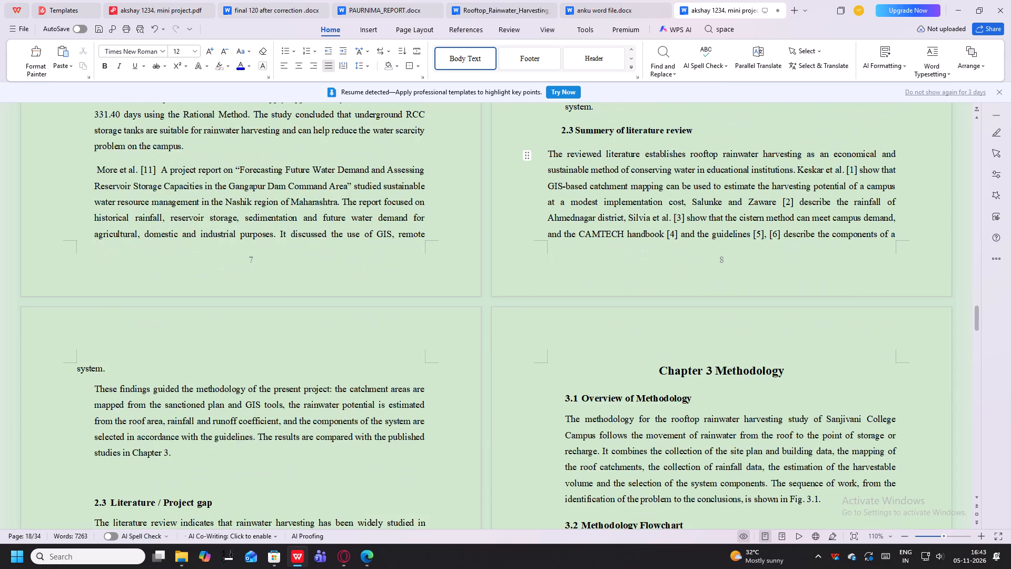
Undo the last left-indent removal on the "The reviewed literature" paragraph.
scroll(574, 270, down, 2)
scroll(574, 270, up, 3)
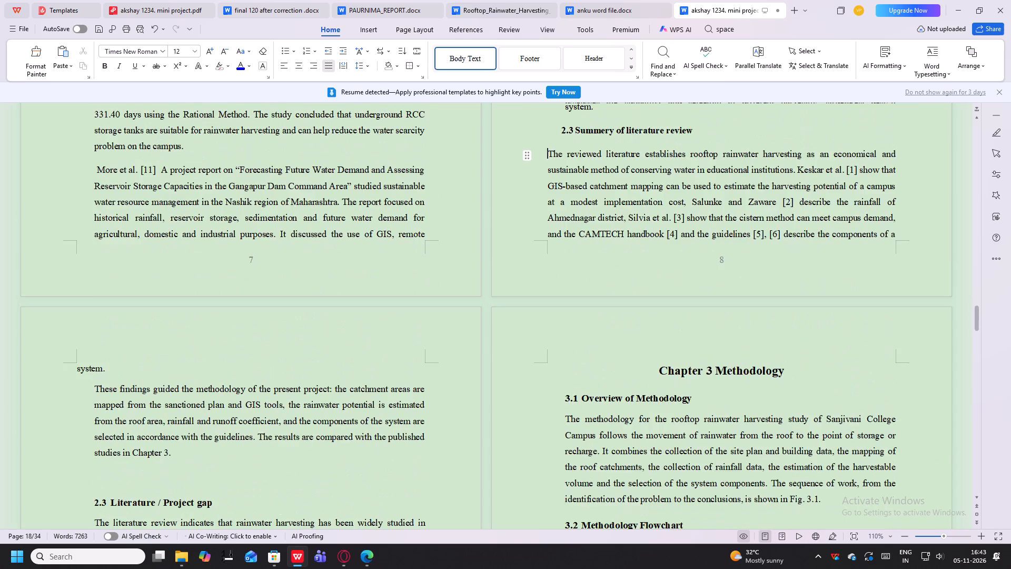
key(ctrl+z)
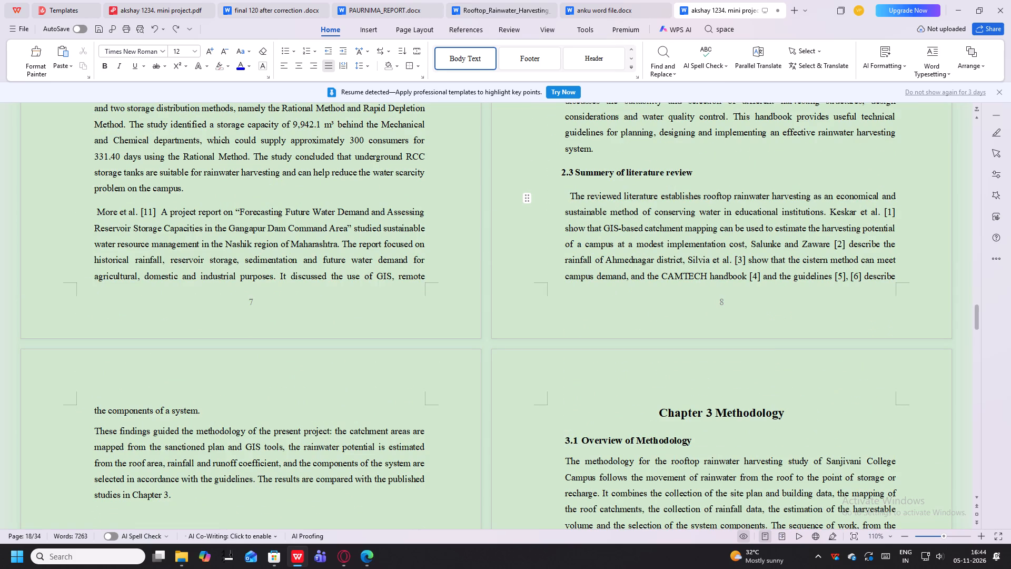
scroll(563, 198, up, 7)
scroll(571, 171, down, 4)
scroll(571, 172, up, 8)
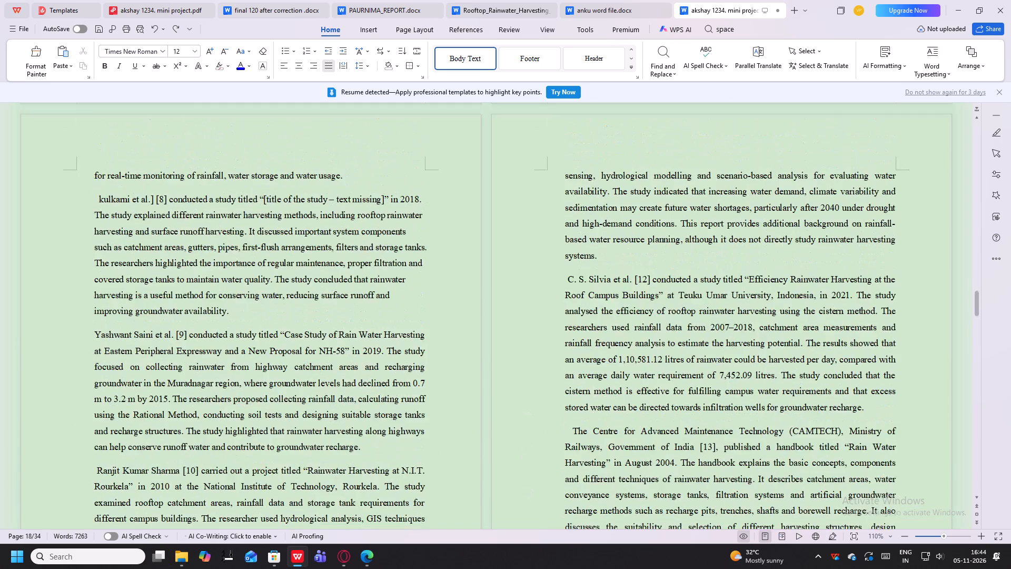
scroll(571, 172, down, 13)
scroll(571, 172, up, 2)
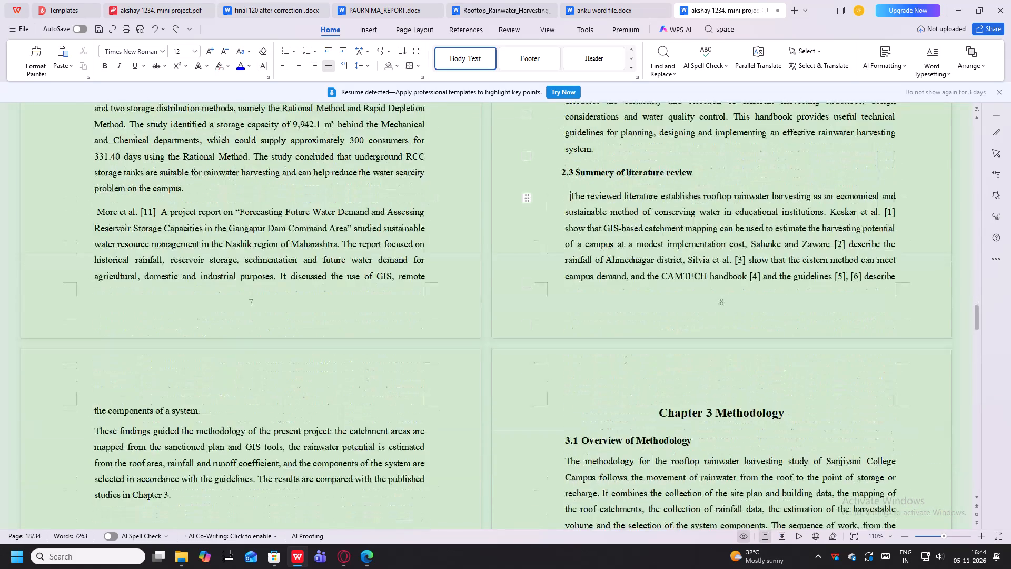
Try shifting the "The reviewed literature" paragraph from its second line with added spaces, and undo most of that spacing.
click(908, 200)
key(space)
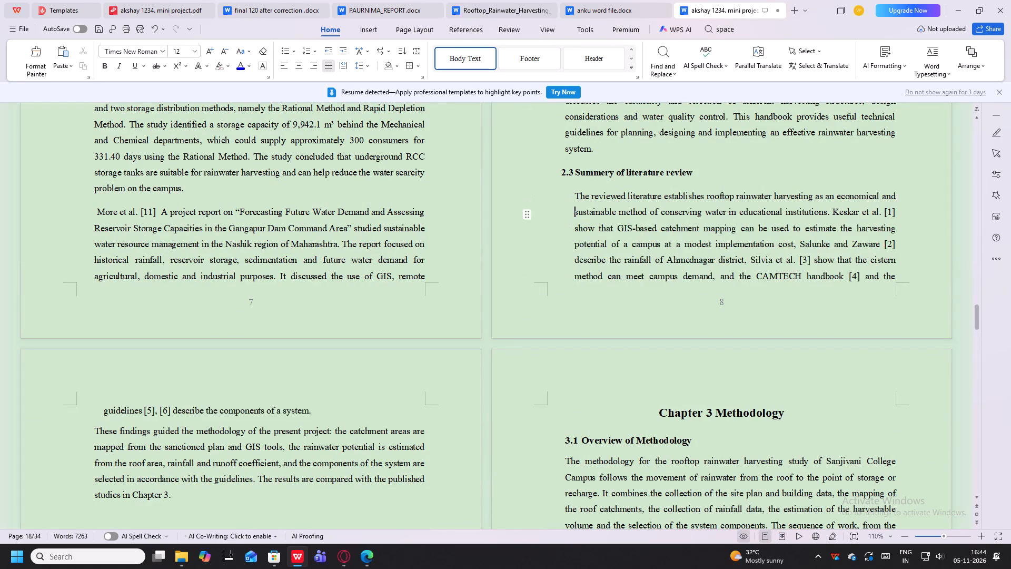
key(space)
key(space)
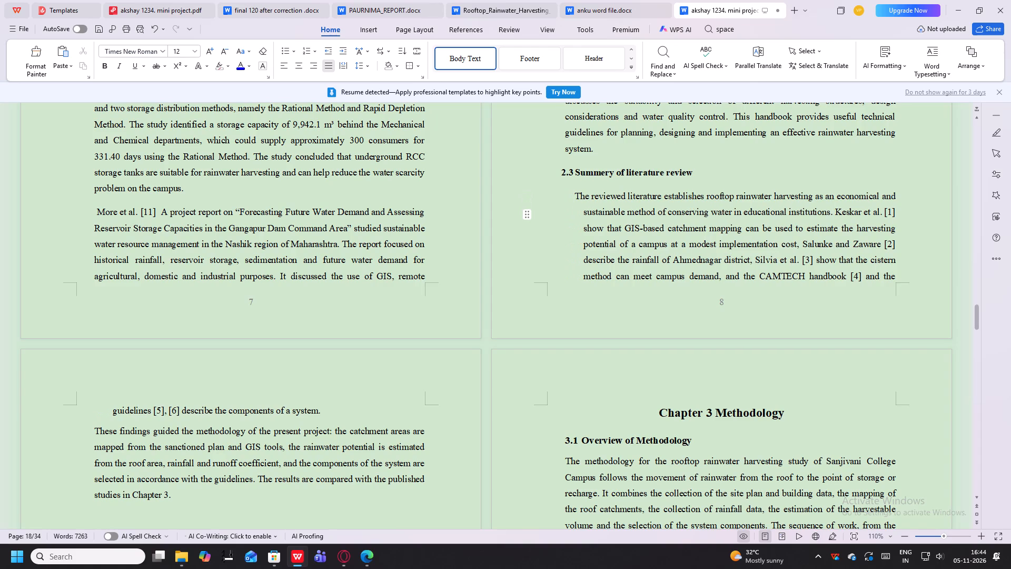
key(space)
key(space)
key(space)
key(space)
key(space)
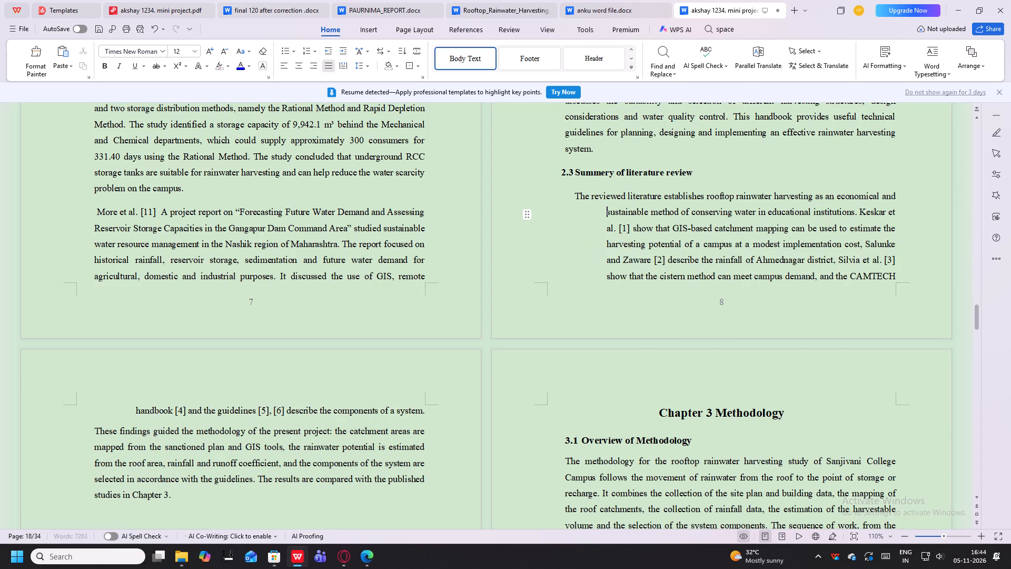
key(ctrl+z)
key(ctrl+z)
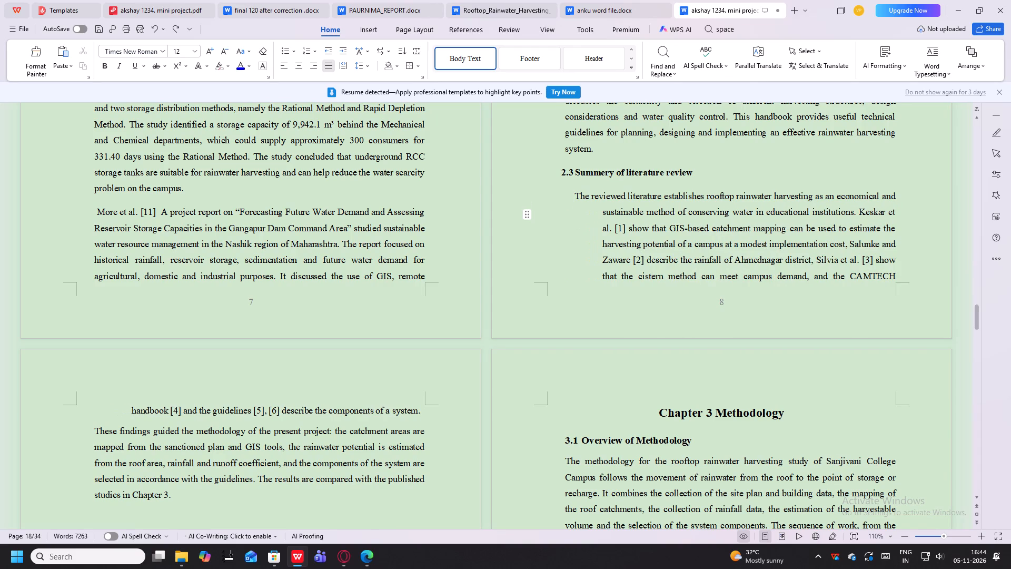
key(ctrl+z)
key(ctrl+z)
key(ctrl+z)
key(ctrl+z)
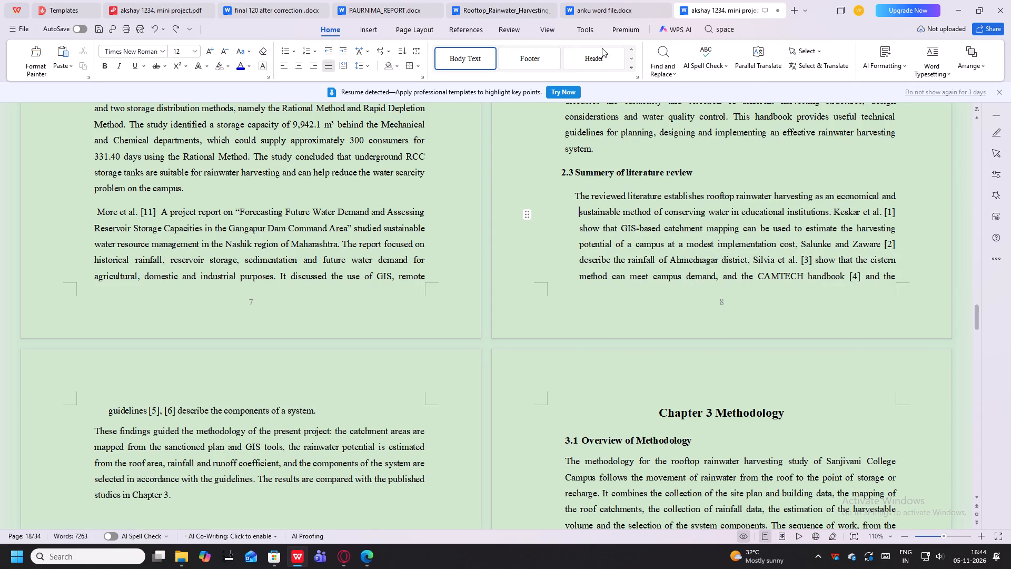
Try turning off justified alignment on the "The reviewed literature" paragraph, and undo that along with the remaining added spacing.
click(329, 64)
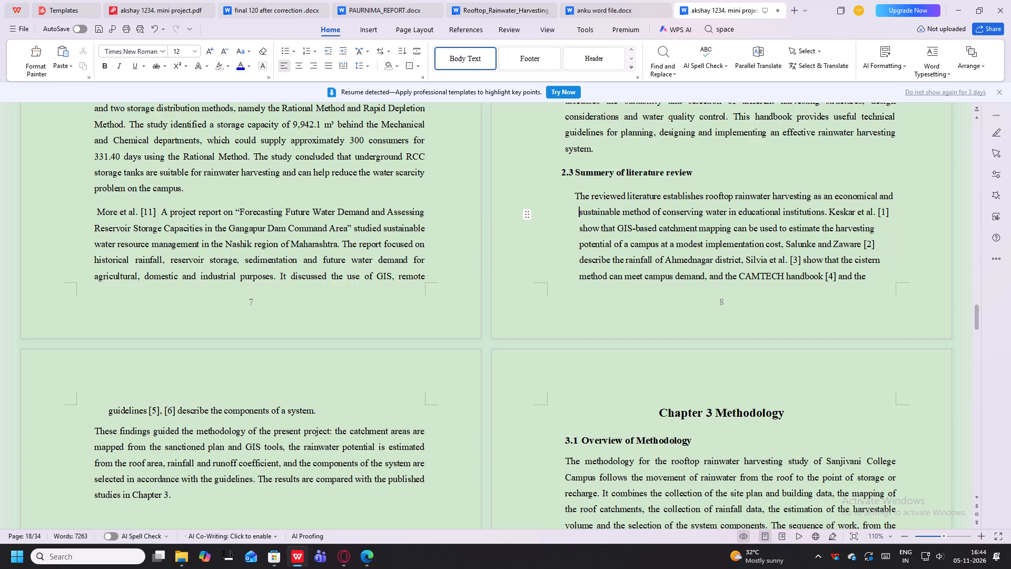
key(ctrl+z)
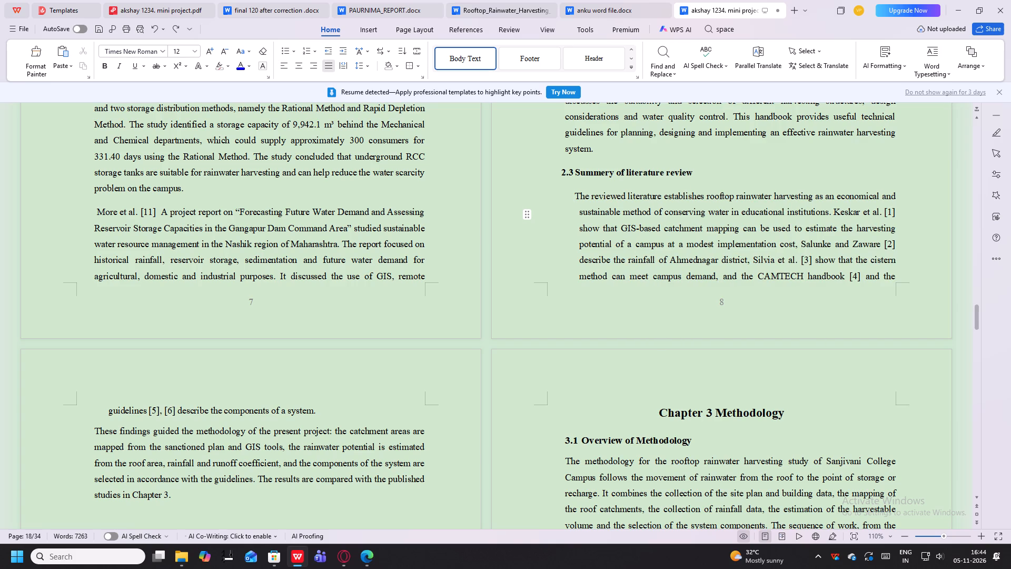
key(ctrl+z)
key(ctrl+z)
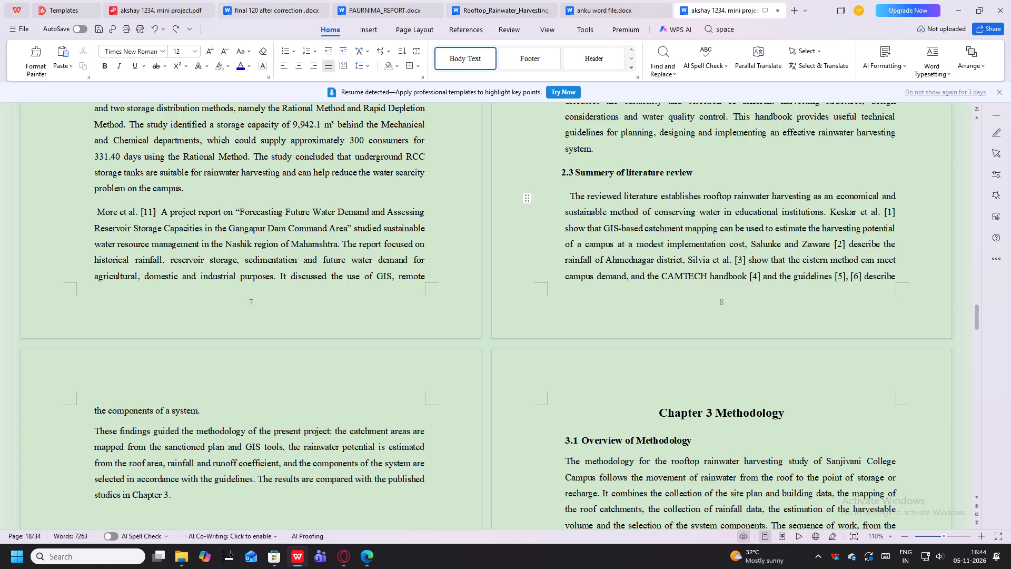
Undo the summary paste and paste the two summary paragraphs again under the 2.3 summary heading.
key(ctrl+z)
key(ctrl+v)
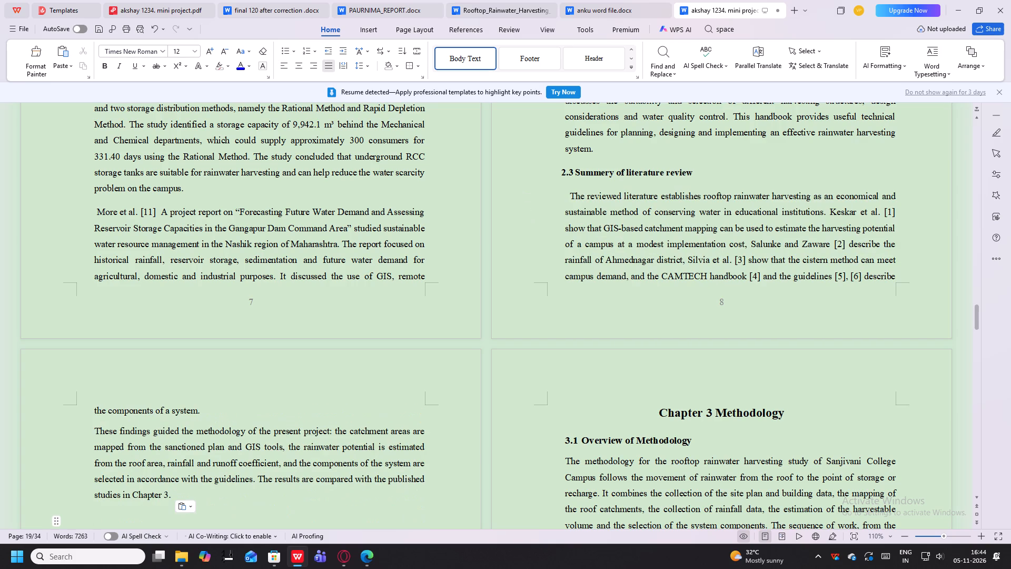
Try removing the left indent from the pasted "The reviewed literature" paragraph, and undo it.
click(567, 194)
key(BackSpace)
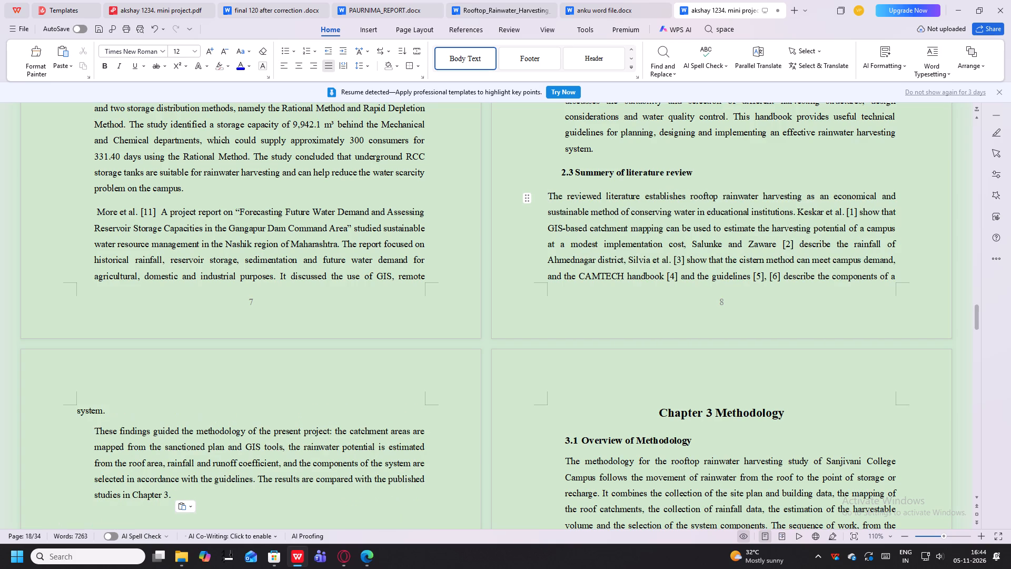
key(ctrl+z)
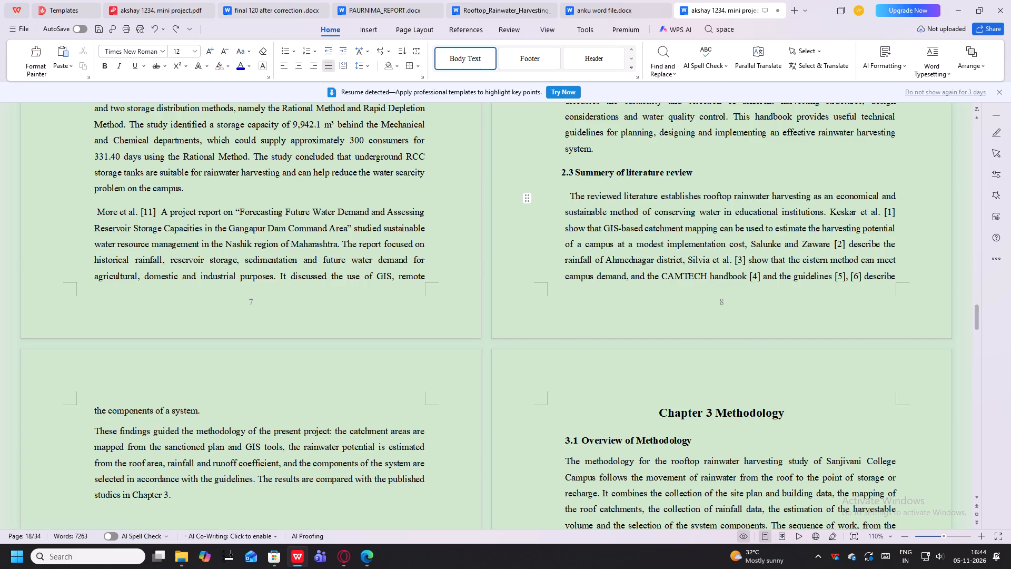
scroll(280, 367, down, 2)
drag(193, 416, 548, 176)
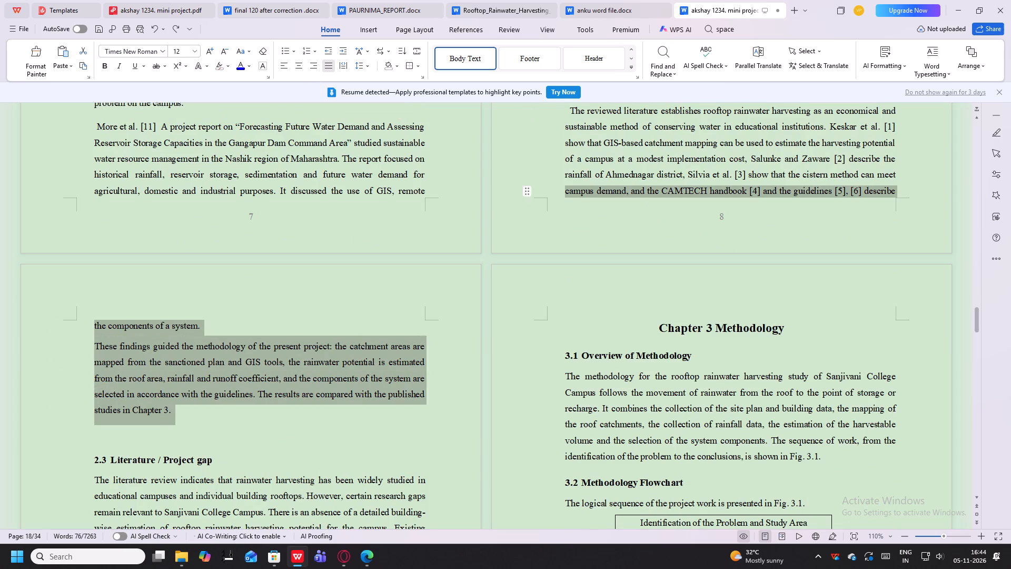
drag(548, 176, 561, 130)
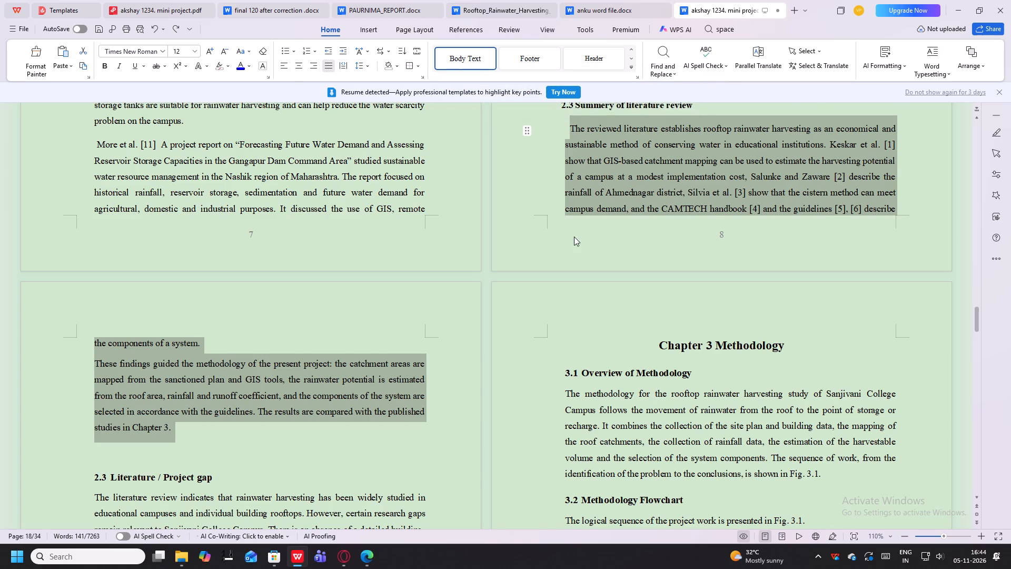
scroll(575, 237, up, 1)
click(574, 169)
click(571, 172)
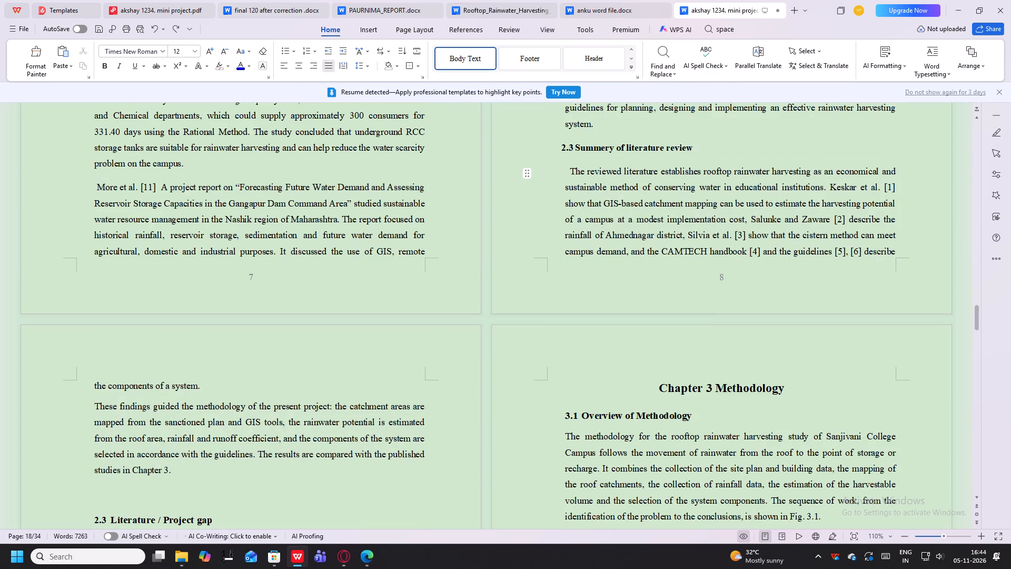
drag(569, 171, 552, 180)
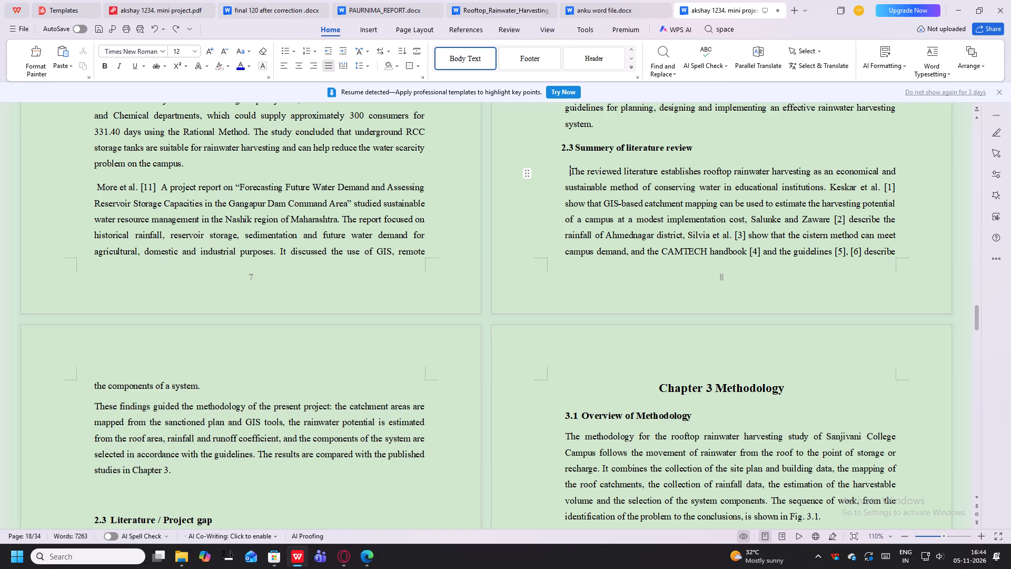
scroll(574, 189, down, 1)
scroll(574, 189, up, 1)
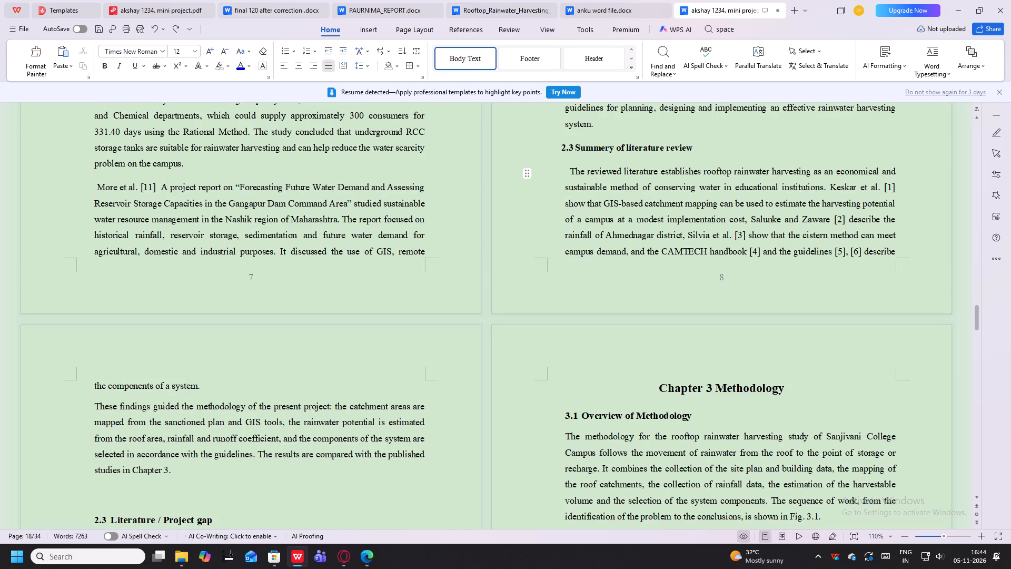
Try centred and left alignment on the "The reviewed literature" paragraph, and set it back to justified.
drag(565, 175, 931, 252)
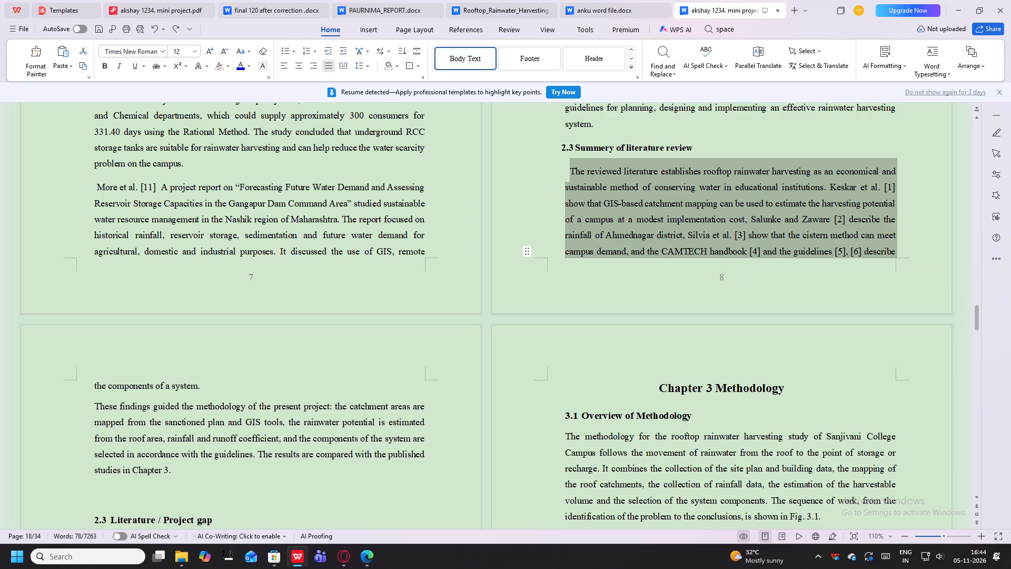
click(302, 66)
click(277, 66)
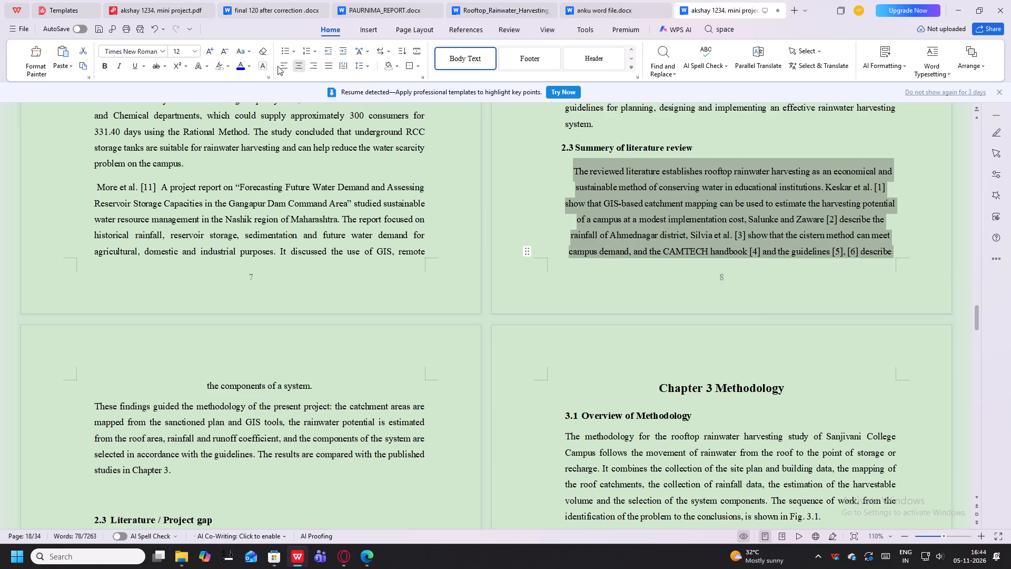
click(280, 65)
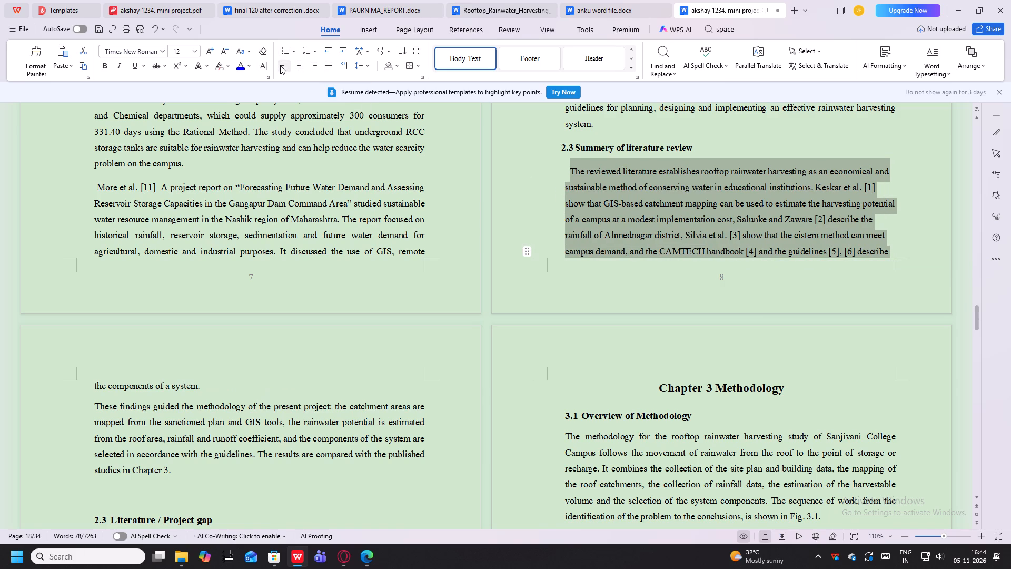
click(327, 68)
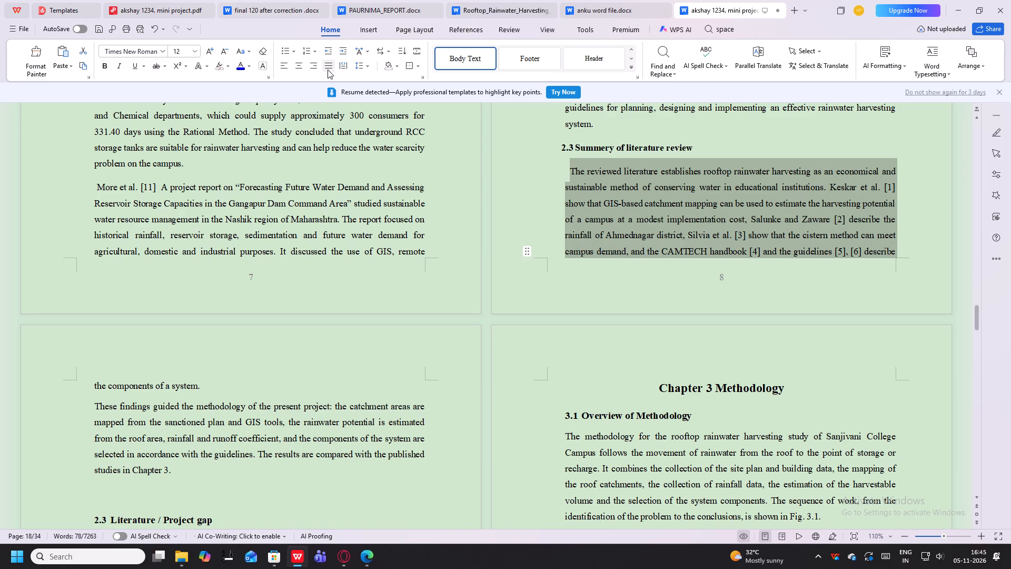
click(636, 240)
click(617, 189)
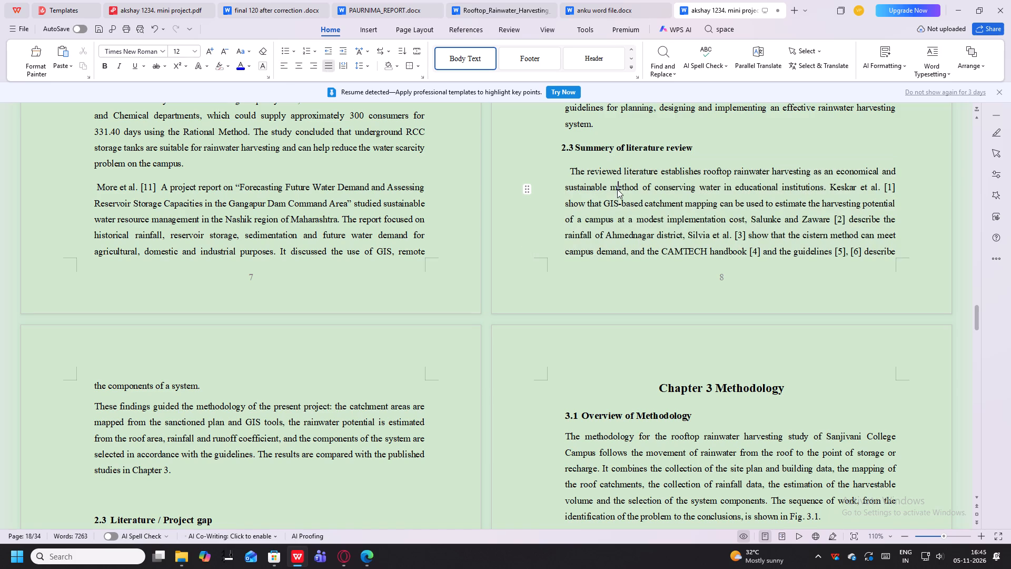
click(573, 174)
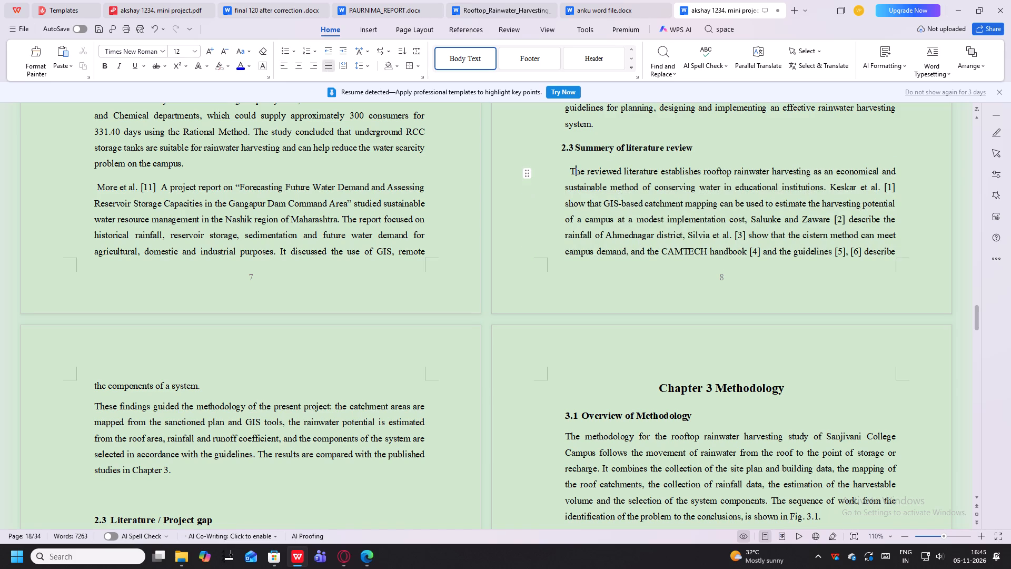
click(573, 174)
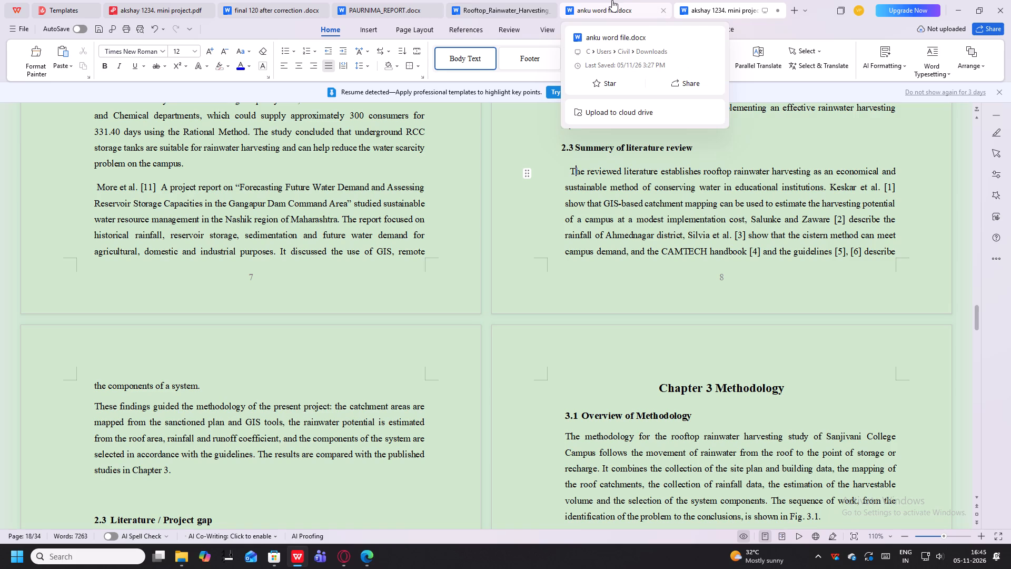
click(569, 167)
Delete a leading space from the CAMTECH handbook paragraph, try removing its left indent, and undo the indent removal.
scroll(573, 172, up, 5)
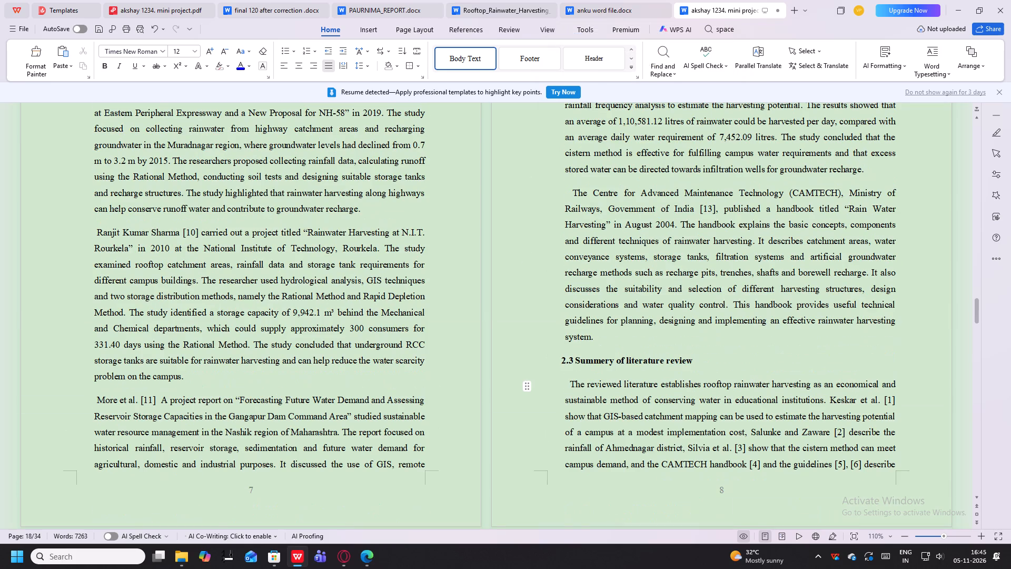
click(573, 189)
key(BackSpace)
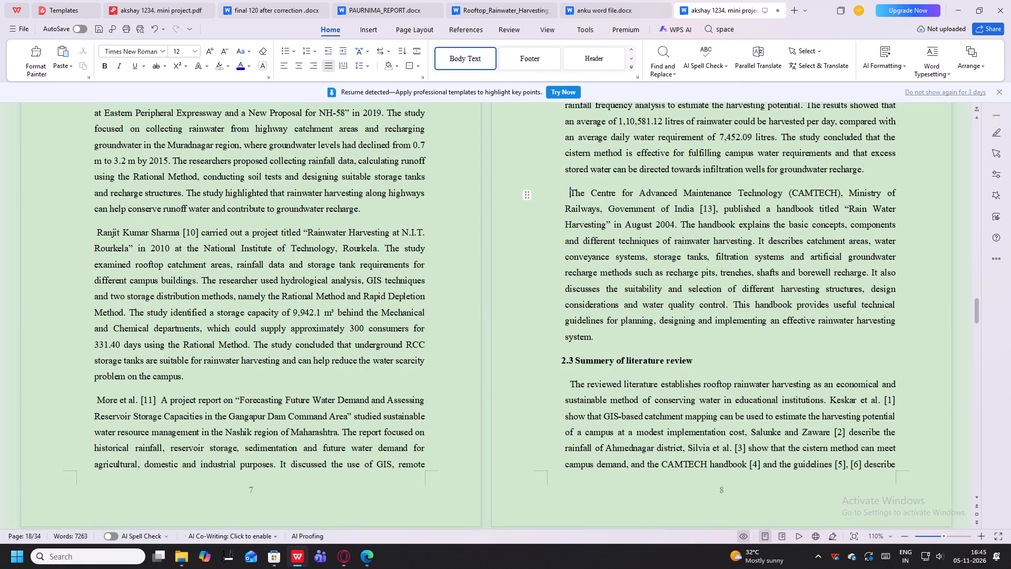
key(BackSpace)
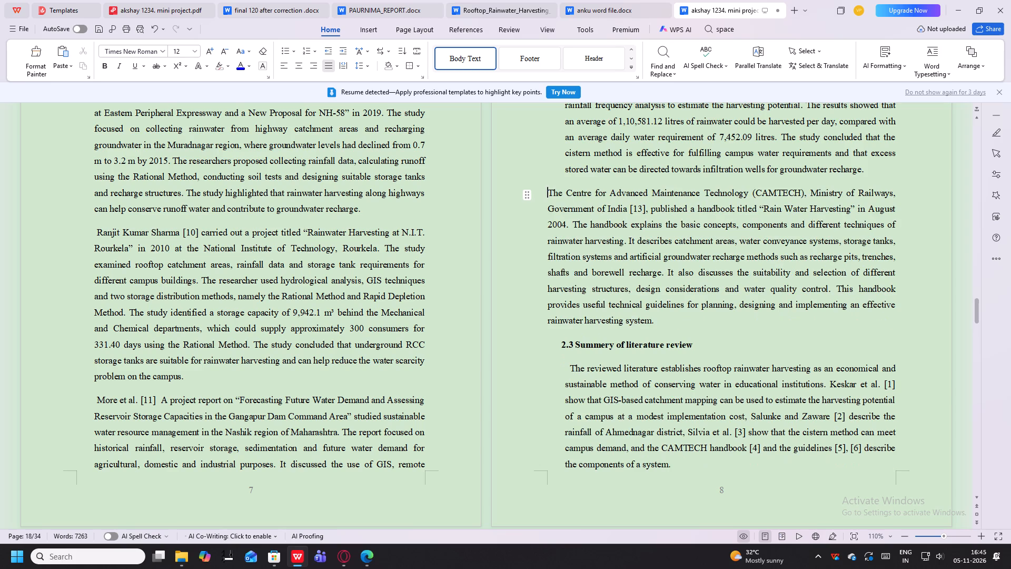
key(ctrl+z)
Delete the whole CAMTECH handbook paragraph [13] above the 2.3 summary heading.
scroll(578, 200, down, 1)
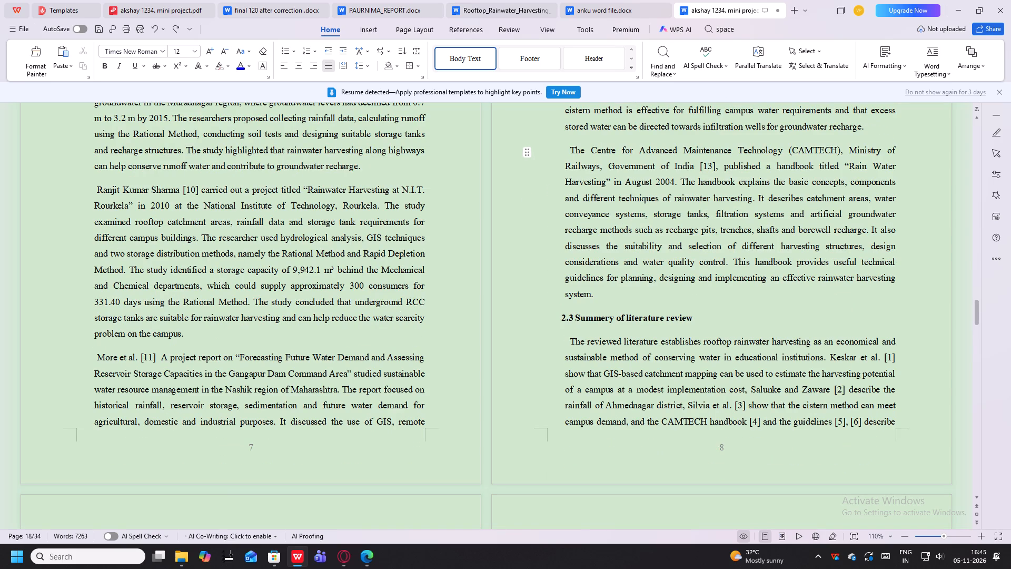
drag(598, 296, 557, 159)
key(Delete)
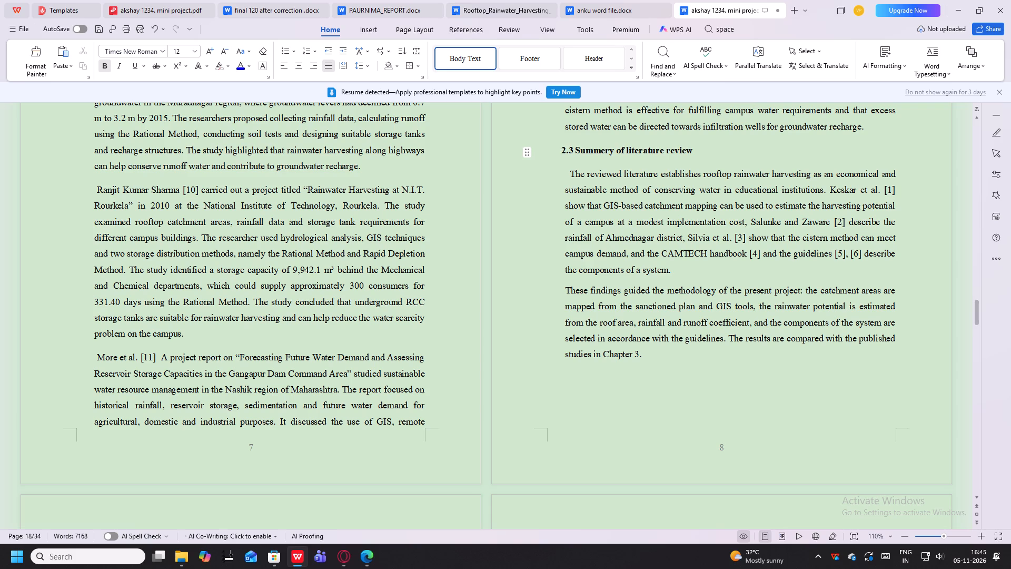
Delete the two summary paragraphs, "The reviewed literature" and "These findings guided", under the 2.3 summary heading.
drag(570, 178, 626, 474)
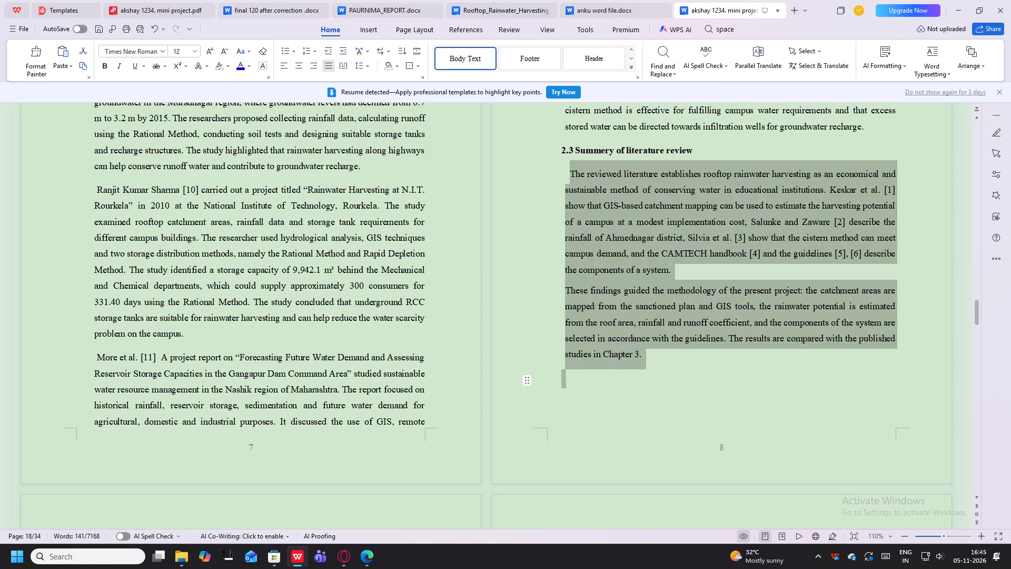
drag(626, 474, 623, 495)
scroll(625, 420, down, 5)
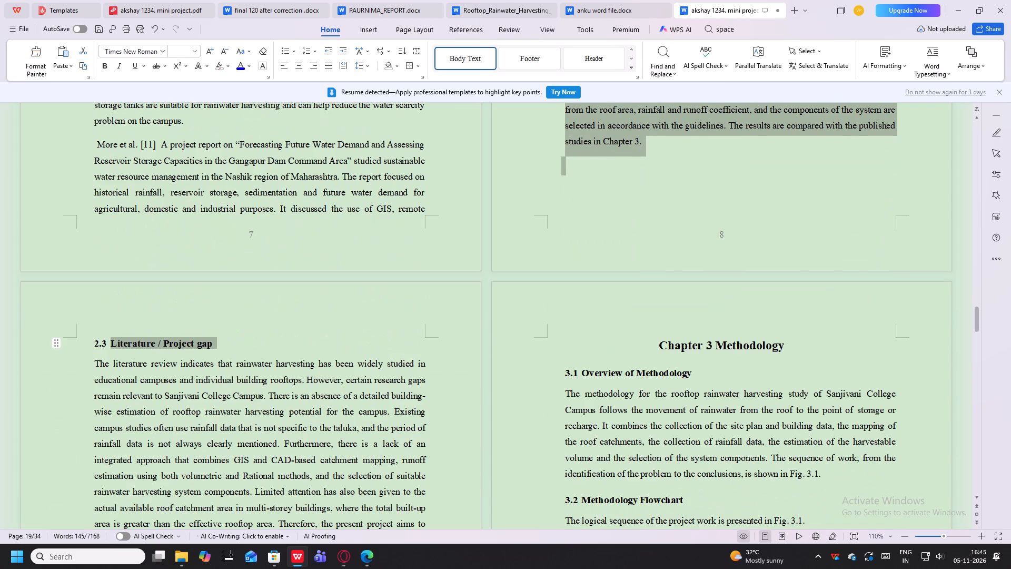
click(653, 291)
scroll(650, 290, up, 4)
drag(653, 320, 645, 315)
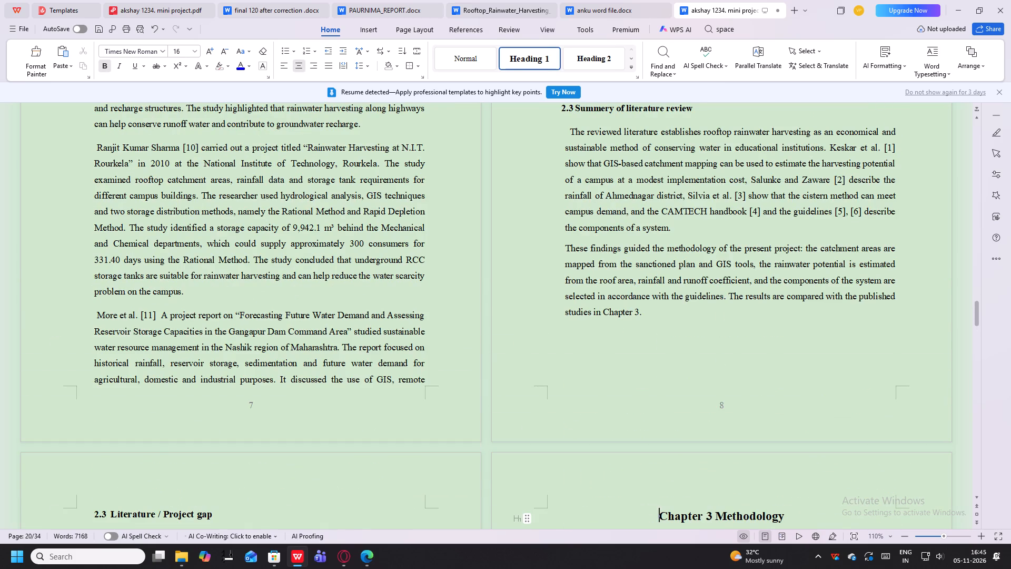
drag(645, 315, 516, 238)
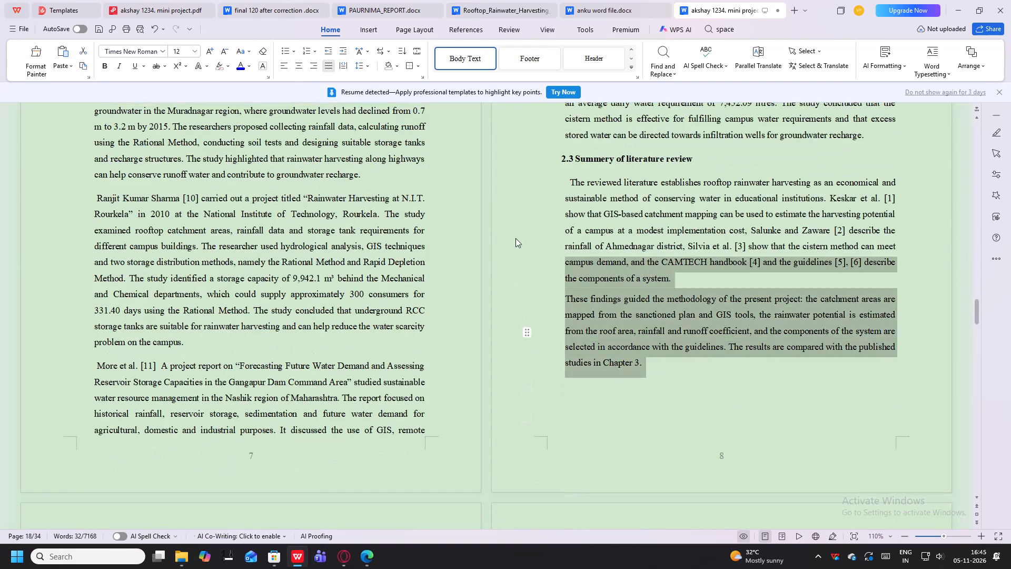
drag(516, 238, 558, 186)
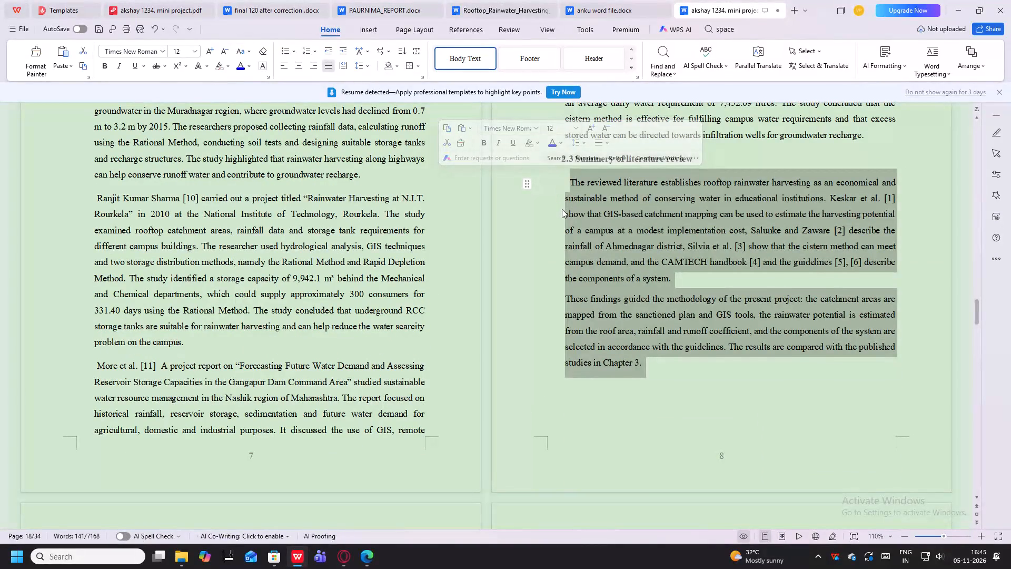
key(Delete)
scroll(544, 137, up, 1)
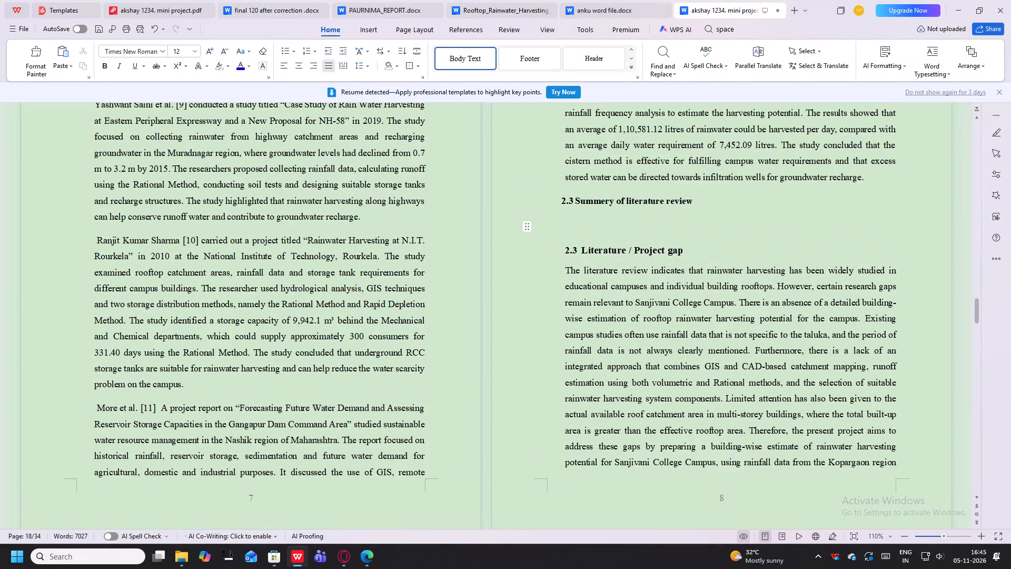
Copy all reviewed-study paragraphs under 2.2, from Keskar et al. [1] through C. S. Silvia et al. [12].
scroll(527, 216, up, 2)
drag(883, 264, 482, 8)
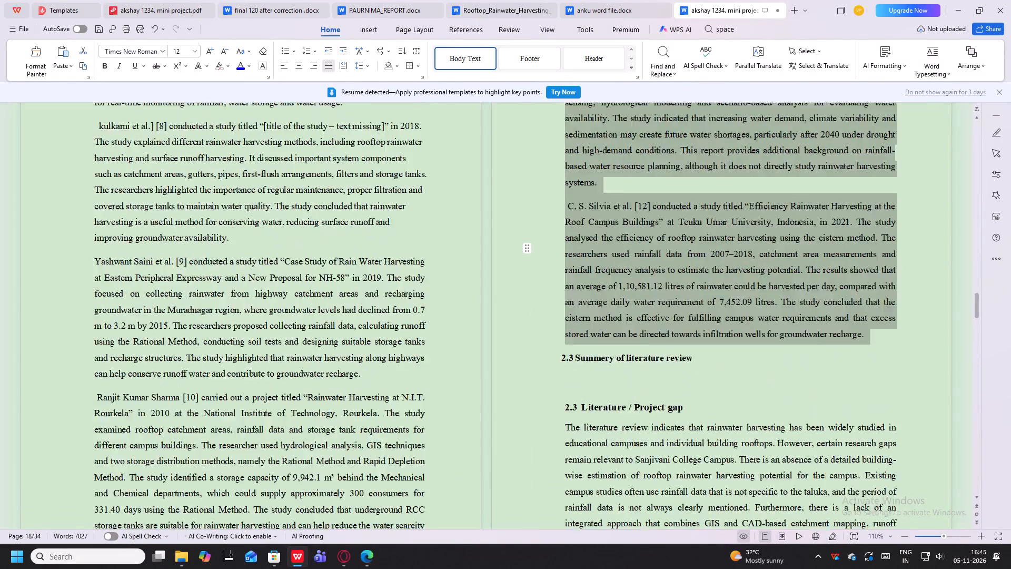
drag(482, 8, 460, 508)
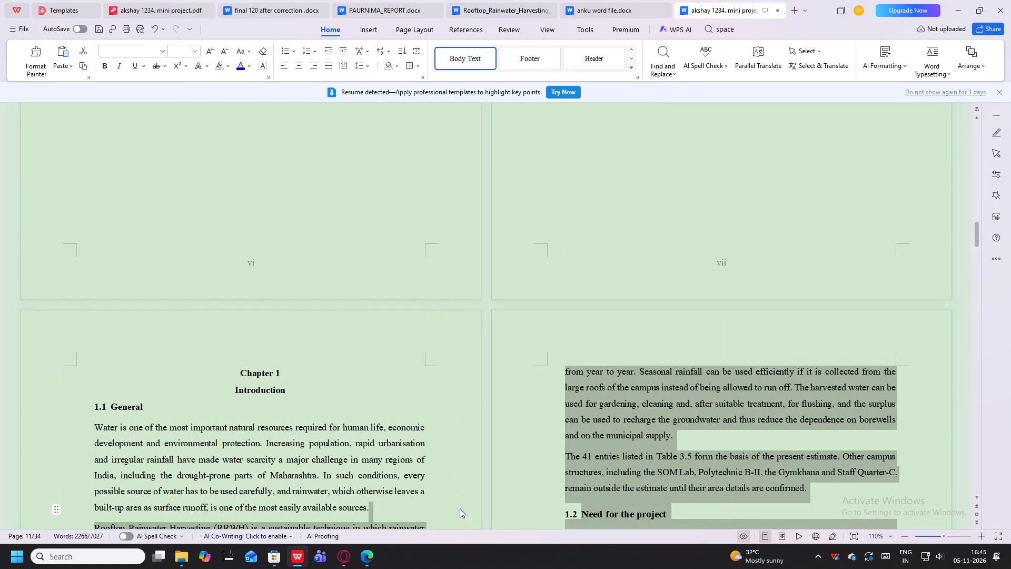
drag(460, 508, 458, 529)
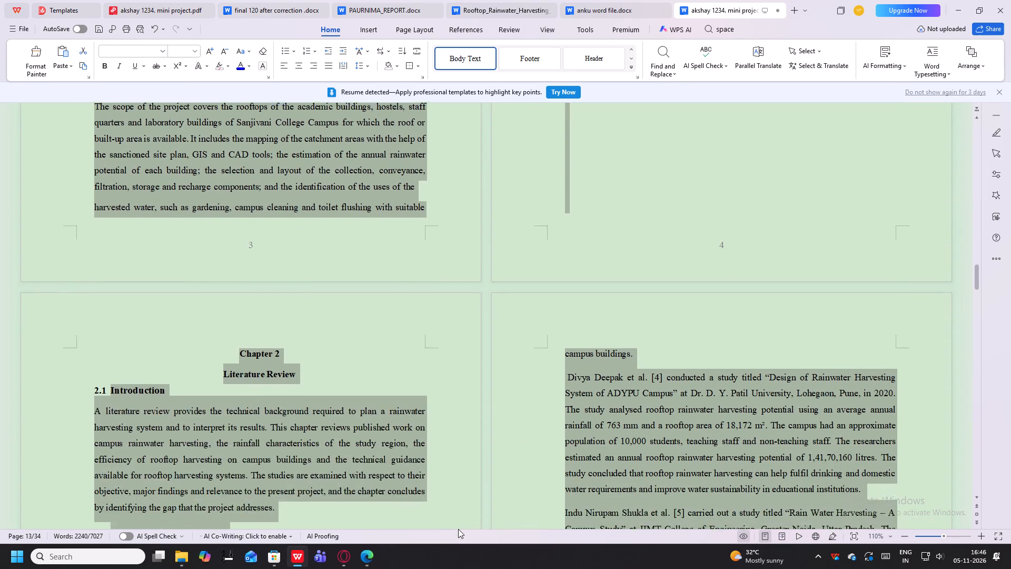
drag(458, 529, 78, 512)
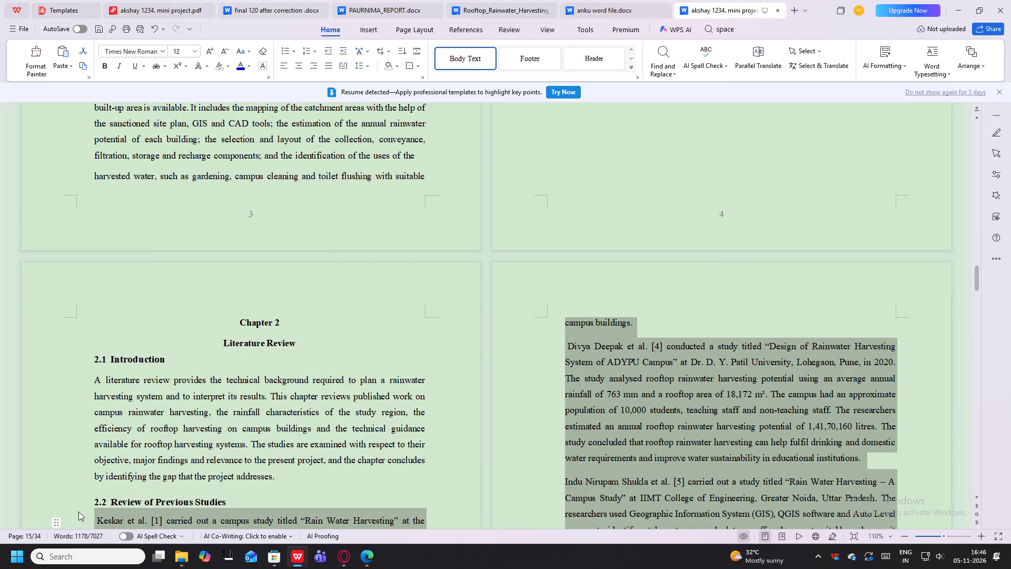
drag(78, 512, 83, 508)
key(ctrl+c)
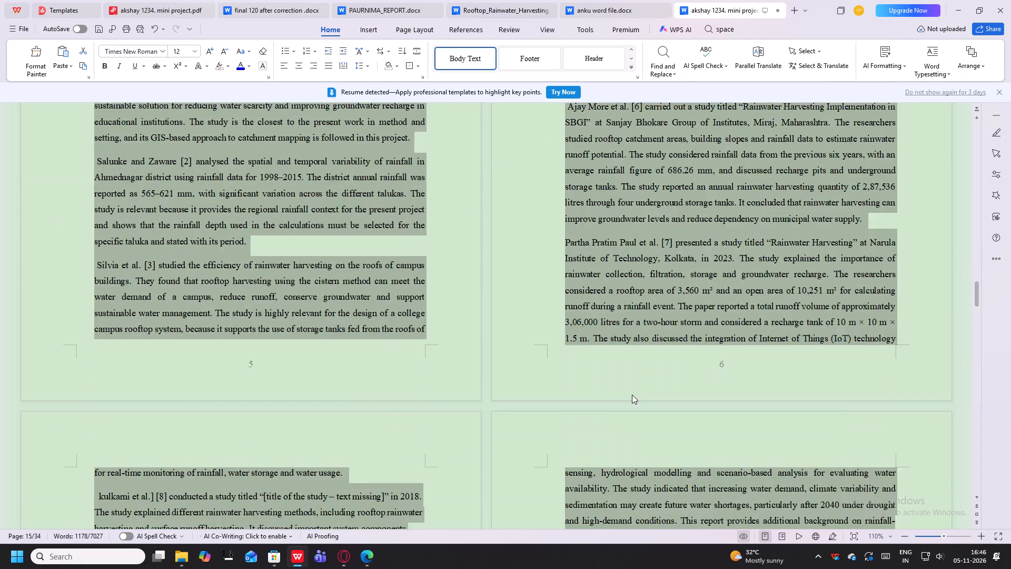
scroll(632, 395, down, 19)
scroll(647, 385, up, 3)
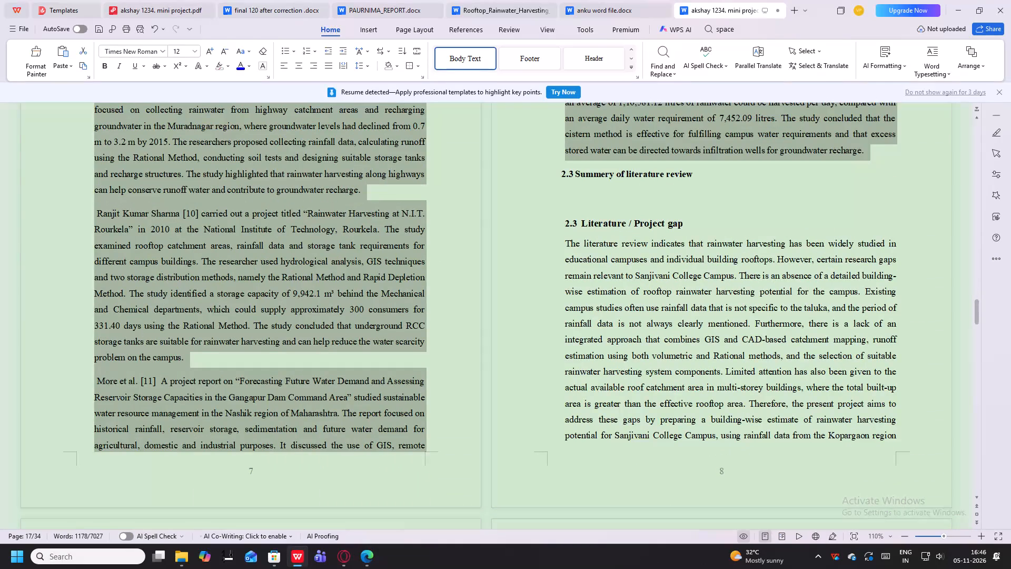
click(668, 182)
click(644, 209)
click(609, 201)
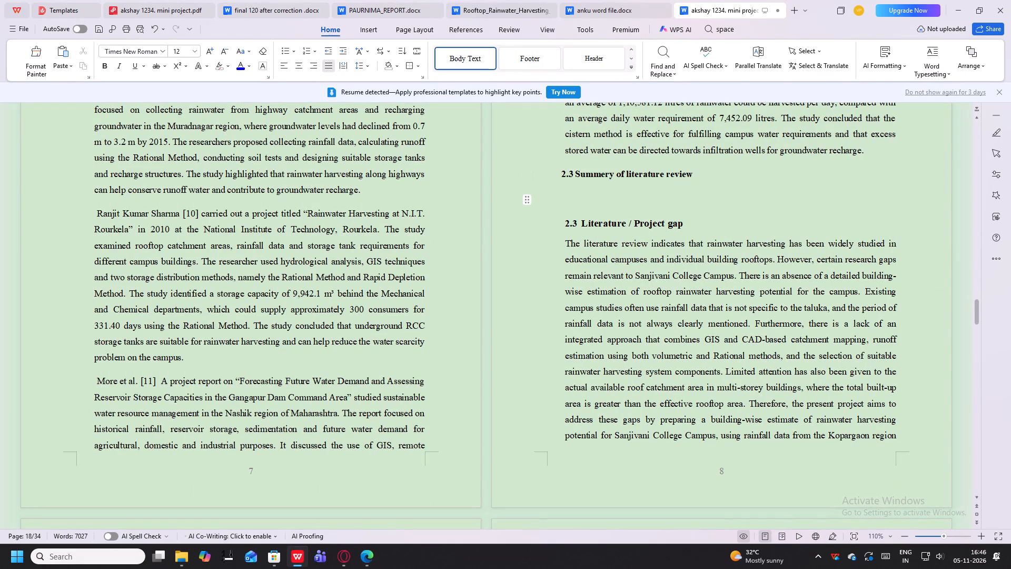
key(ctrl+v)
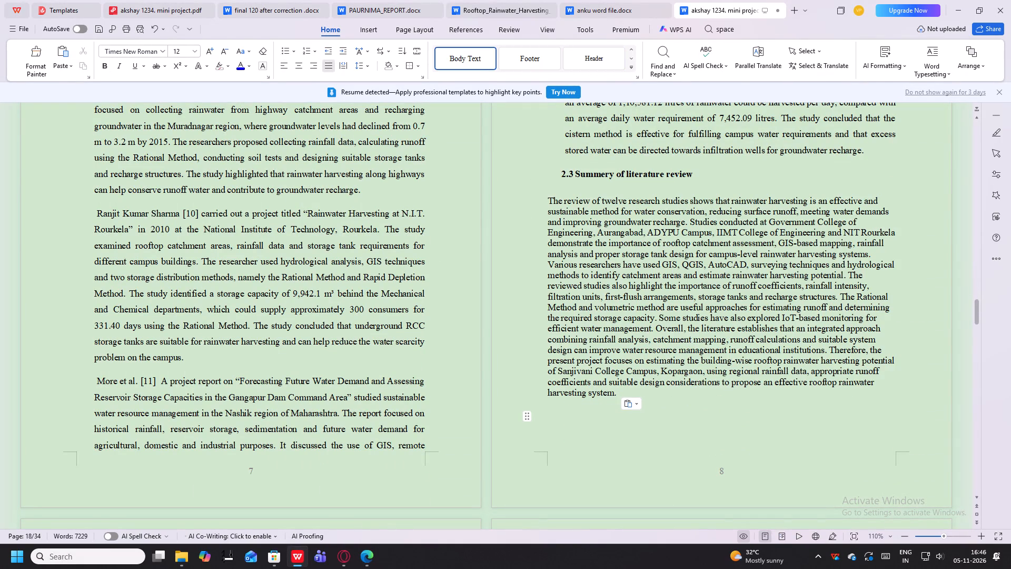
Widen the pasted summary paragraph's line spacing to match the surrounding body text and justify it.
drag(543, 197, 681, 405)
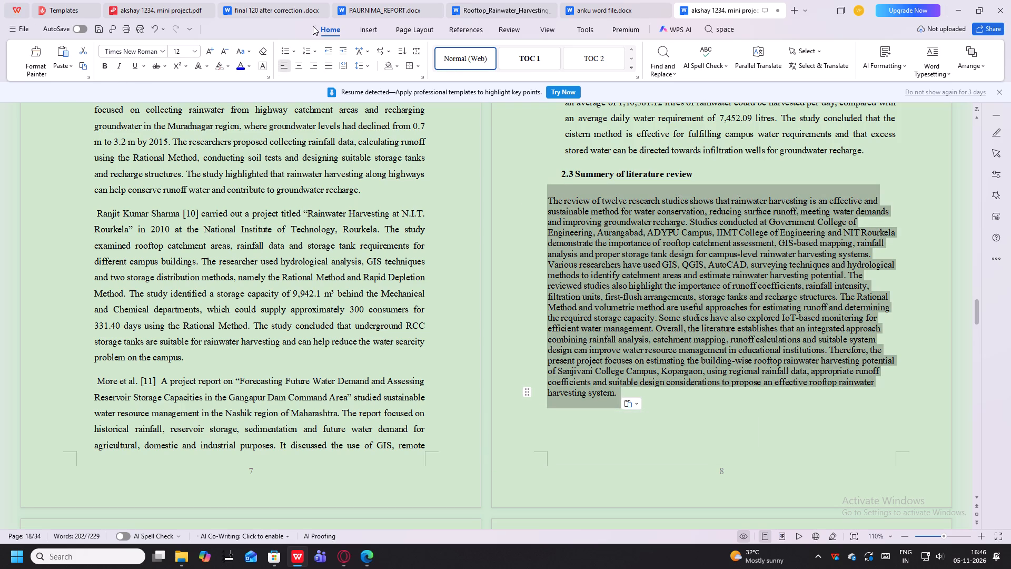
click(365, 64)
click(380, 109)
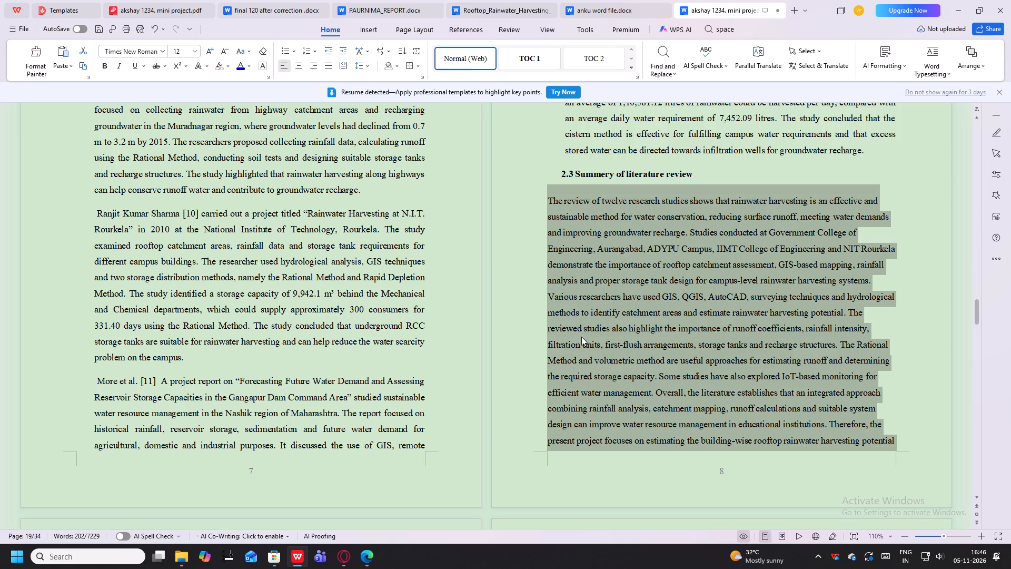
click(330, 64)
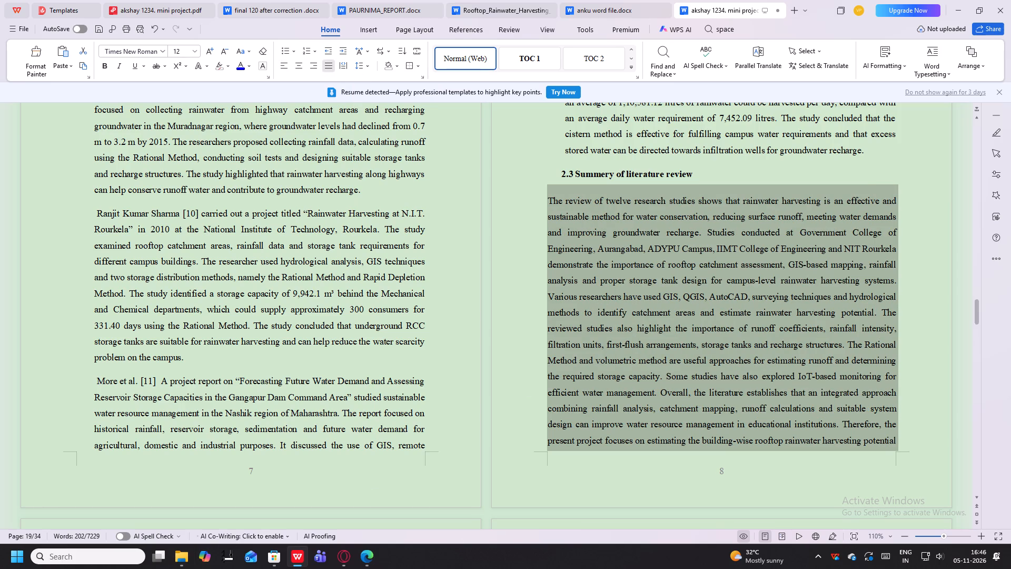
Select the pasted summary paragraph, from "The review of twelve research studies" on page 8 to its continuation on the following page.
scroll(546, 413, up, 3)
click(591, 453)
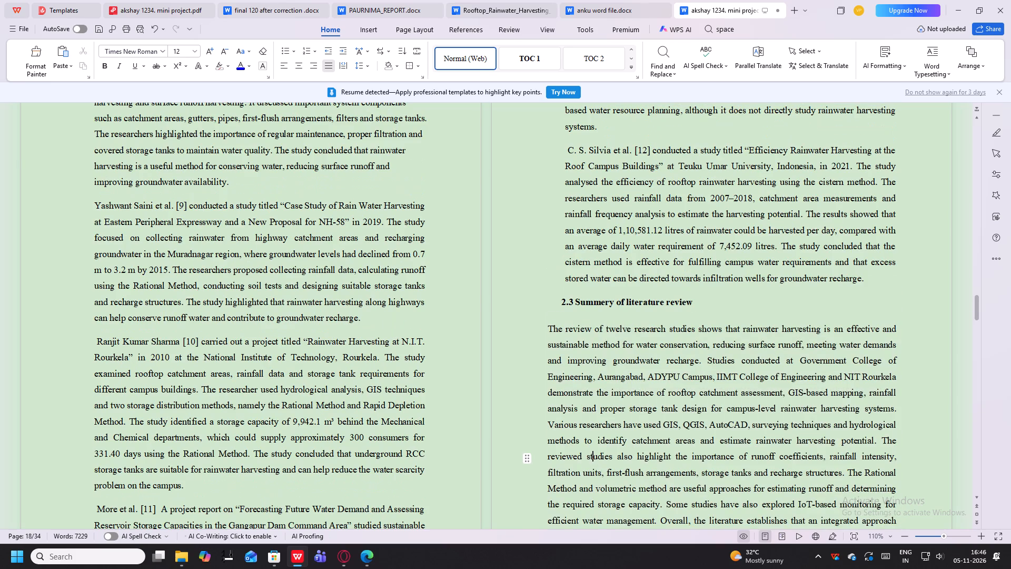
drag(549, 330, 609, 568)
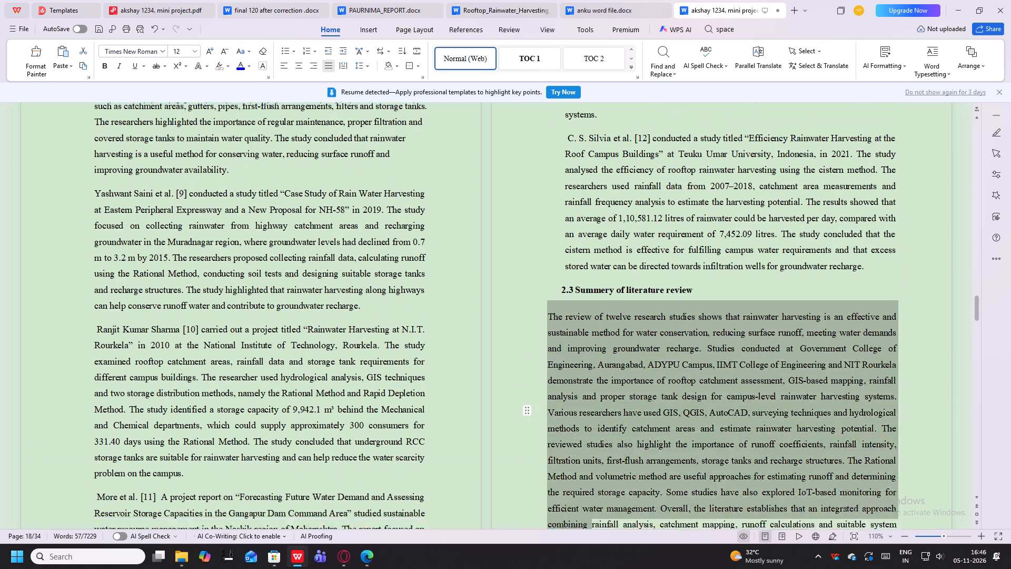
drag(609, 568, 590, 140)
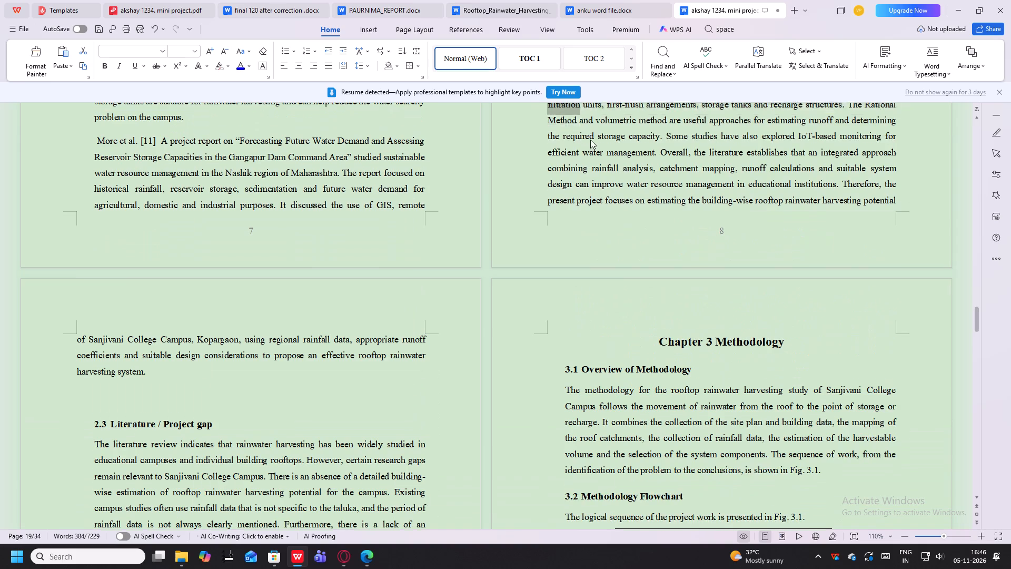
drag(590, 140, 368, 353)
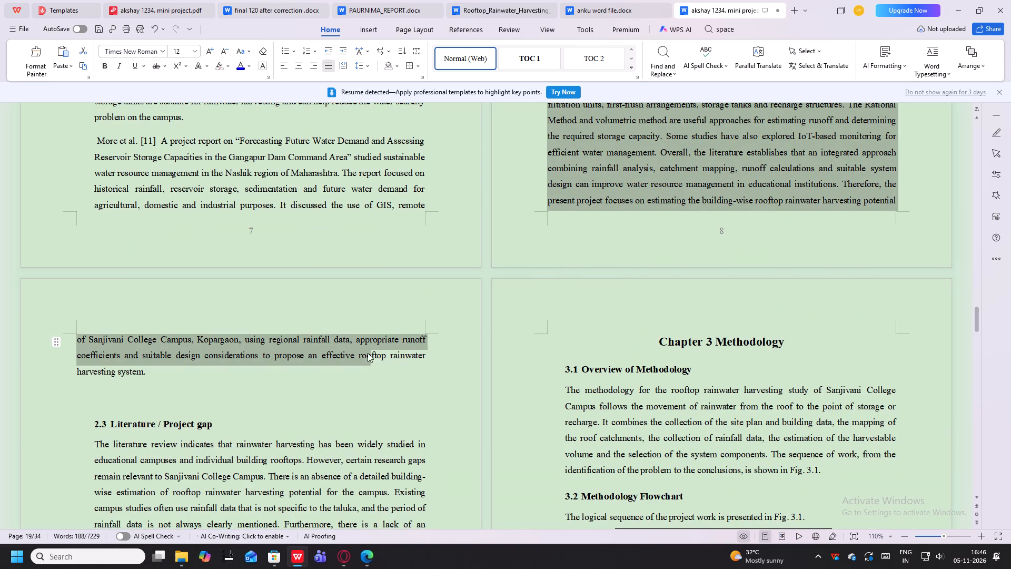
drag(368, 353, 431, 364)
scroll(431, 364, up, 7)
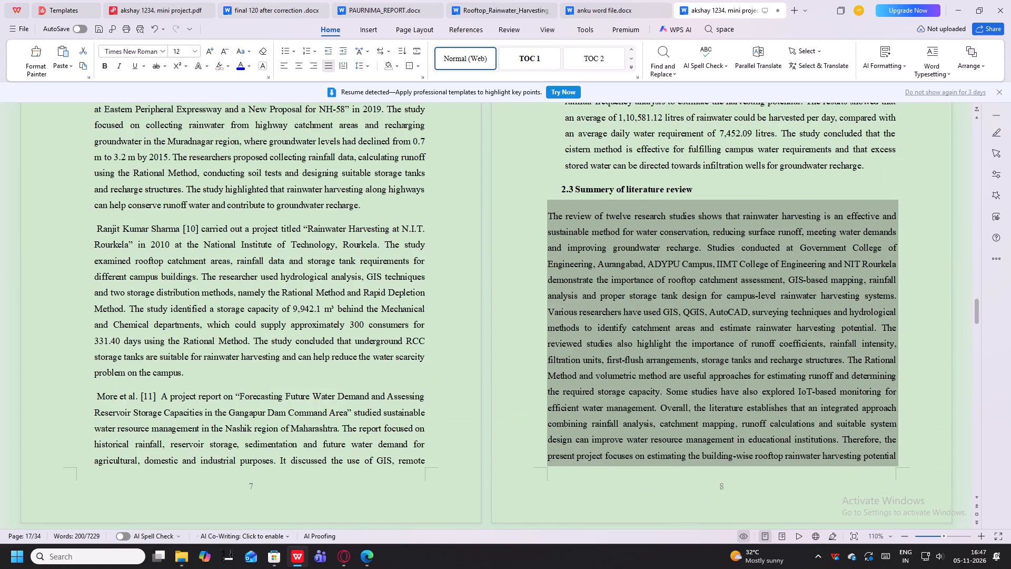
Display the report in multiple-pages view and compare the selected summary's alignment with the surrounding paragraphs.
ctrl+scroll(431, 364, up, 4)
ctrl+scroll(431, 364, down, 3)
scroll(434, 374, down, 3)
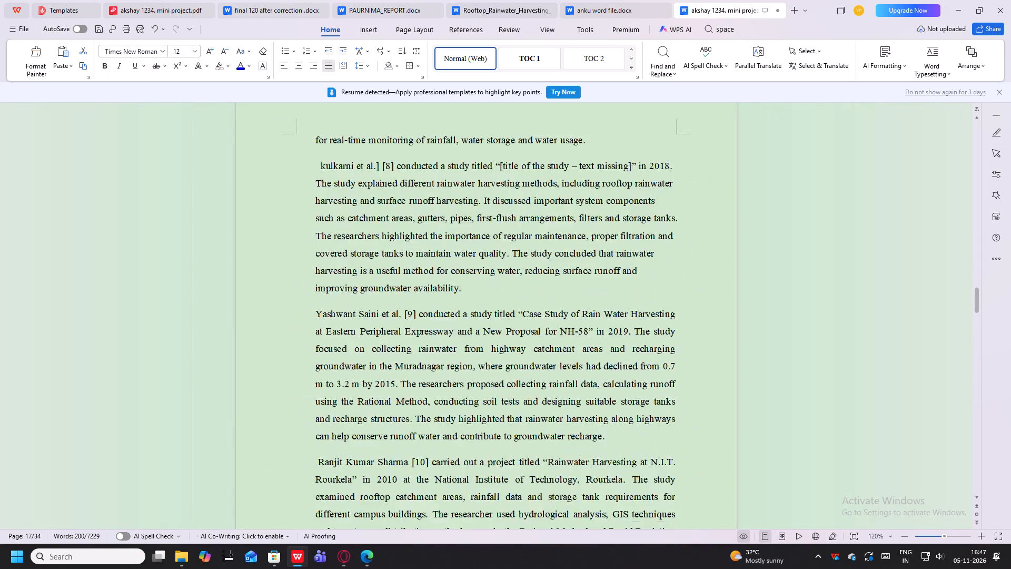
scroll(435, 375, down, 9)
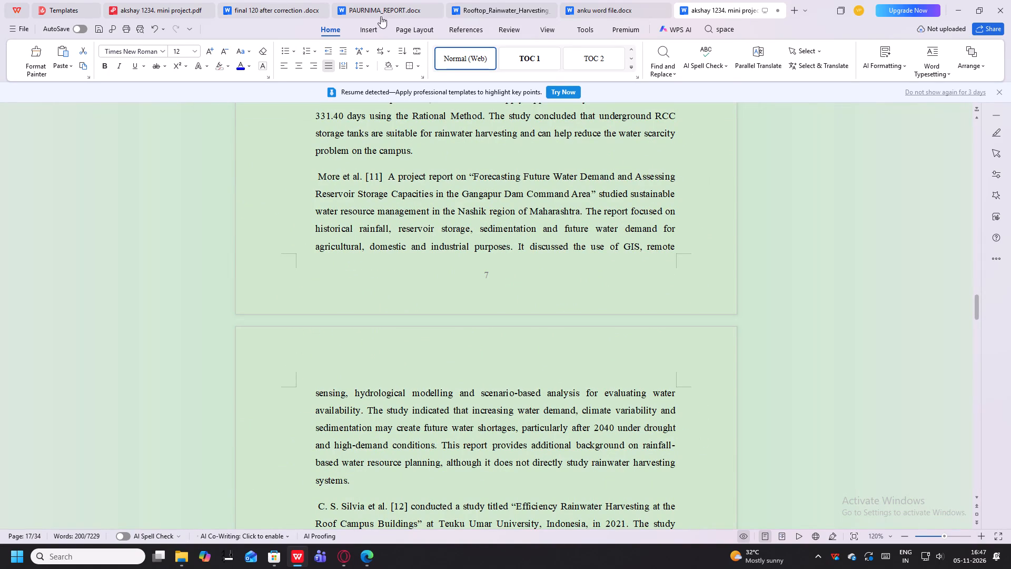
click(418, 30)
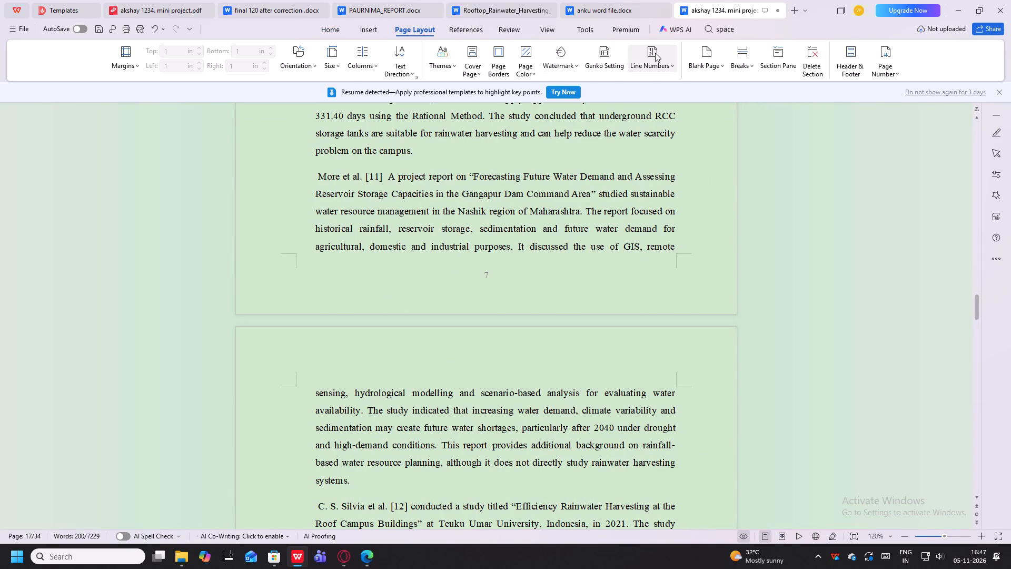
click(544, 34)
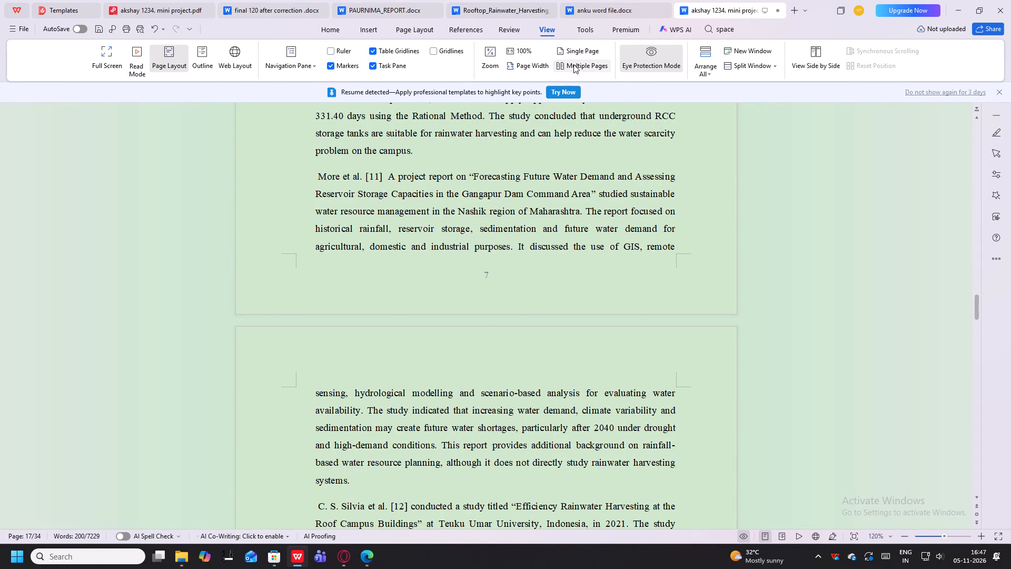
click(573, 64)
scroll(566, 227, down, 4)
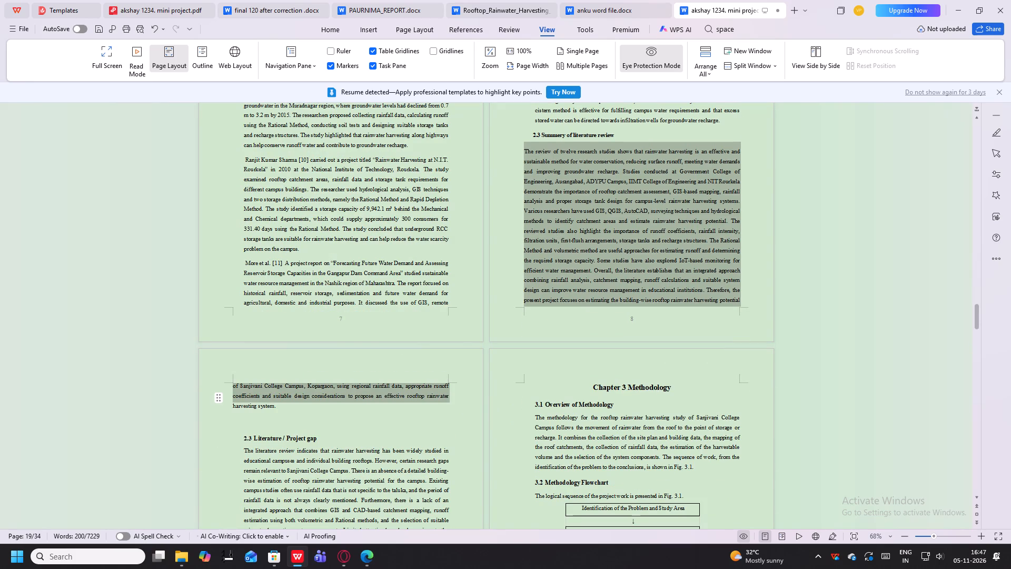
scroll(521, 149, up, 2)
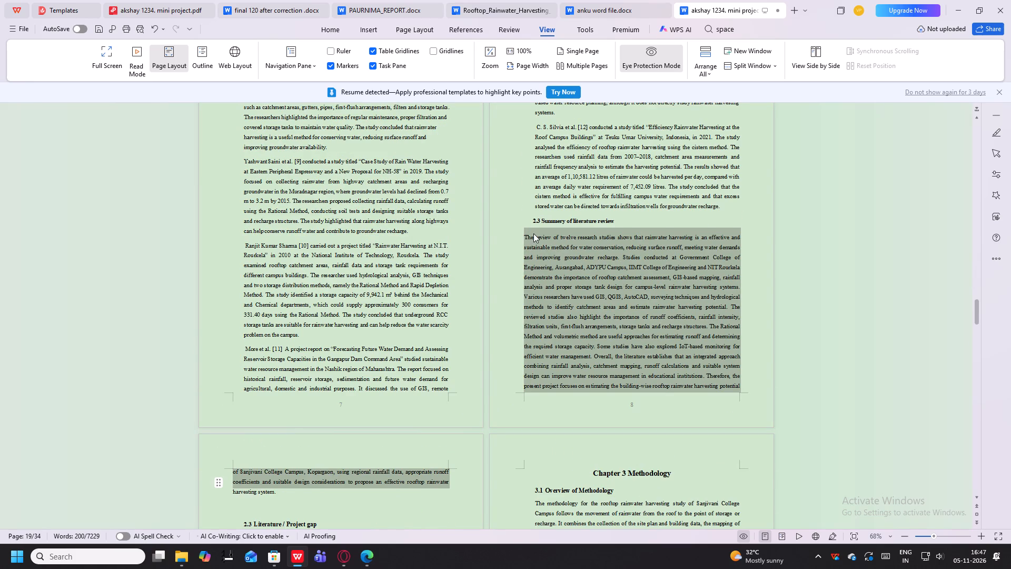
scroll(514, 284, down, 1)
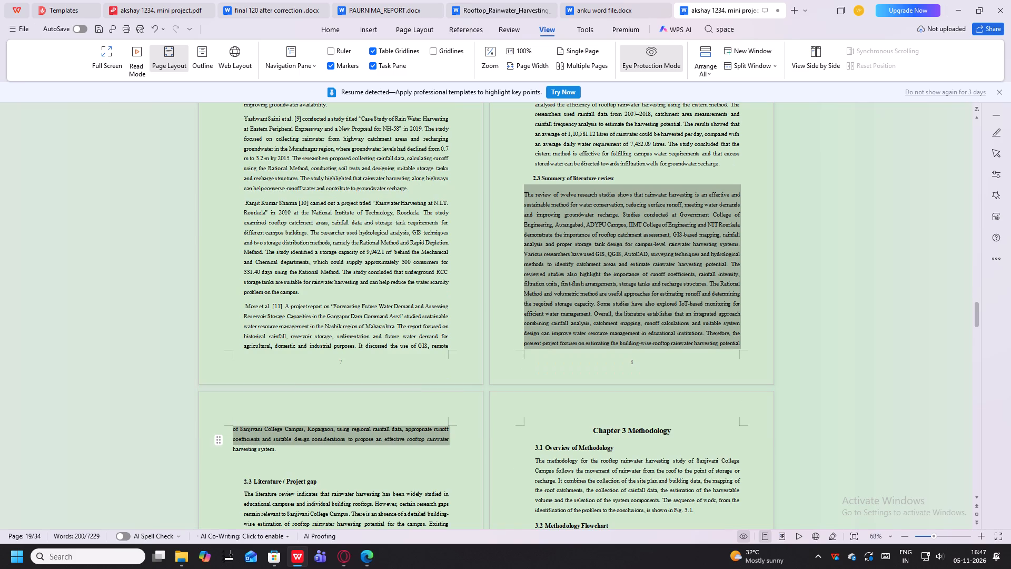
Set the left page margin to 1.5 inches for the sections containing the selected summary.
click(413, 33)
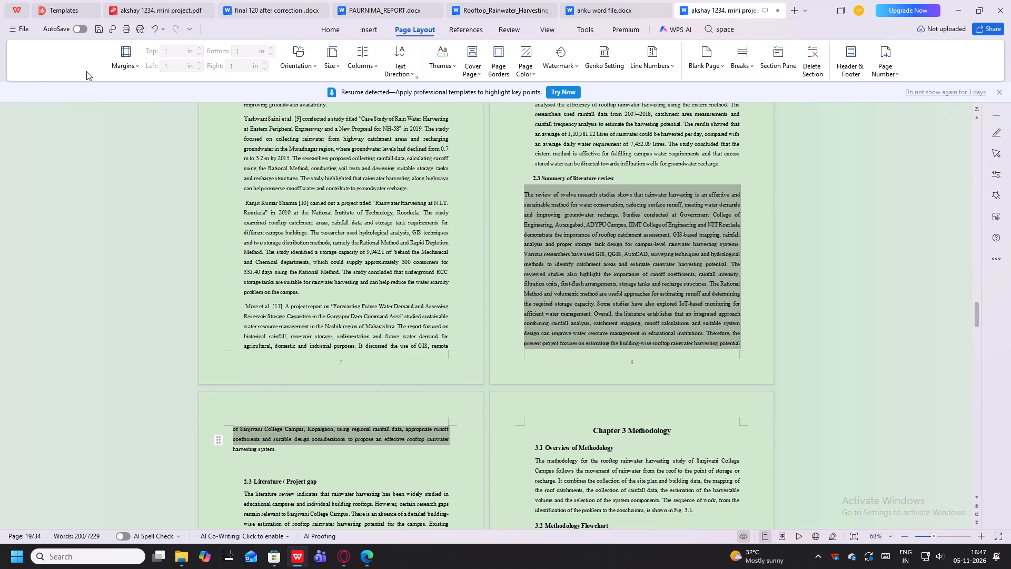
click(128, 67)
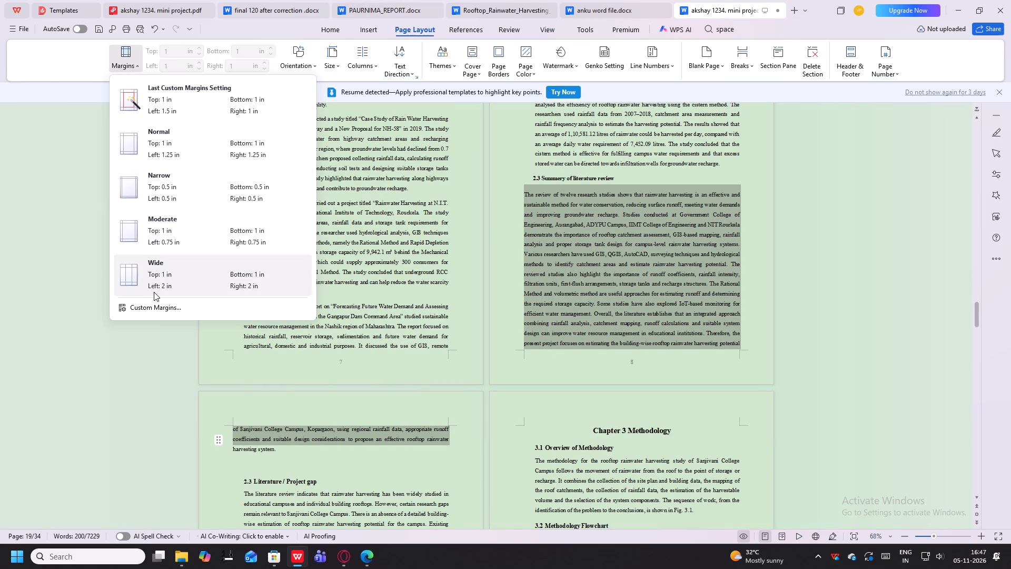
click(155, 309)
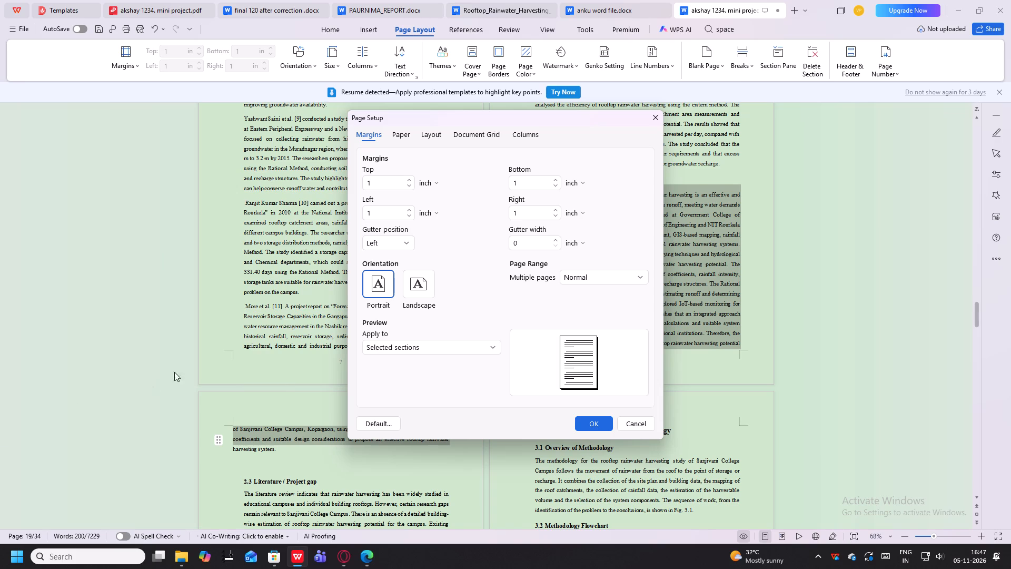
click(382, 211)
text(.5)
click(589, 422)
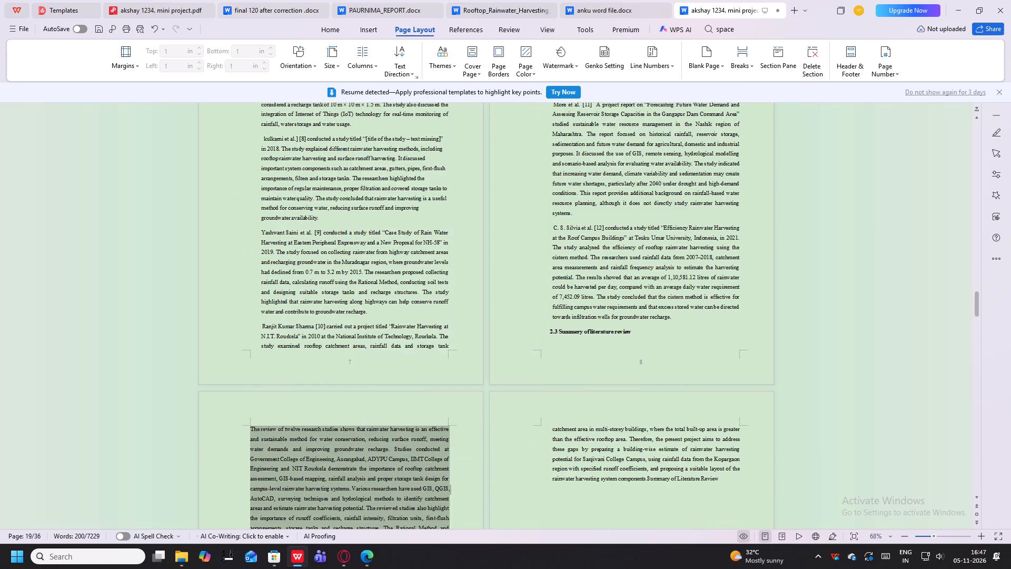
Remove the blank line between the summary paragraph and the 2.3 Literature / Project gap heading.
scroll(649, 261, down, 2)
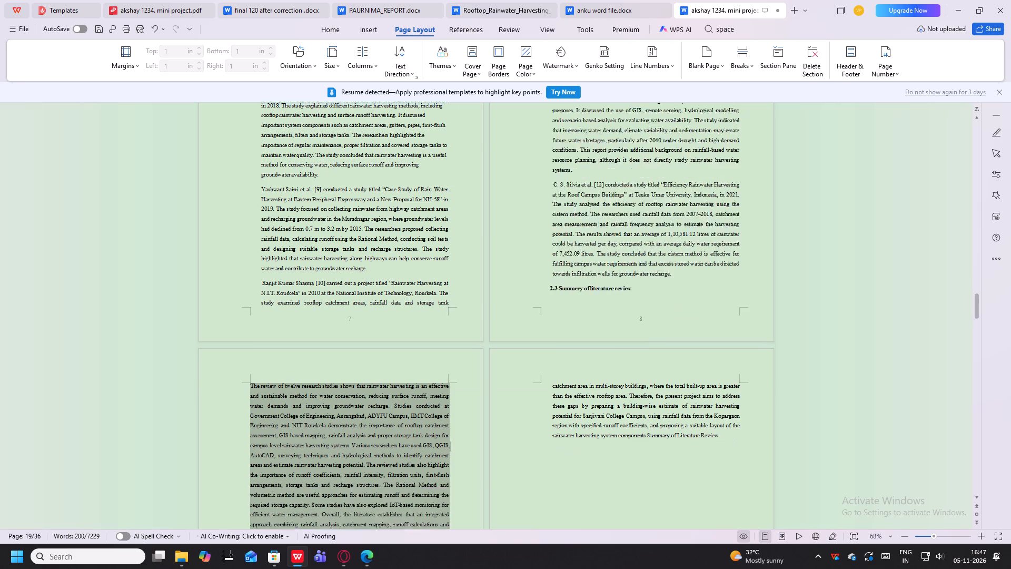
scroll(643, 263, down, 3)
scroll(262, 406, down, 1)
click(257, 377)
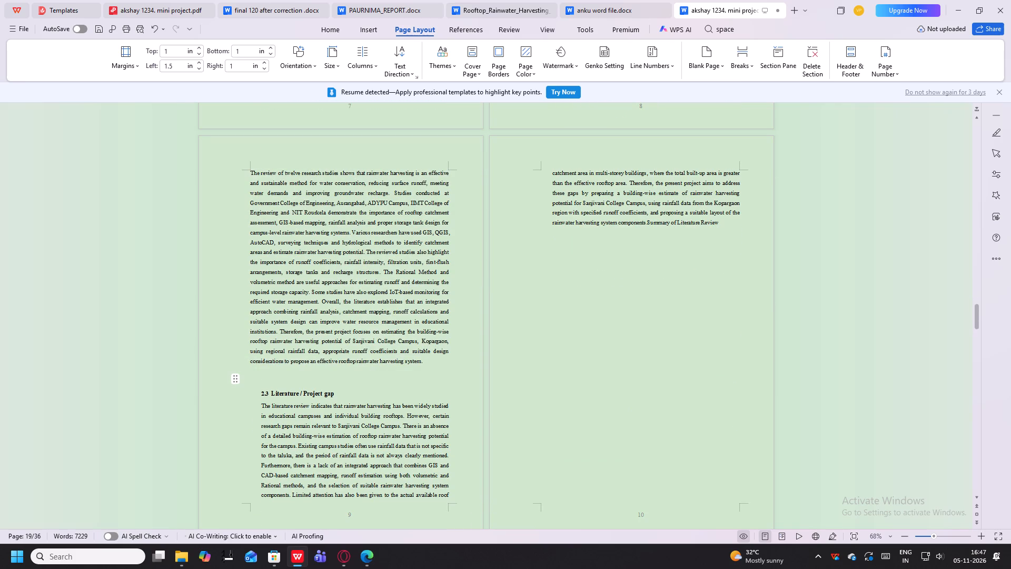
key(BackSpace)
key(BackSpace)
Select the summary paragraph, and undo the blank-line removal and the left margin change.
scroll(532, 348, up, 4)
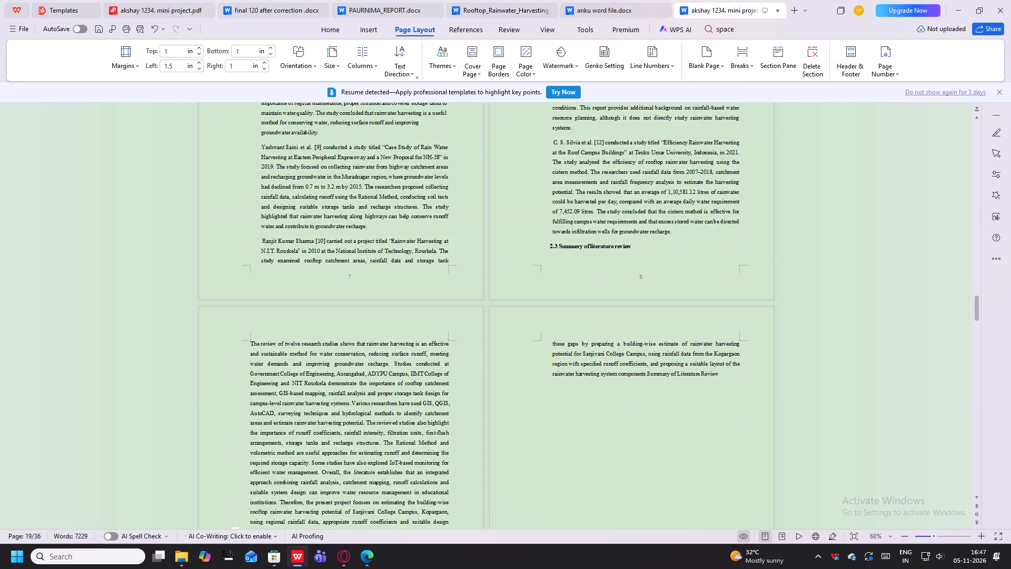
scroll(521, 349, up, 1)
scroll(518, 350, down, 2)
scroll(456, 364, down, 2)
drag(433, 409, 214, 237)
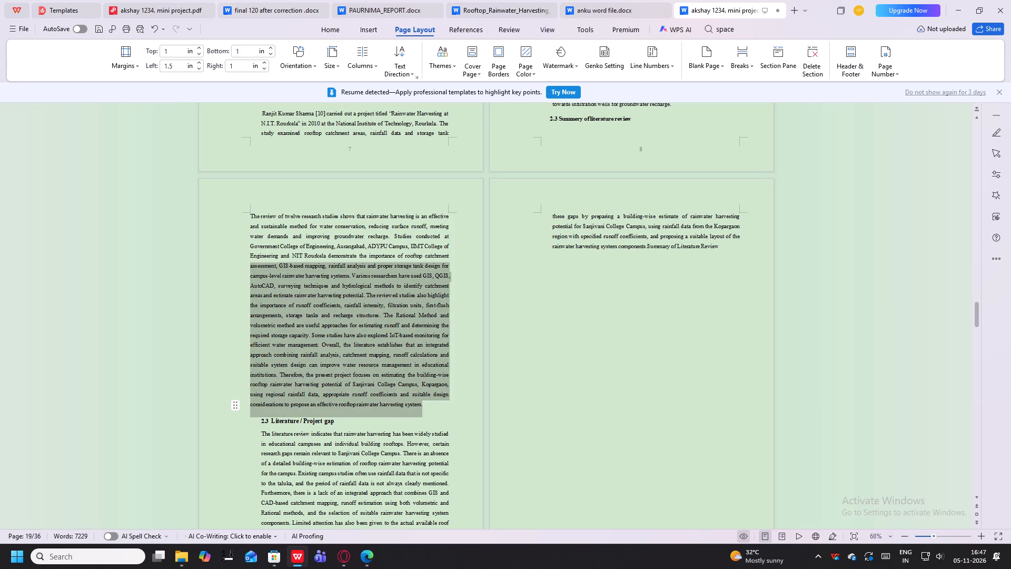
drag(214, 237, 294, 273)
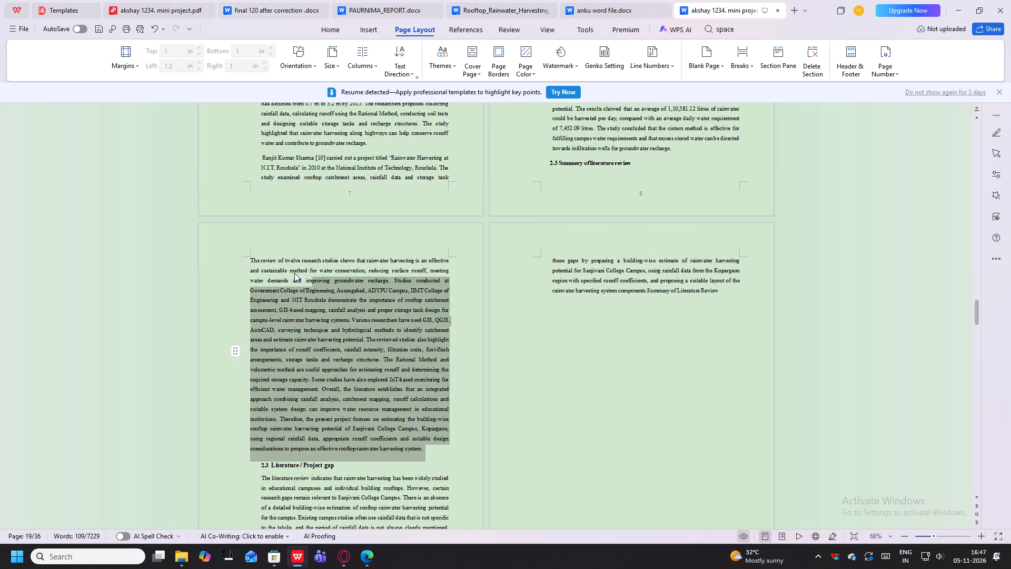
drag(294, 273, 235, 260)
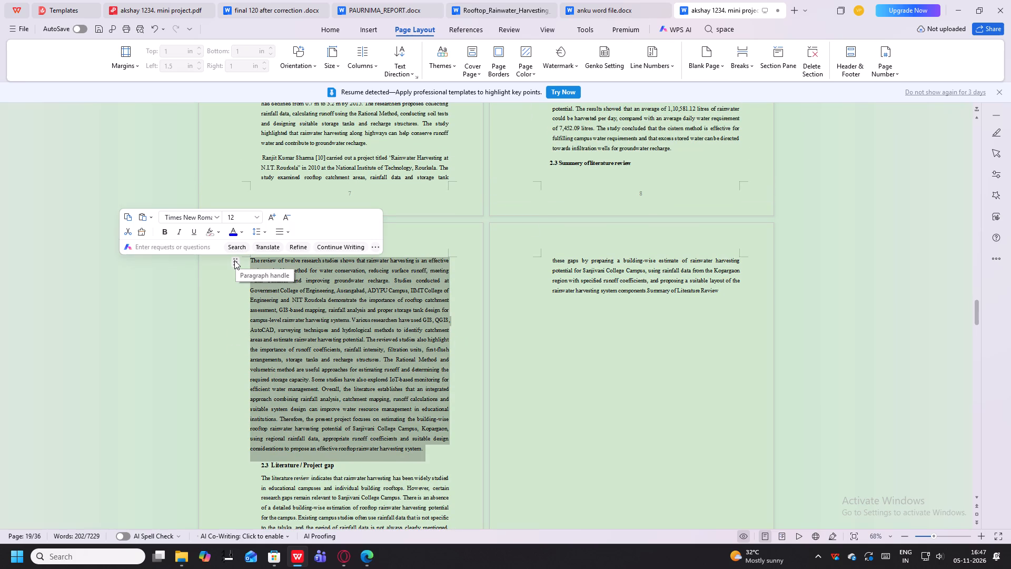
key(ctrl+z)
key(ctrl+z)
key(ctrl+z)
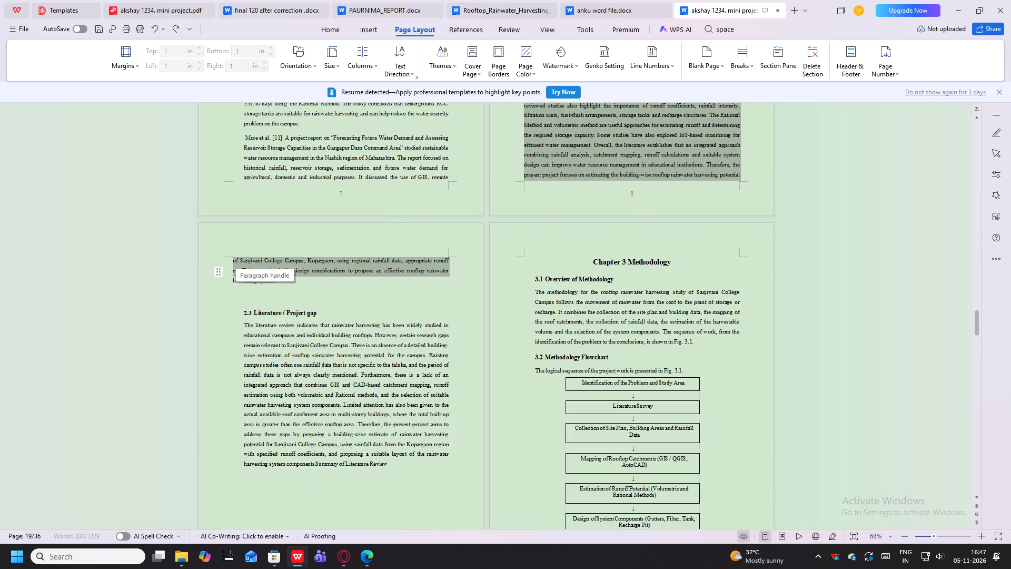
Examine the layout of the Chapter 2 pages at several zoom levels, comparing the selected summary with the surrounding pages.
ctrl+scroll(251, 256, up, 3)
ctrl+scroll(251, 256, down, 3)
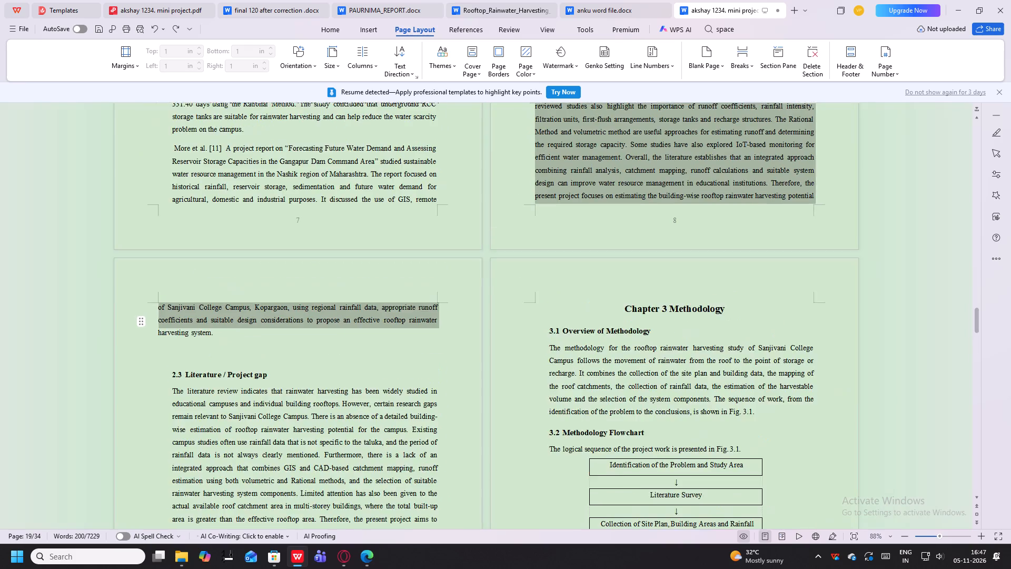
ctrl+scroll(251, 256, down, 2)
scroll(251, 257, up, 2)
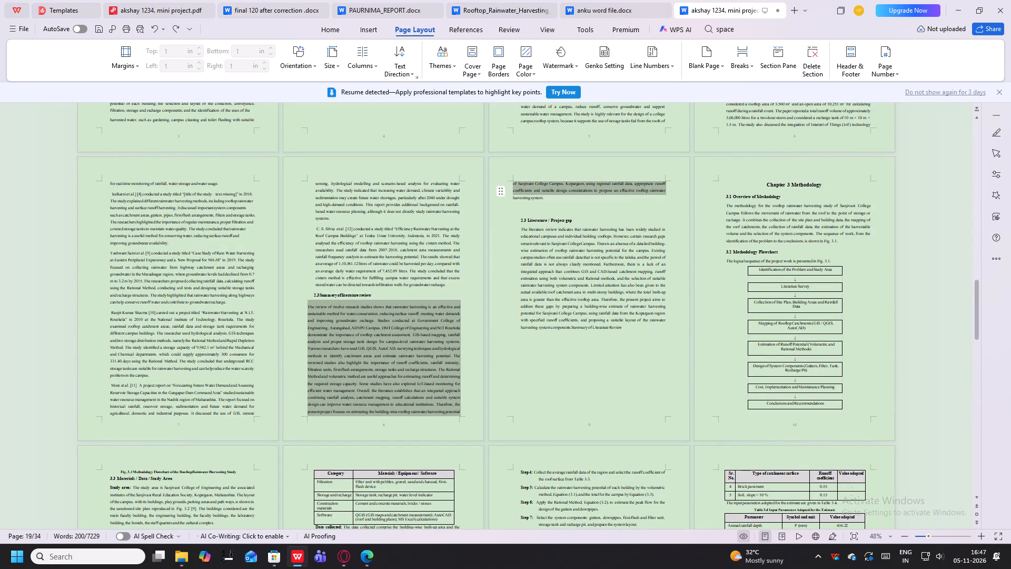
ctrl+scroll(411, 258, down, 1)
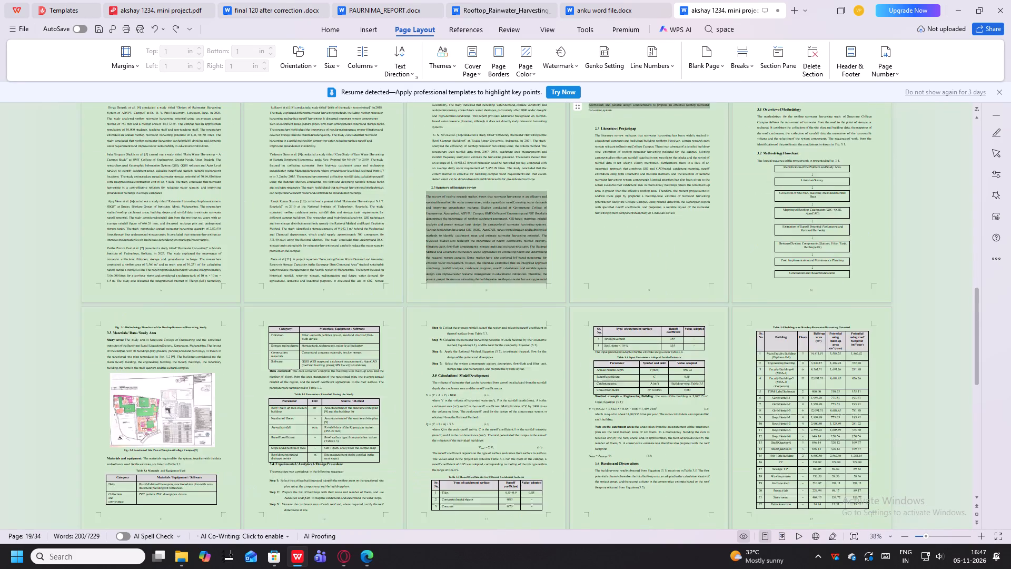
ctrl+scroll(411, 258, down, 1)
ctrl+scroll(411, 258, up, 4)
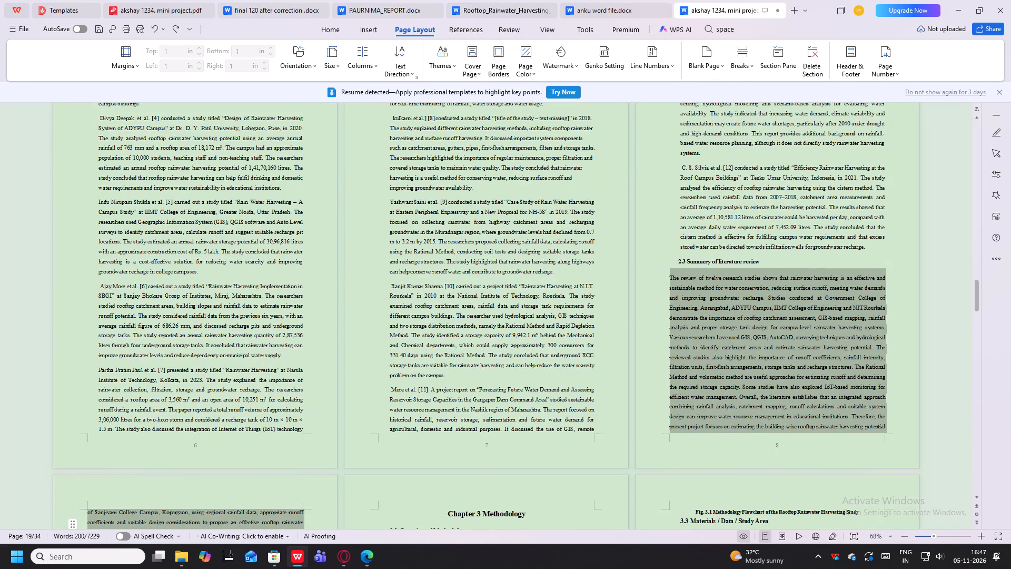
ctrl+scroll(411, 258, up, 1)
scroll(629, 269, down, 2)
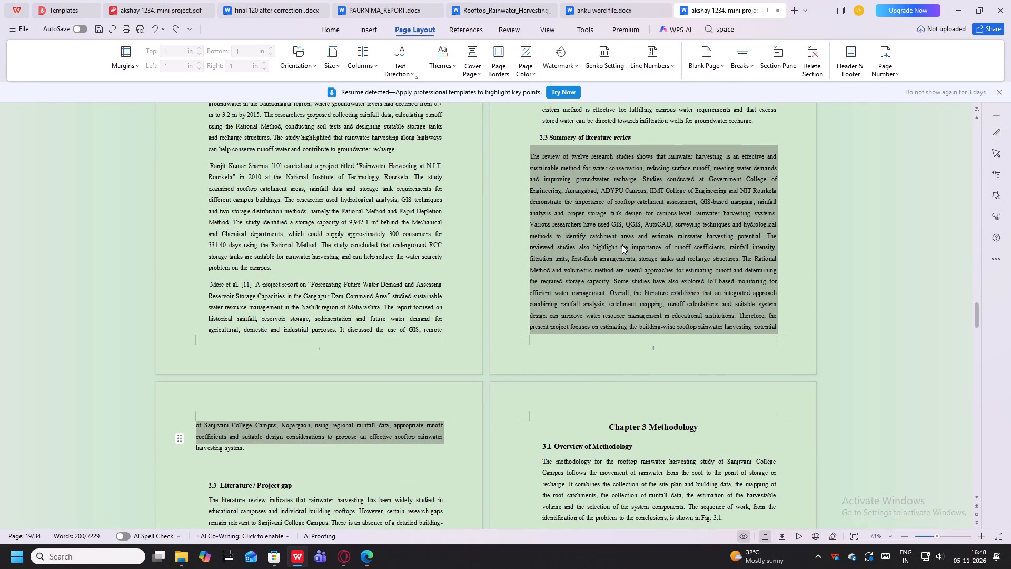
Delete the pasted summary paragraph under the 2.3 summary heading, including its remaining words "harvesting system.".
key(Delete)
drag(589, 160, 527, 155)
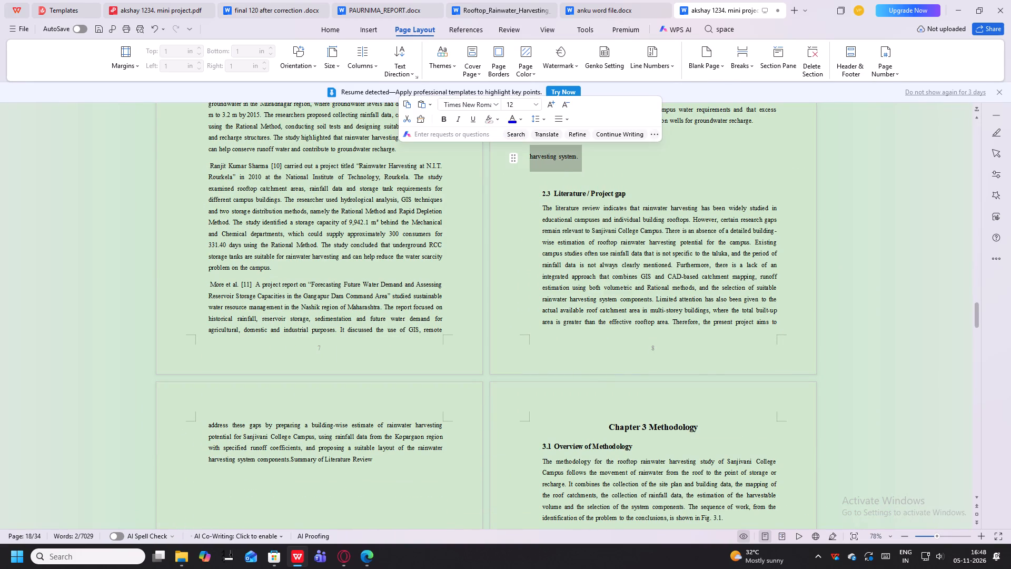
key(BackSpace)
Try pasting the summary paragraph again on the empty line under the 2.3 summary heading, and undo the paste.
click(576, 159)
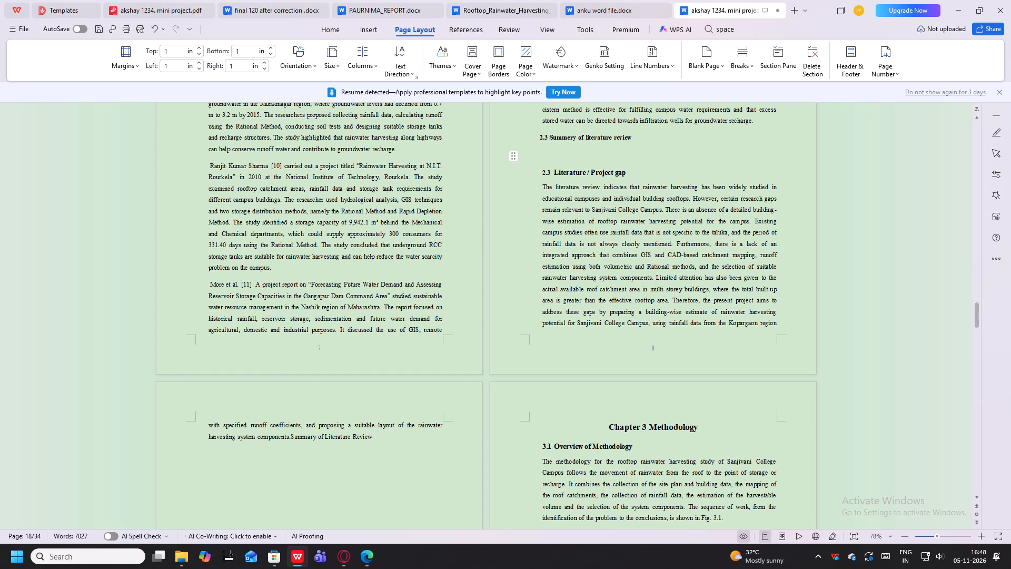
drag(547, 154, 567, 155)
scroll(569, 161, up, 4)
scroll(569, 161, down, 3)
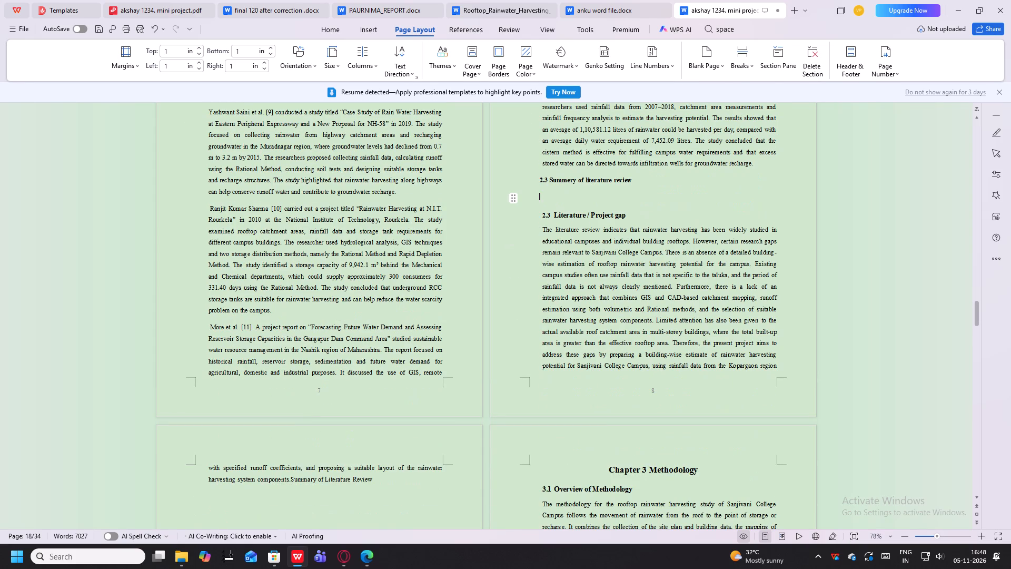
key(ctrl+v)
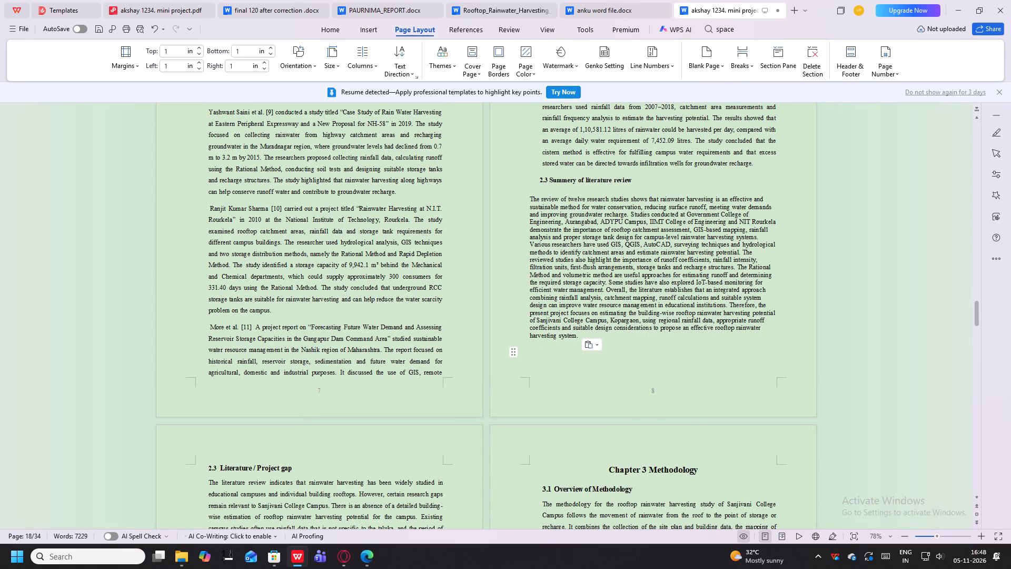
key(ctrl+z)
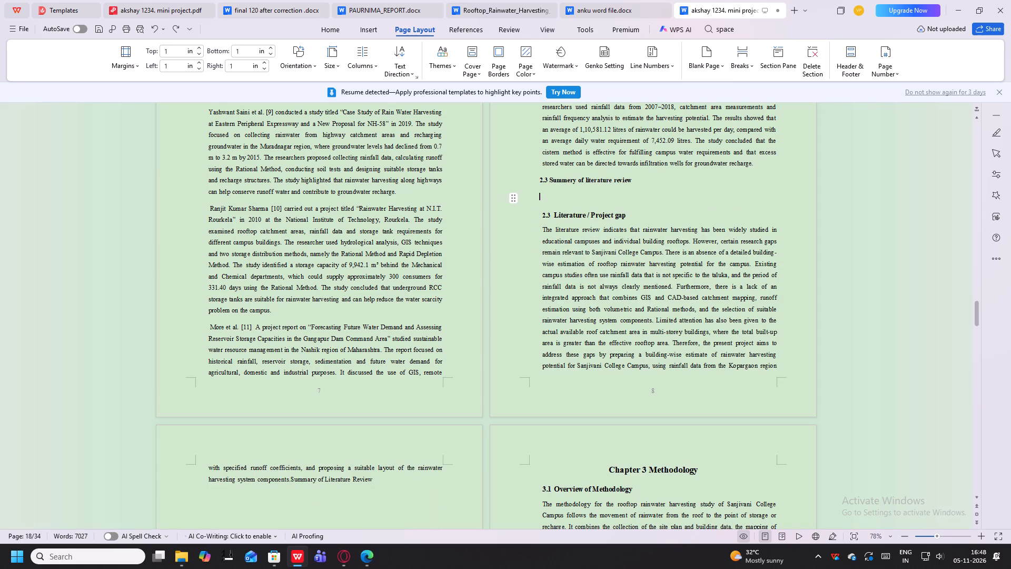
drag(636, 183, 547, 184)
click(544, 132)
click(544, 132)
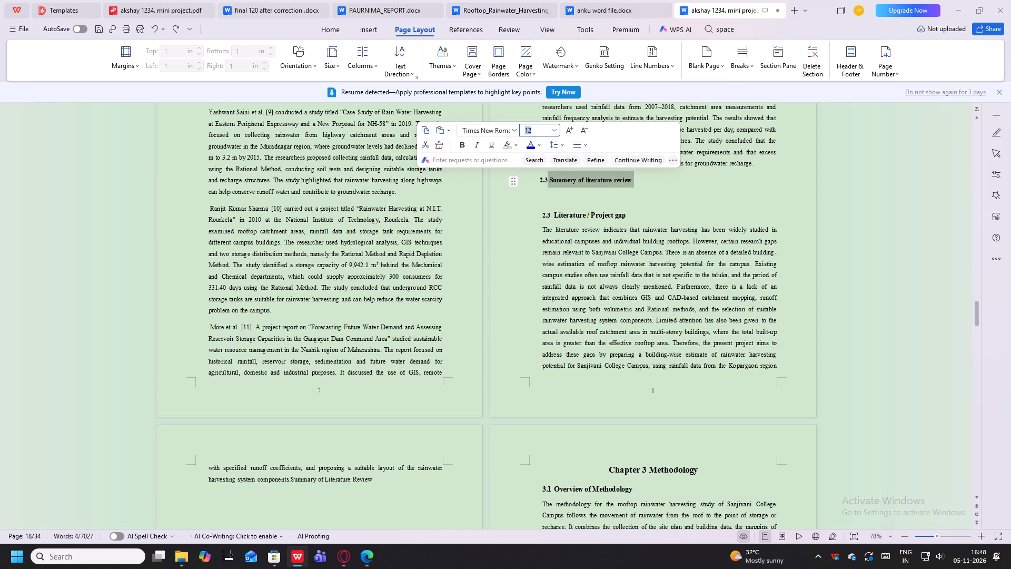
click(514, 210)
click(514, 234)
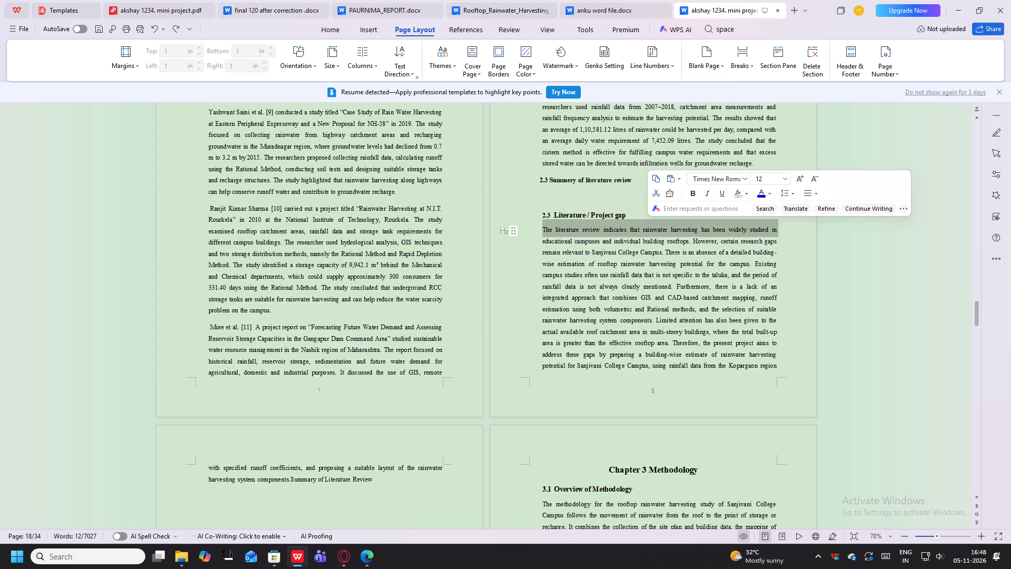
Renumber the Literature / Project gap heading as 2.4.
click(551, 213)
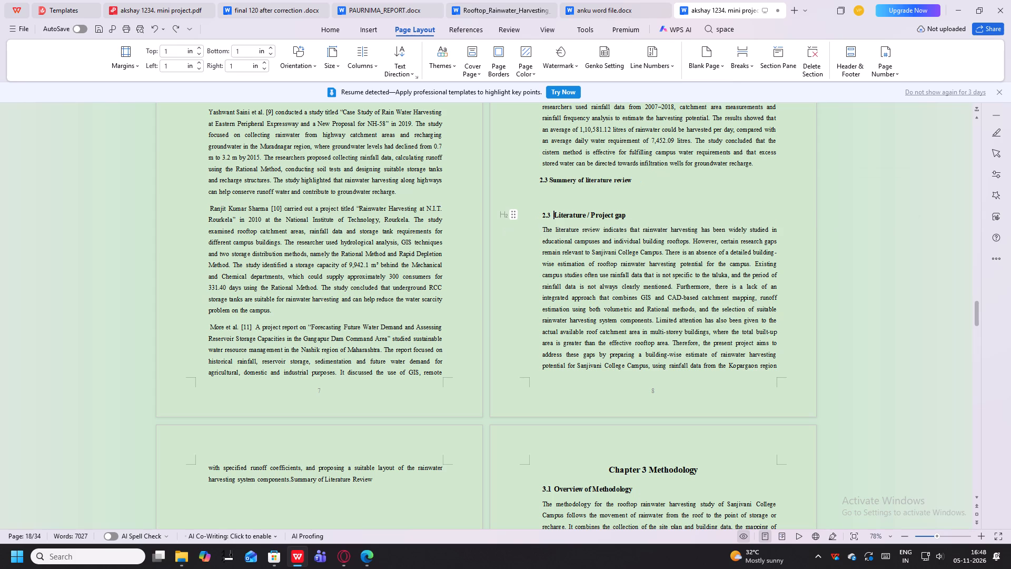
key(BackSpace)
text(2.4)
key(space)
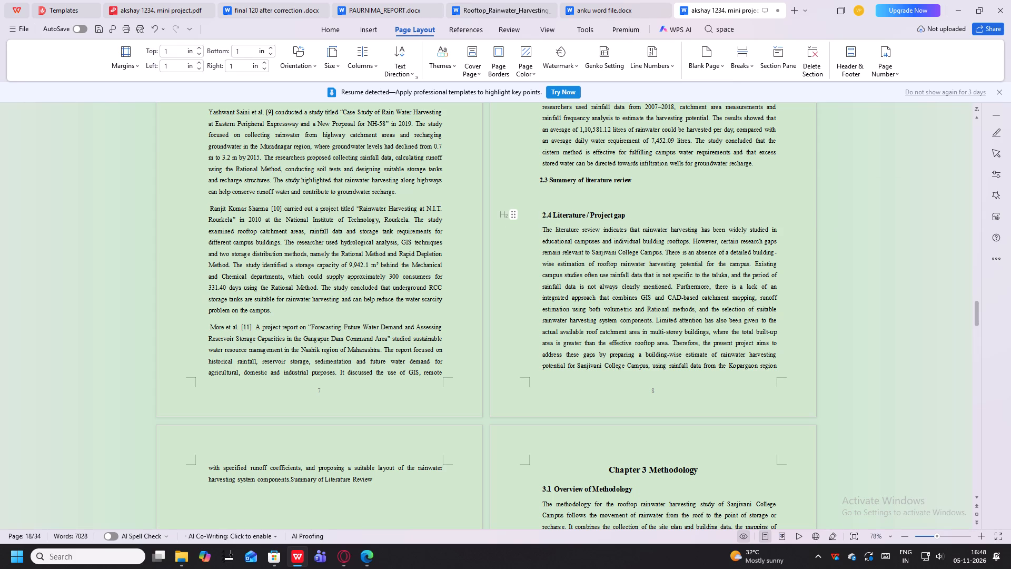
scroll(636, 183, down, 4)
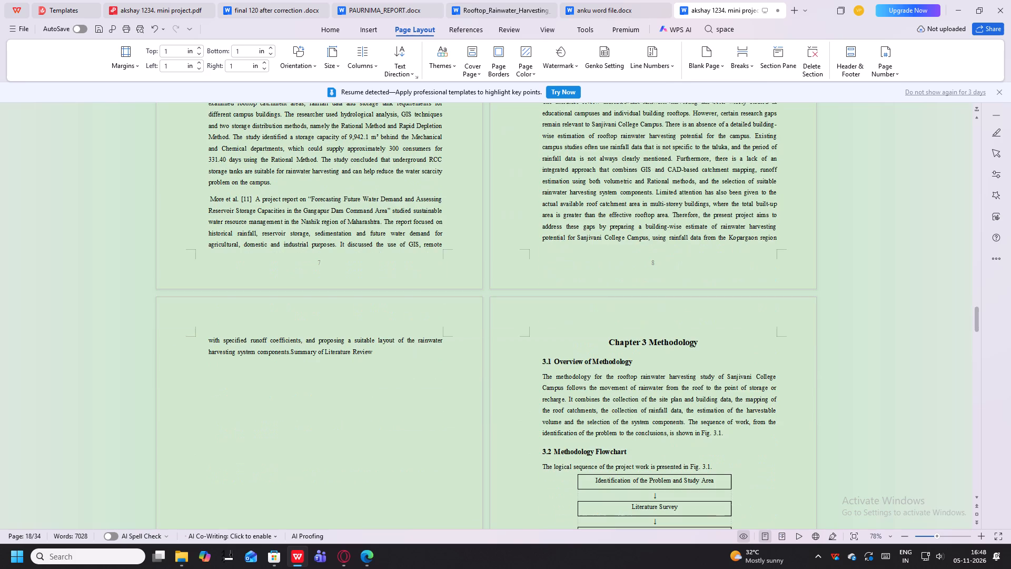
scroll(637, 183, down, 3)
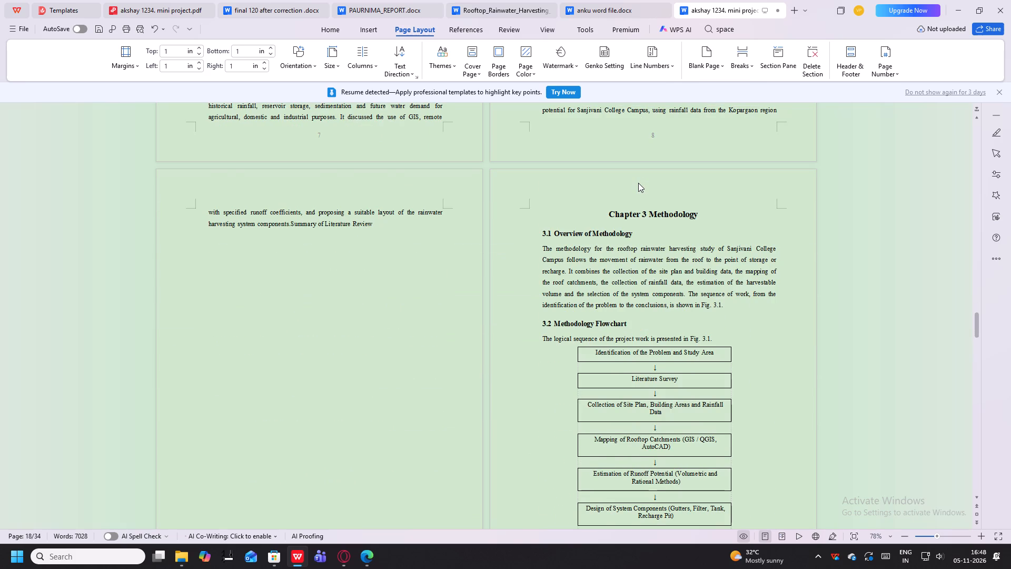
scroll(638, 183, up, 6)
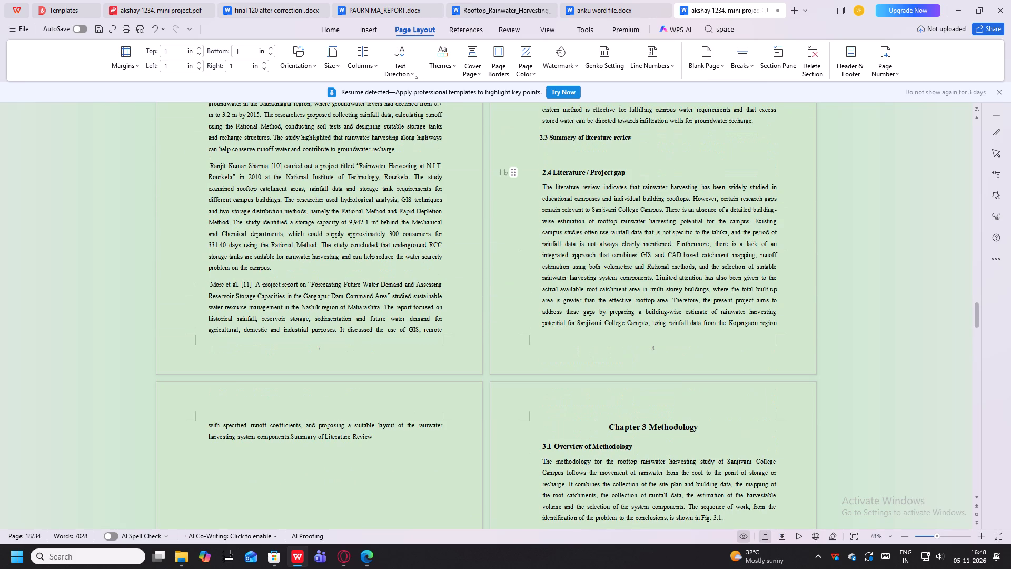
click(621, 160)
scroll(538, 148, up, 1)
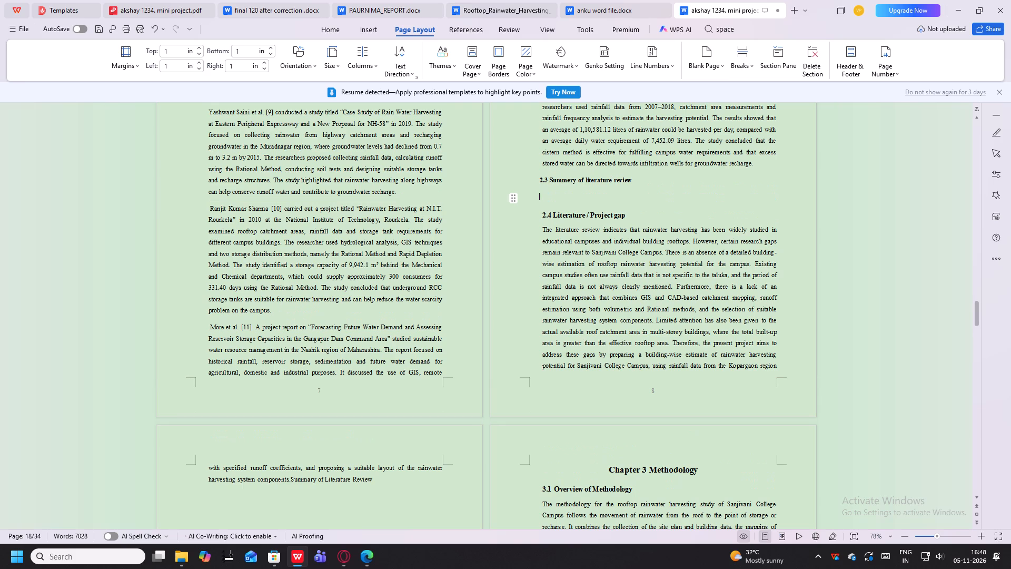
Undo the recent Chapter 2 edits back to the version with the CAMTECH handbook paragraph [13] and the original 2.3 summary text.
key(ctrl+z)
key(ctrl+z)
key(ctrl+z)
key(ctrl+z)
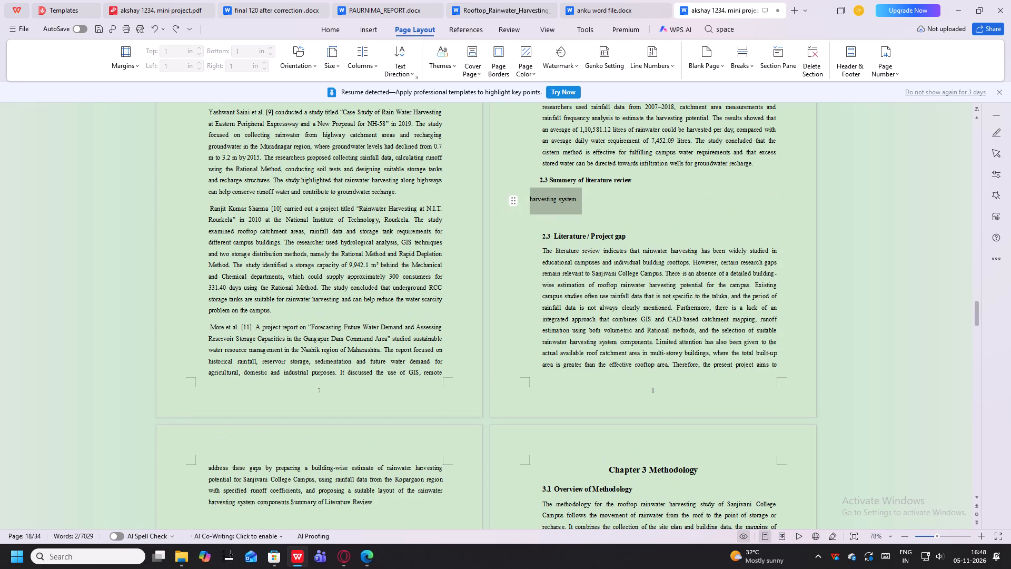
key(ctrl+z)
key(ctrl+z)
key(ctrl+z)
key(ctrl+z)
key(ctrl+z)
key(ctrl+z)
key(ctrl+z)
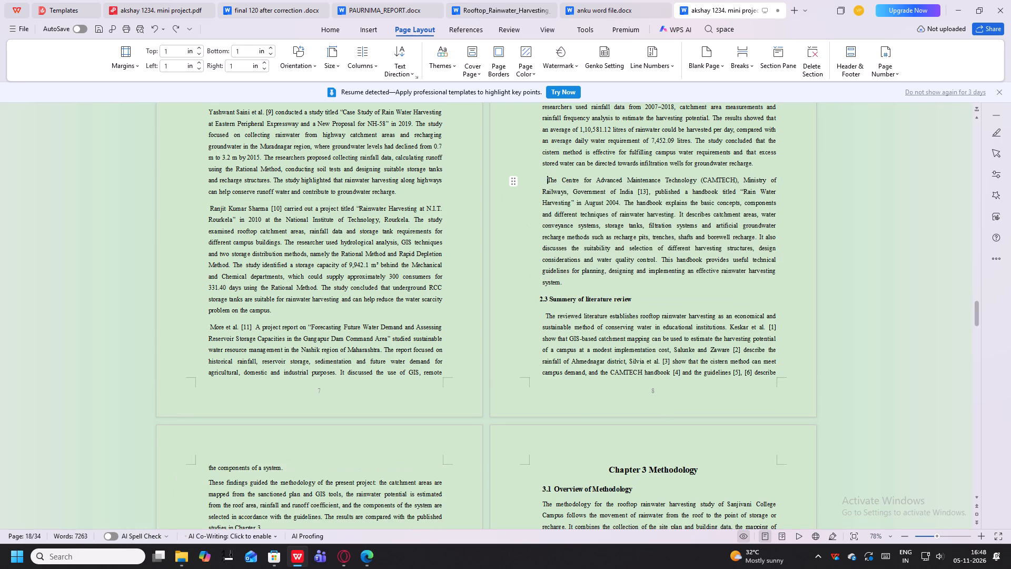
Undo the latest alignment change on the first paragraph under the 2.3 summary heading.
key(ctrl+z)
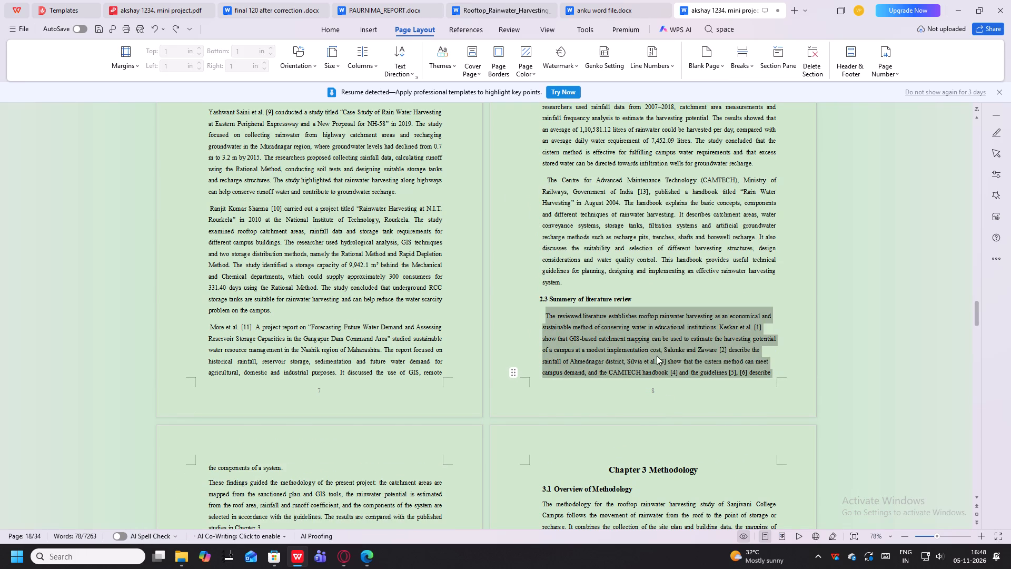
scroll(656, 354, down, 3)
scroll(654, 354, up, 2)
click(572, 320)
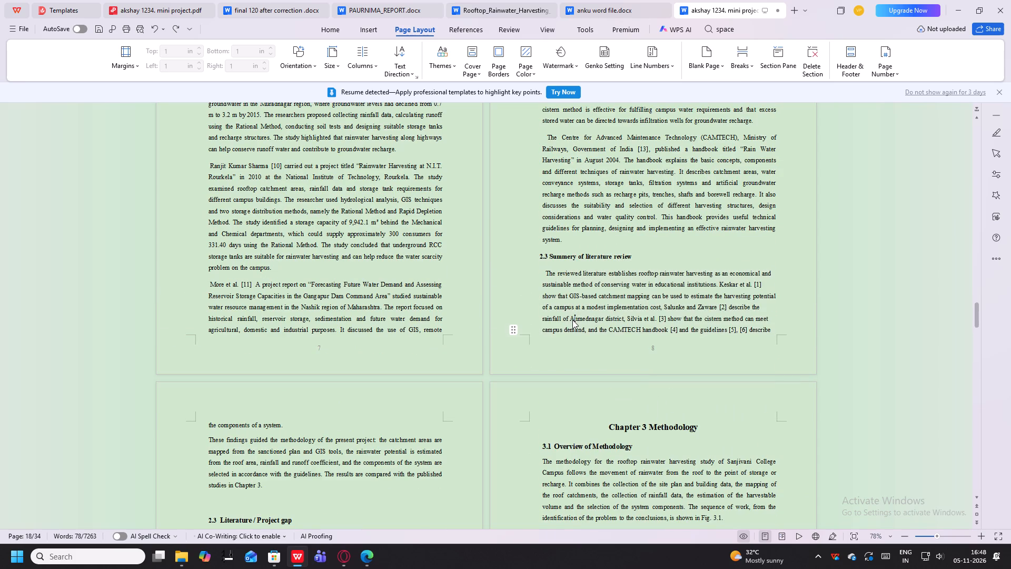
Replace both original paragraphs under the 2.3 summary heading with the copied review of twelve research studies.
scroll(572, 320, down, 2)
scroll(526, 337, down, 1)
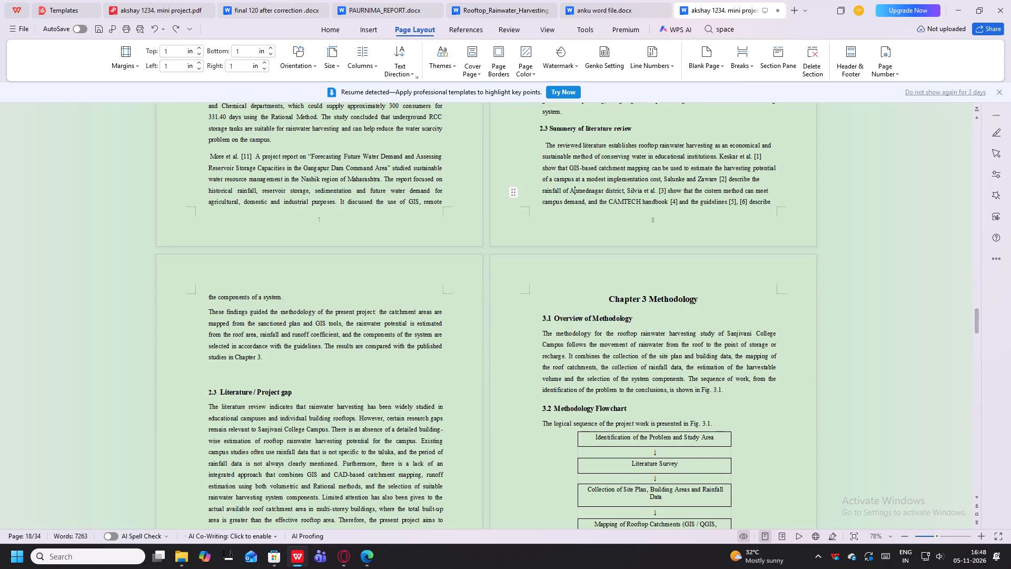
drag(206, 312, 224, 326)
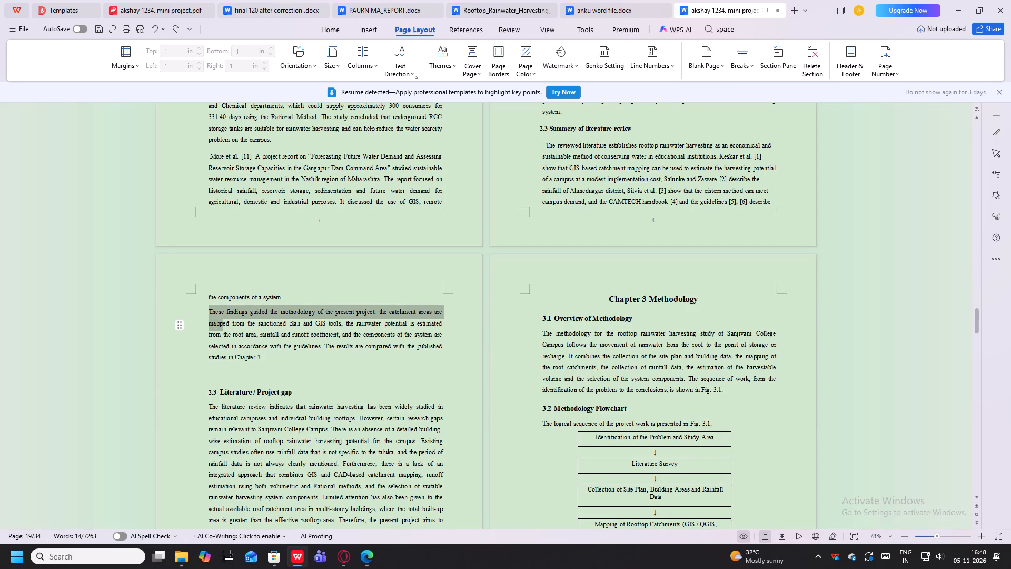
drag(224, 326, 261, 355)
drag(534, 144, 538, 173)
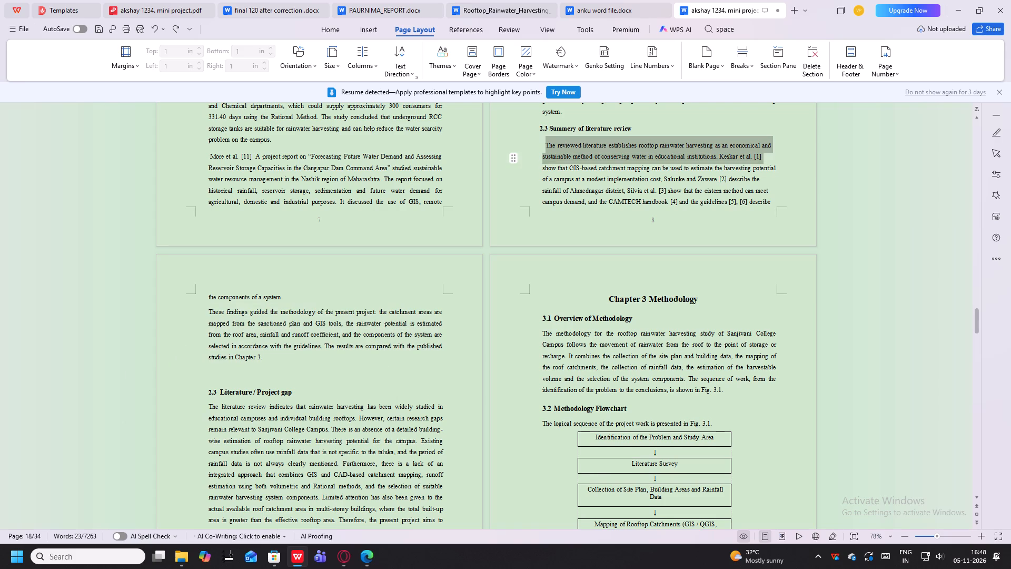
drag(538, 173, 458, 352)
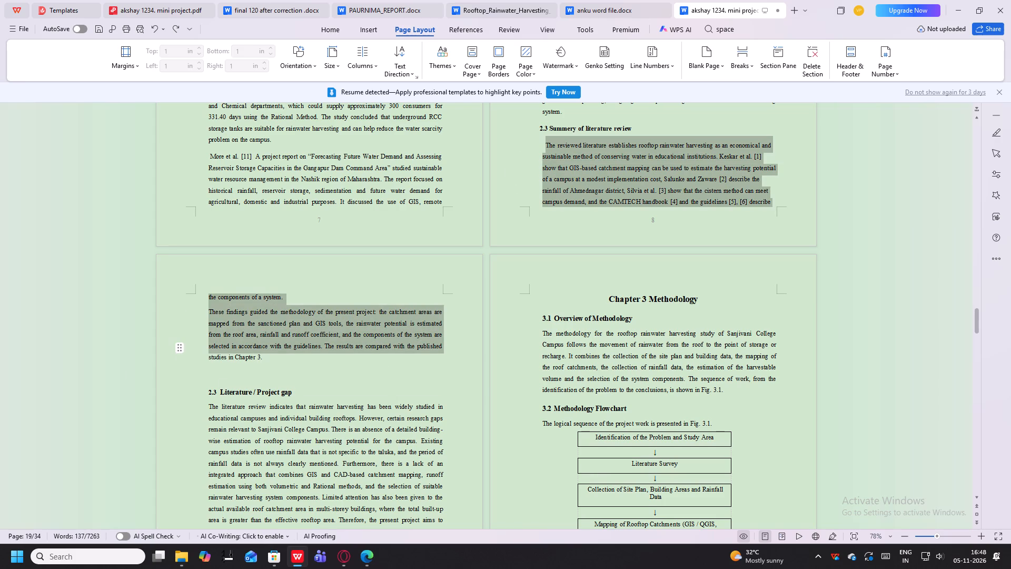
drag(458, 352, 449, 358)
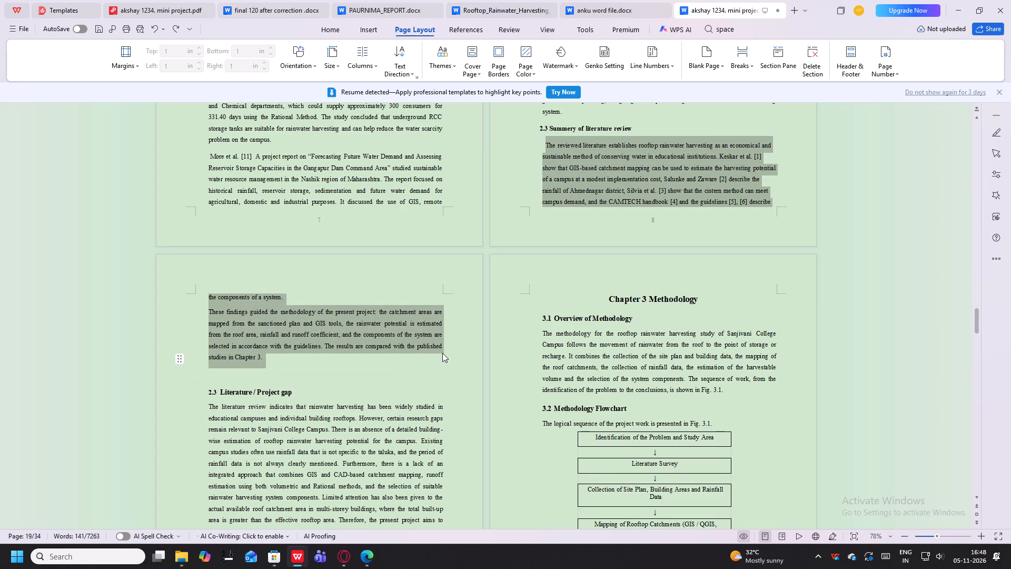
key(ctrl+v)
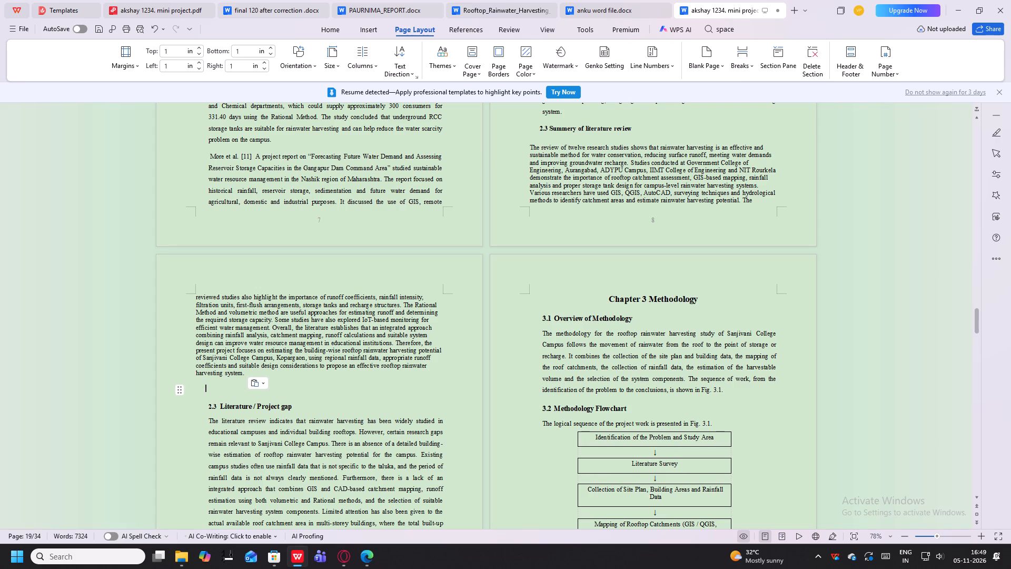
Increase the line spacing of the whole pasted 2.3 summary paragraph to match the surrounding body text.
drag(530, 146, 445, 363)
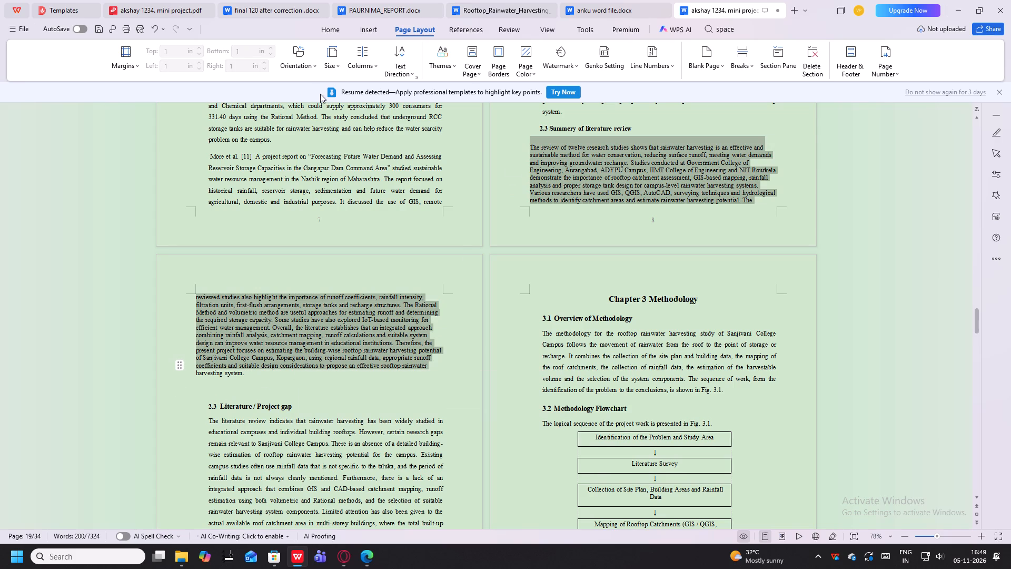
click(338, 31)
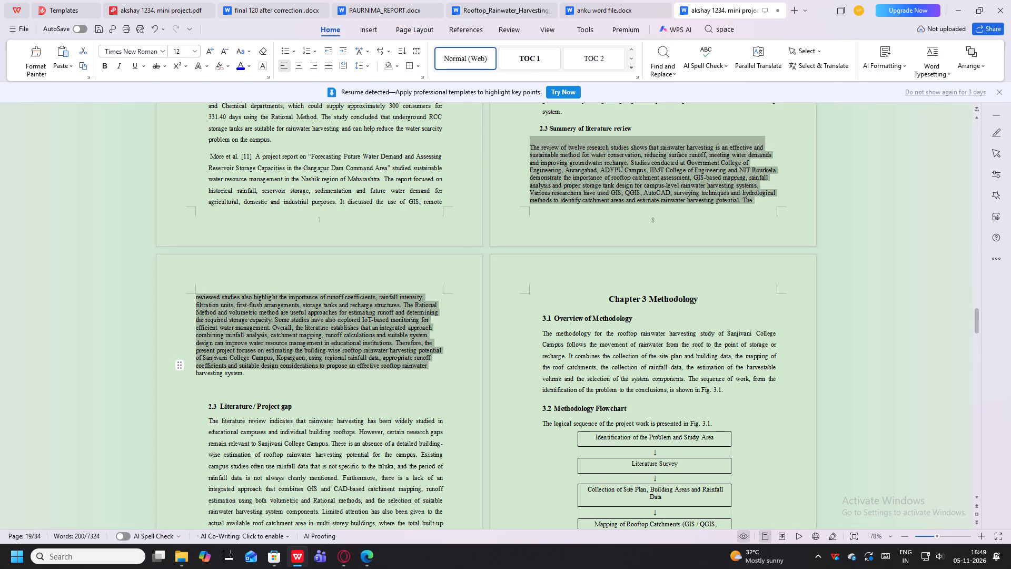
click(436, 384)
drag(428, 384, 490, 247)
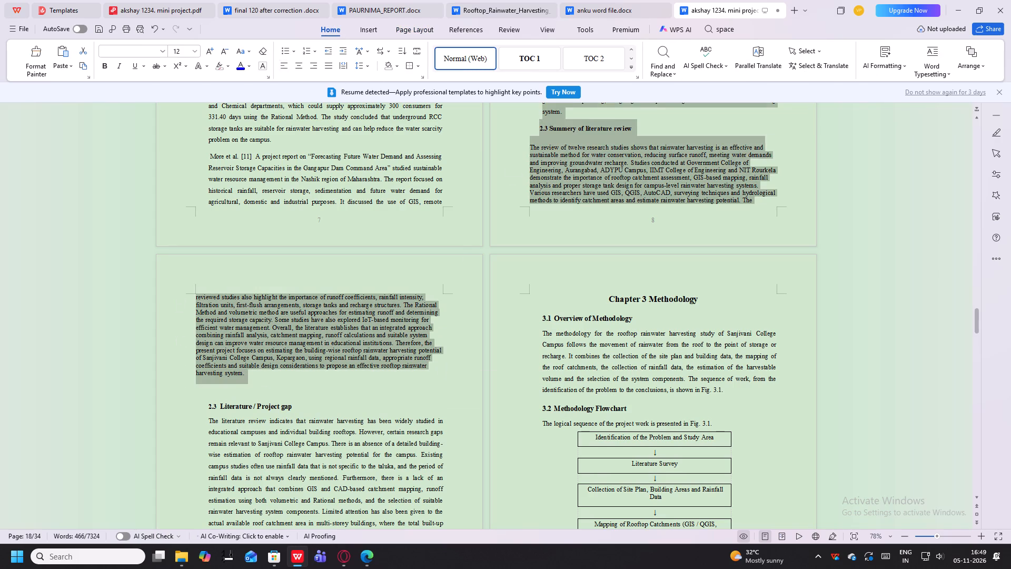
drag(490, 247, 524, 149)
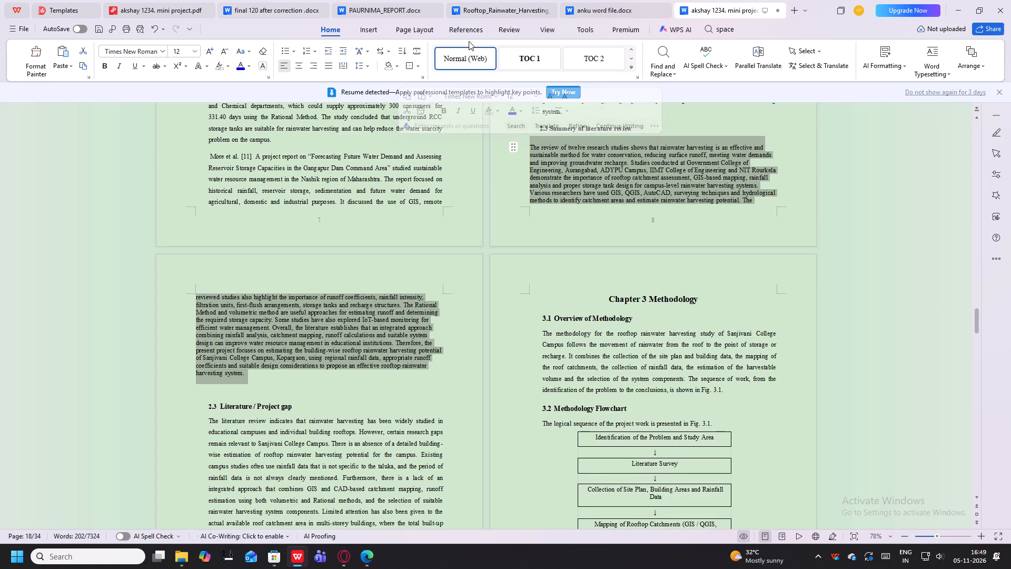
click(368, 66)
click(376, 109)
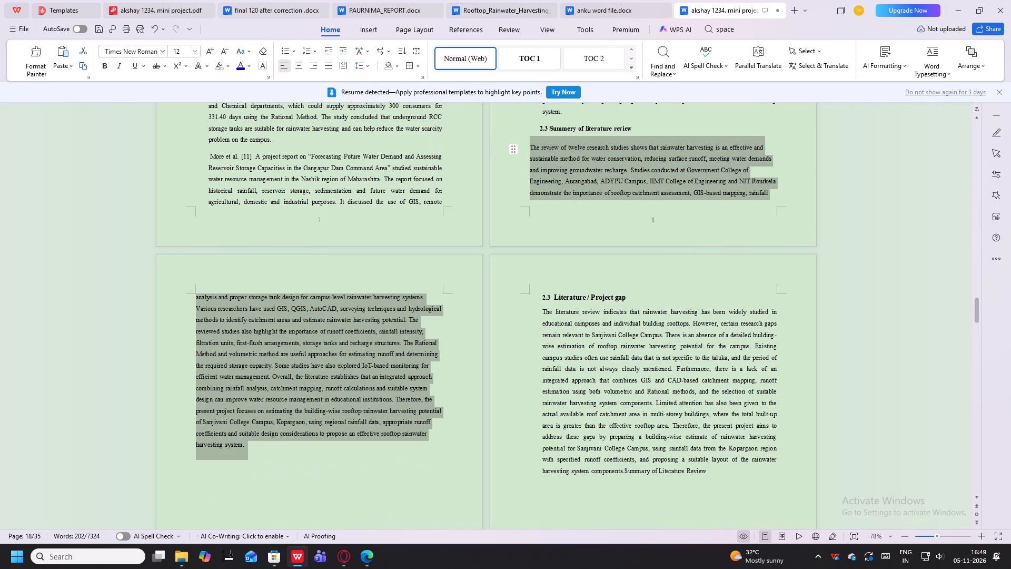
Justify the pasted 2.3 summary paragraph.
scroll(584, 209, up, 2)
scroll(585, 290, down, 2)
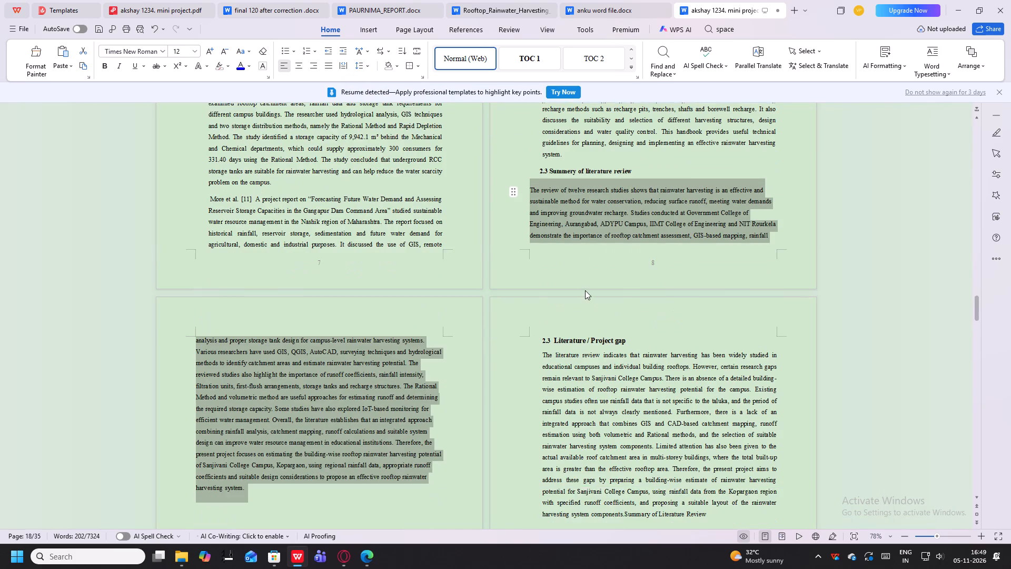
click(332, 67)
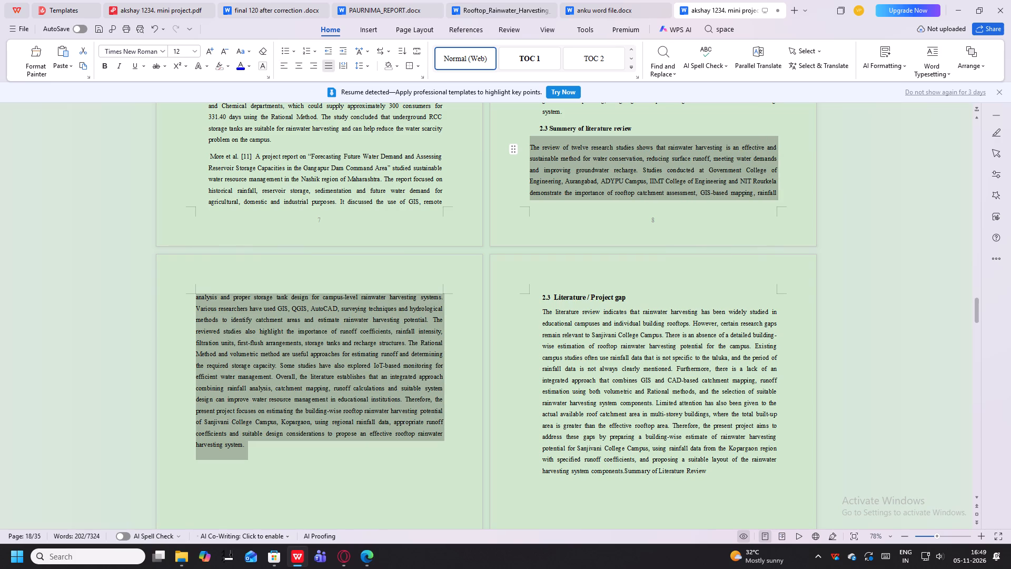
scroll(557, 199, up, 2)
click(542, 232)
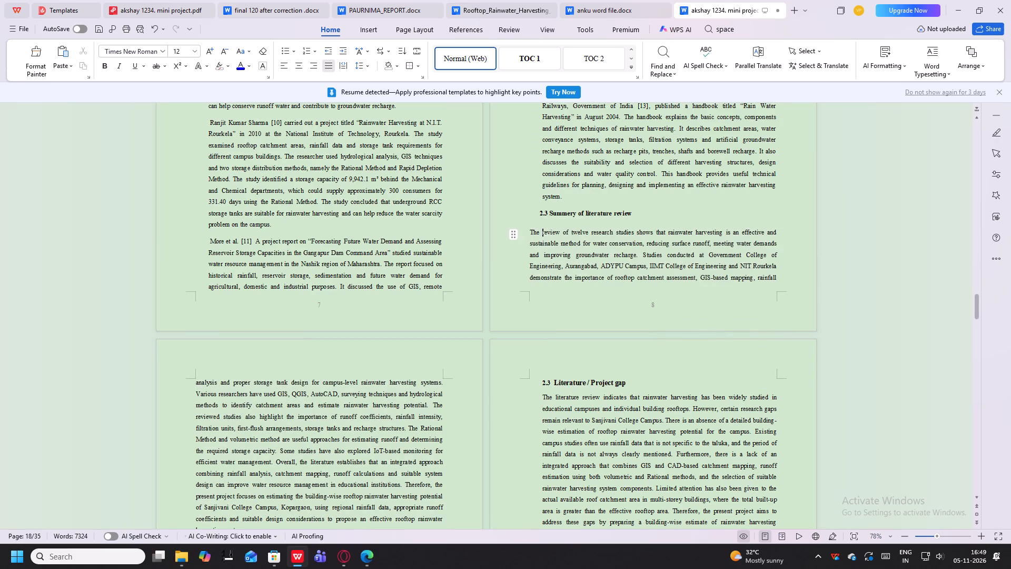
Reselect the pasted 2.3 summary and examine how it and the Literature / Project gap section are laid out across the pages.
drag(531, 232, 304, 383)
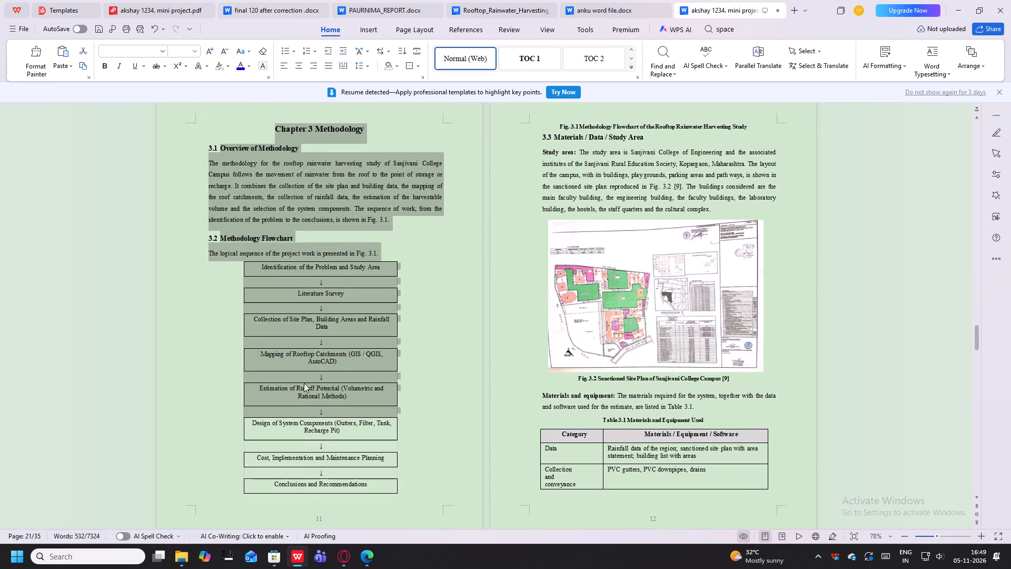
drag(304, 383, 370, 100)
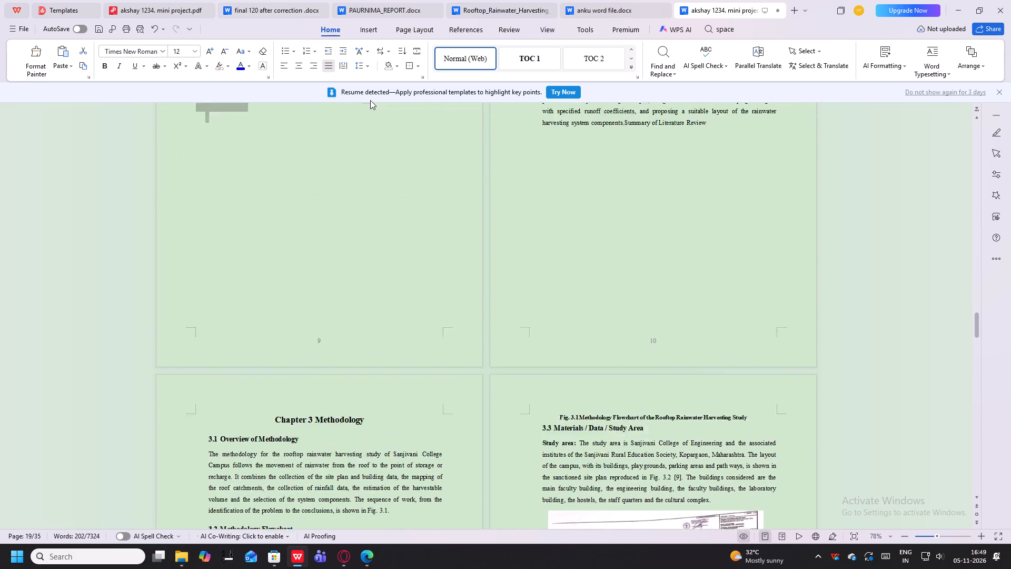
drag(370, 100, 331, 331)
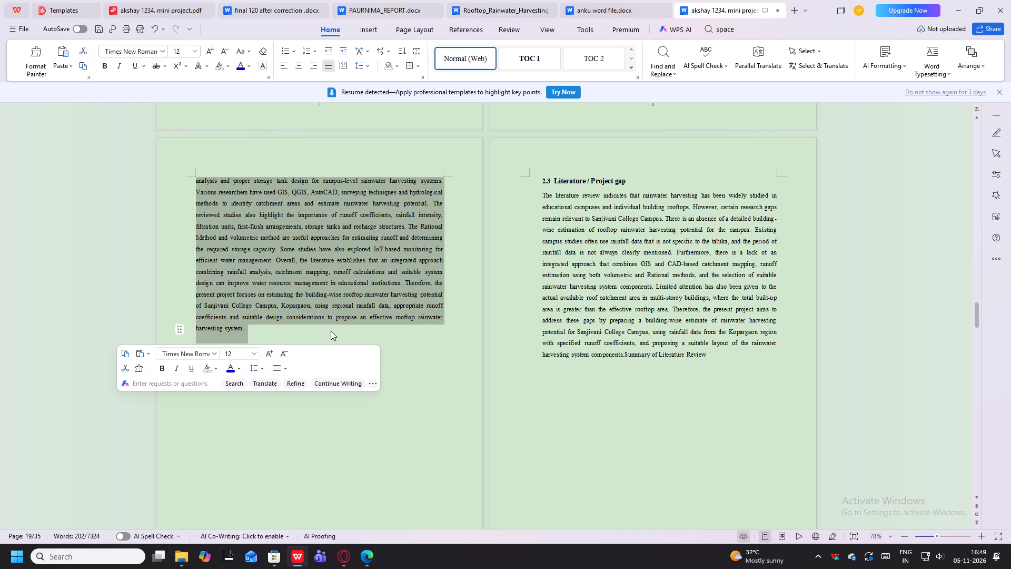
scroll(333, 331, down, 3)
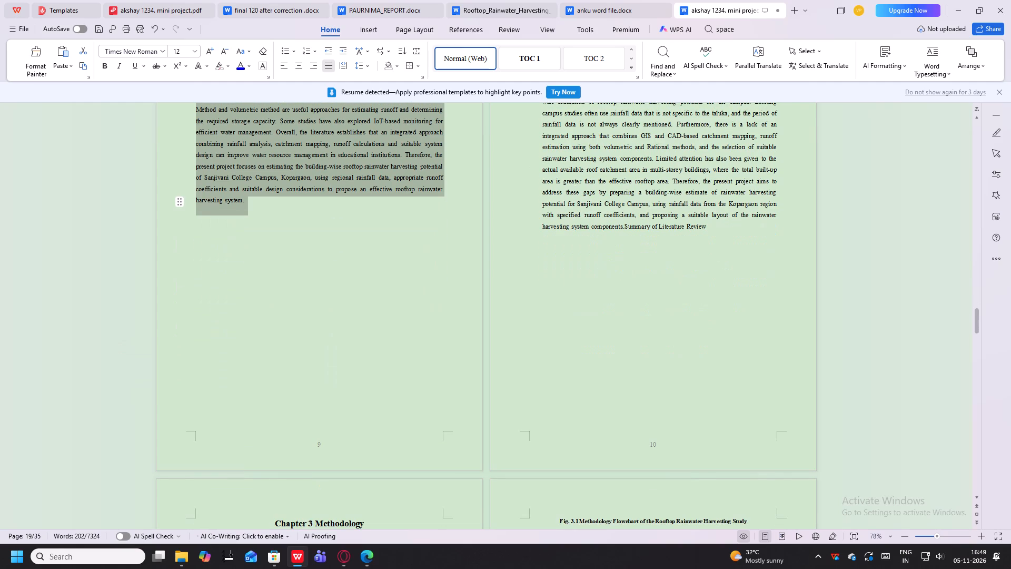
click(333, 354)
scroll(331, 355, up, 6)
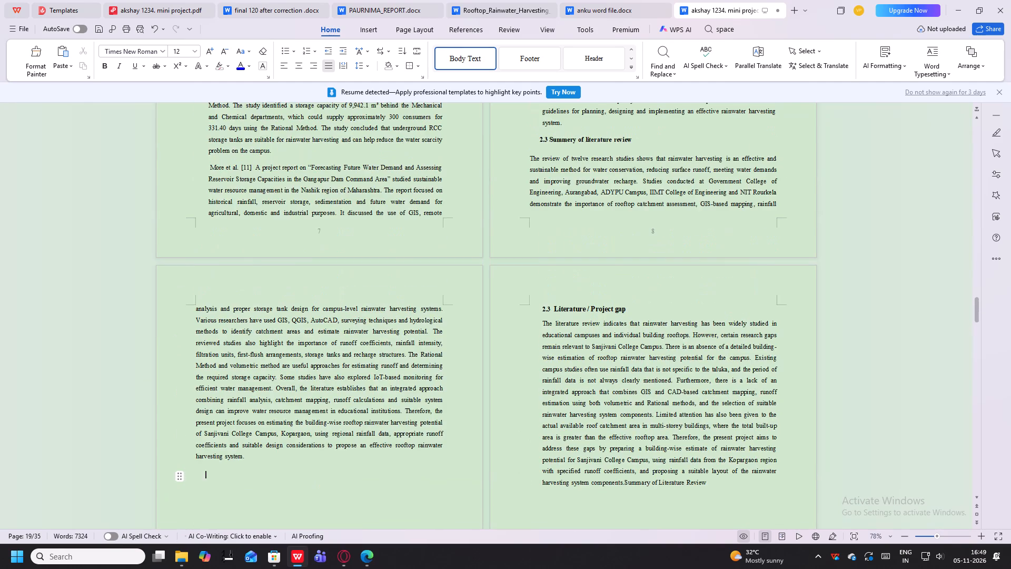
scroll(328, 356, down, 1)
scroll(538, 301, down, 3)
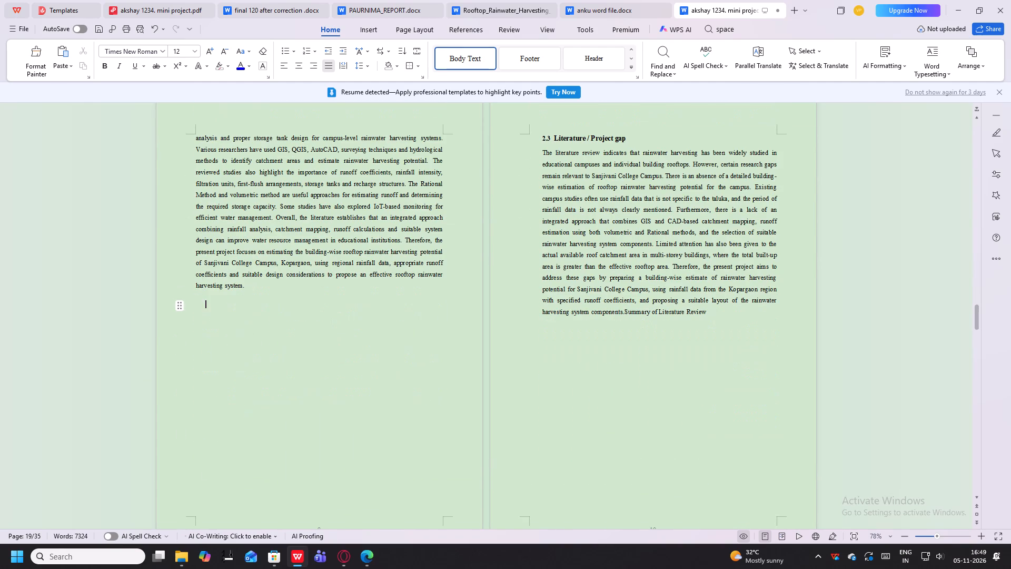
scroll(591, 299, up, 8)
scroll(591, 299, down, 1)
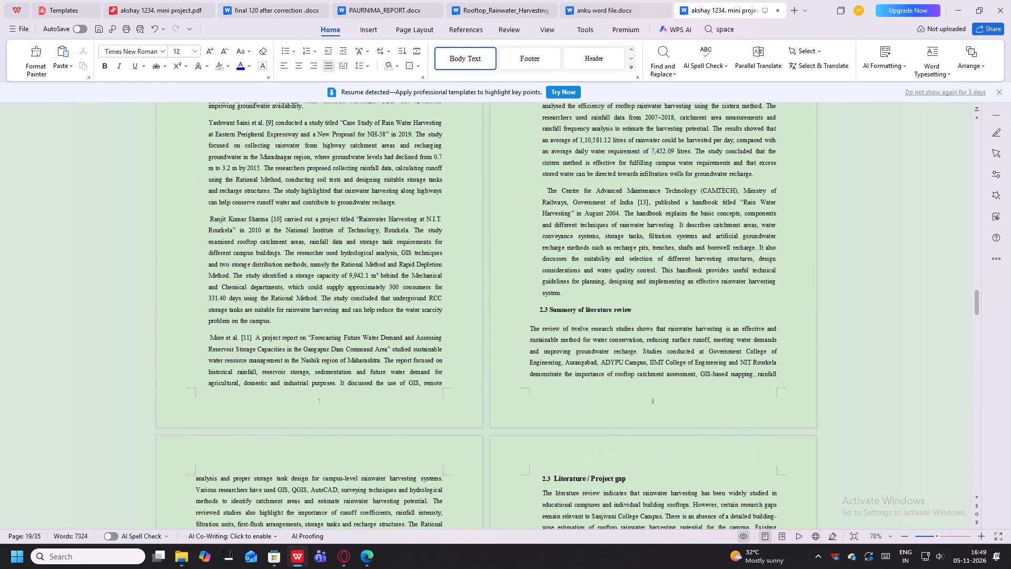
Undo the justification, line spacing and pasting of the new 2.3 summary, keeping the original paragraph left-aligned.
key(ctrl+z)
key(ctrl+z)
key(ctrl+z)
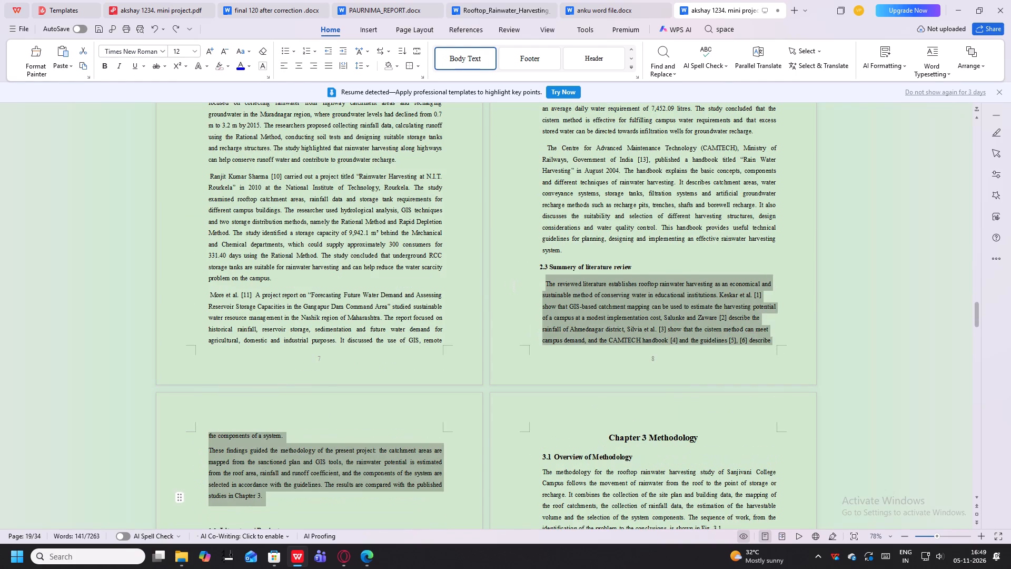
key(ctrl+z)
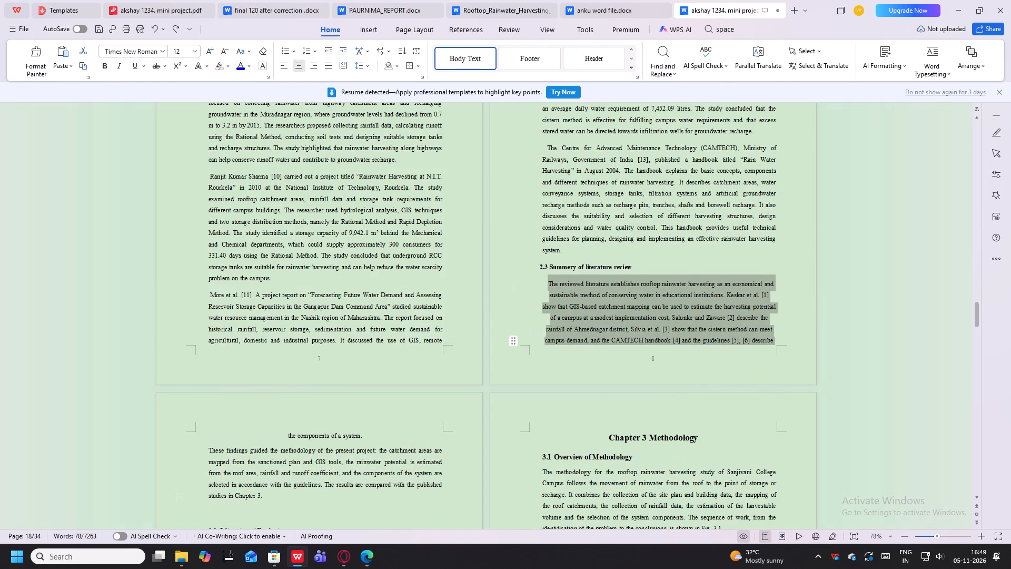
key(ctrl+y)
Delete the blank line between the end of the original 2.3 summary and the Literature / Project gap heading.
scroll(495, 337, down, 2)
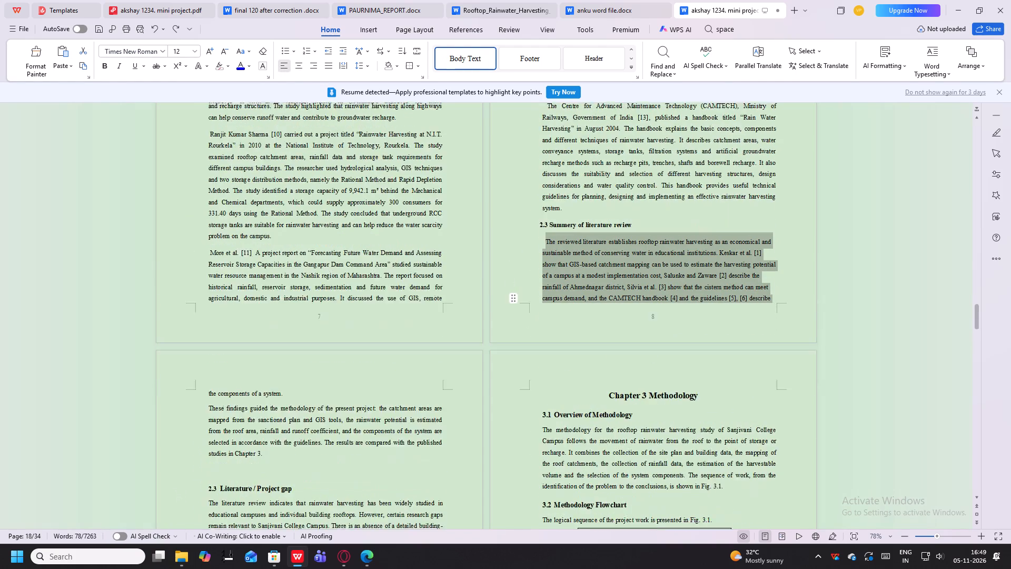
scroll(495, 337, down, 1)
click(334, 366)
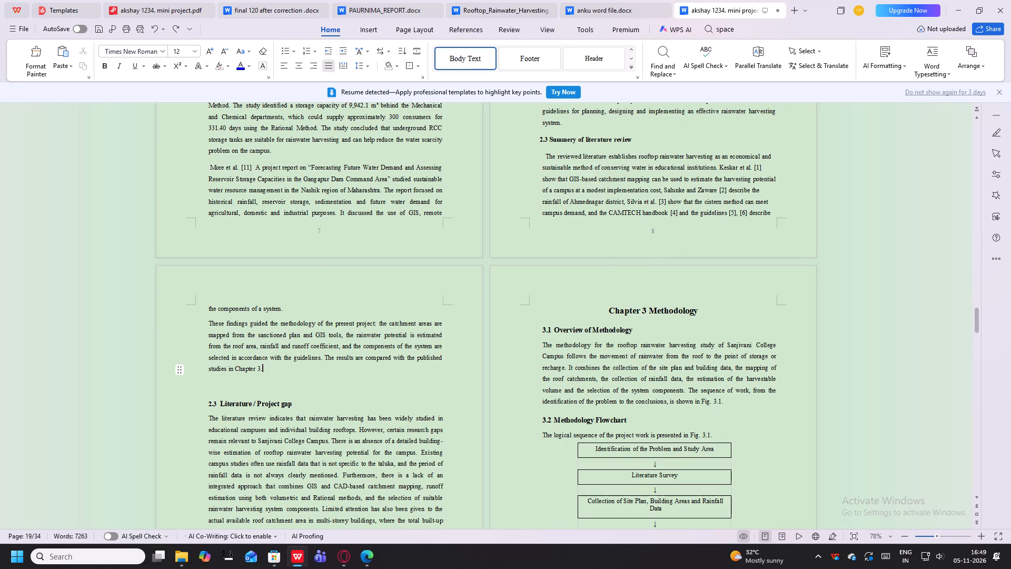
scroll(296, 351, down, 1)
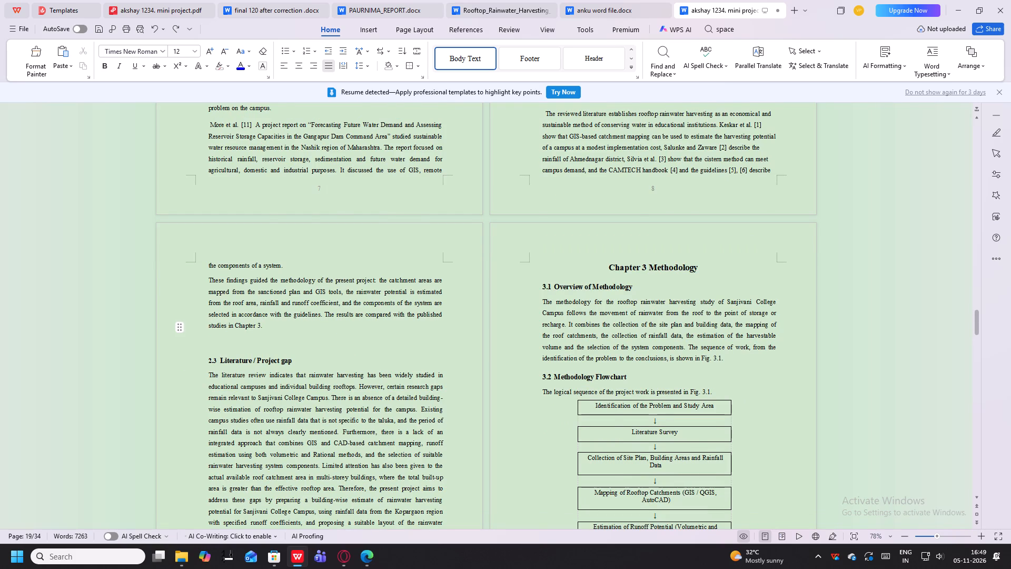
scroll(768, 172, up, 1)
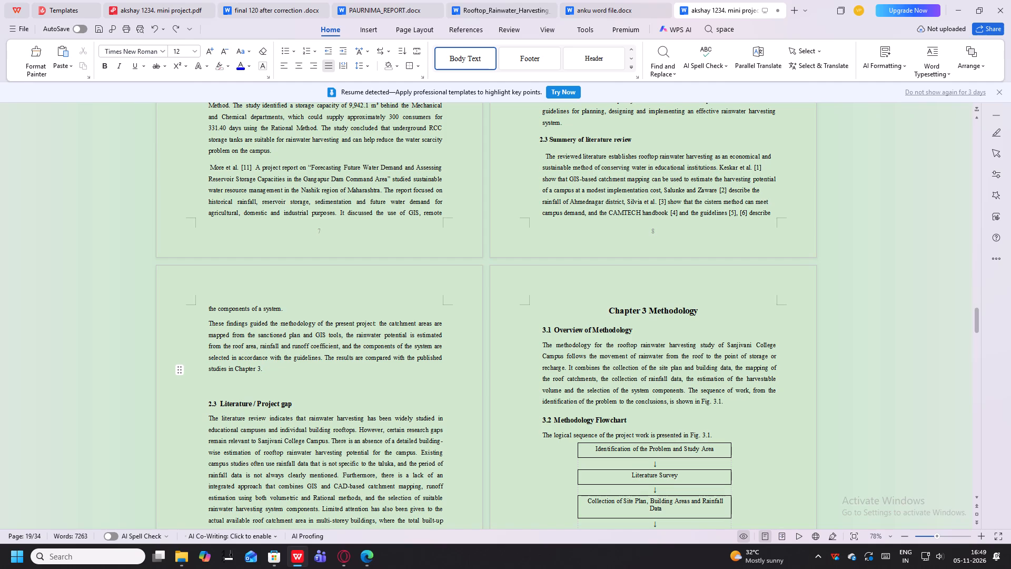
scroll(776, 214, down, 3)
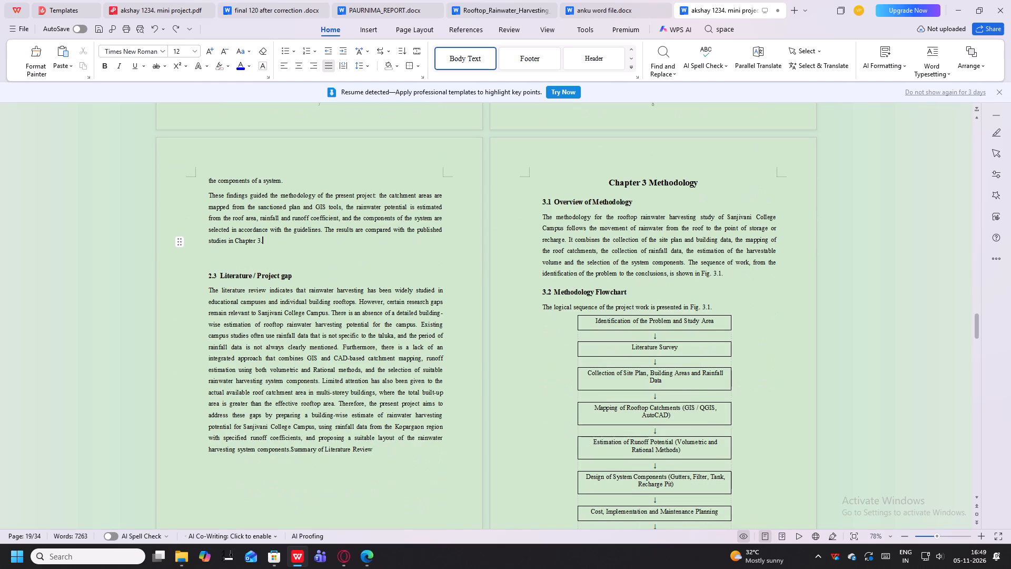
click(284, 260)
key(BackSpace)
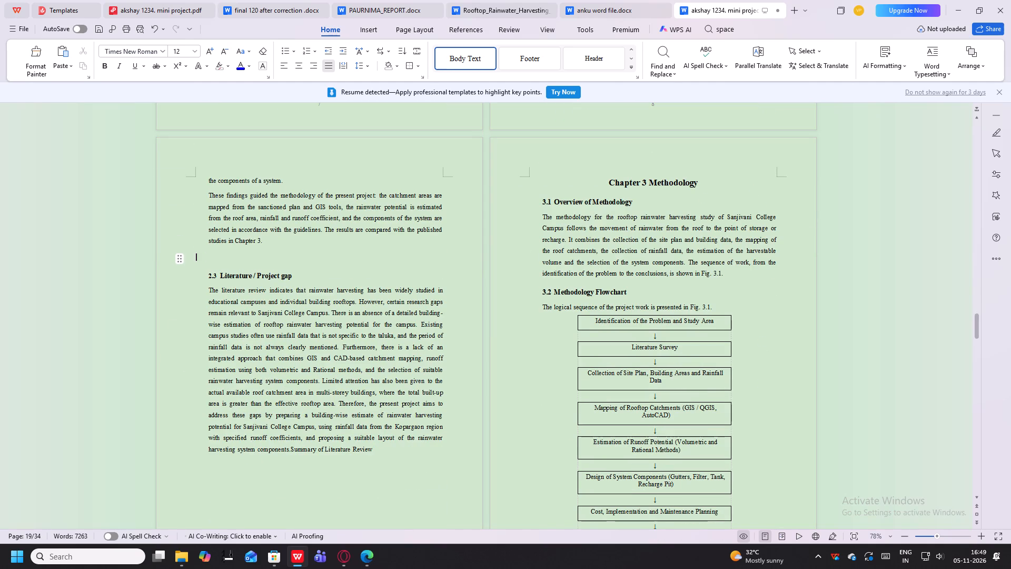
key(BackSpace)
scroll(302, 278, down, 2)
scroll(302, 278, up, 2)
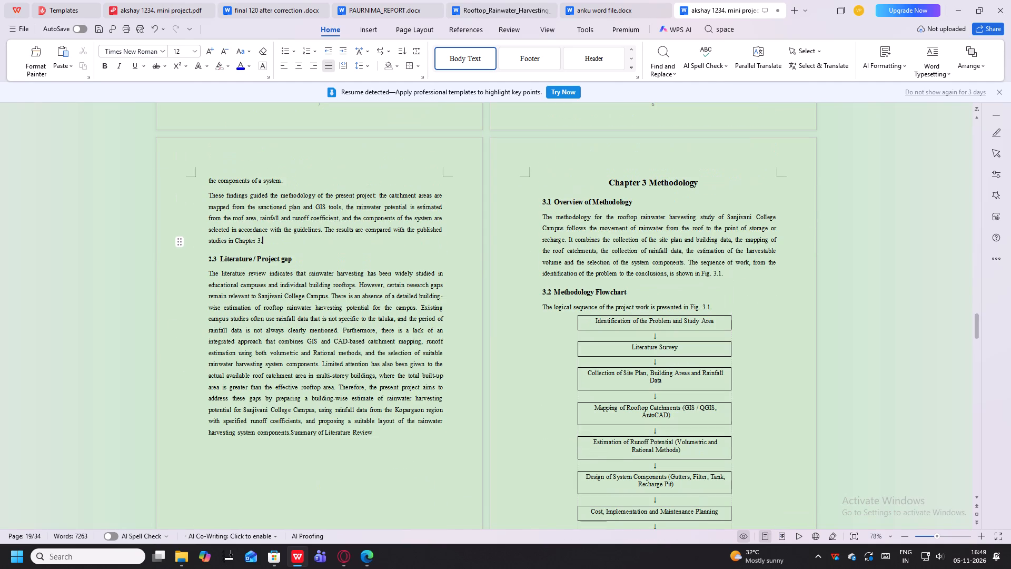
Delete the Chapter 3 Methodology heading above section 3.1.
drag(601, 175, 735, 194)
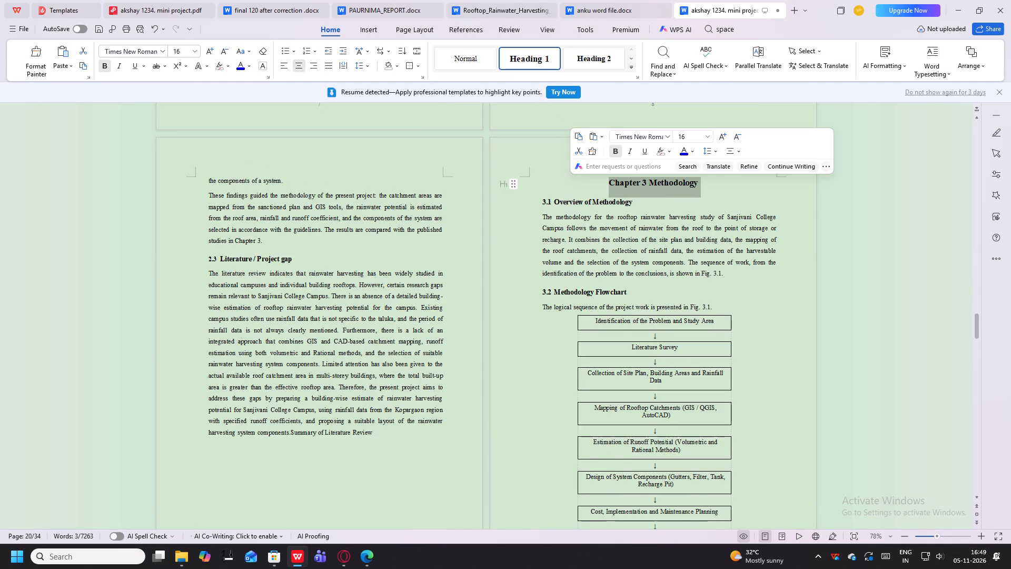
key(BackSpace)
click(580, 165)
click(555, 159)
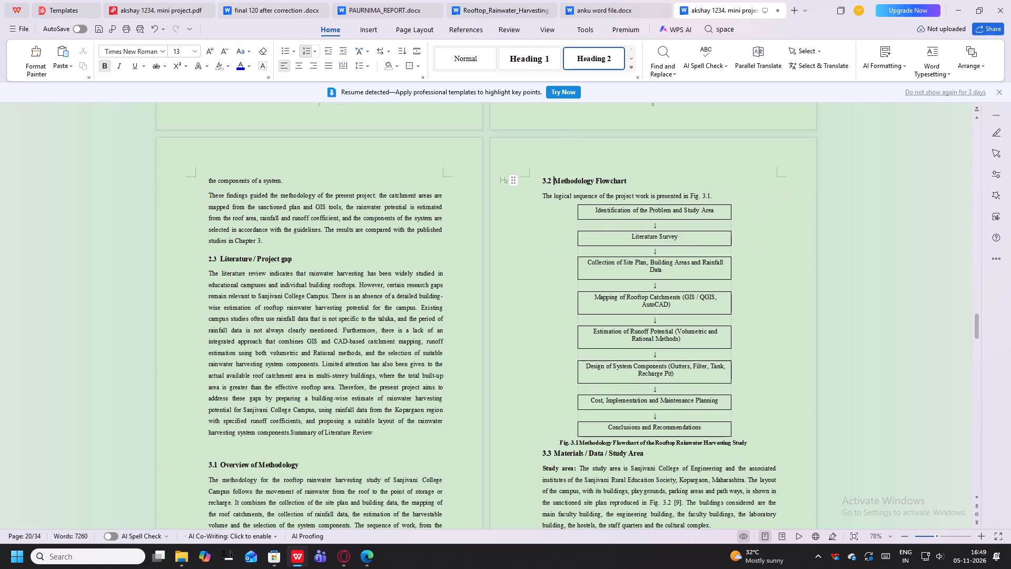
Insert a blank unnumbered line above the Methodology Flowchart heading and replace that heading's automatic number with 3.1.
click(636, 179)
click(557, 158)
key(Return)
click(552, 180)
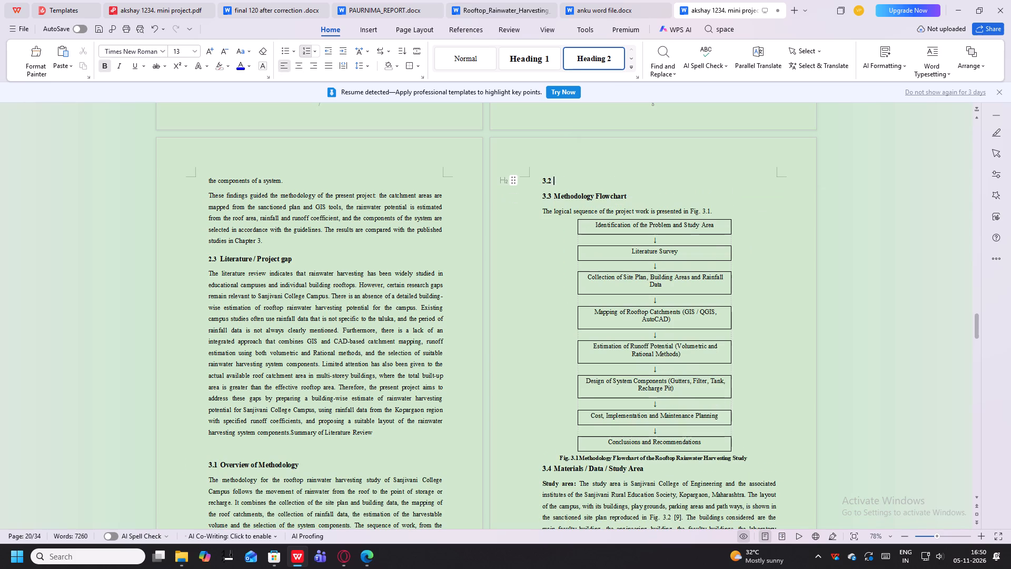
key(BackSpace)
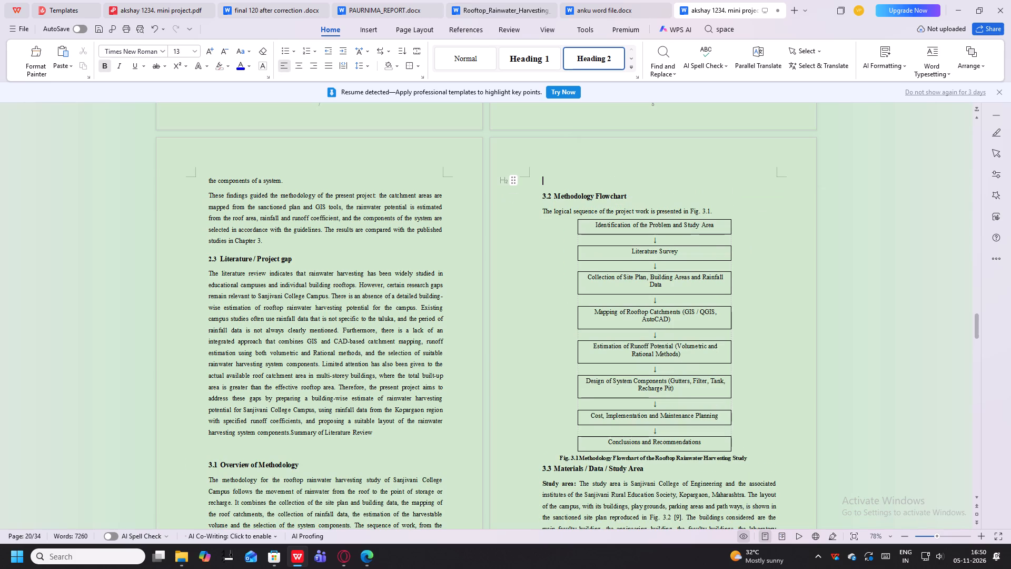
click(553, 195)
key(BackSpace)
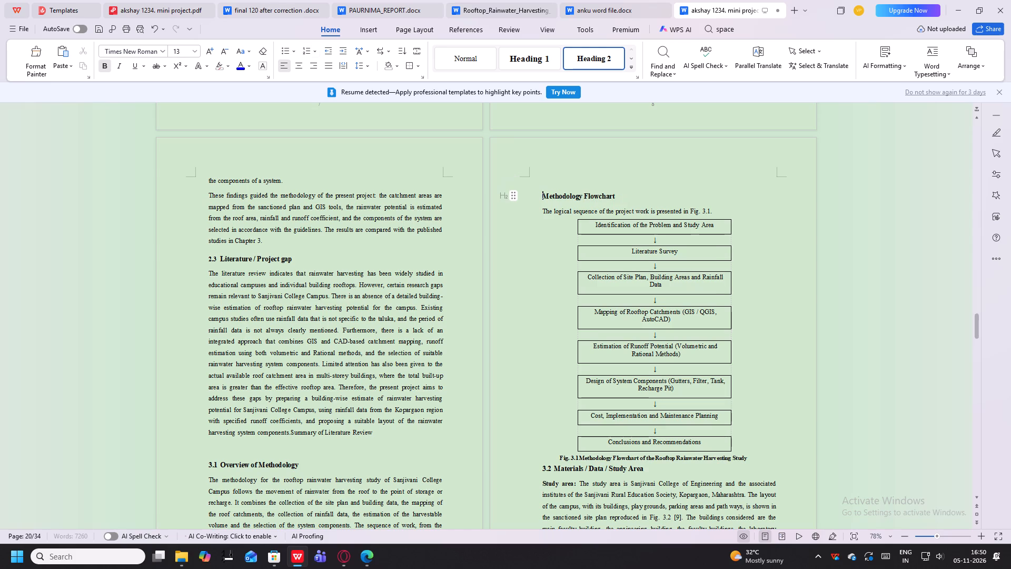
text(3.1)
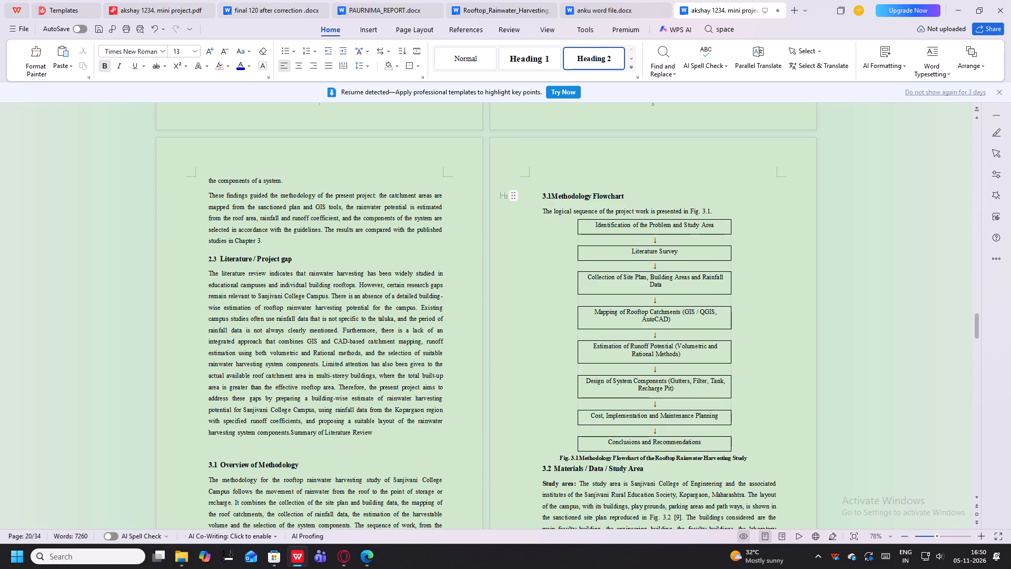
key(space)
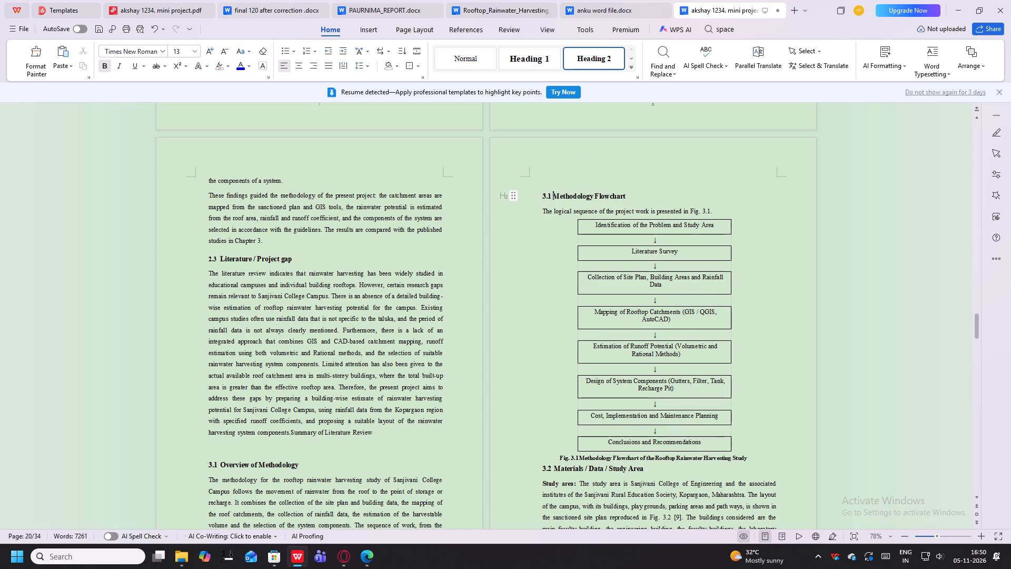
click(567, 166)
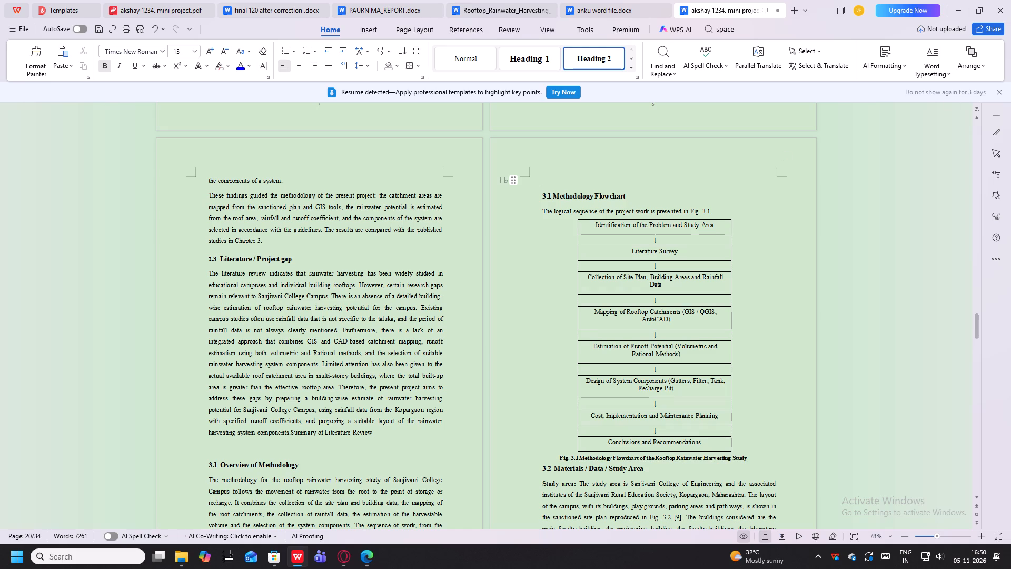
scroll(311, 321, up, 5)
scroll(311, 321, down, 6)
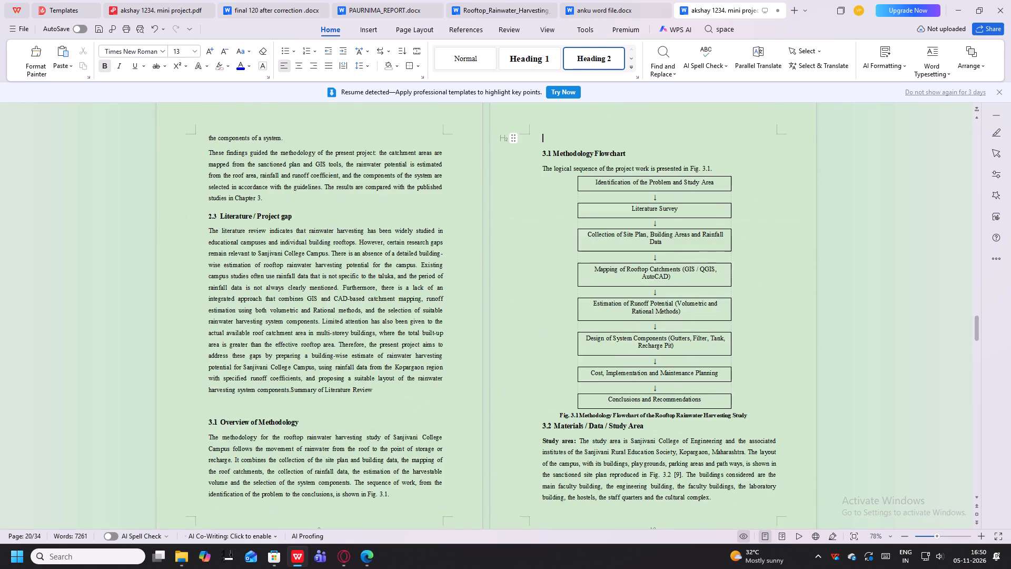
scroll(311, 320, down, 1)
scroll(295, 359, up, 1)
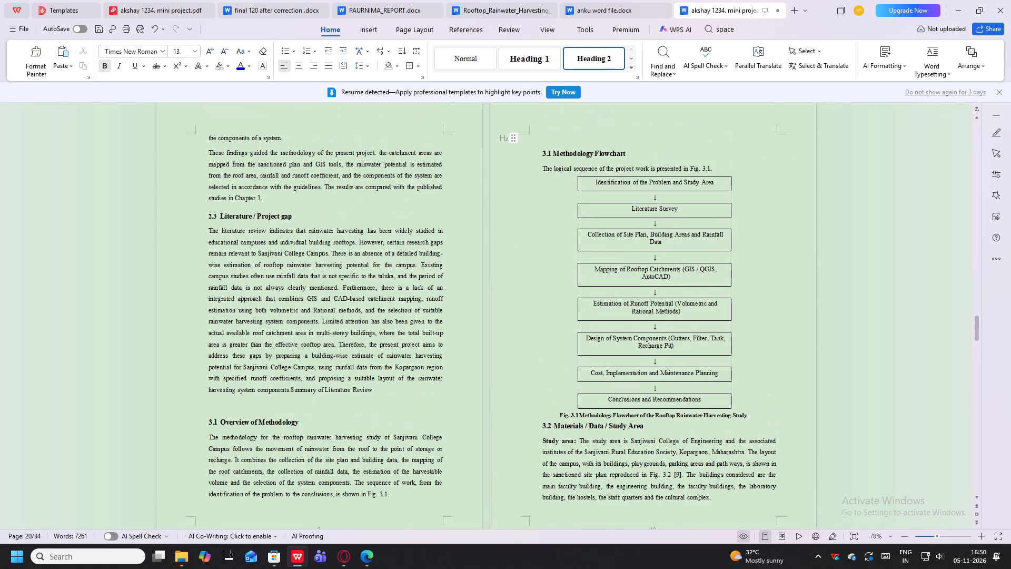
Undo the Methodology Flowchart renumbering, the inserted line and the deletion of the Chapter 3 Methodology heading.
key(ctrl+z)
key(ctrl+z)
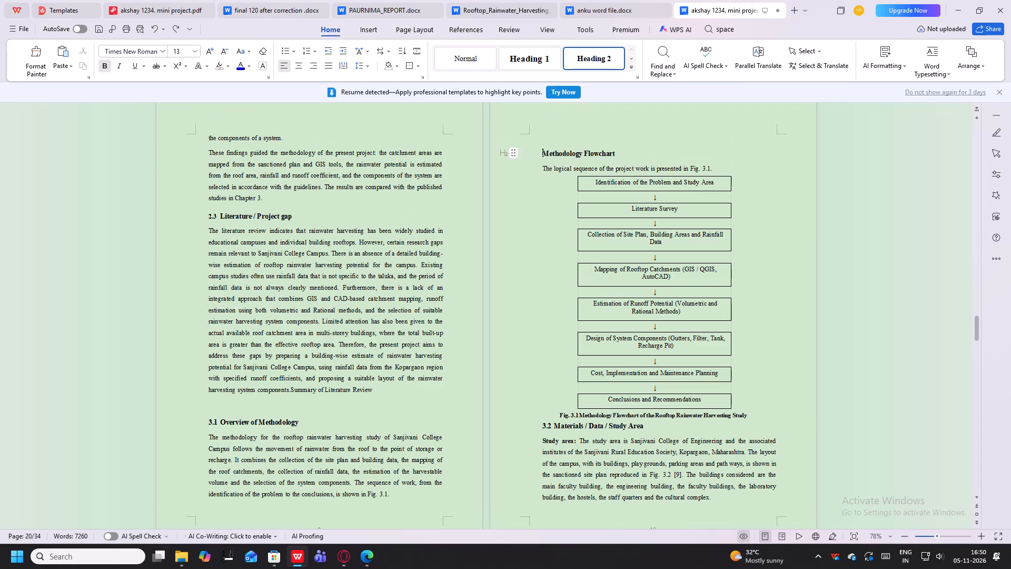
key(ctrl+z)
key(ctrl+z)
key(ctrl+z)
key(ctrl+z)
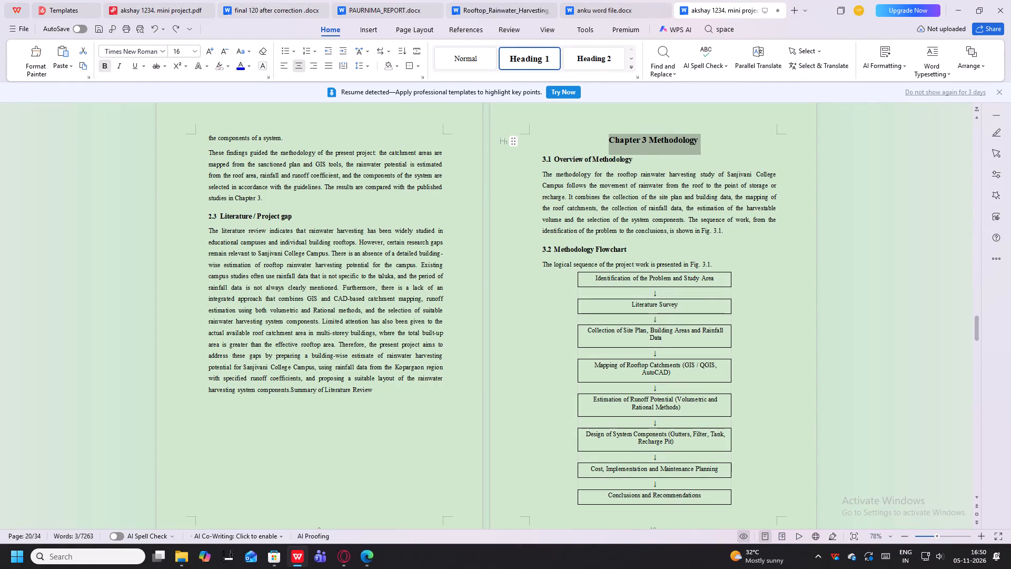
Replace the one-line Chapter 3 Methodology heading with "Chapter 3" and "Methodology" on two separate lines above 3.1 Overview of Methodology.
key(BackSpace)
click(221, 411)
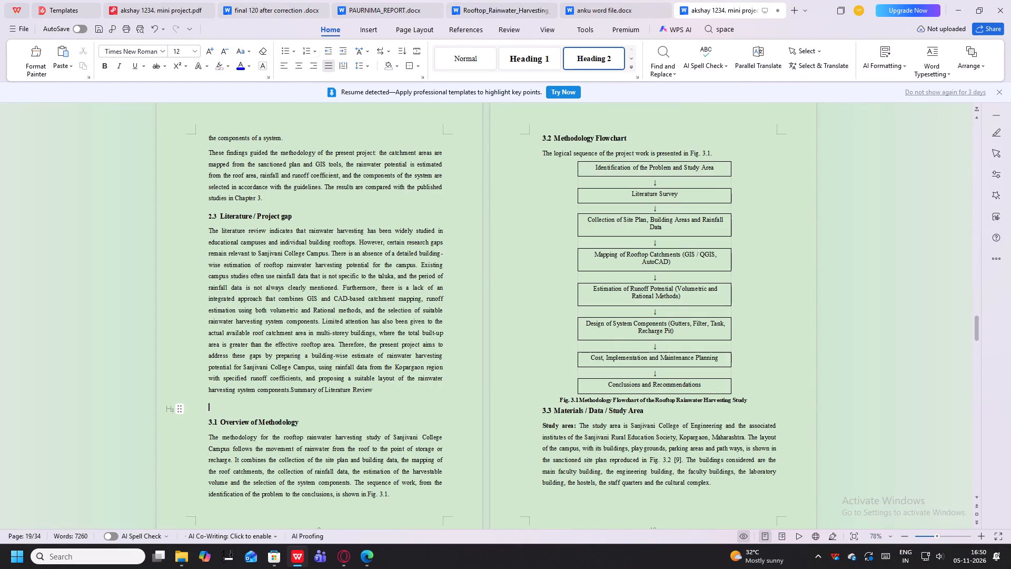
text(ch)
key(BackSpace)
key(BackSpace)
text(Chap)
text(ter n)
key(BackSpace)
text(3)
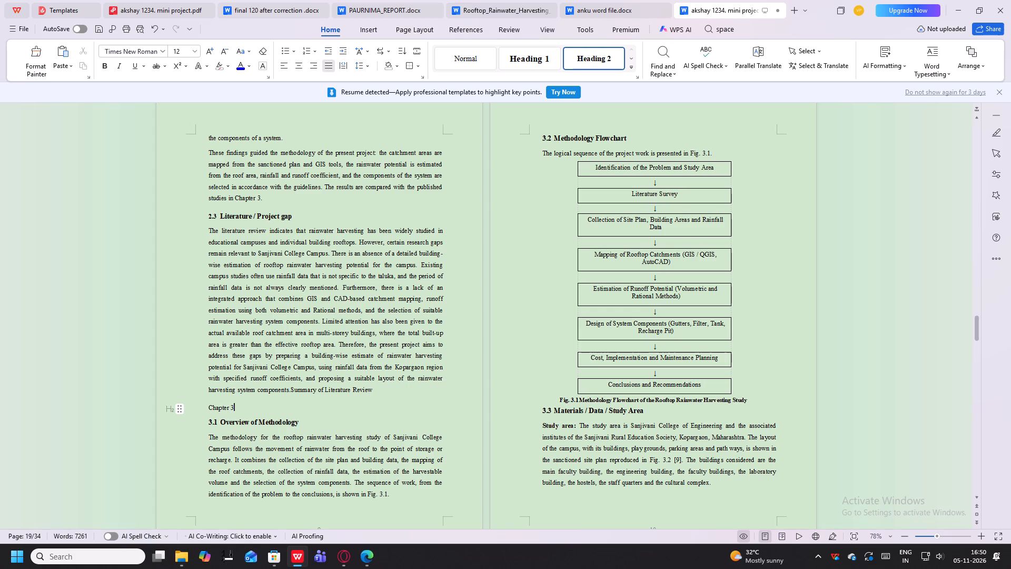
key(space)
key(Return)
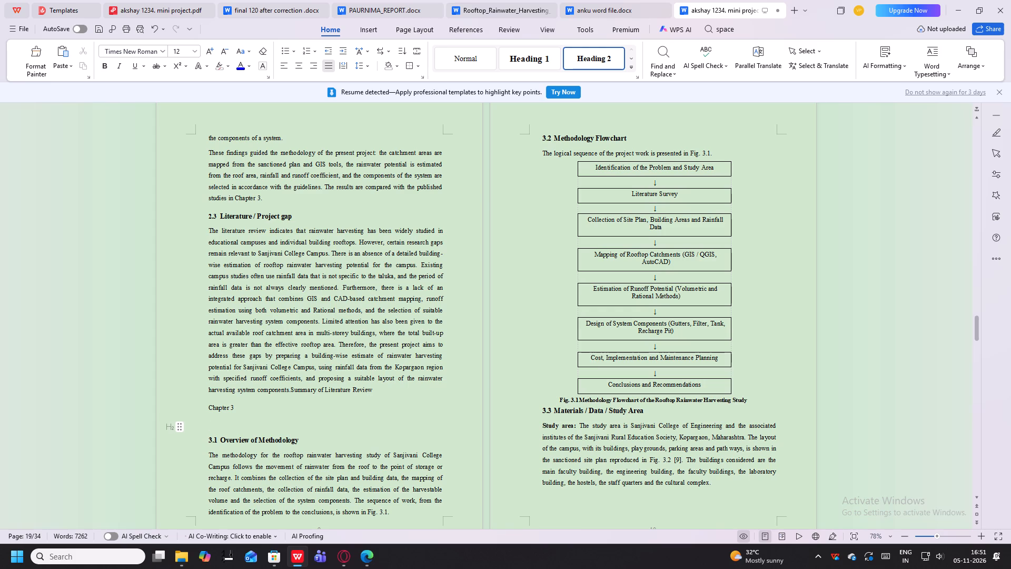
text(Metho)
text(dology)
key(space)
Reduce the line spacing of the new "Chapter 3" and "Methodology" lines, centre them and make them bold.
drag(254, 424, 209, 407)
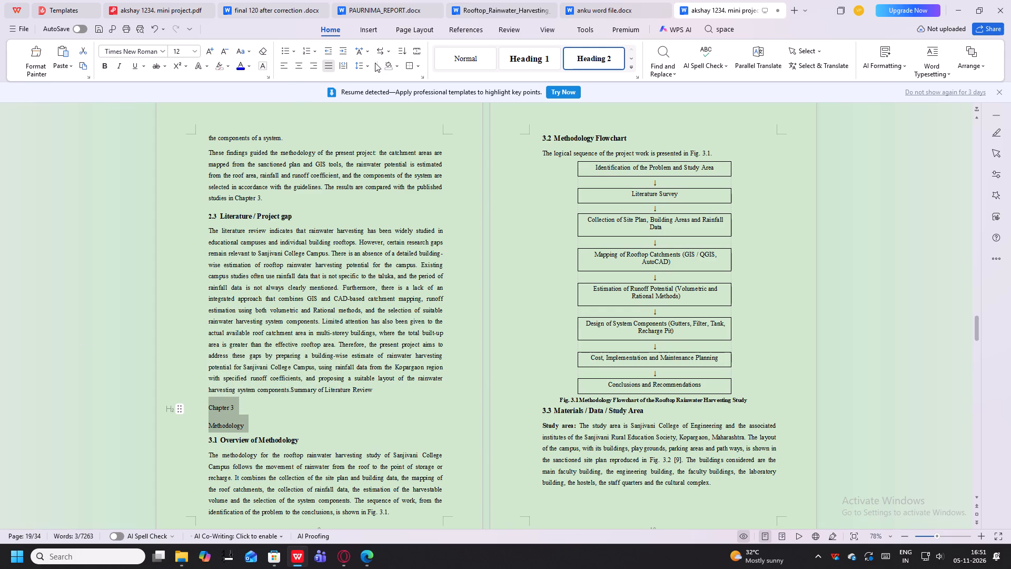
click(365, 66)
click(380, 91)
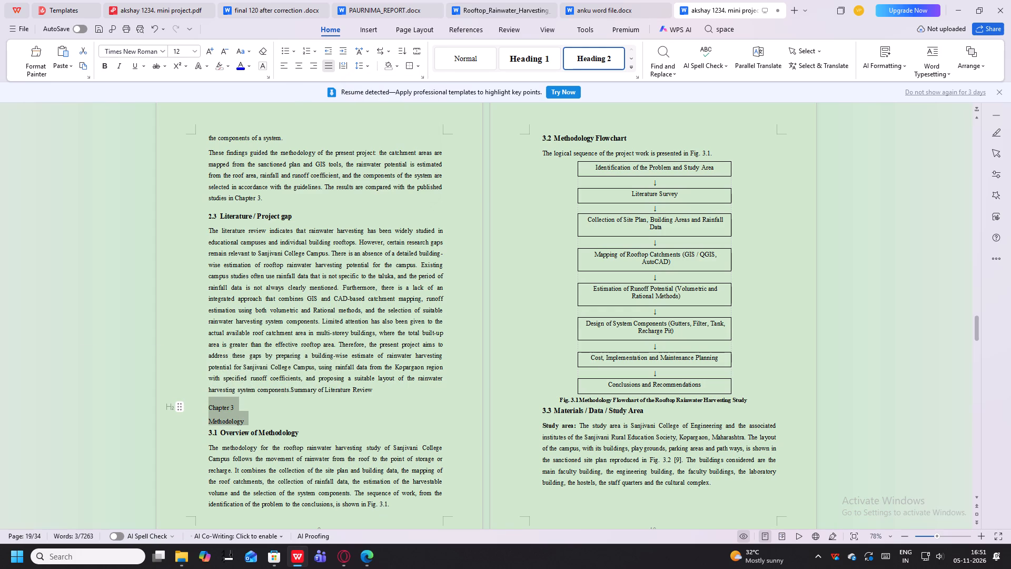
click(295, 62)
click(381, 385)
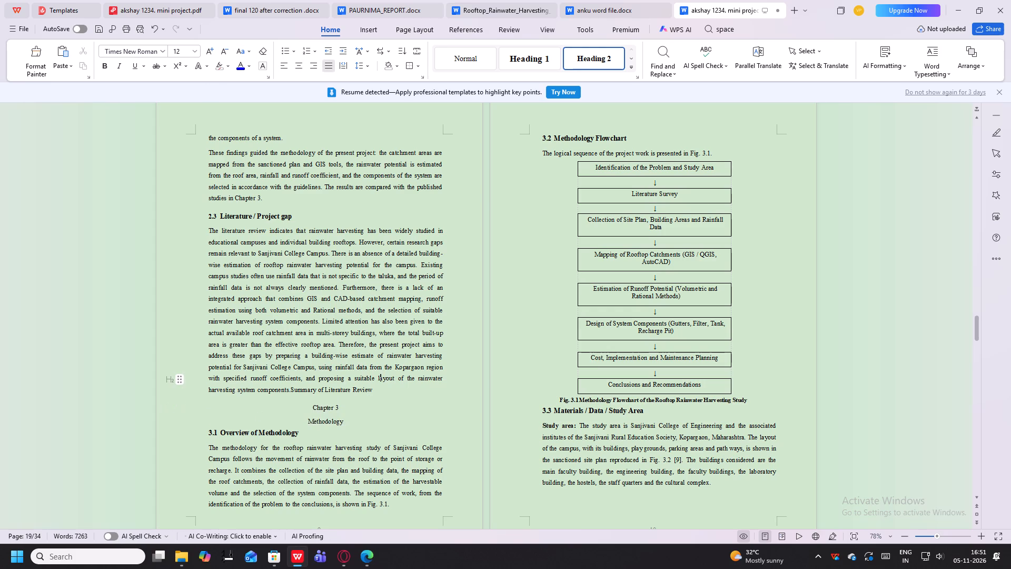
drag(353, 420, 280, 404)
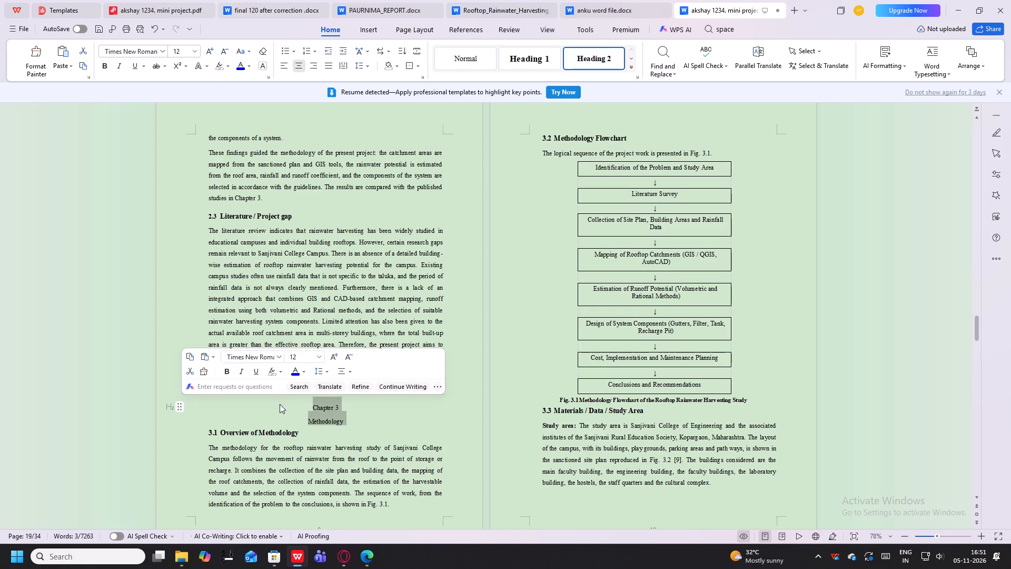
click(105, 65)
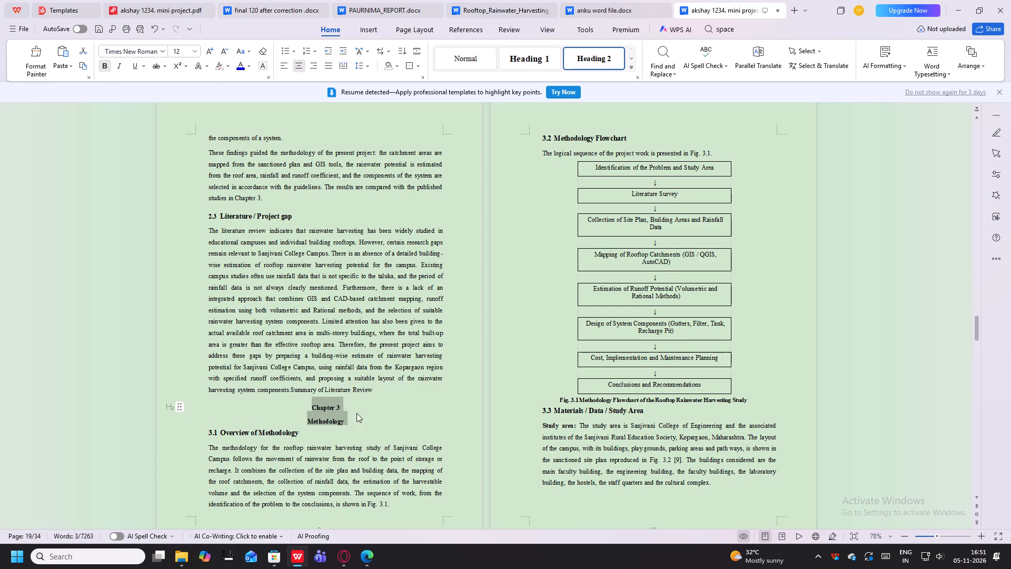
Add three blank lines between the end of the Literature / Project gap paragraph and the Chapter 3 heading.
click(383, 393)
key(Return)
key(Return)
key(Return)
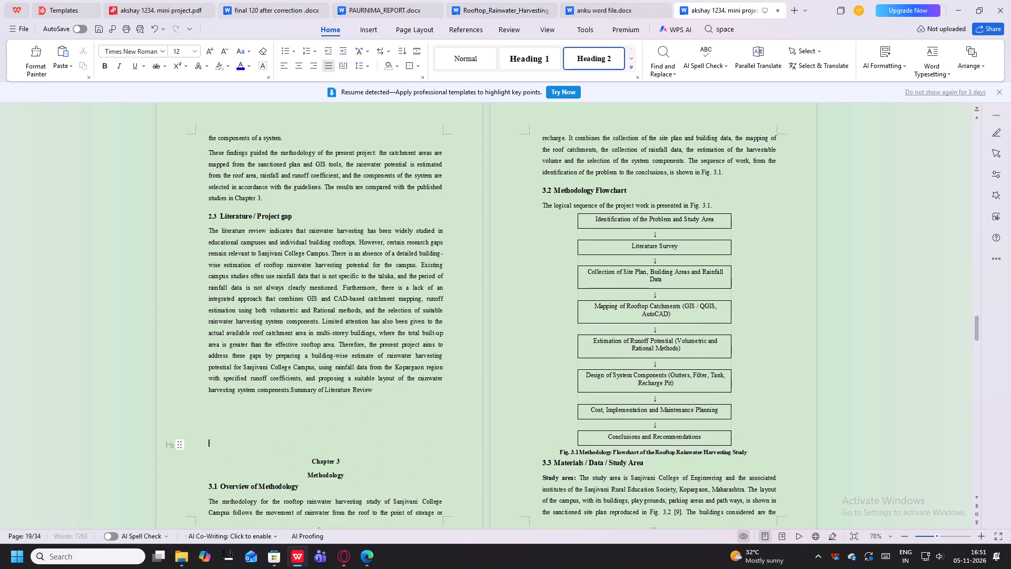
key(Return)
key(Return)
key(Return)
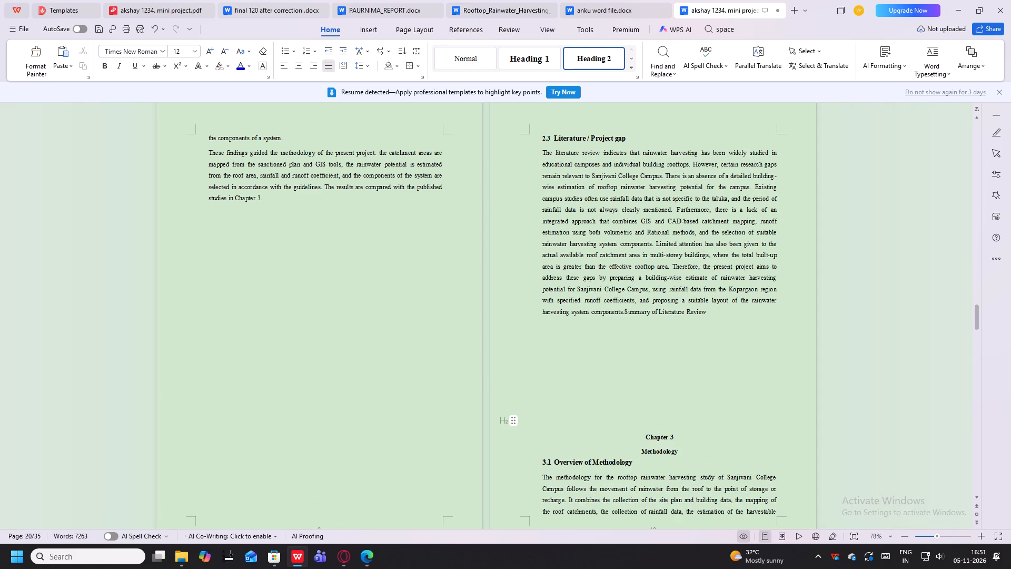
key(BackSpace)
key(BackSpace)
key(BackSpace)
key(BackSpace)
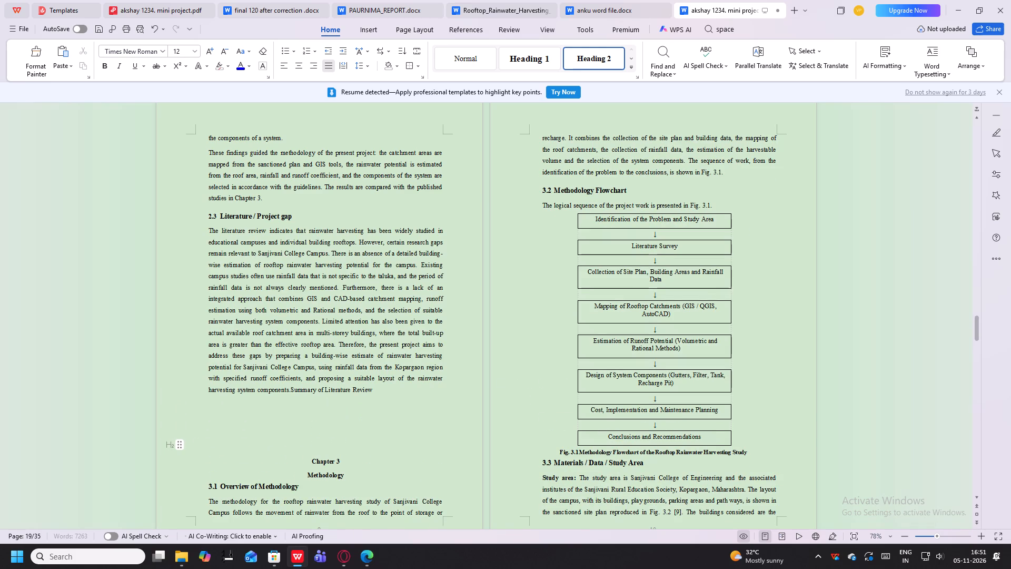
Add one more blank line directly above the Chapter 3 heading.
scroll(324, 436, down, 2)
click(313, 374)
click(312, 367)
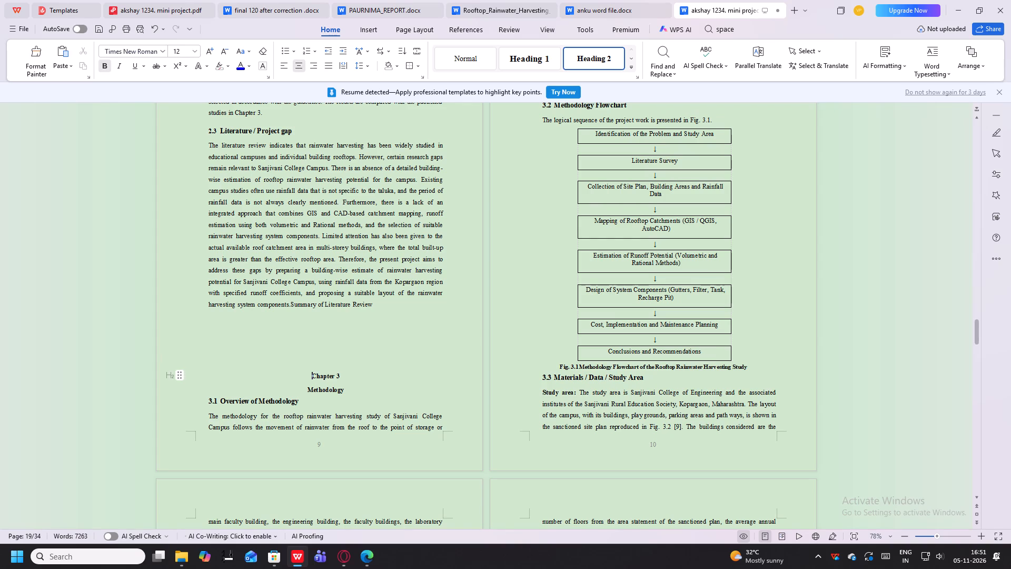
click(311, 359)
key(Return)
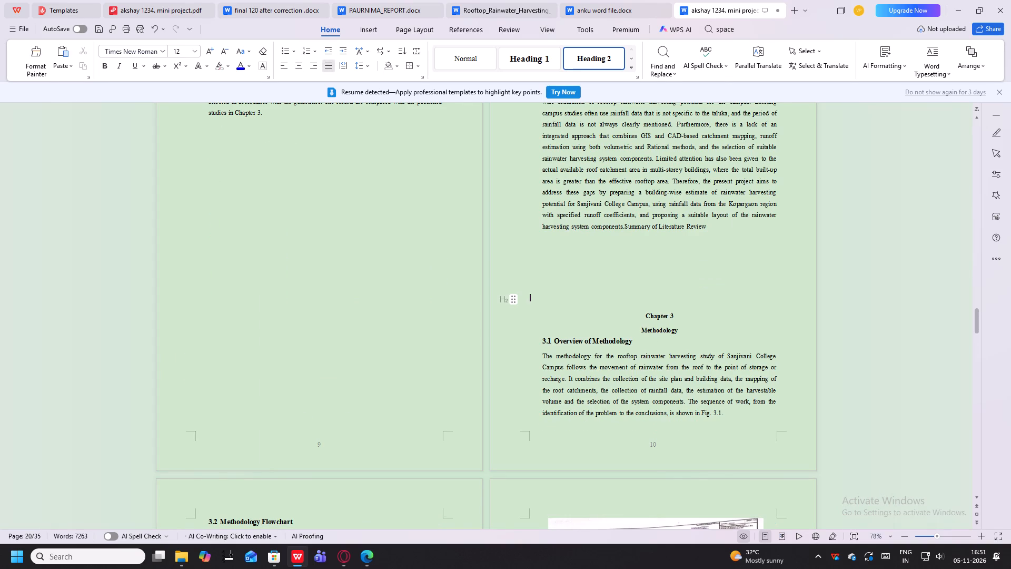
Copy the Literature / Project gap heading with its whole paragraph, then remove them from before Chapter 3.
scroll(320, 348, up, 3)
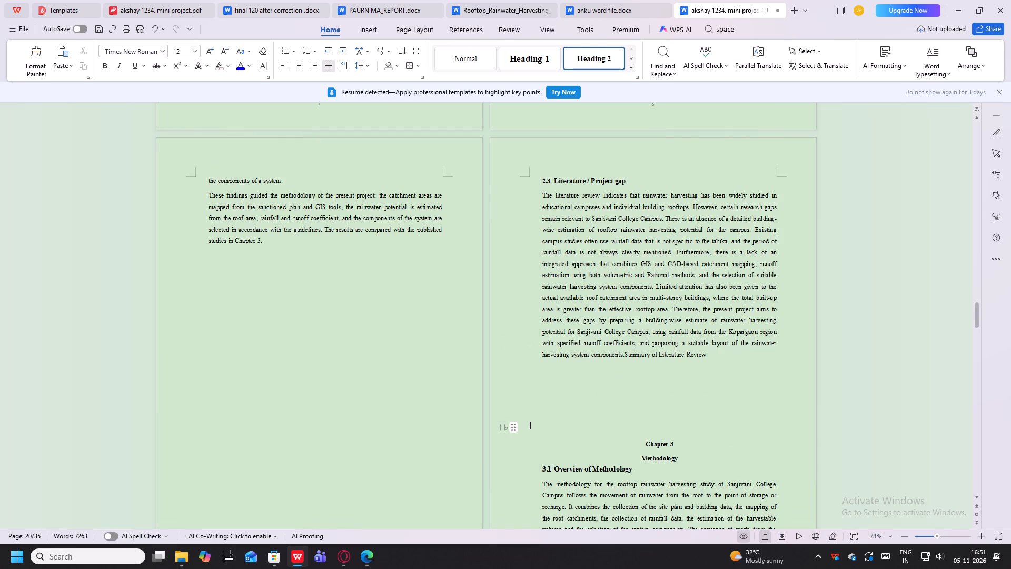
drag(735, 350, 592, 270)
click(605, 364)
drag(725, 355, 528, 181)
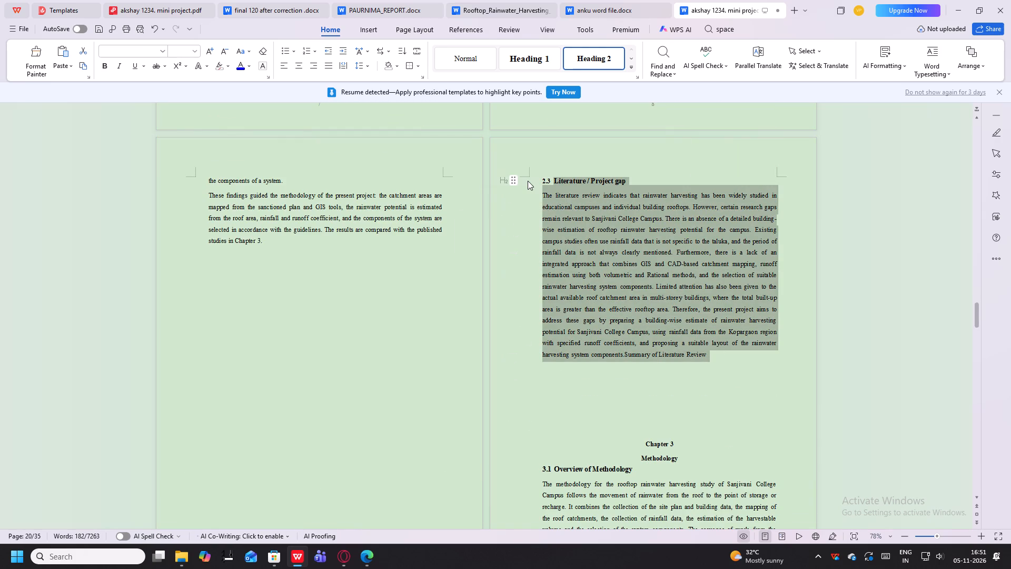
key(ctrl+c)
key(Delete)
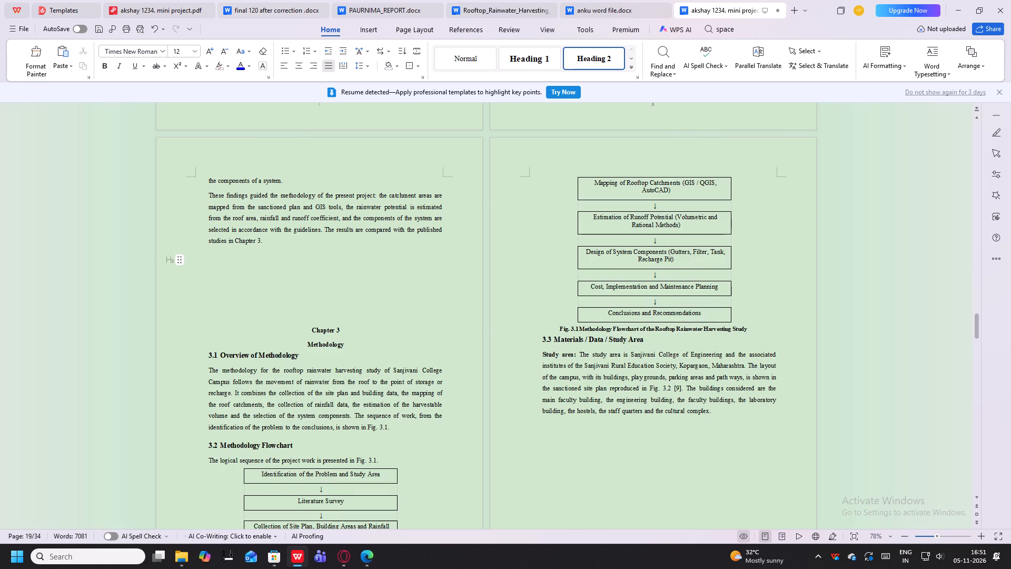
Insert a run of blank lines where the gap section was removed, pushing the Chapter 3 heading onto the following page.
key(Return)
key(Return)
key(Return)
key(Return)
key(Return)
key(Return)
key(Return)
key(Return)
key(Return)
key(Return)
key(Return)
key(Return)
key(Return)
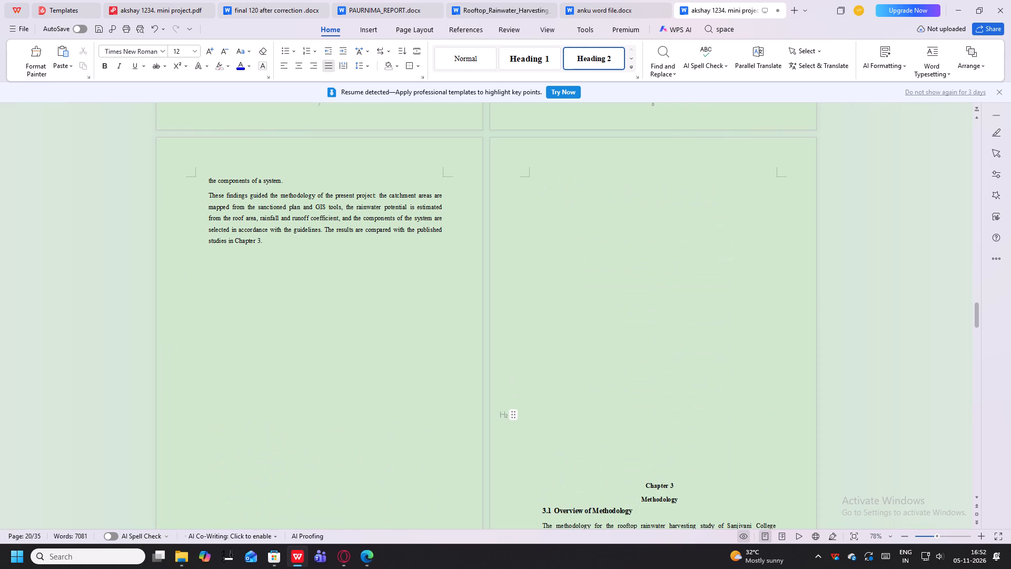
Remove the run of blank lines above the Chapter 3 heading so it follows the Chapter 2 findings paragraph.
key(BackSpace)
key(BackSpace)
key(BackSpace)
key(BackSpace)
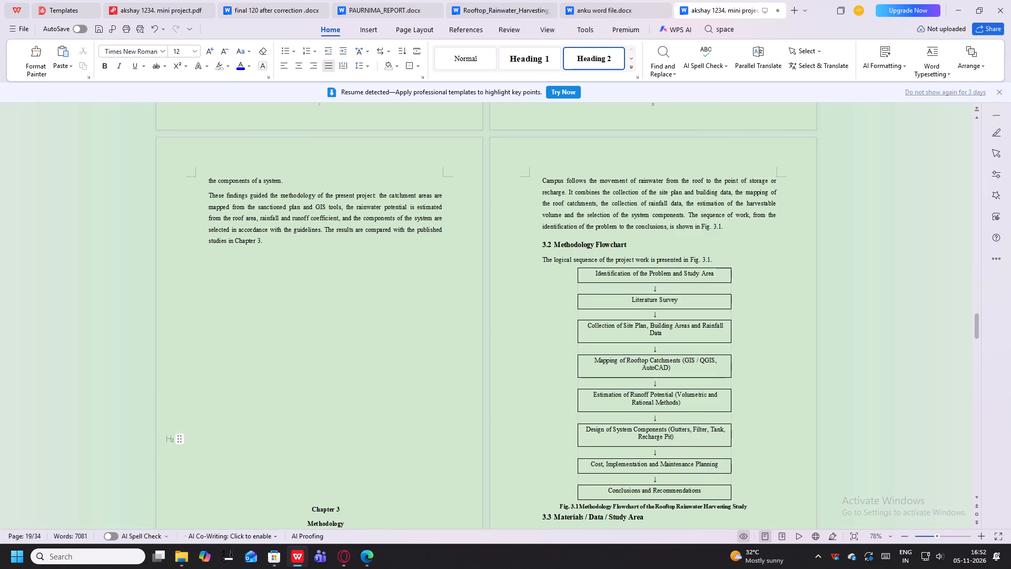
key(Return)
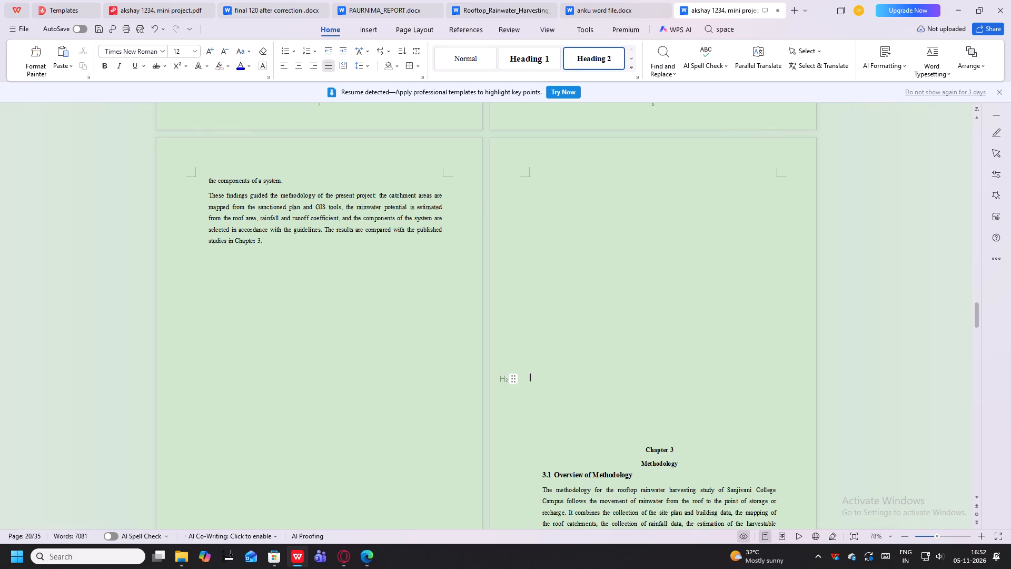
drag(718, 414, 544, 190)
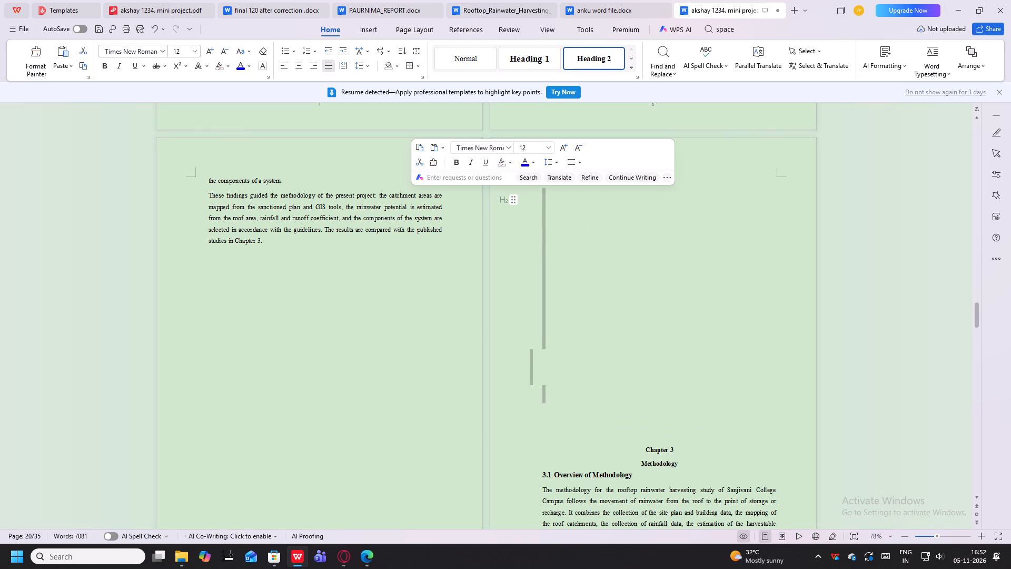
key(Delete)
Insert twelve blank lines below the findings paragraph ending "studies in Chapter 3", pushing the Chapter 3 heading onto the following page.
click(292, 255)
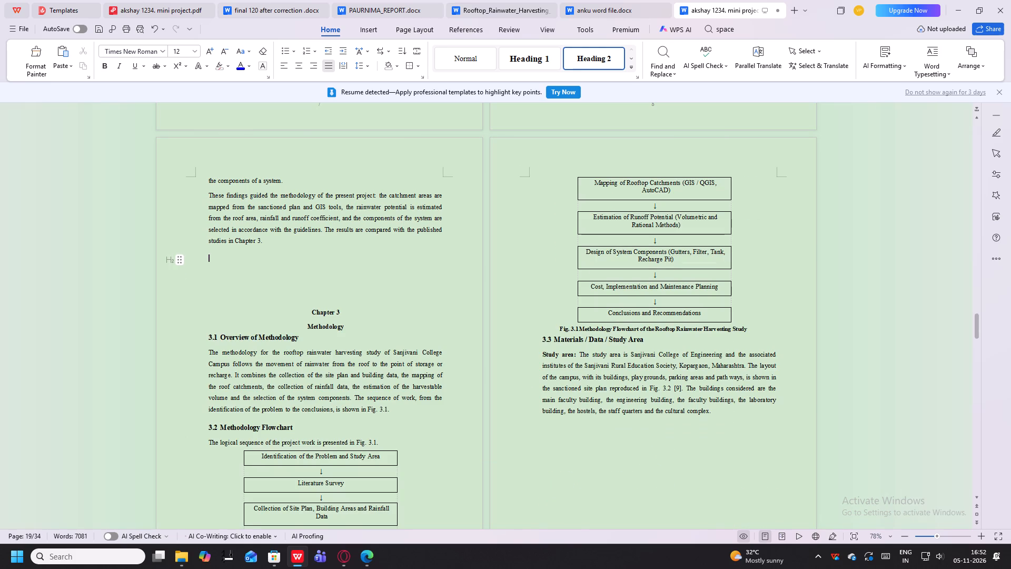
key(Return)
key(Return)
key(Return)
key(Return)
key(Return)
key(Return)
key(Return)
key(Return)
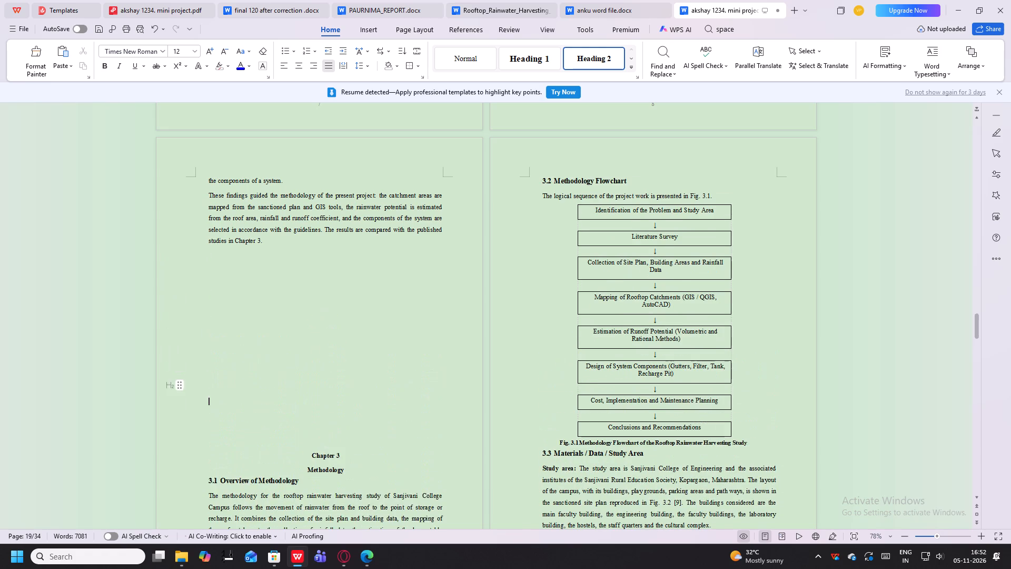
key(Return)
key(Return)
key(Return)
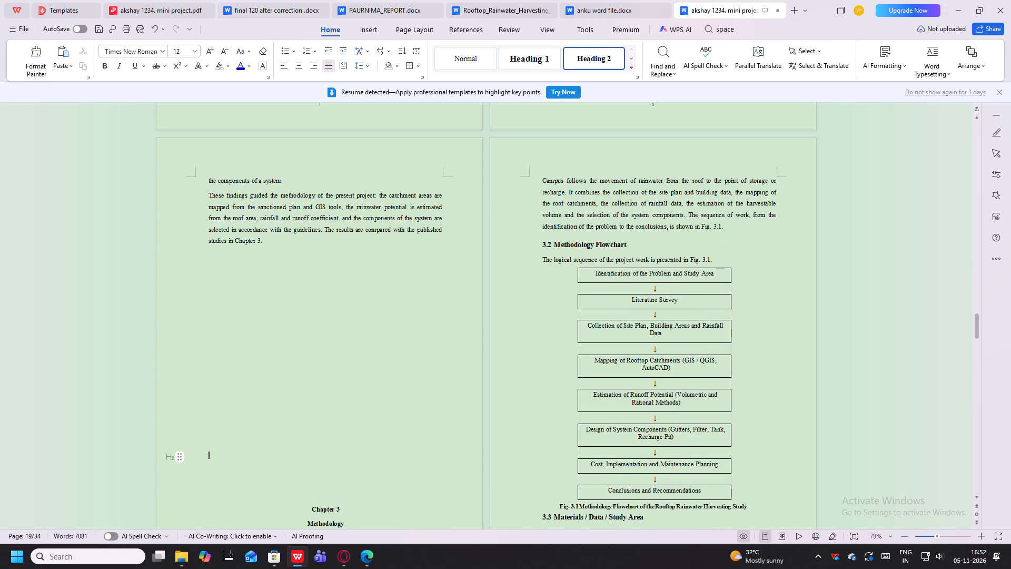
key(Return)
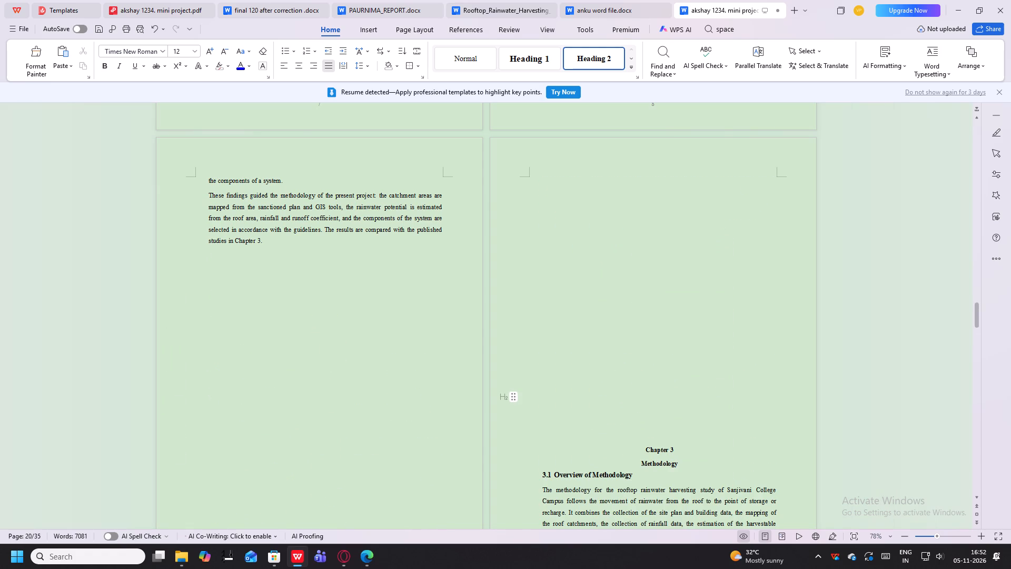
Paste the copied Literature / Project gap section directly below the findings paragraph that ends Chapter 2.
click(269, 252)
key(Return)
key(ctrl+v)
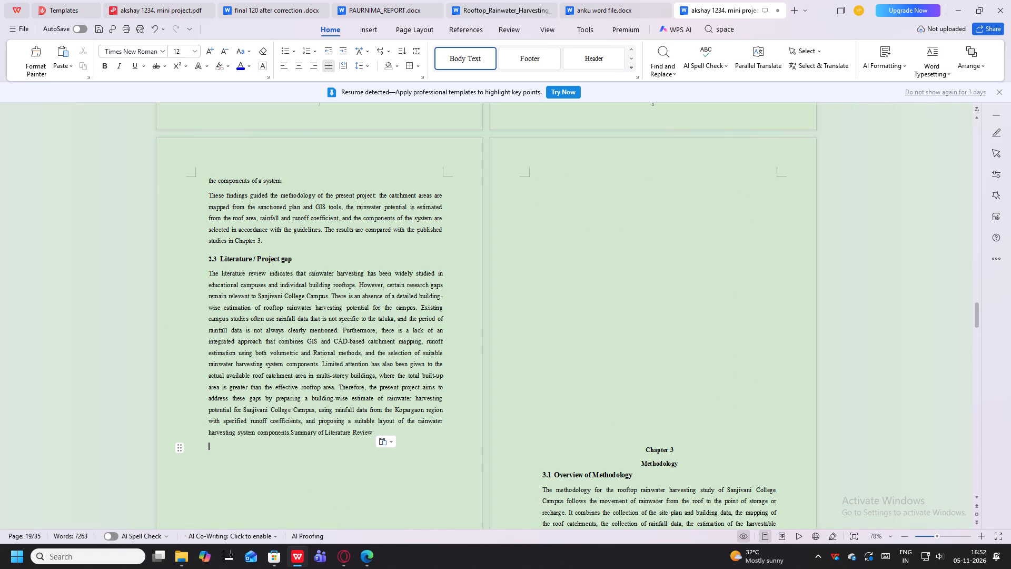
Add six blank lines above the Chapter 3 heading to push it from page 10 onto the top of the following page.
scroll(324, 328, down, 5)
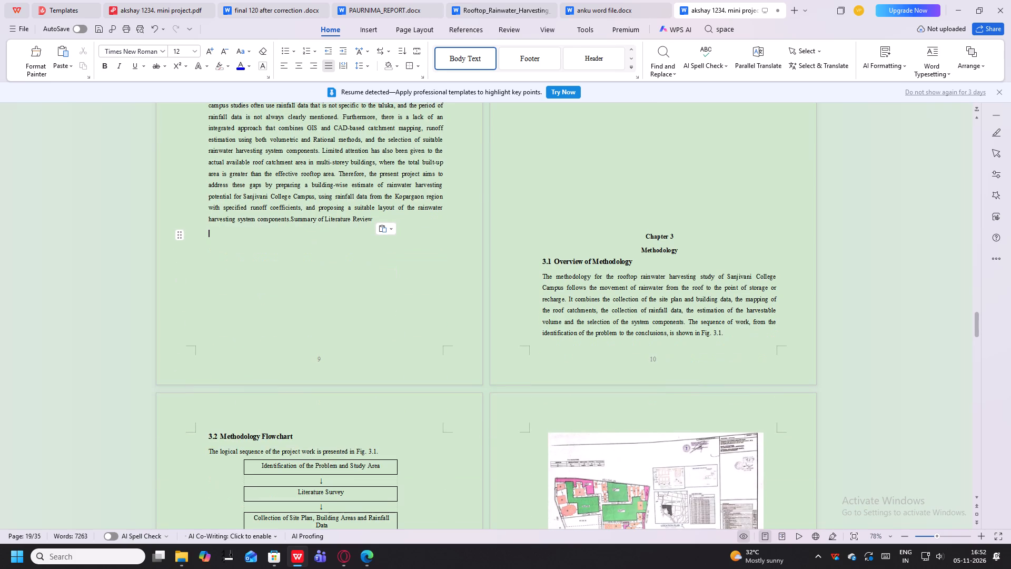
click(519, 199)
click(503, 249)
click(591, 169)
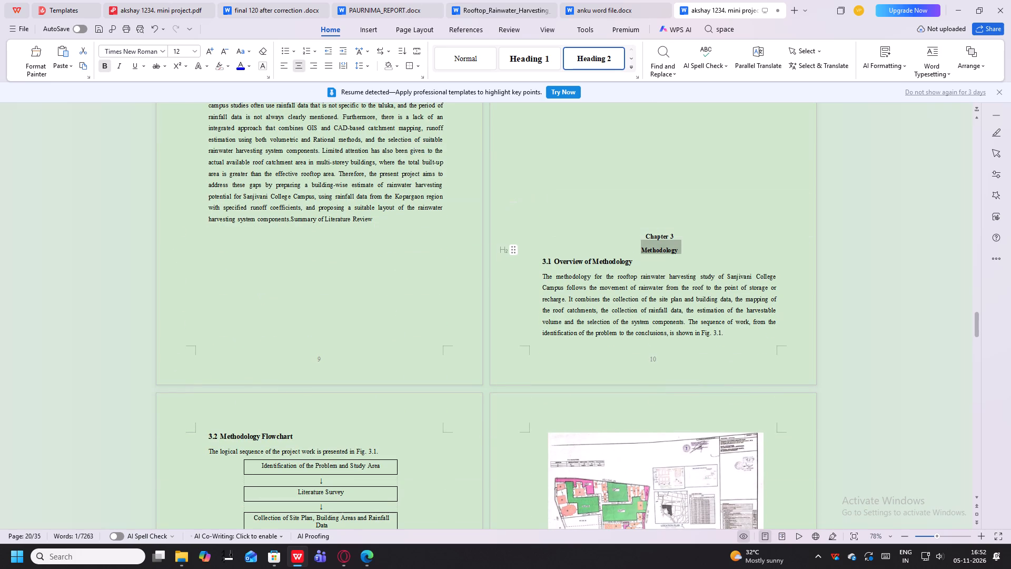
key(Return)
key(Return)
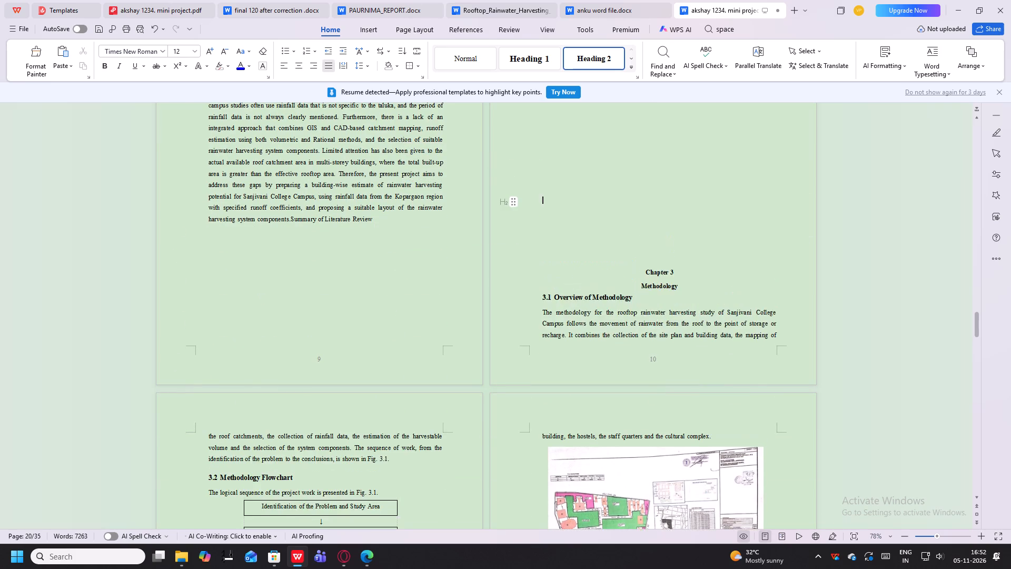
key(Return)
key(Return)
key(Return)
key(Return)
scroll(590, 169, down, 1)
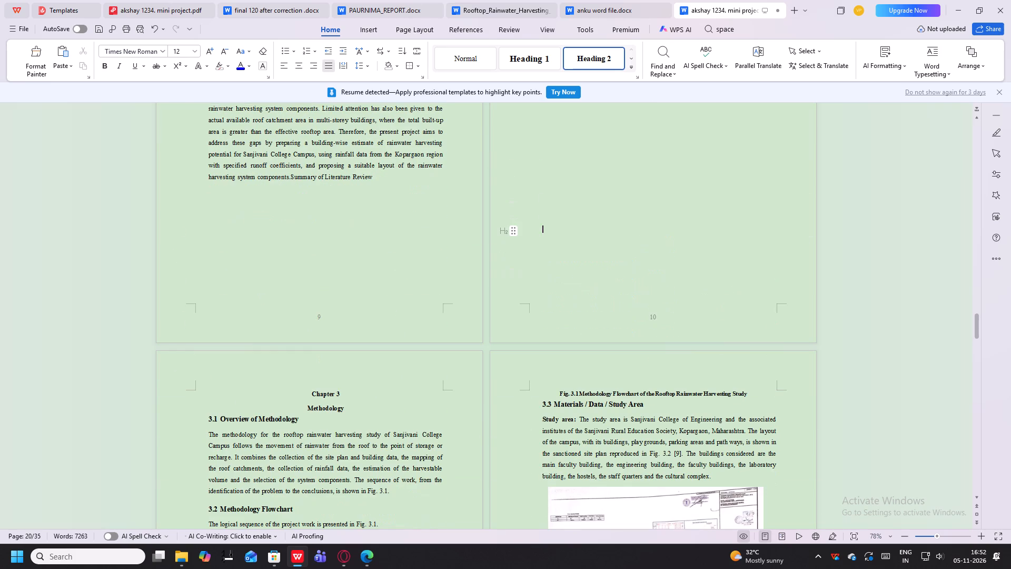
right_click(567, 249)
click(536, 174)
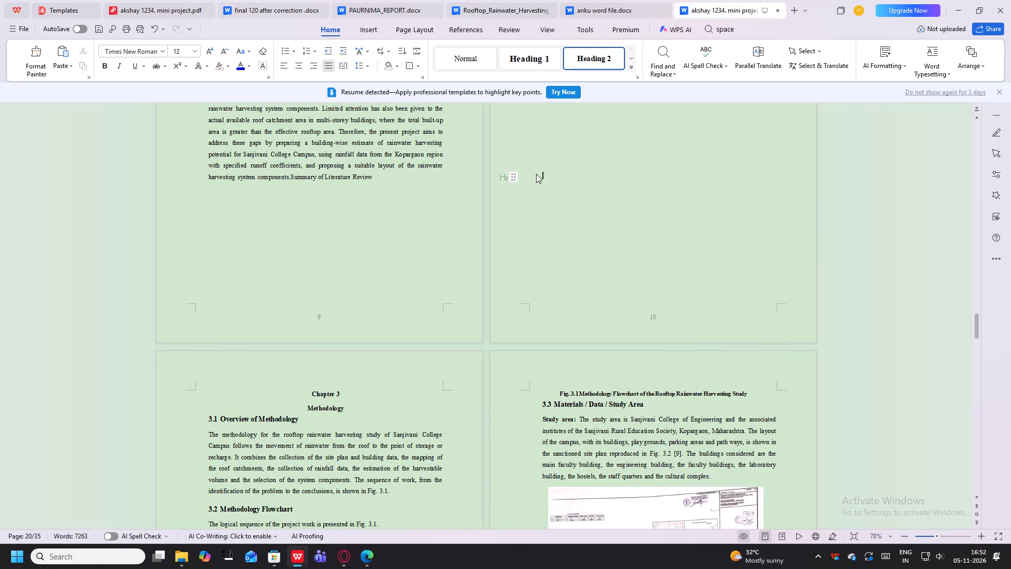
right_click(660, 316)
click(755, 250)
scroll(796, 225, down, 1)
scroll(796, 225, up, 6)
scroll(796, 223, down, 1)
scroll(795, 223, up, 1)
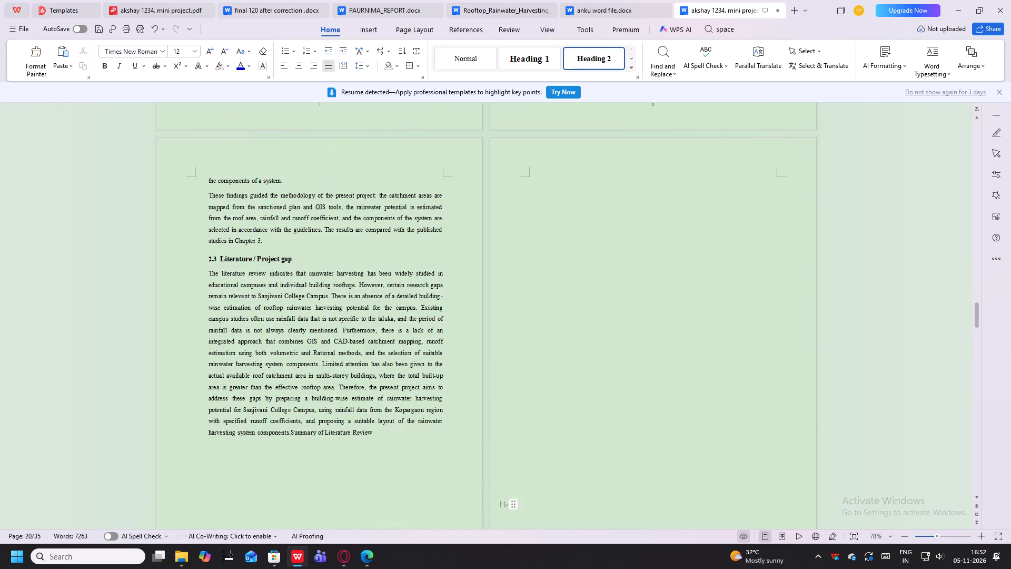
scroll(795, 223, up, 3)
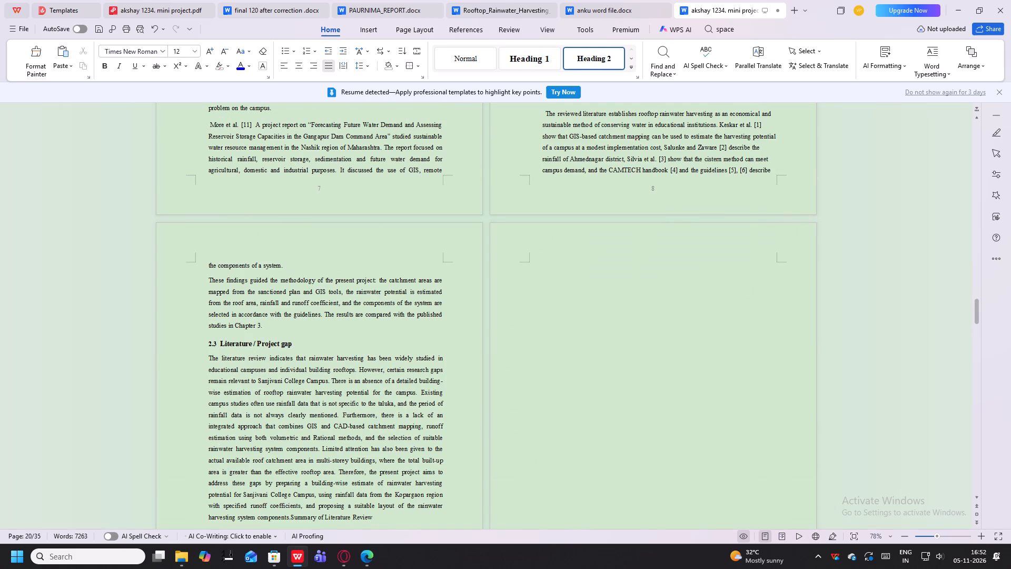
Cut the first blank line at the top of the empty page after the Literature / Project gap section.
right_click(492, 224)
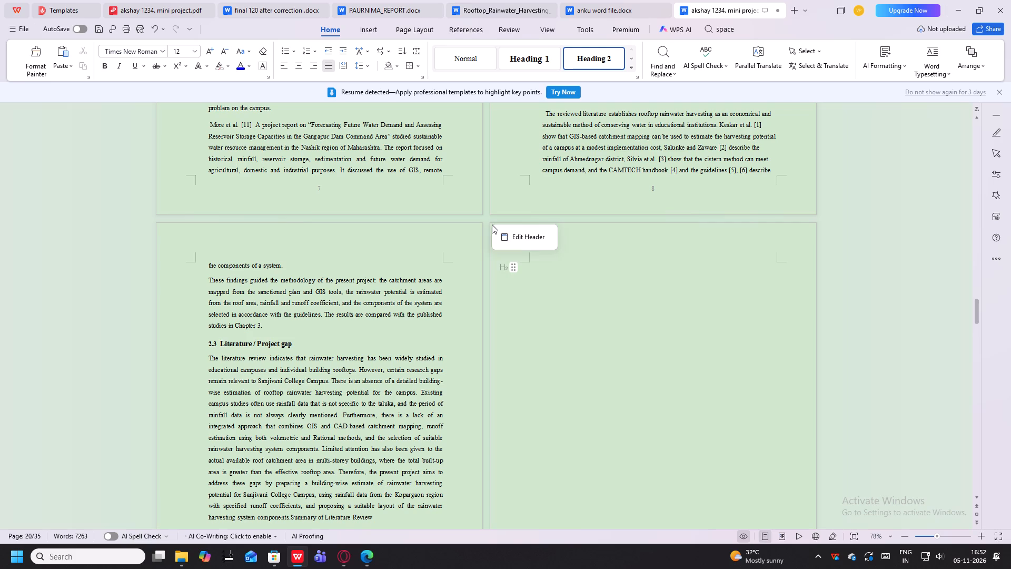
right_click(487, 224)
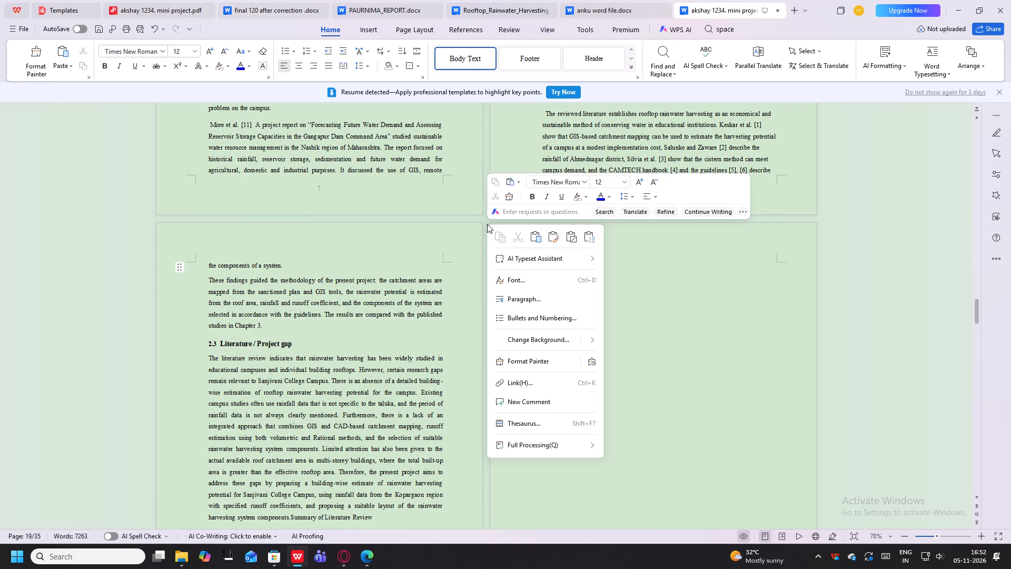
click(487, 222)
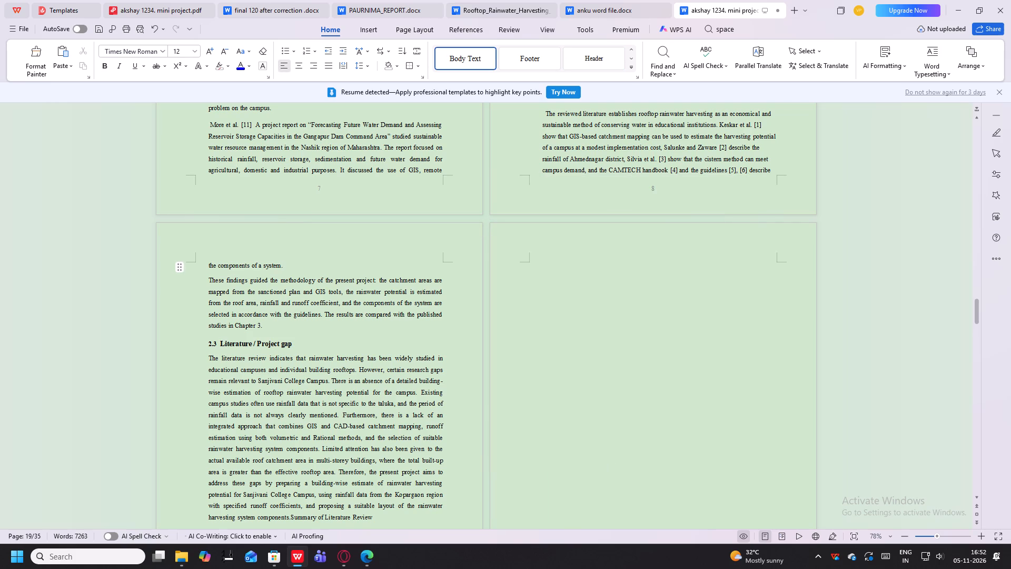
click(490, 223)
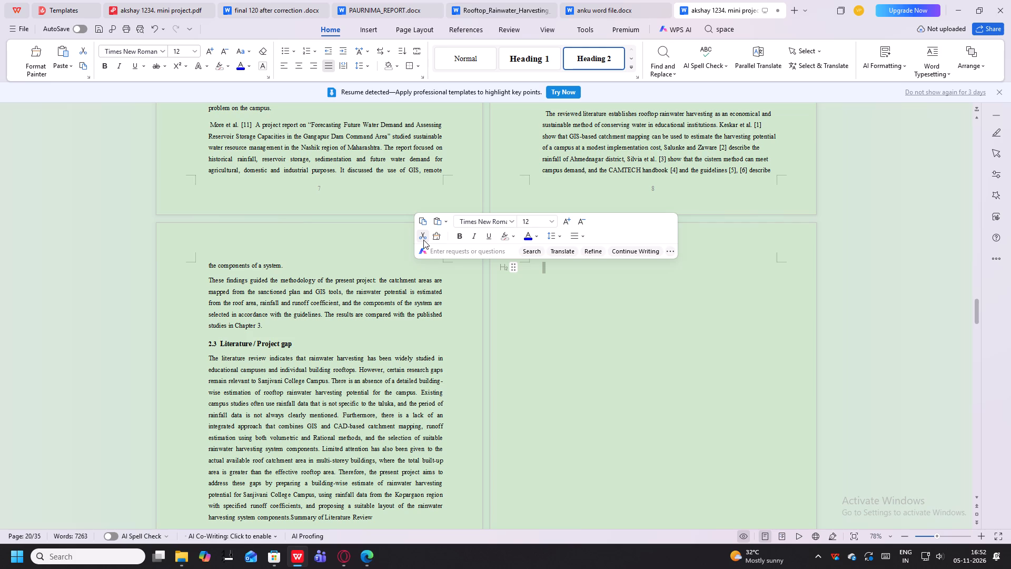
click(423, 240)
click(493, 210)
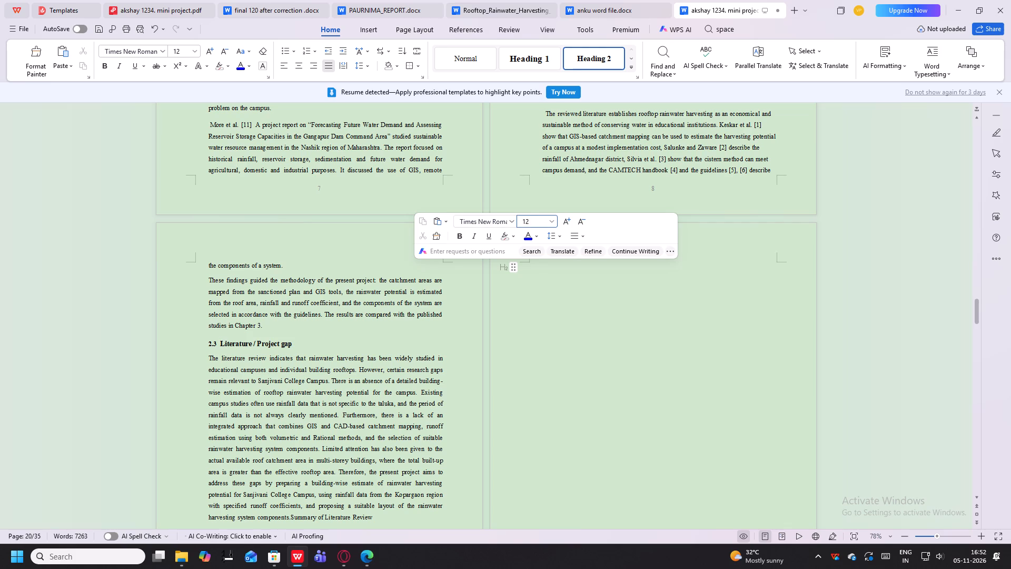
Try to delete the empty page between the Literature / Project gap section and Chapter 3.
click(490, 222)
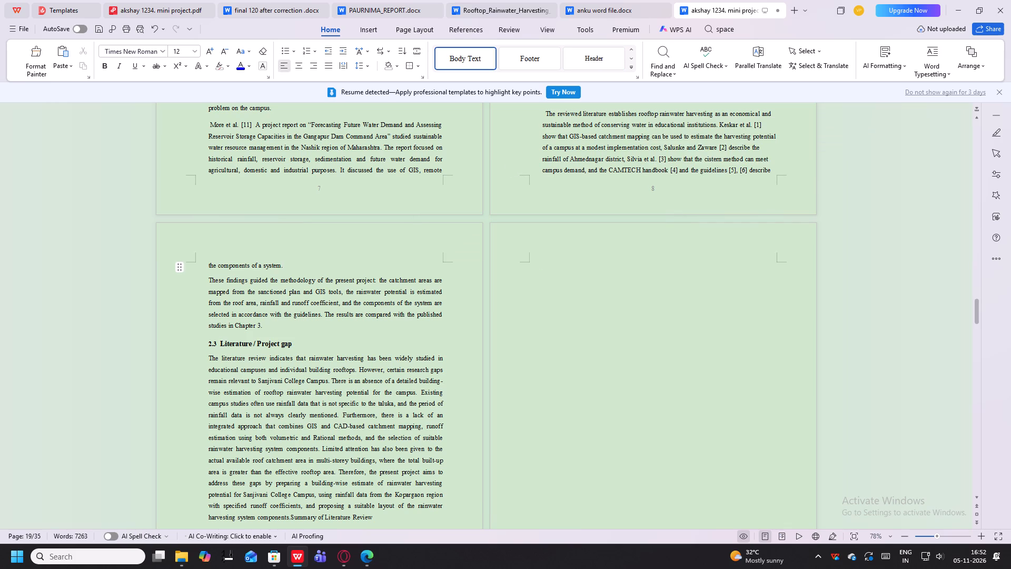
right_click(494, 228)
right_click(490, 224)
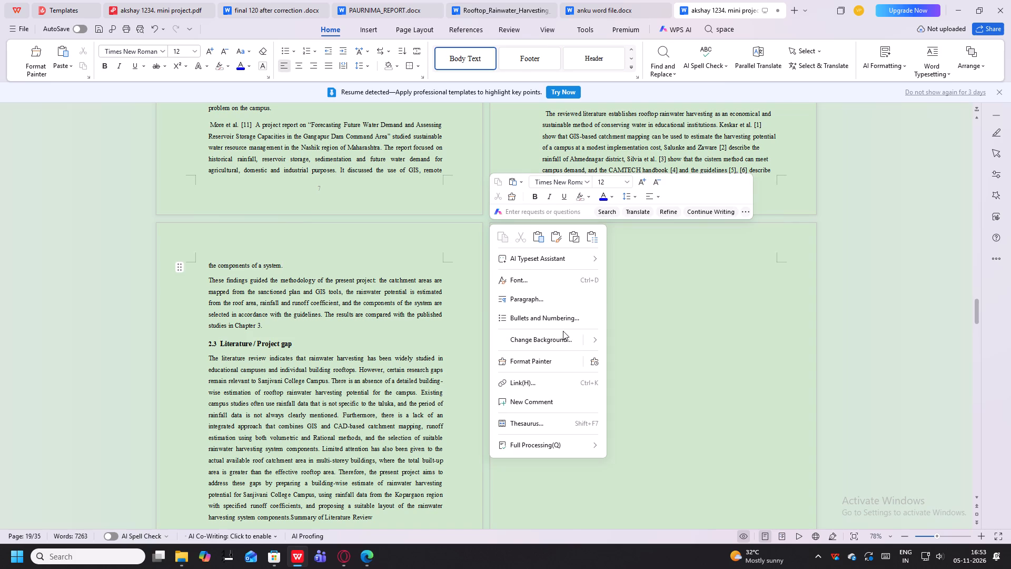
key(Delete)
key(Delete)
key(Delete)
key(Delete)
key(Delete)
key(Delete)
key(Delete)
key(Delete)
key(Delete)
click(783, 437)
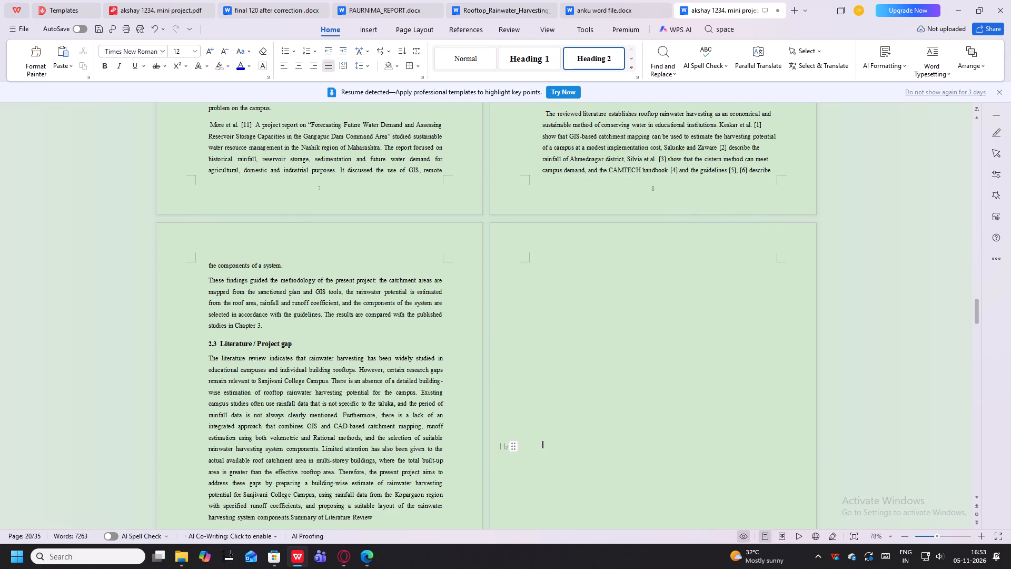
Delete blank lines from the top of the empty page 10 that precedes the Chapter 3 heading.
click(490, 223)
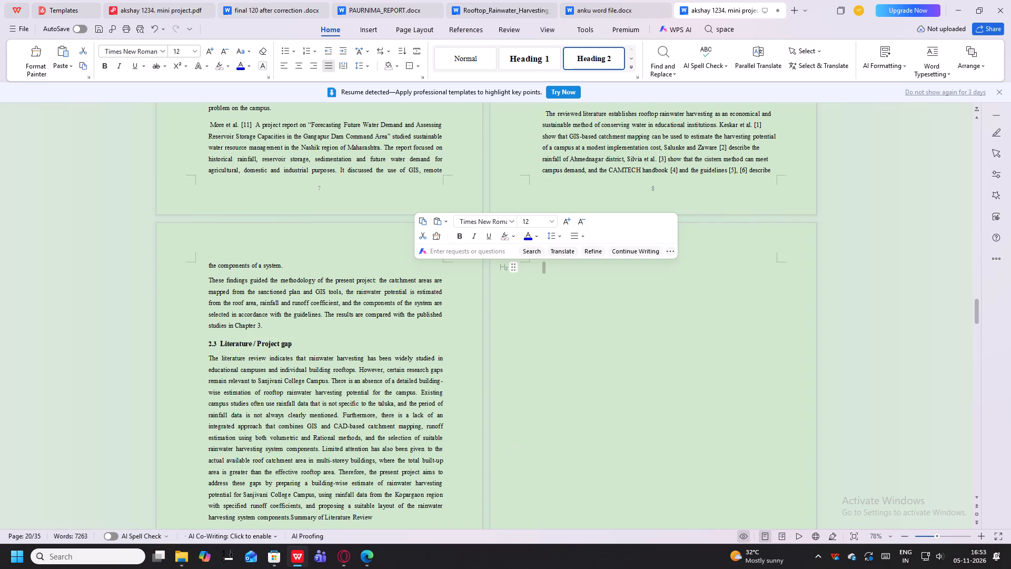
key(Delete)
key(Delete)
key(Delete)
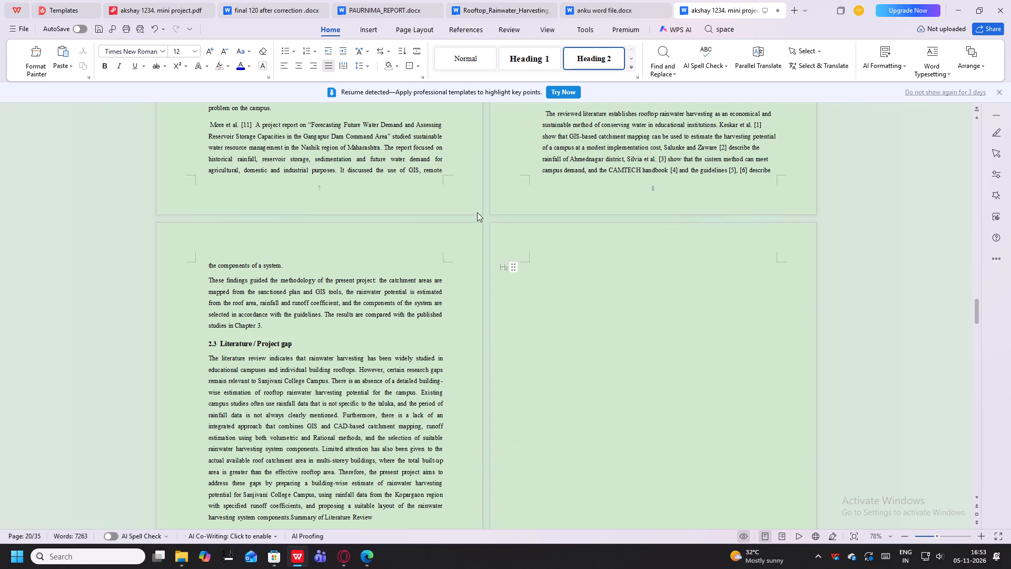
double_click(816, 223)
triple_click(816, 223)
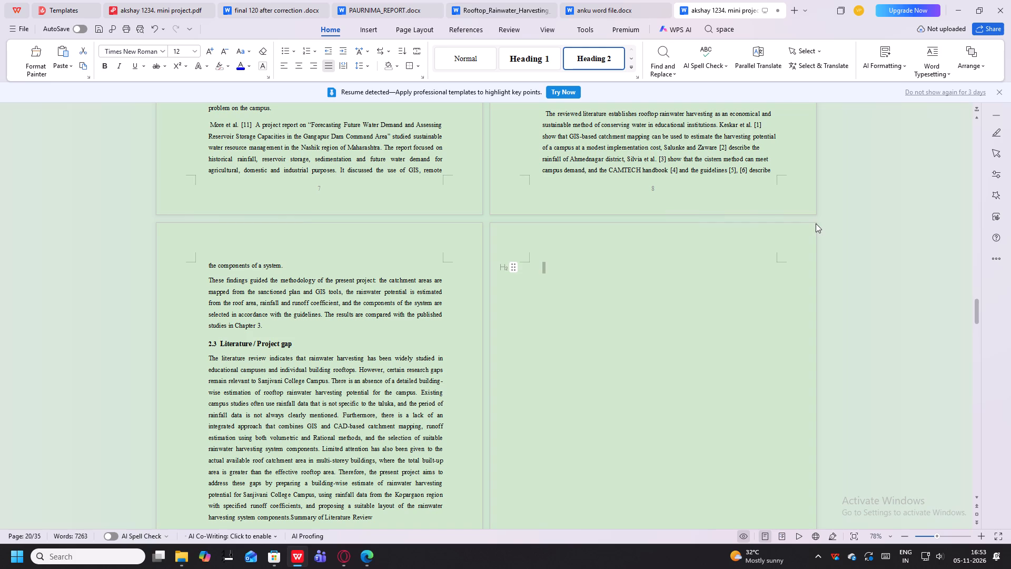
triple_click(815, 223)
triple_click(815, 223)
double_click(814, 223)
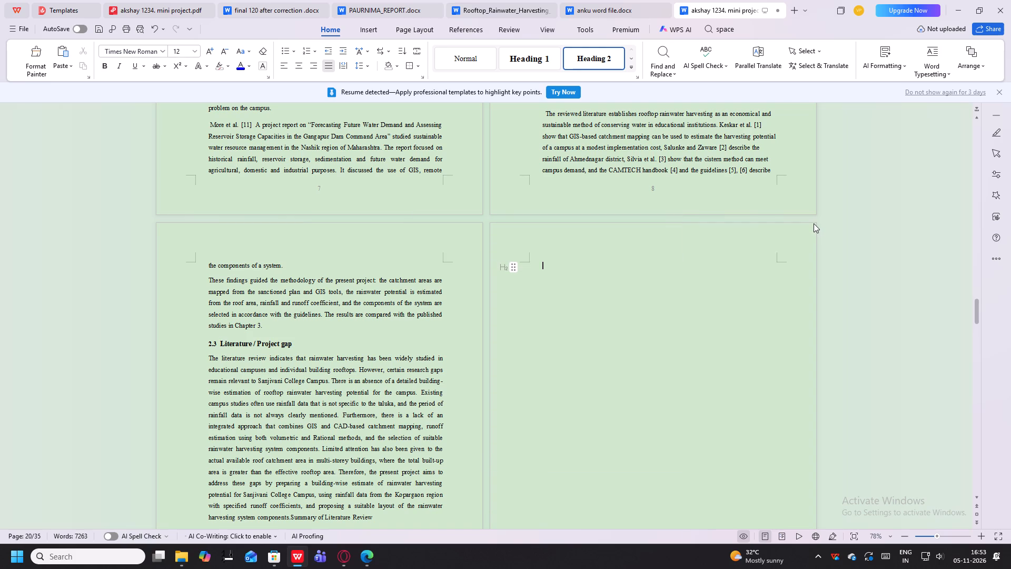
click(813, 223)
click(492, 224)
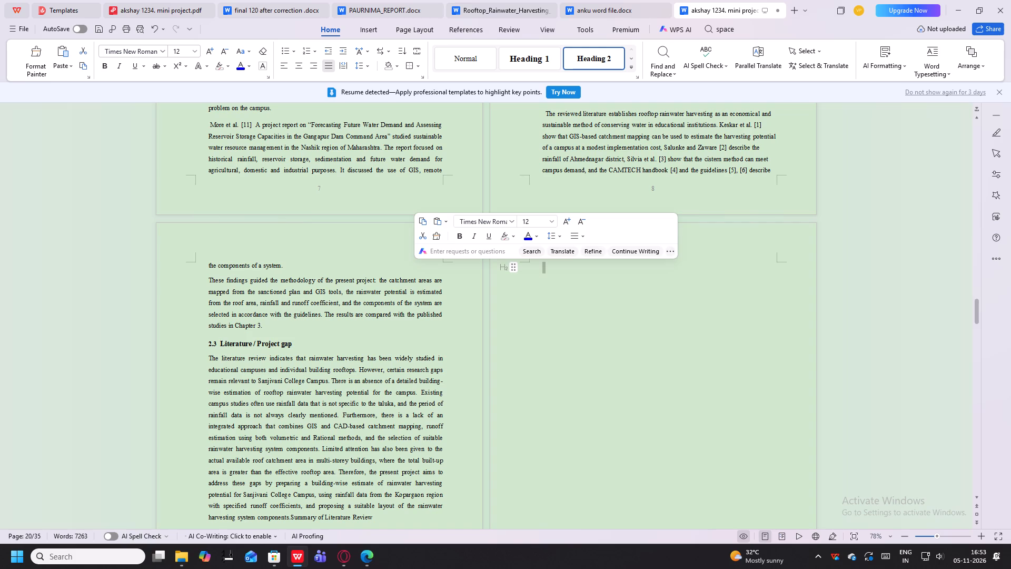
key(Delete)
Insert five blank lines above the Chapter 3 heading to push it back onto the top of the page after page 10.
scroll(552, 456, down, 6)
click(636, 266)
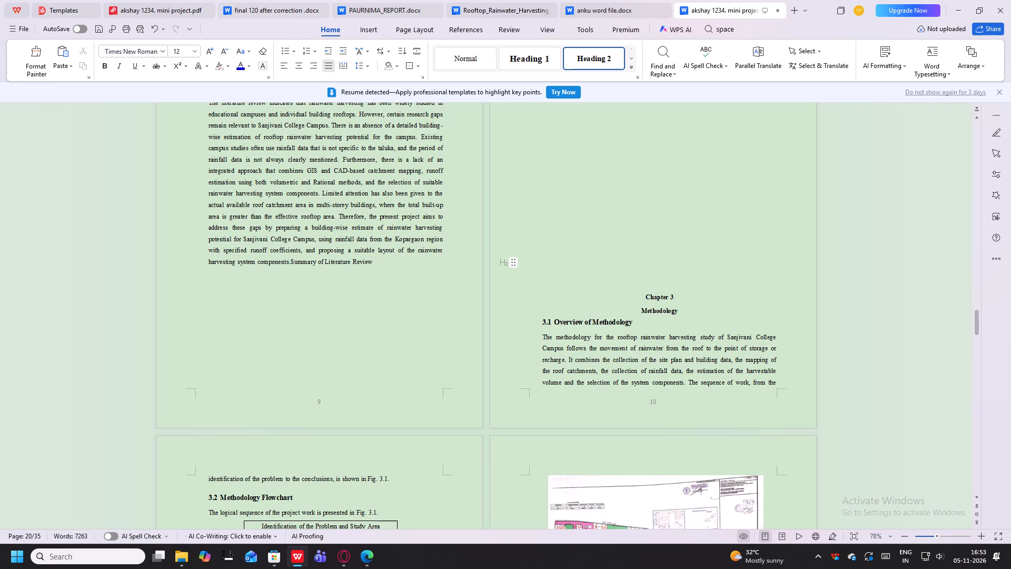
key(Return)
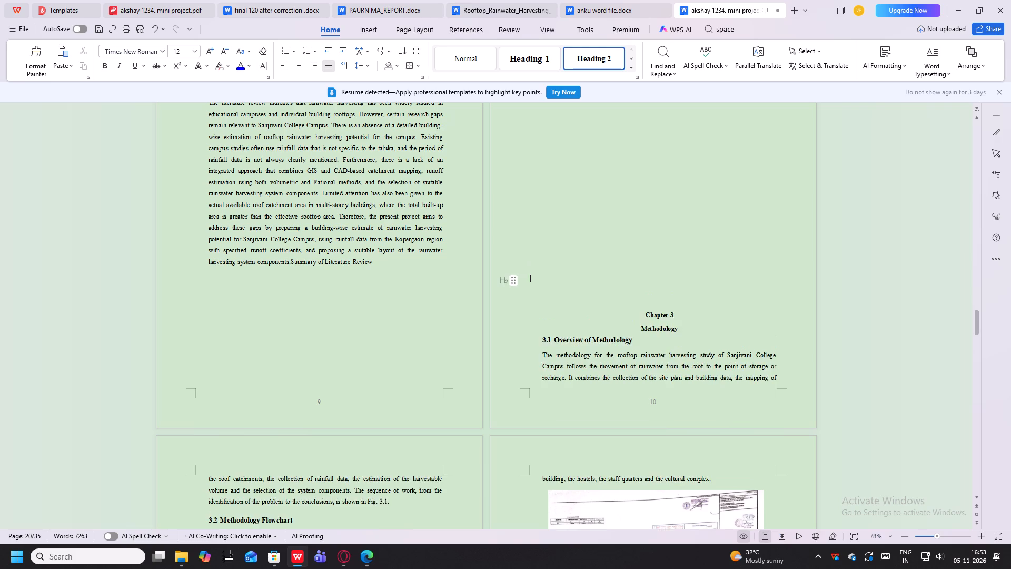
key(Return)
key(Return)
key(Return)
key(Return)
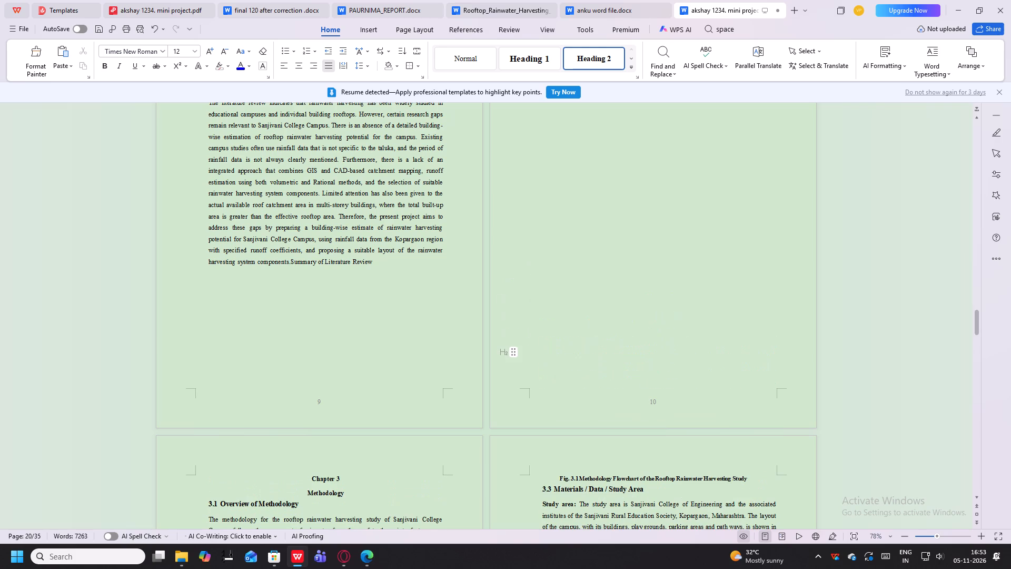
Remove the page number from the footer of the empty page 10 only.
right_click(663, 403)
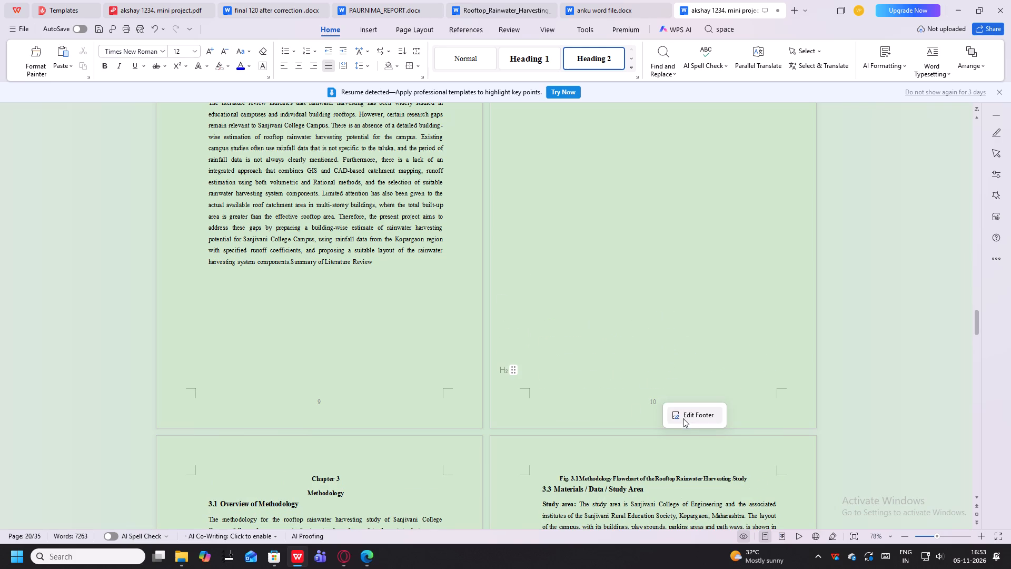
click(683, 418)
click(703, 380)
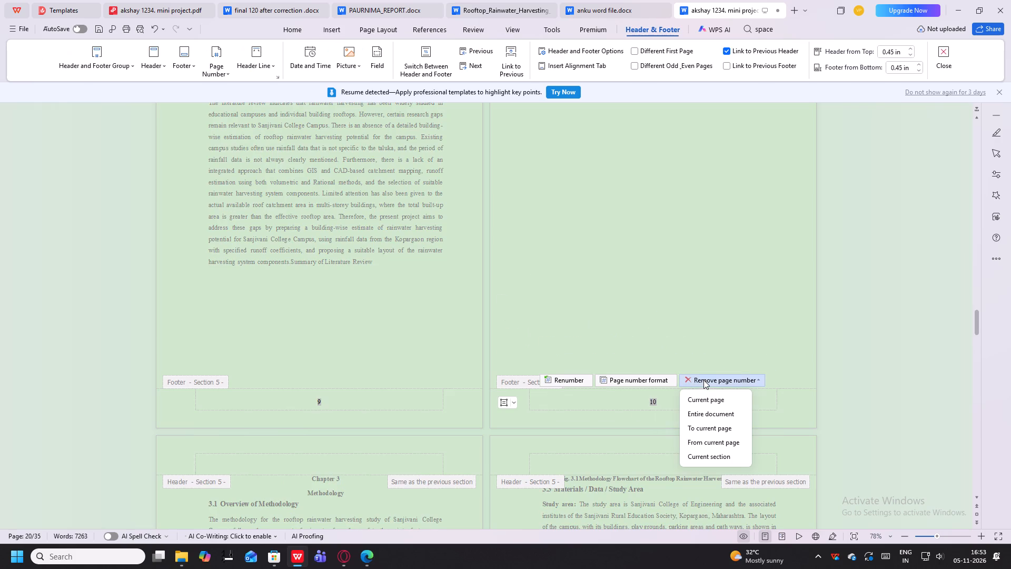
click(695, 397)
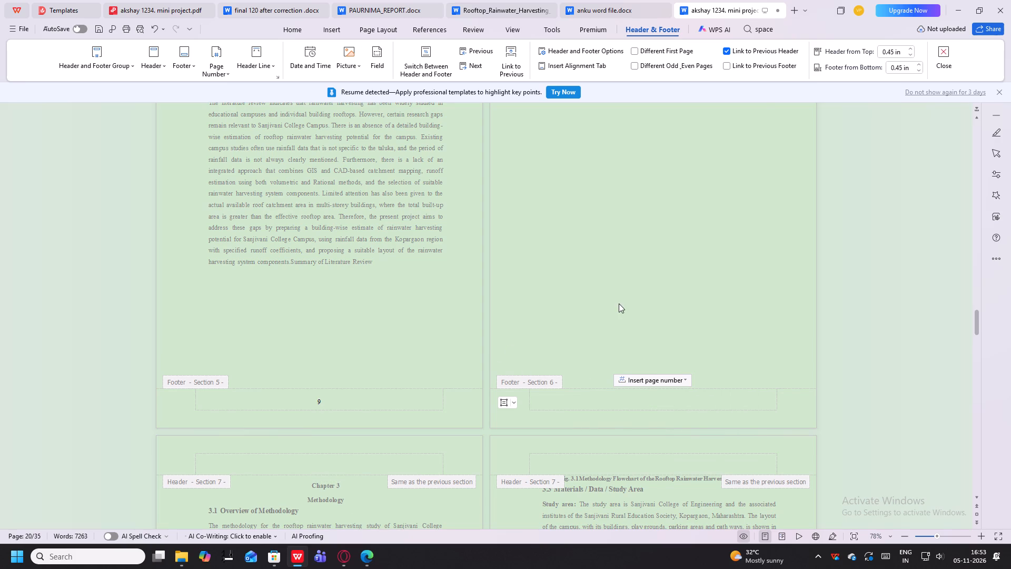
Apply the centred 1, 2, 3 page number format from the first Chapter 3 page onward.
scroll(616, 308, down, 6)
scroll(615, 317, up, 1)
scroll(615, 319, down, 6)
right_click(376, 404)
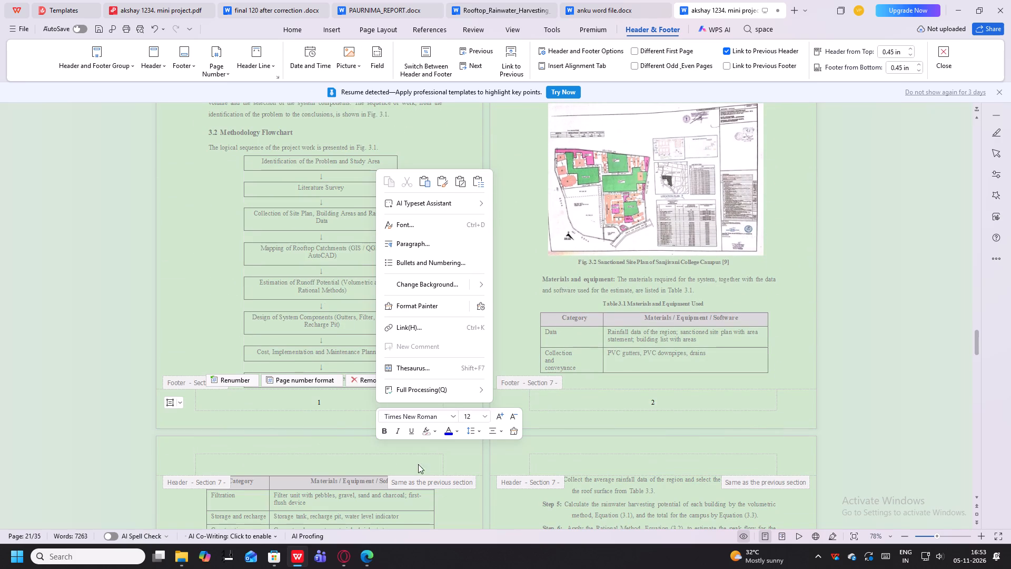
click(326, 382)
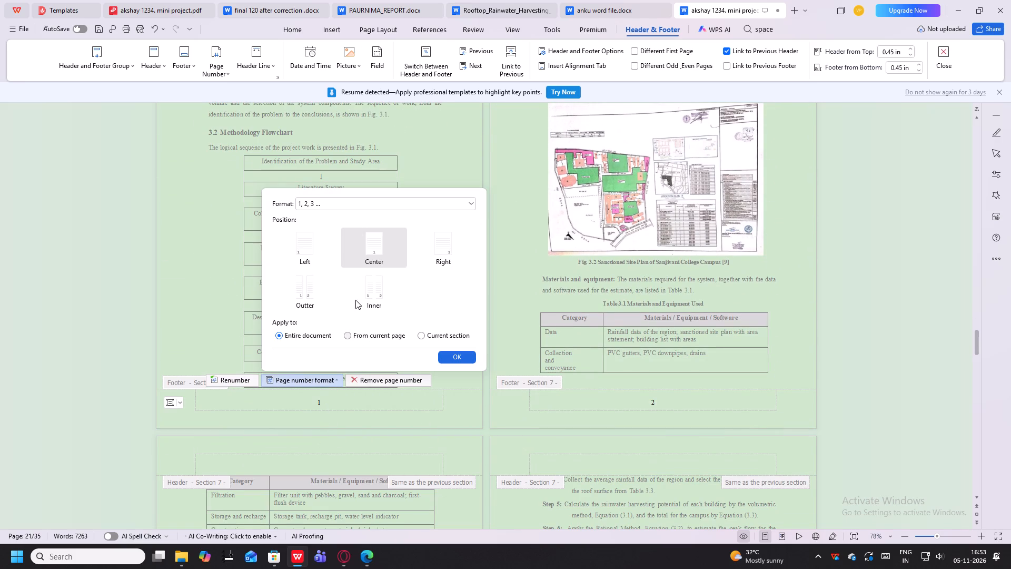
click(349, 335)
scroll(344, 333, down, 3)
click(458, 351)
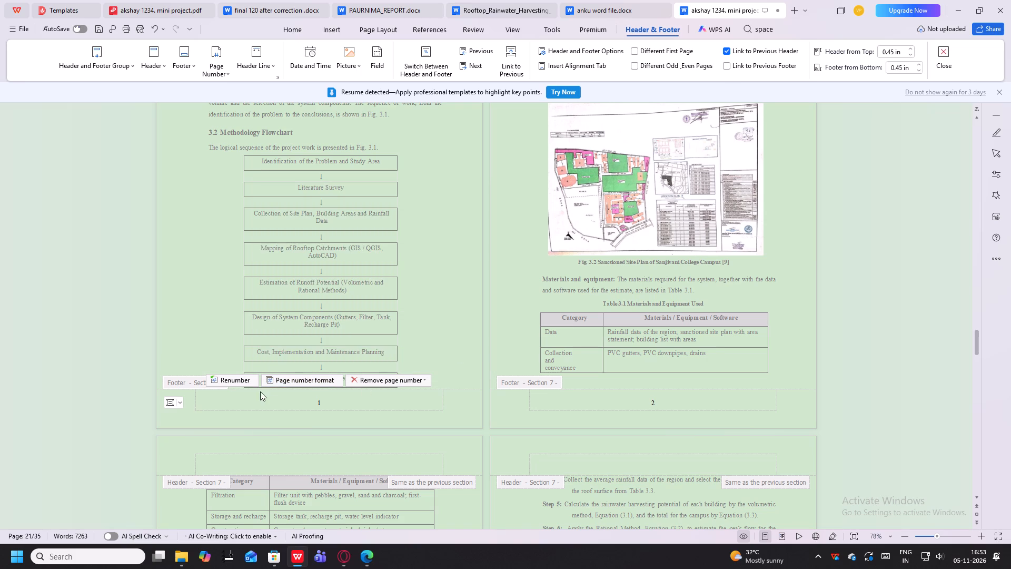
Renumber the Chapter 3 section so its page numbering starts at 10, and leave footer editing.
click(229, 377)
click(284, 398)
scroll(310, 390, up, 4)
key(0)
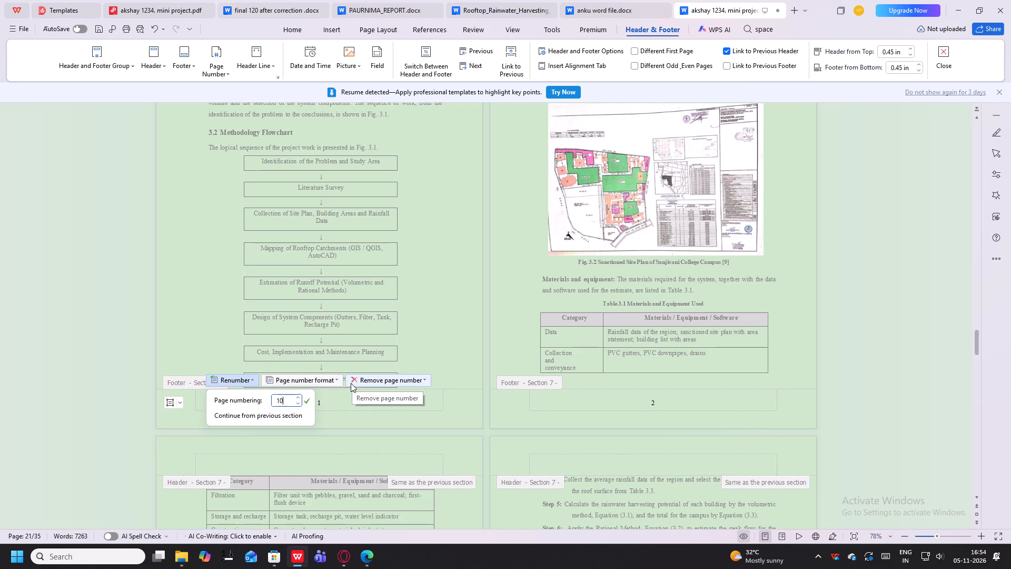
key(Return)
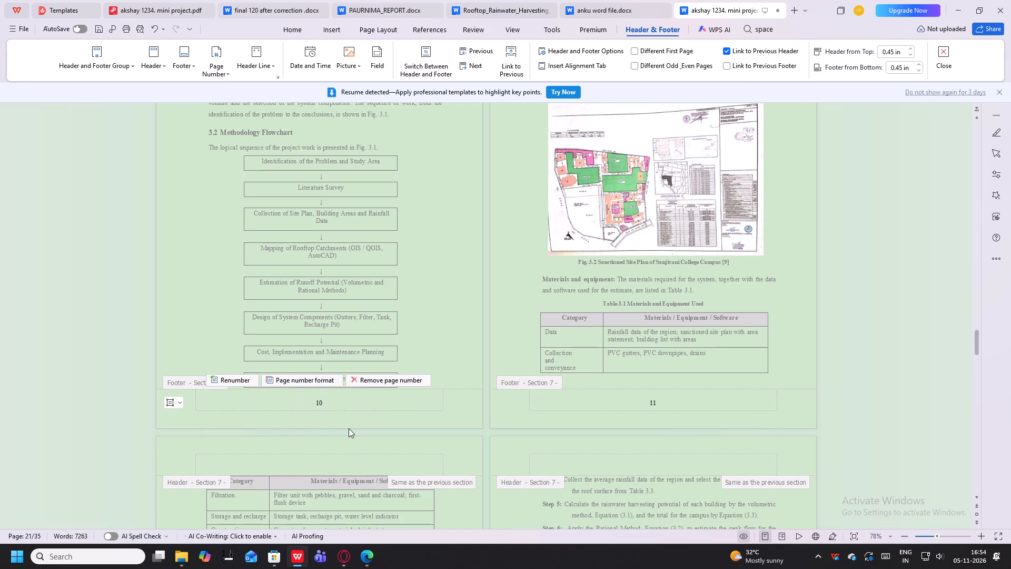
scroll(349, 428, up, 7)
scroll(349, 428, down, 5)
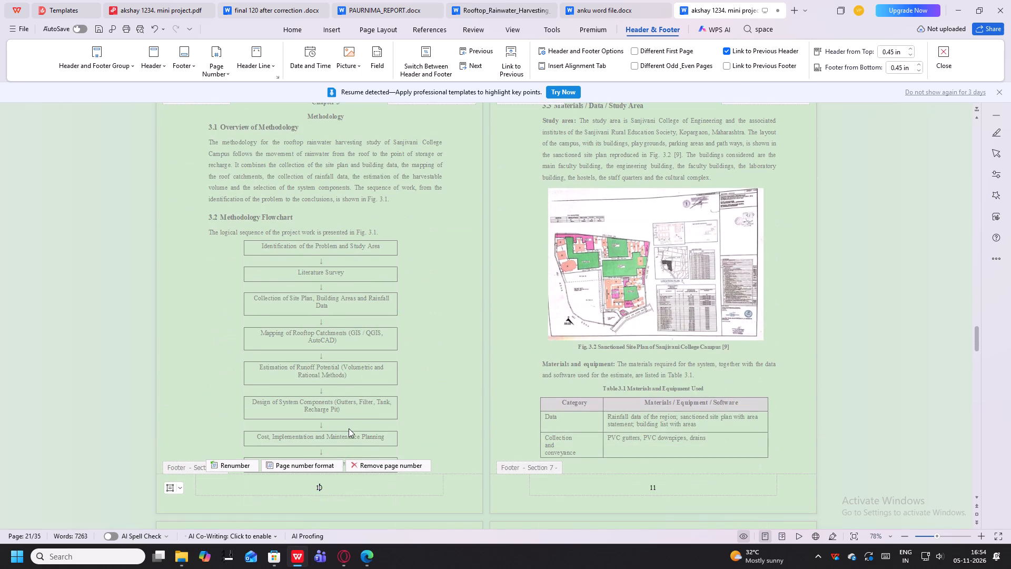
key(Escape)
Check the text formatting of the Chapter 3, Methodology, 3.1 Overview of Methodology and 2.3 Literature / Project gap headings.
scroll(428, 415, up, 2)
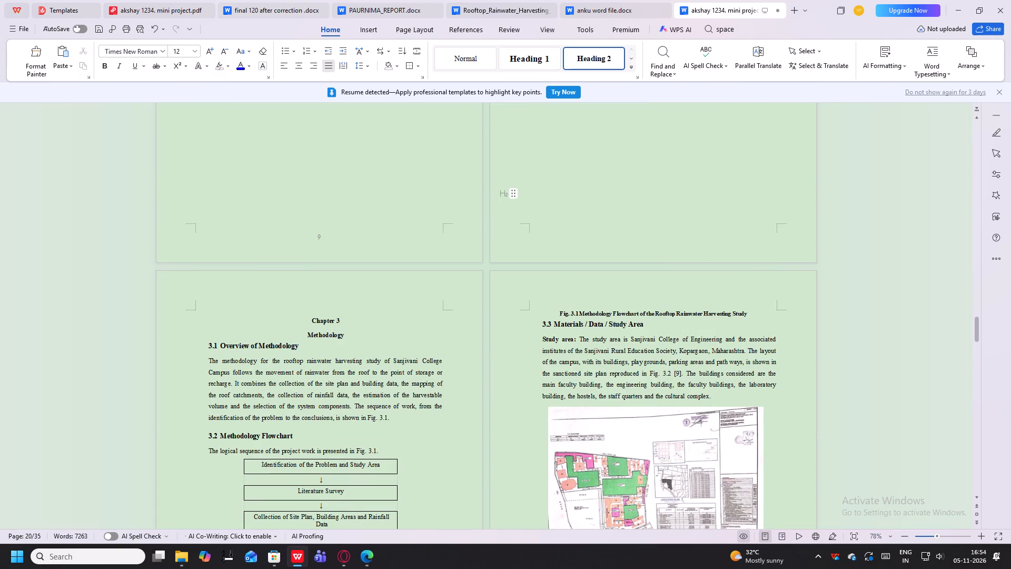
click(350, 292)
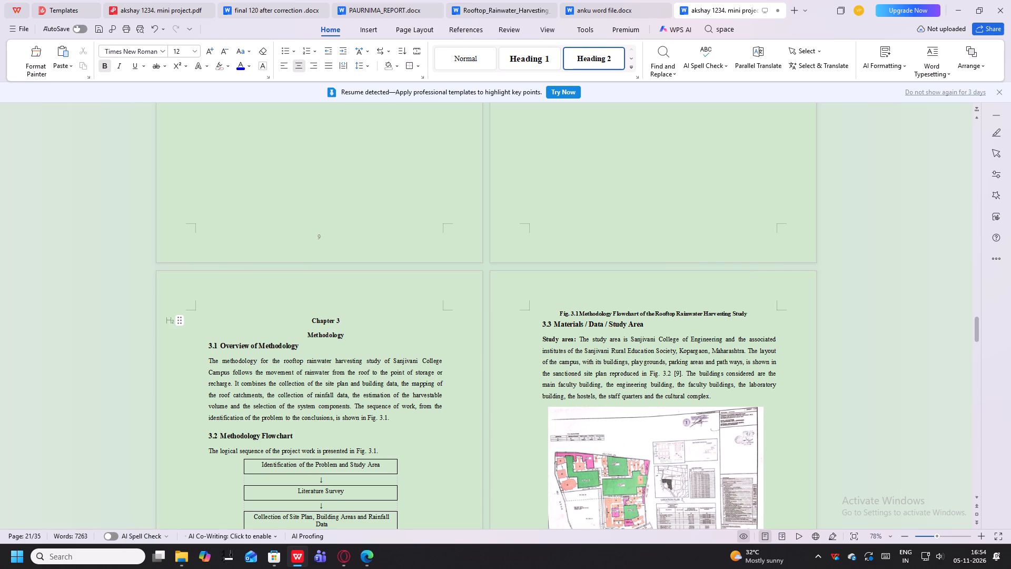
drag(368, 346, 306, 325)
click(300, 327)
click(352, 344)
drag(350, 340, 319, 331)
click(314, 349)
drag(345, 334, 306, 320)
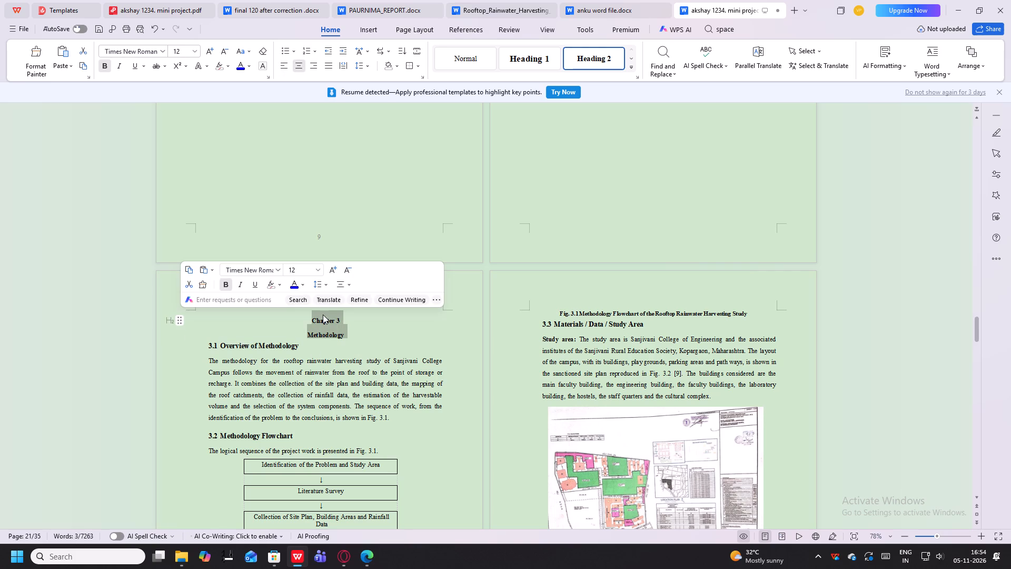
click(381, 408)
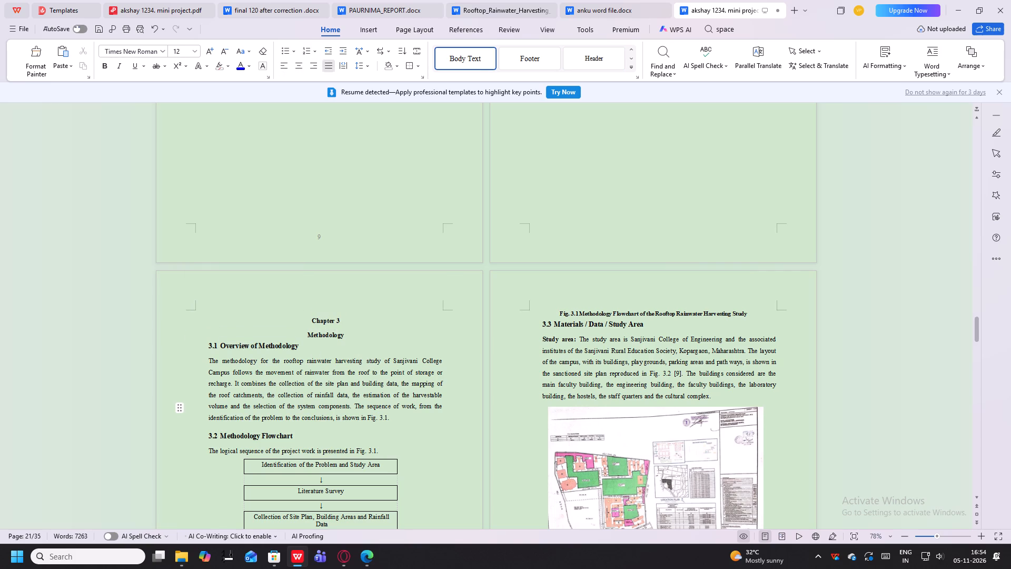
drag(309, 348, 267, 346)
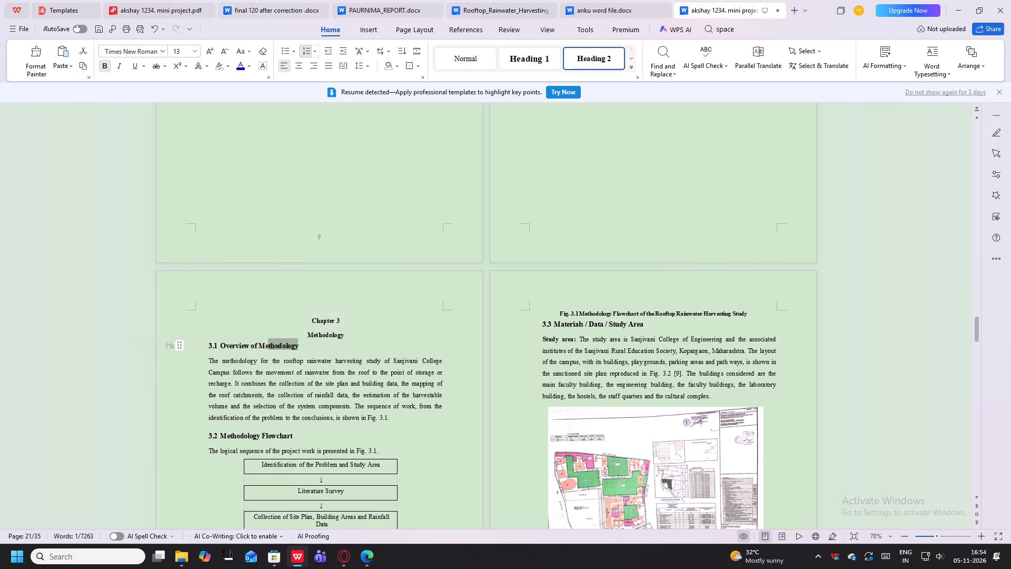
click(275, 359)
scroll(481, 391, up, 9)
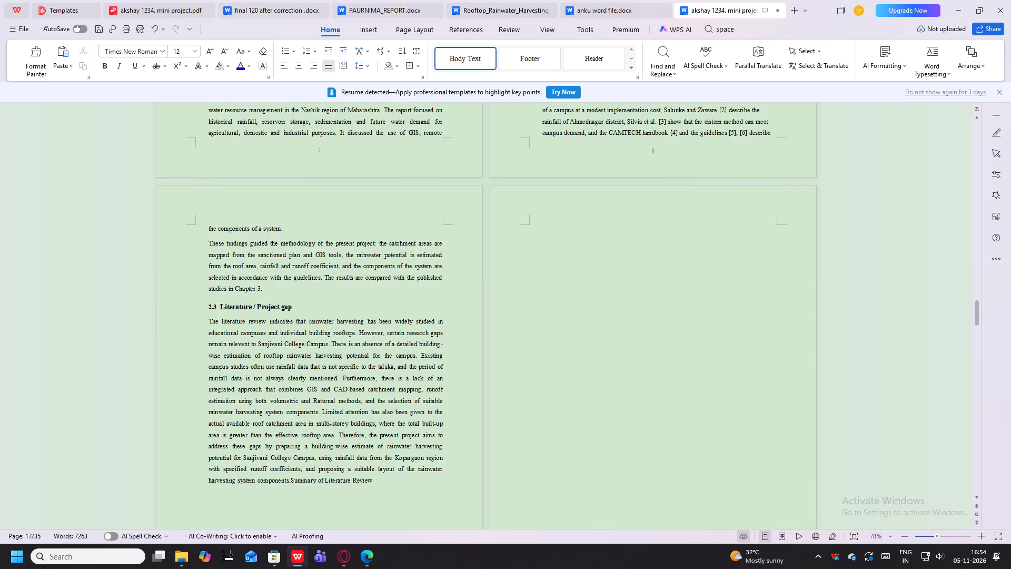
drag(288, 306, 227, 307)
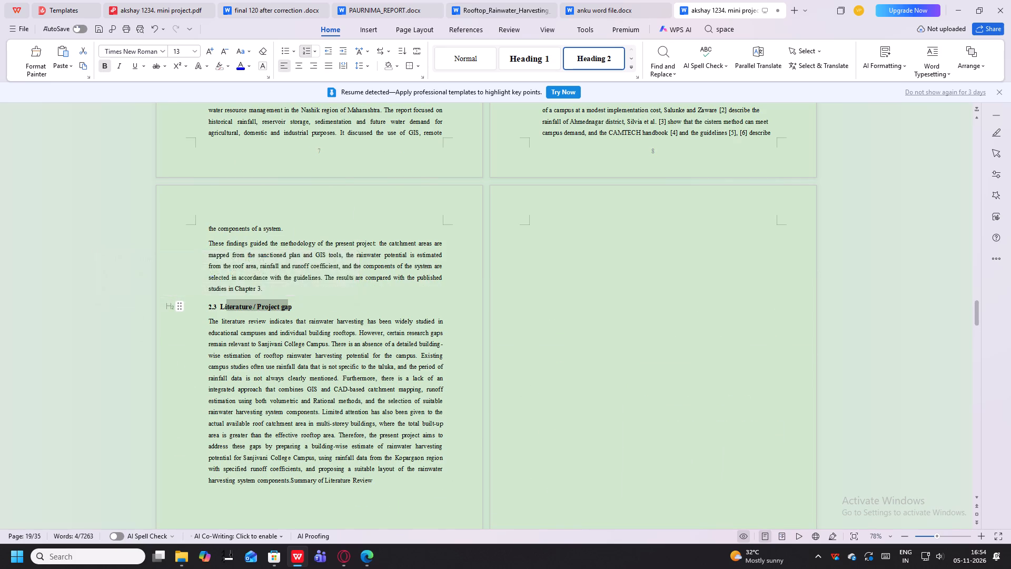
Review the front matter pages, including the acknowledgement, abstract and table of contents.
scroll(355, 378, up, 20)
scroll(355, 378, up, 20)
scroll(355, 378, up, 10)
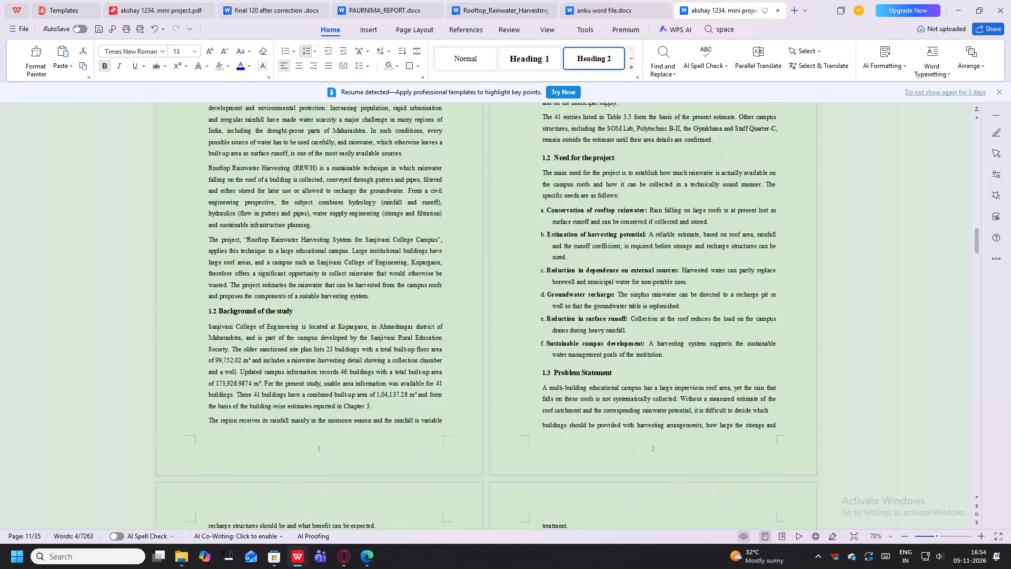
scroll(341, 384, up, 11)
scroll(337, 384, up, 20)
scroll(337, 384, up, 4)
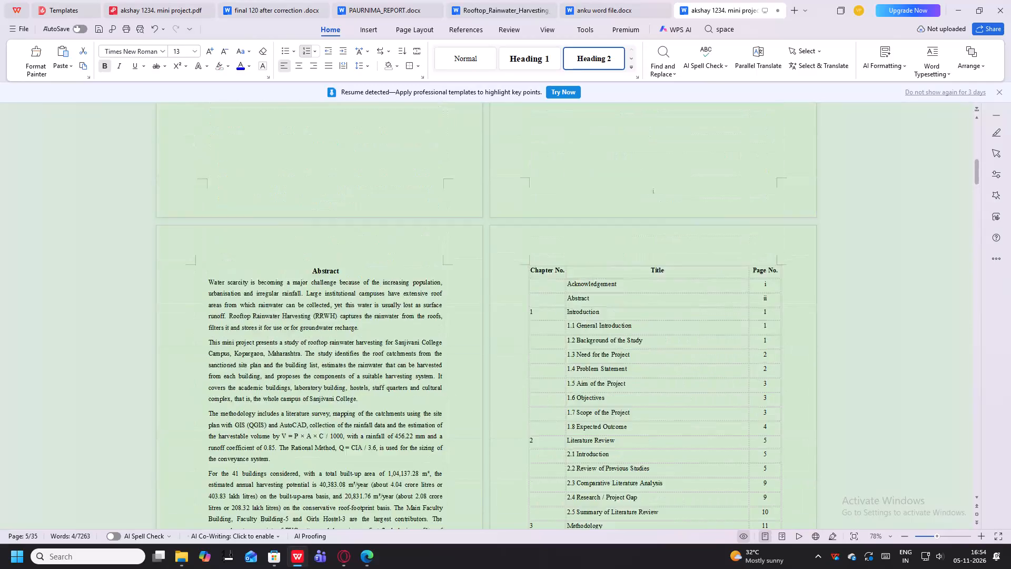
scroll(336, 385, up, 20)
scroll(336, 385, up, 8)
scroll(336, 385, down, 7)
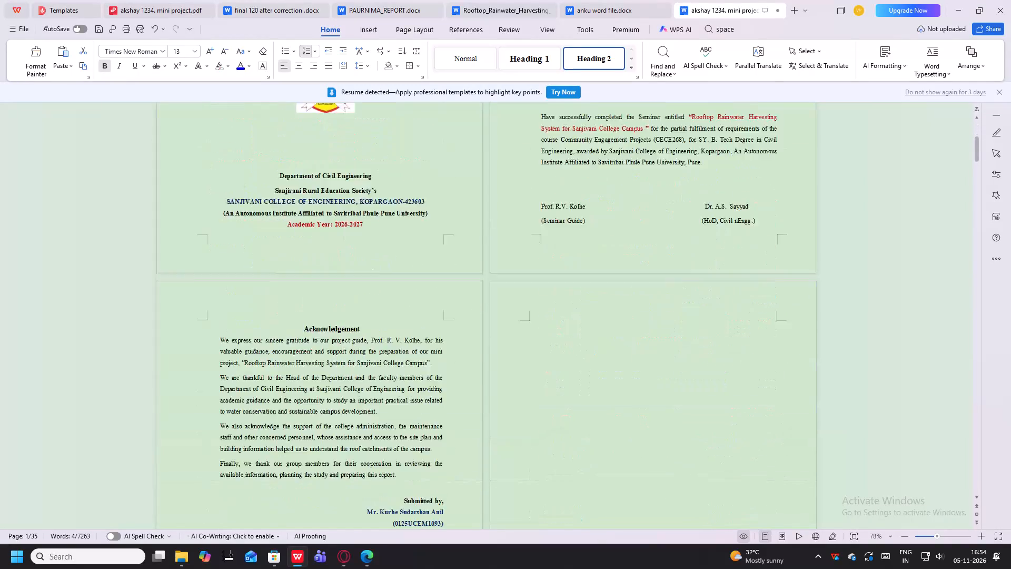
scroll(336, 385, down, 14)
scroll(446, 358, down, 7)
scroll(447, 357, up, 3)
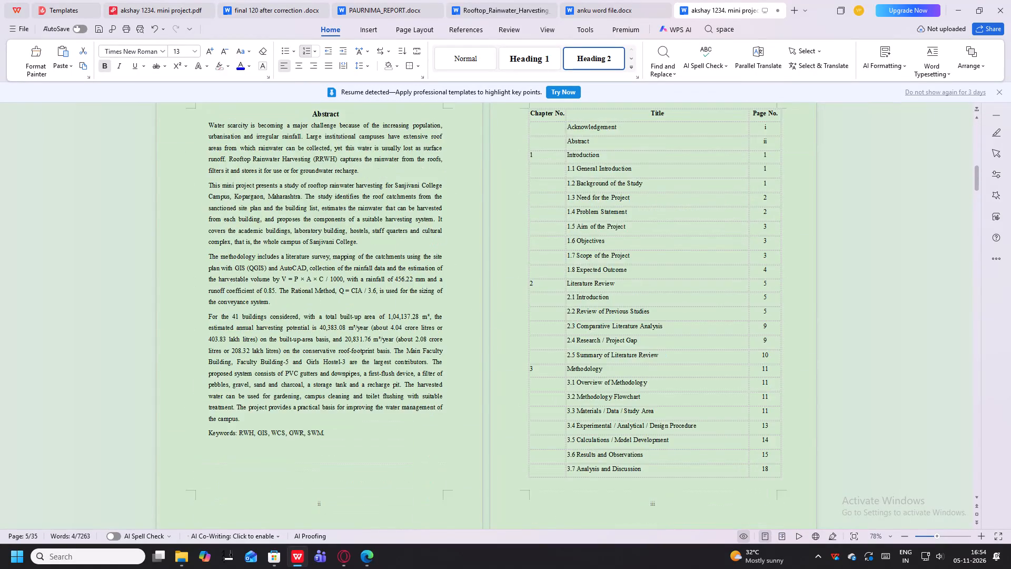
scroll(447, 357, up, 6)
scroll(447, 357, down, 11)
scroll(447, 358, up, 13)
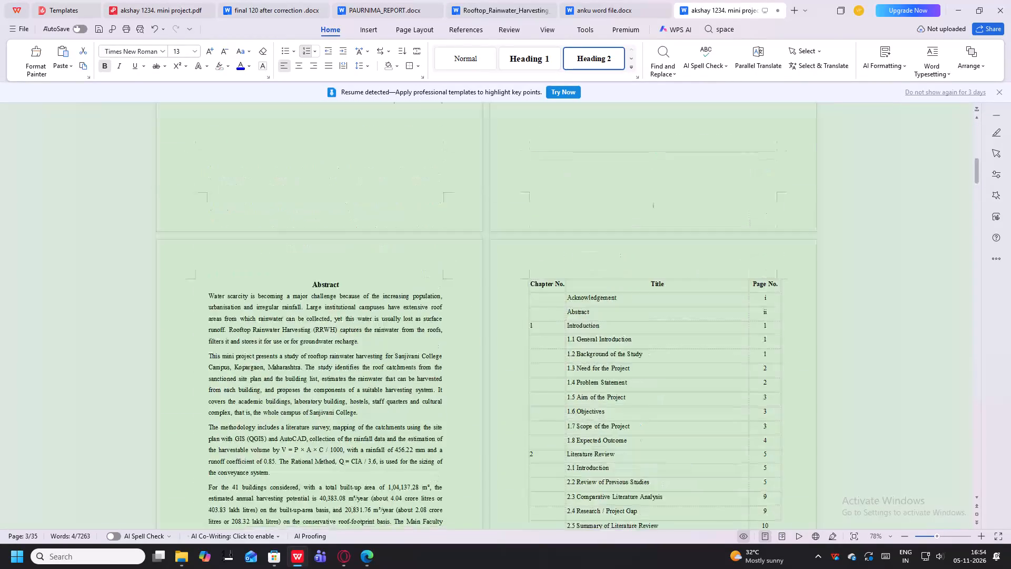
click(592, 304)
click(602, 306)
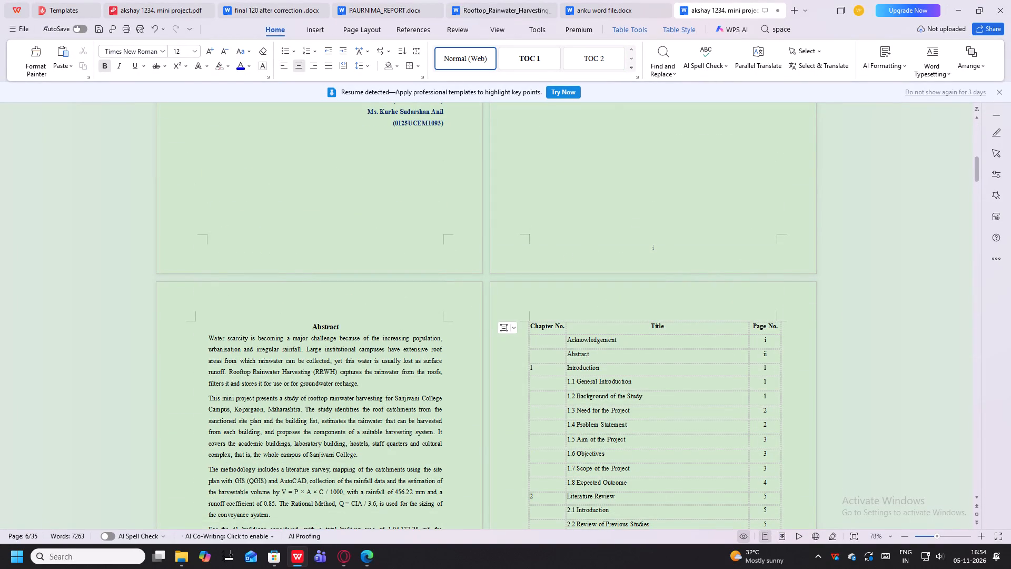
click(526, 323)
click(541, 357)
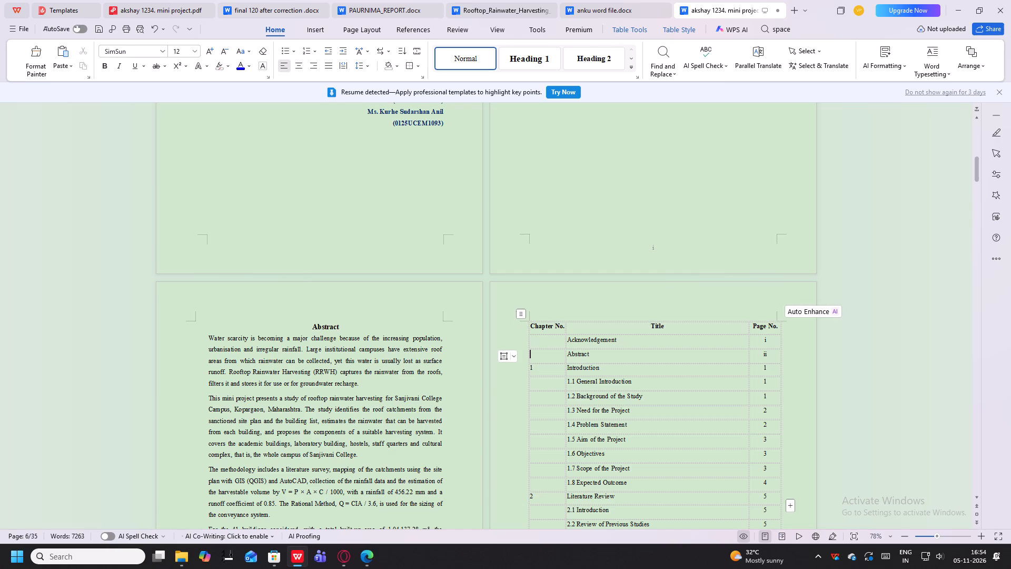
drag(518, 316, 519, 327)
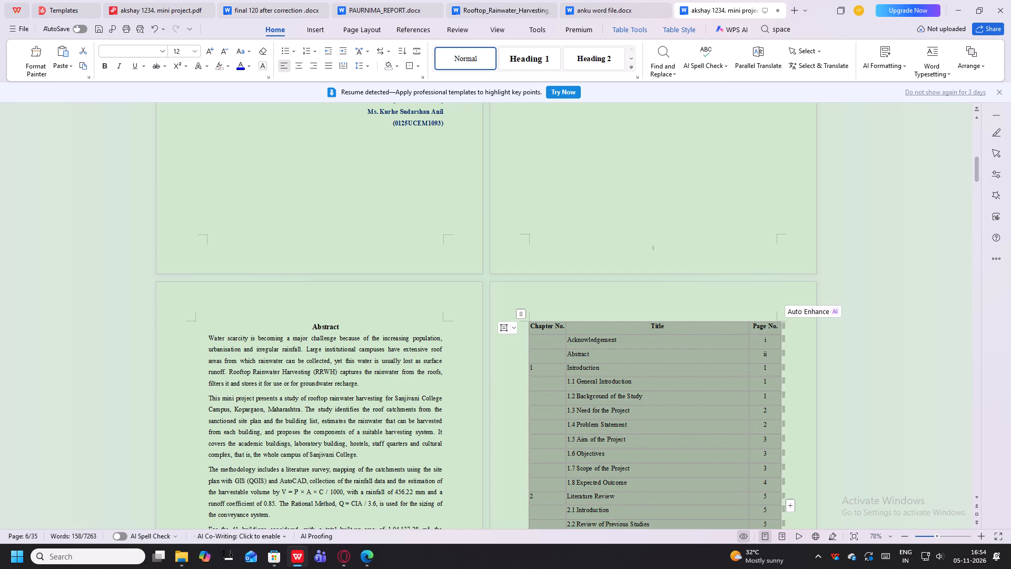
click(596, 301)
Set the font size of the "1.2 Background of the study" heading in Chapter 1 to 12.
scroll(613, 299, down, 6)
scroll(610, 303, up, 1)
scroll(608, 306, down, 4)
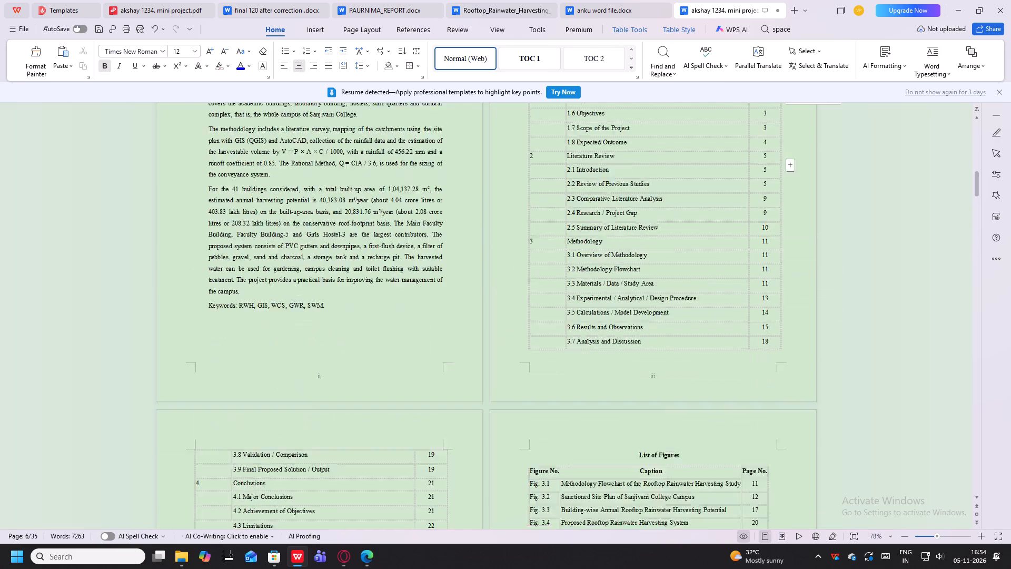
scroll(604, 309, down, 7)
scroll(597, 312, down, 20)
scroll(597, 312, down, 2)
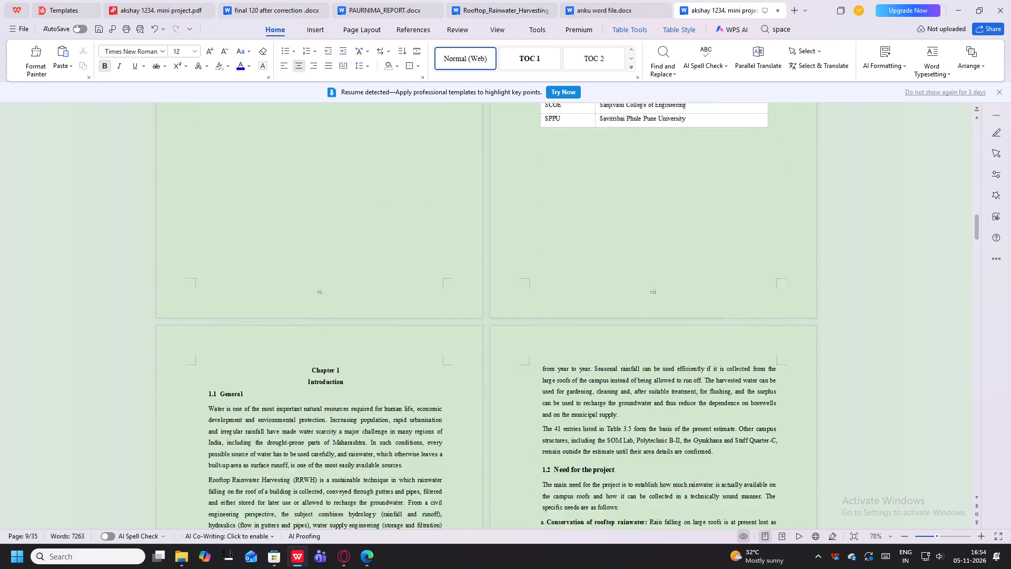
scroll(600, 312, down, 2)
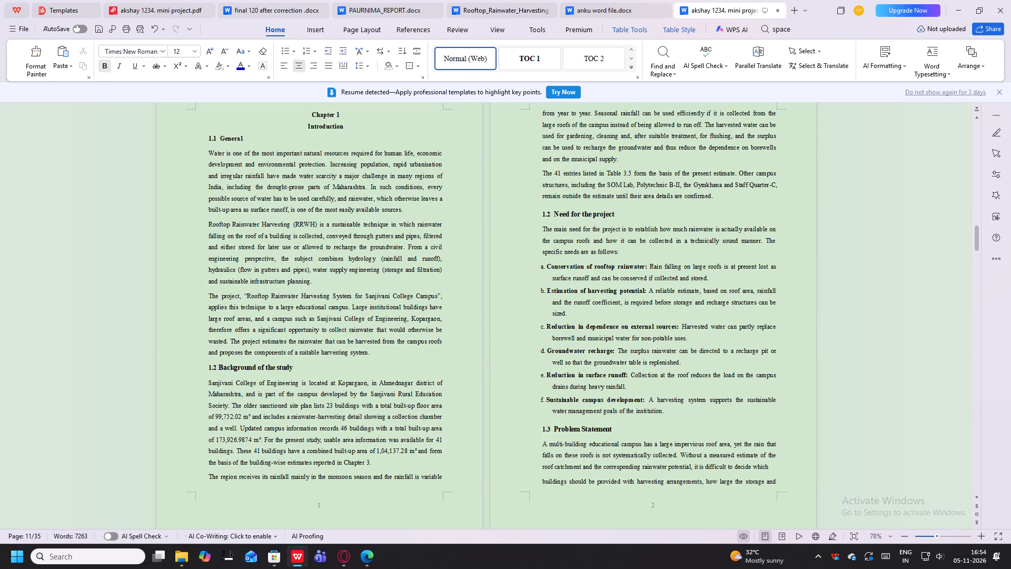
drag(291, 368, 207, 371)
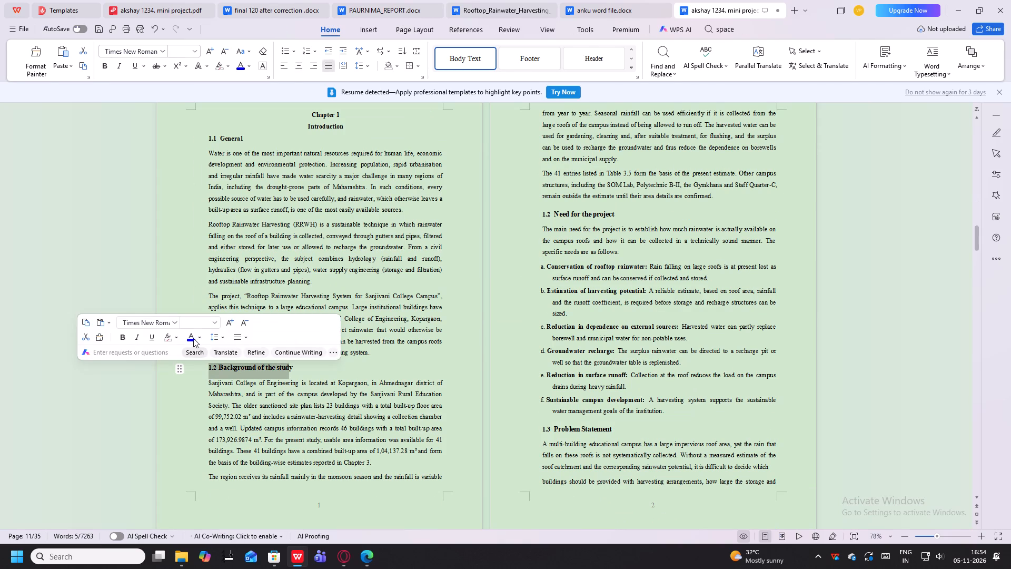
click(198, 323)
text(12)
key(Return)
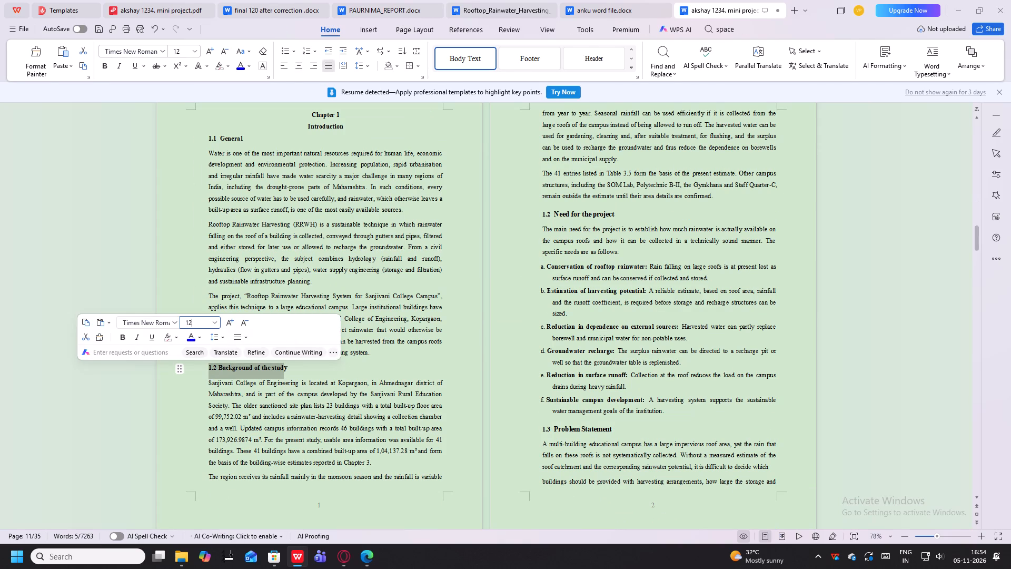
Set the font size of the "Need for the project" heading to 12.
drag(621, 211, 519, 211)
click(549, 166)
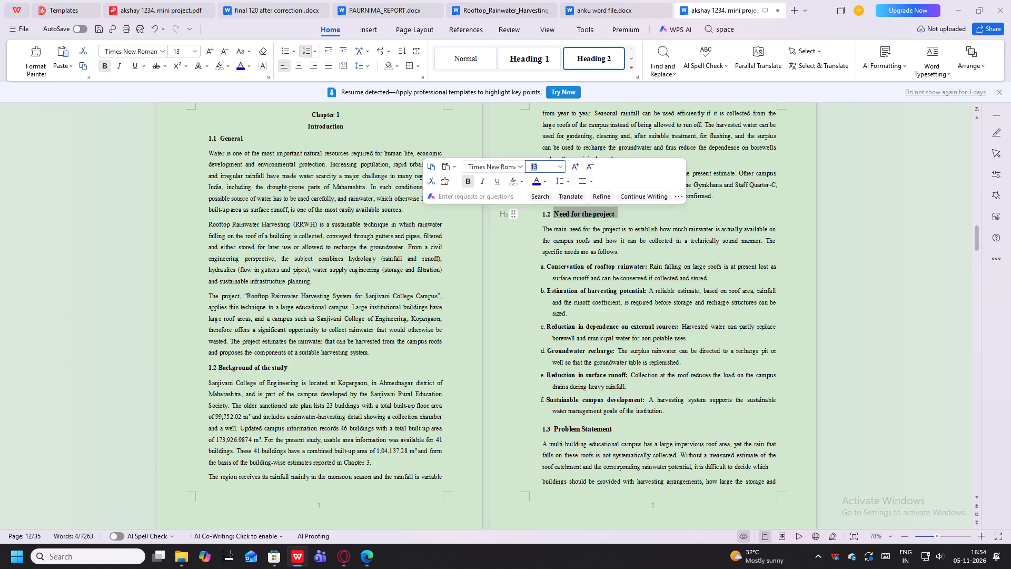
text(12)
key(Return)
Set the font size of the "Problem Statement" heading to 12.
scroll(553, 190, down, 5)
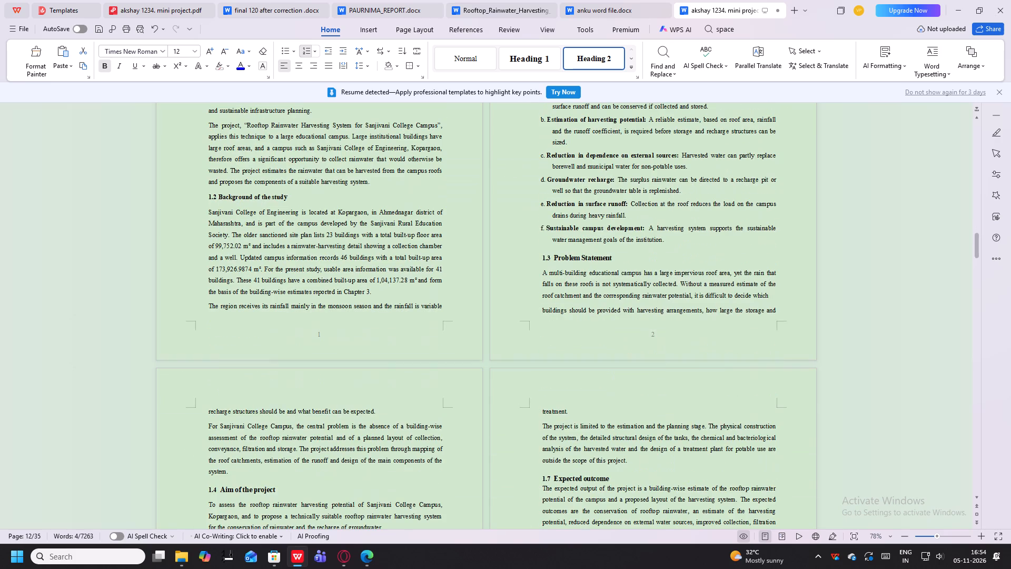
drag(621, 261, 536, 256)
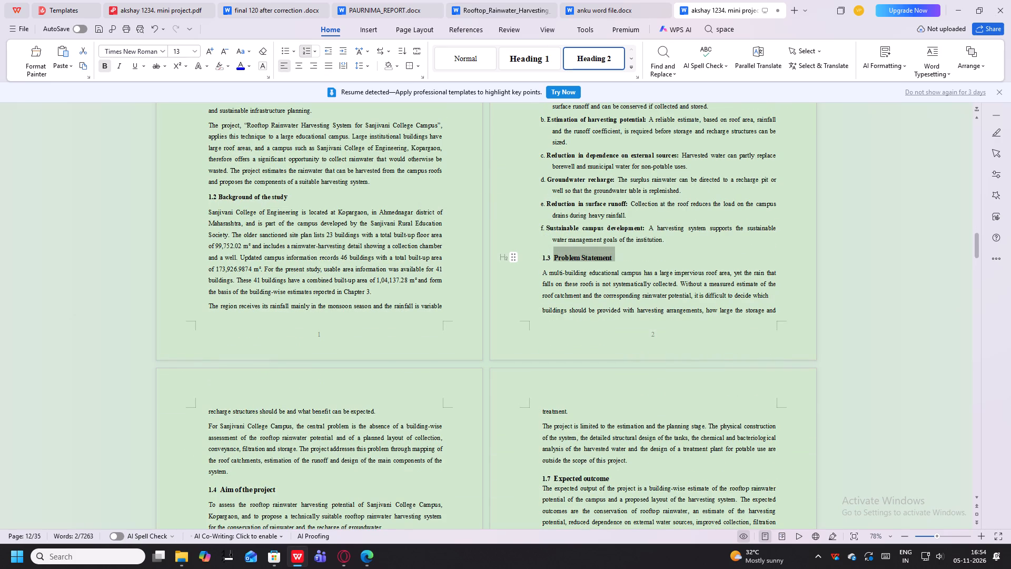
click(182, 50)
text(12)
key(Return)
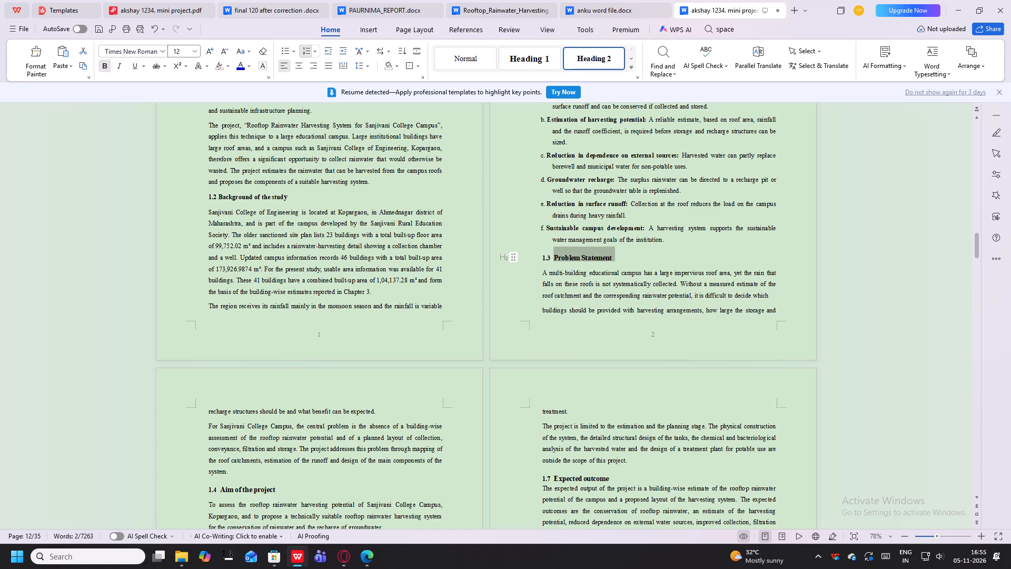
Set the font size of the "1.4 Aim of the project" heading to 12.
scroll(175, 64, down, 3)
scroll(194, 320, down, 4)
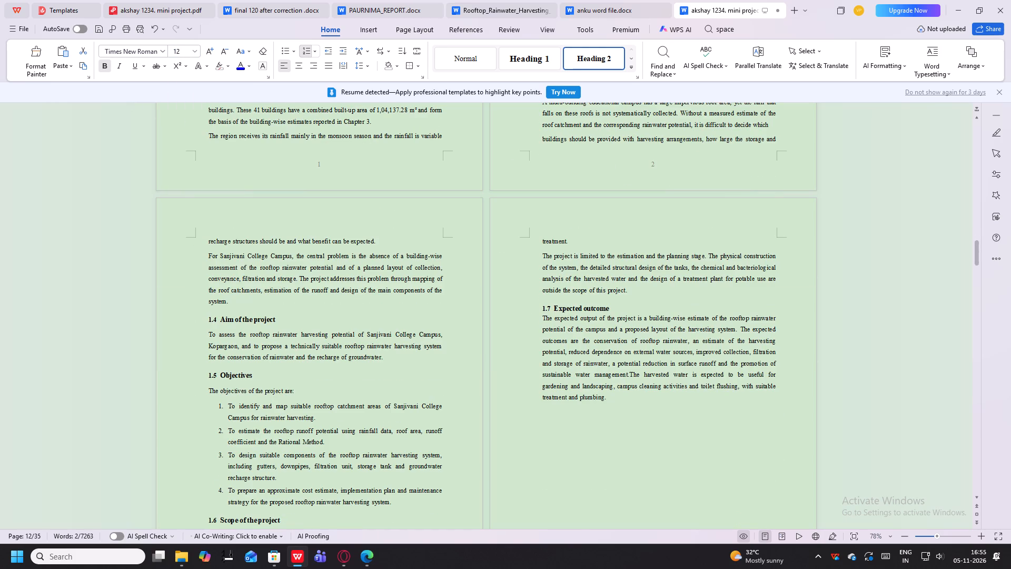
drag(286, 322, 187, 324)
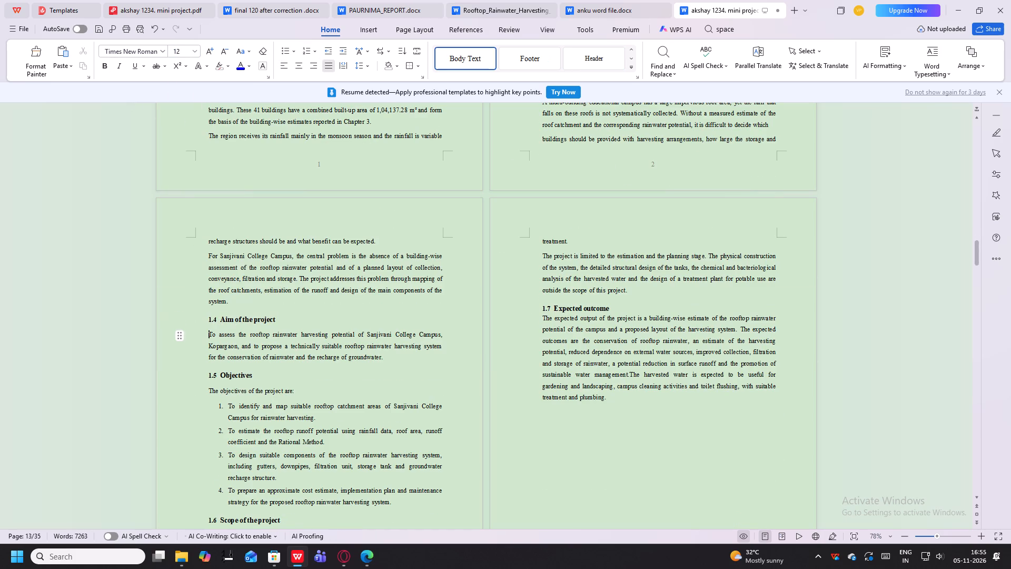
drag(277, 321, 217, 320)
click(215, 273)
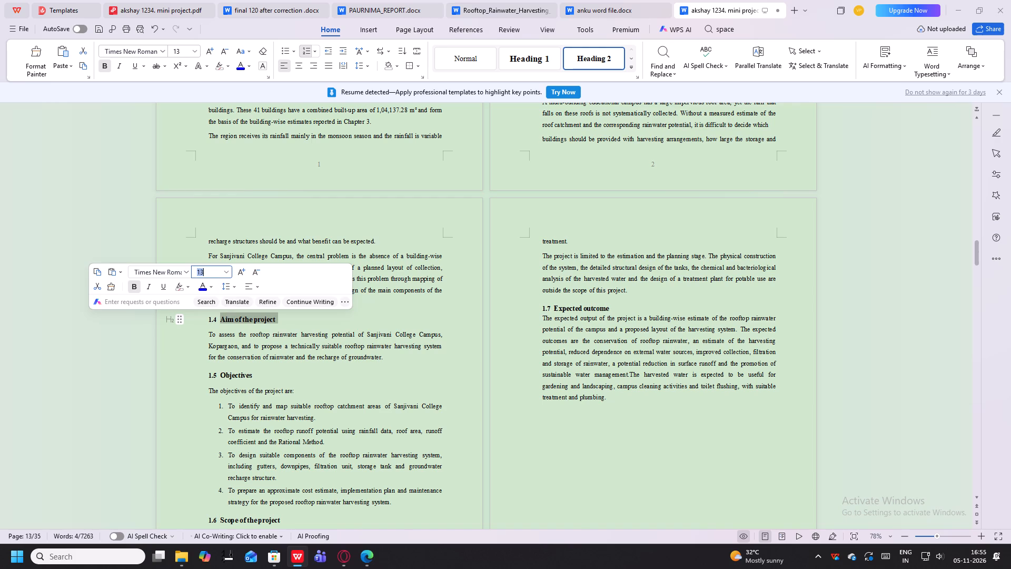
text(12)
key(Return)
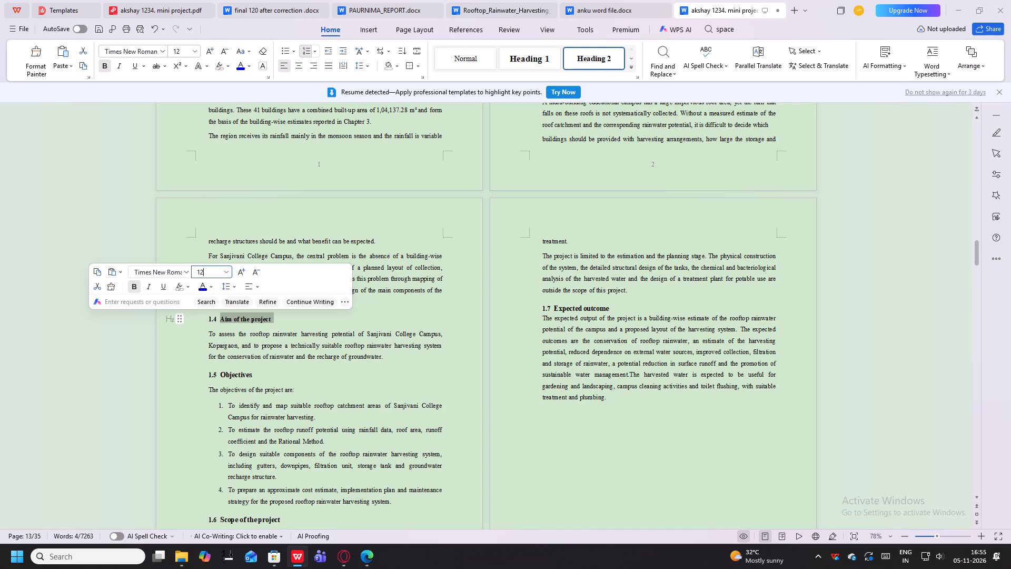
Set the font size of the "1.5 Objectives" heading to 12.
drag(254, 375, 184, 375)
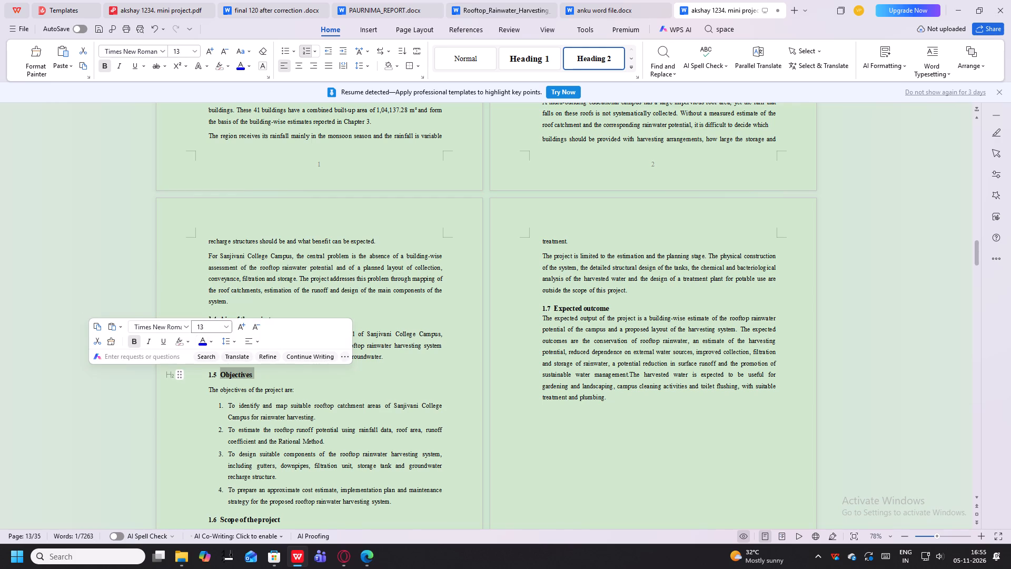
click(206, 319)
click(201, 324)
text(12)
key(Return)
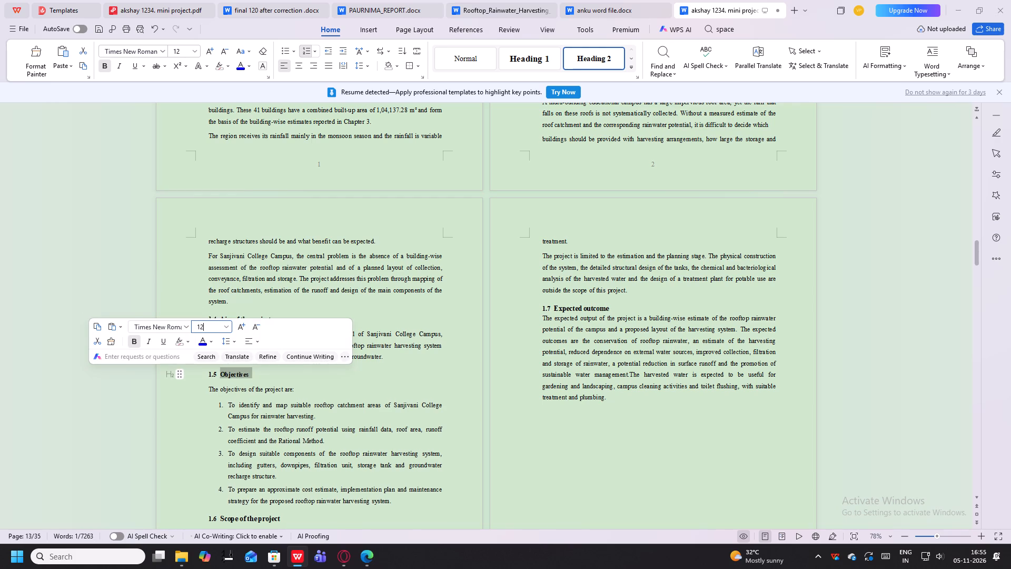
Set the font size of the "1.7 Expected outcome" heading to 12.
drag(614, 308, 537, 312)
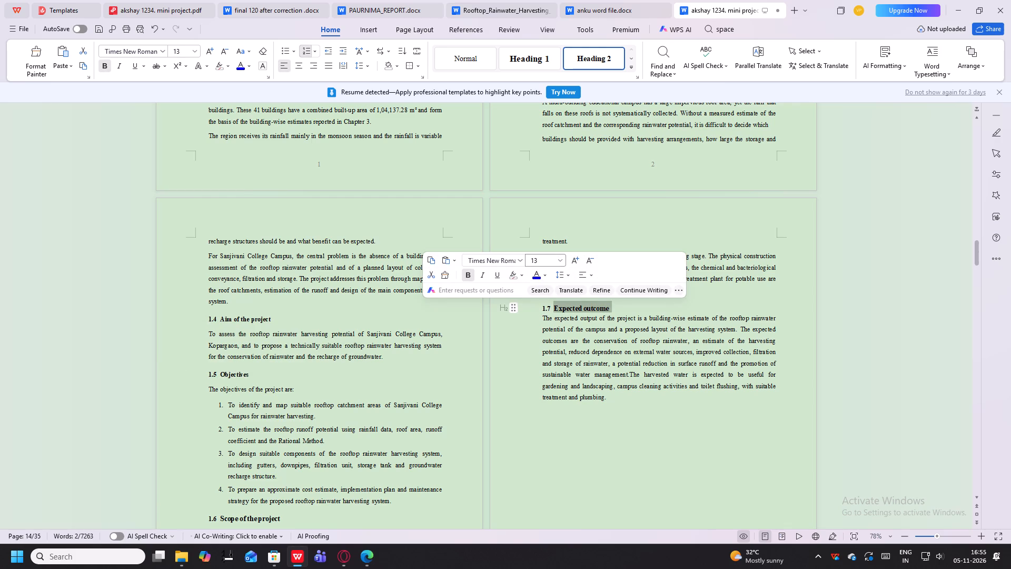
click(546, 265)
text(12)
key(Return)
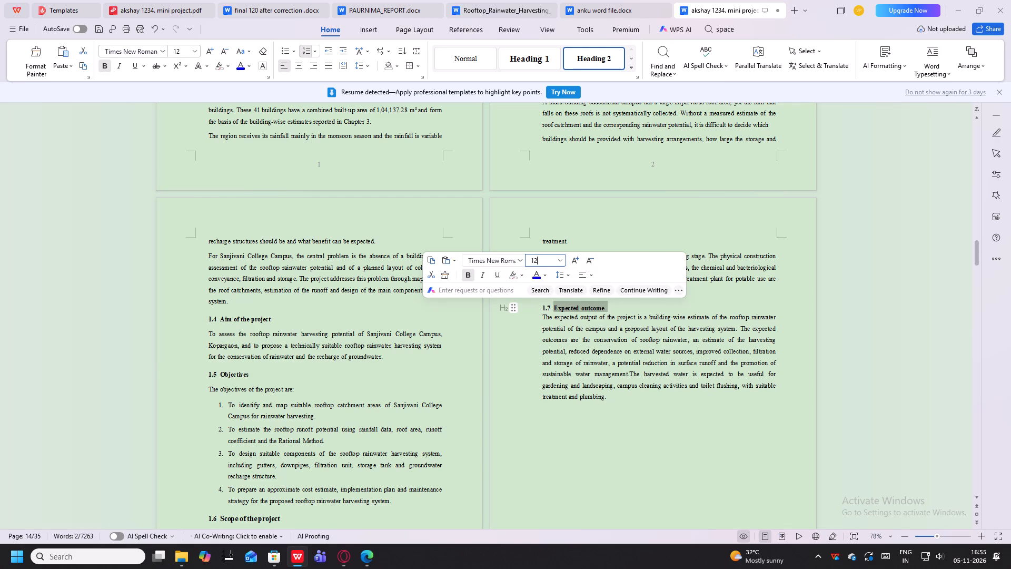
Set the font size of the "1.6 Scope of the project" heading to 12.
scroll(234, 406, down, 3)
drag(291, 386, 252, 389)
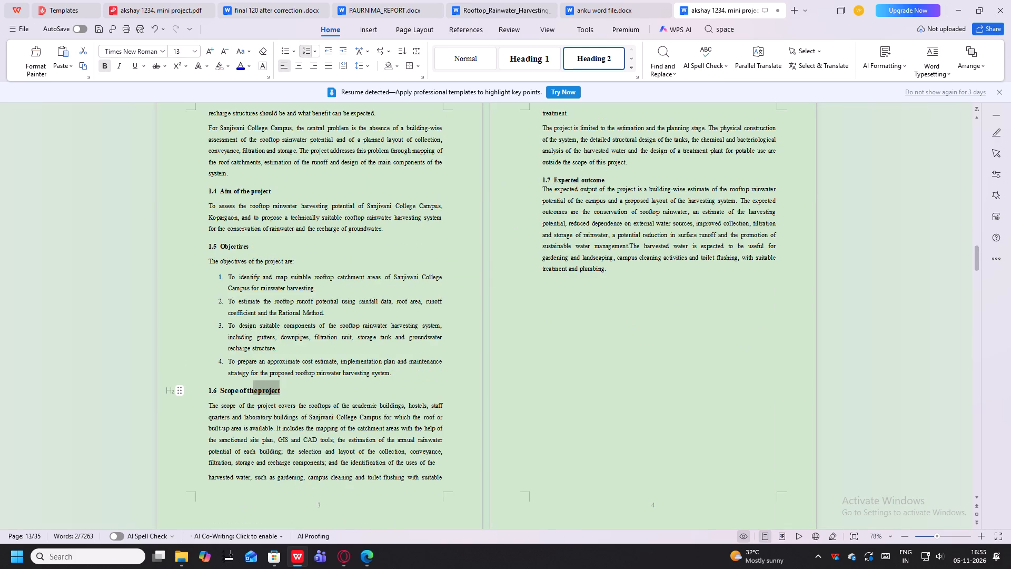
drag(252, 389, 204, 390)
click(211, 338)
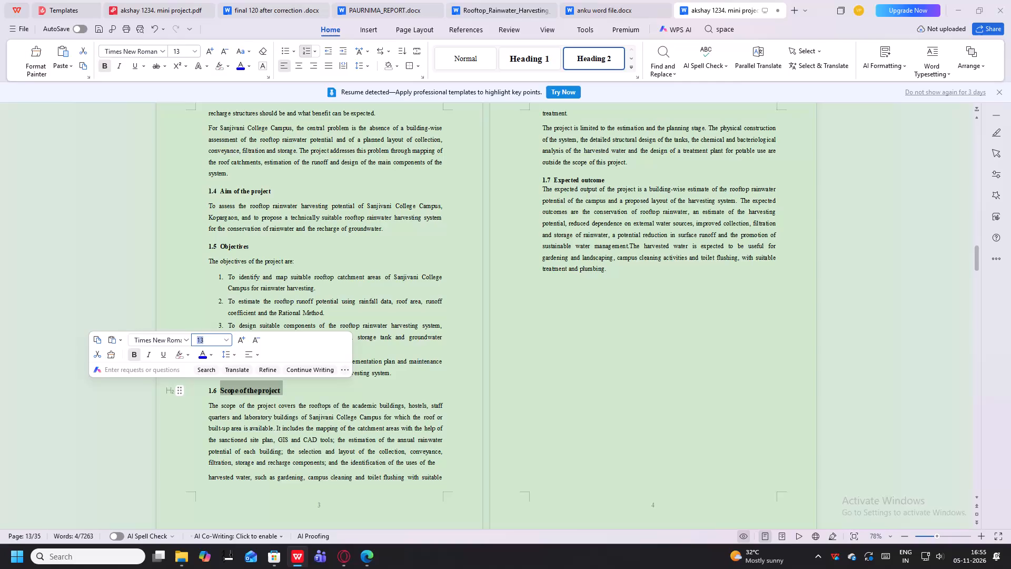
text(12)
key(Return)
Add an empty line above the "Chapter 2" title to push it onto the same page as "Literature Review".
scroll(670, 508, down, 2)
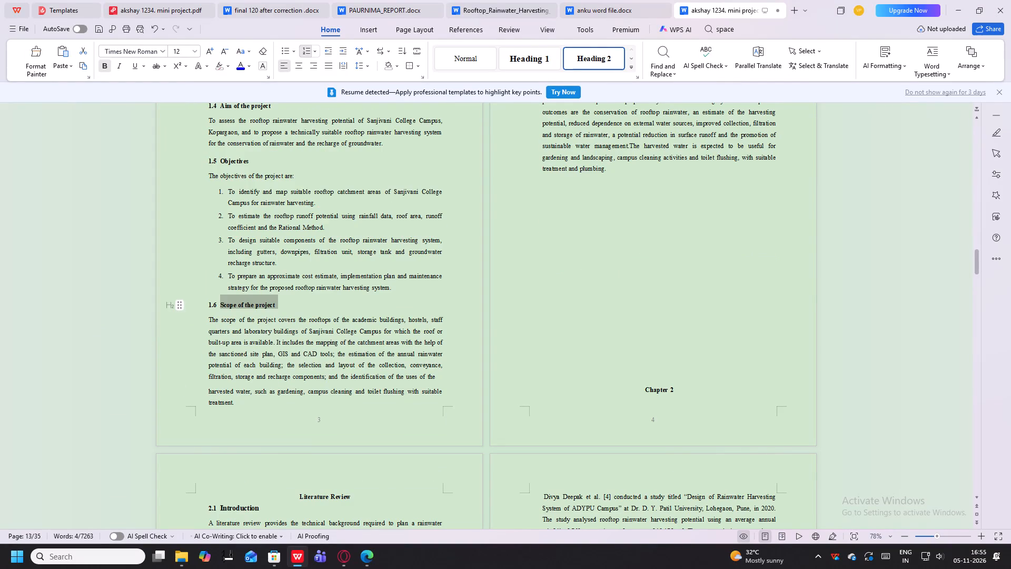
click(670, 356)
key(Return)
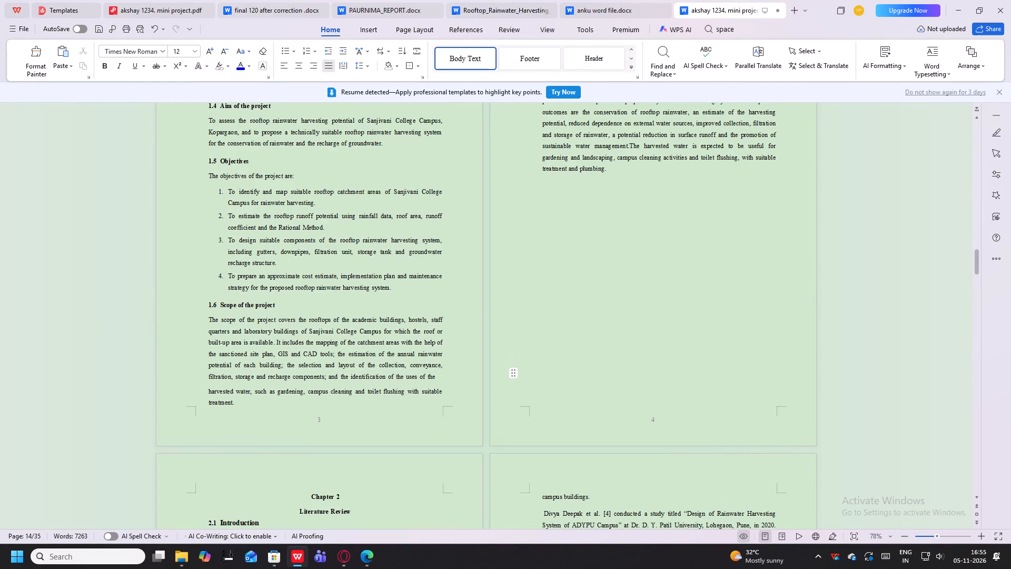
Set the font size of the "2.1 Introduction" heading in Chapter 2 to 12.
scroll(625, 409, down, 3)
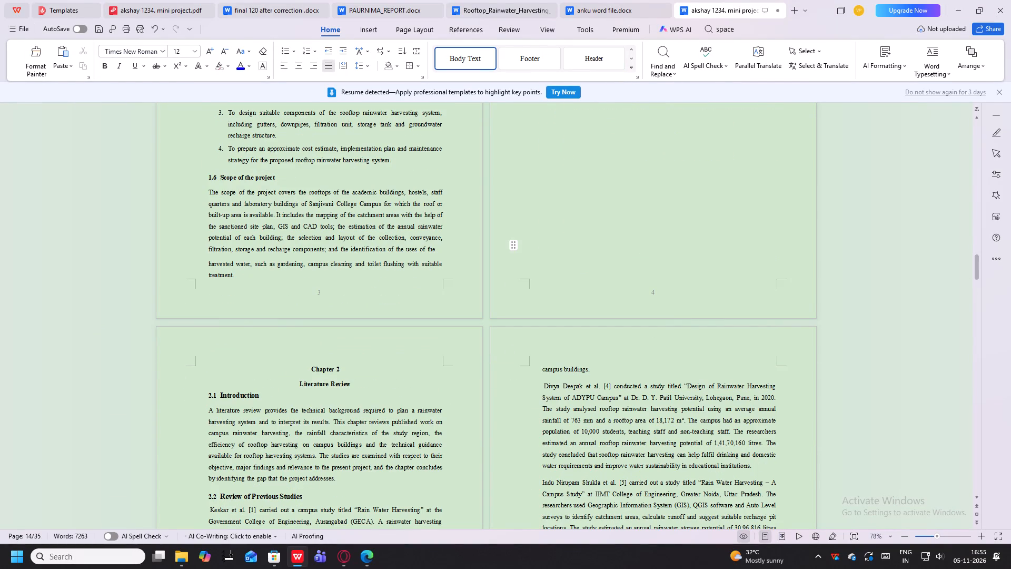
drag(263, 406, 213, 397)
click(226, 433)
drag(265, 396, 193, 396)
click(214, 350)
text(12)
key(Return)
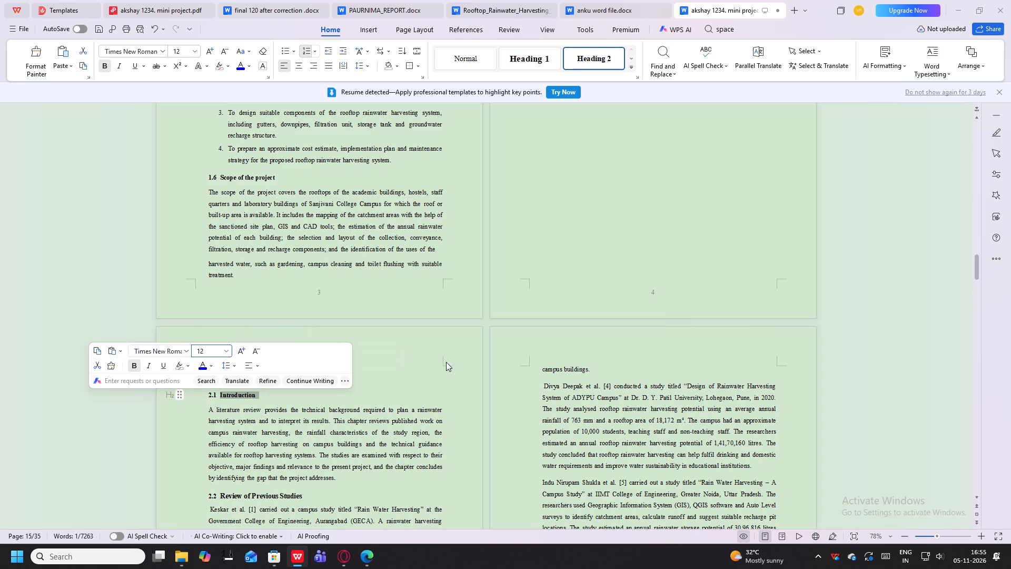
Set the font size of the "2.2 Review of Previous Studies" heading to 12.
scroll(510, 355, down, 2)
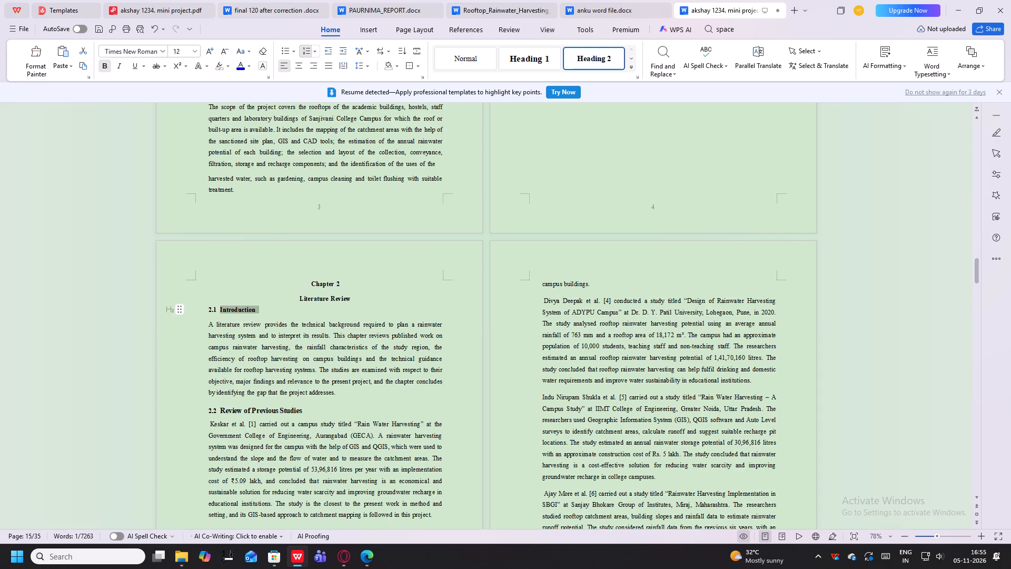
drag(304, 414, 195, 408)
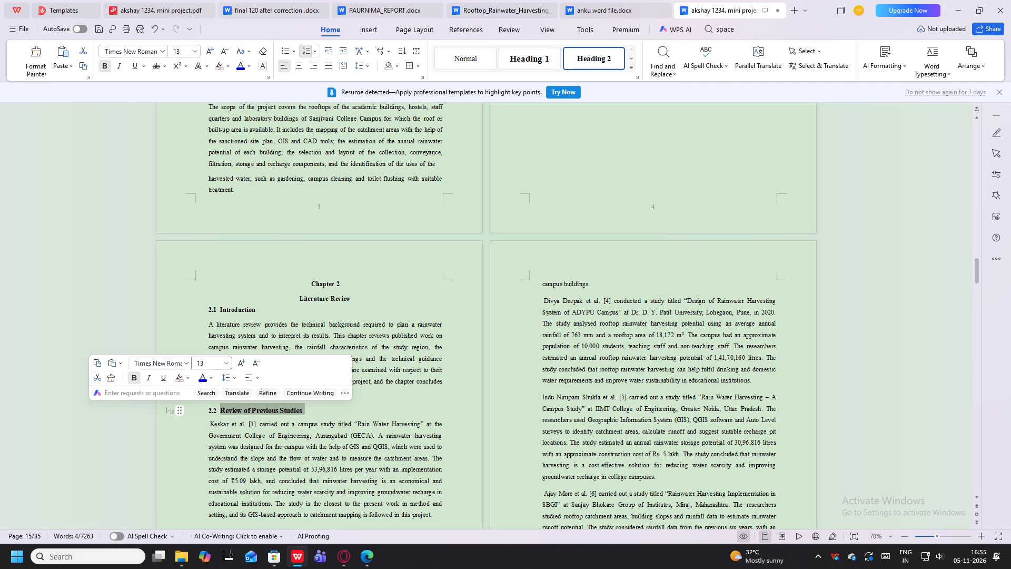
click(204, 360)
text(12)
key(Return)
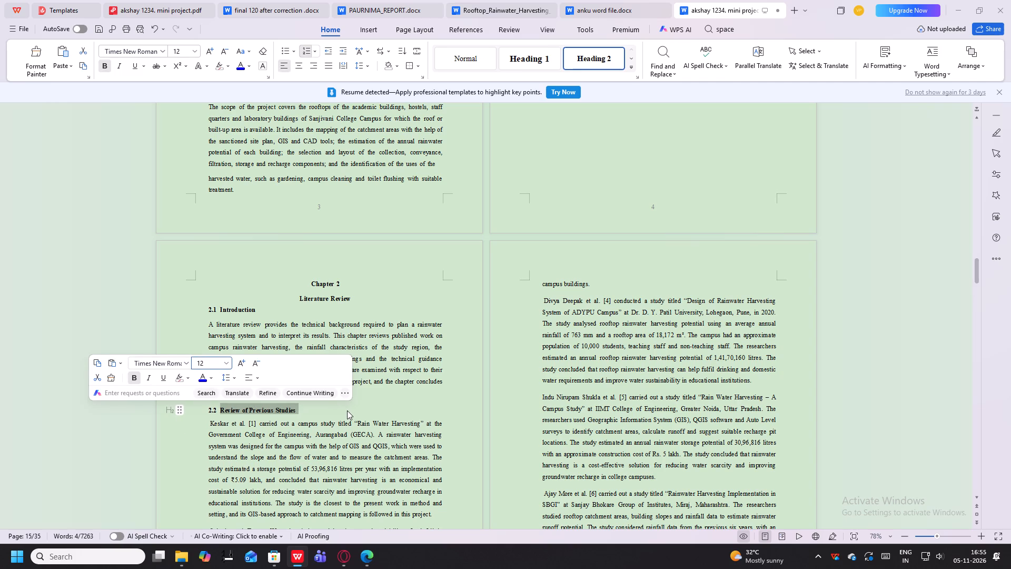
Look through the rest of the literature review and check the font size of the "2.3 Summery of literature review" heading.
scroll(526, 376, down, 3)
scroll(350, 361, down, 3)
scroll(434, 406, up, 3)
scroll(486, 293, down, 13)
scroll(452, 310, up, 3)
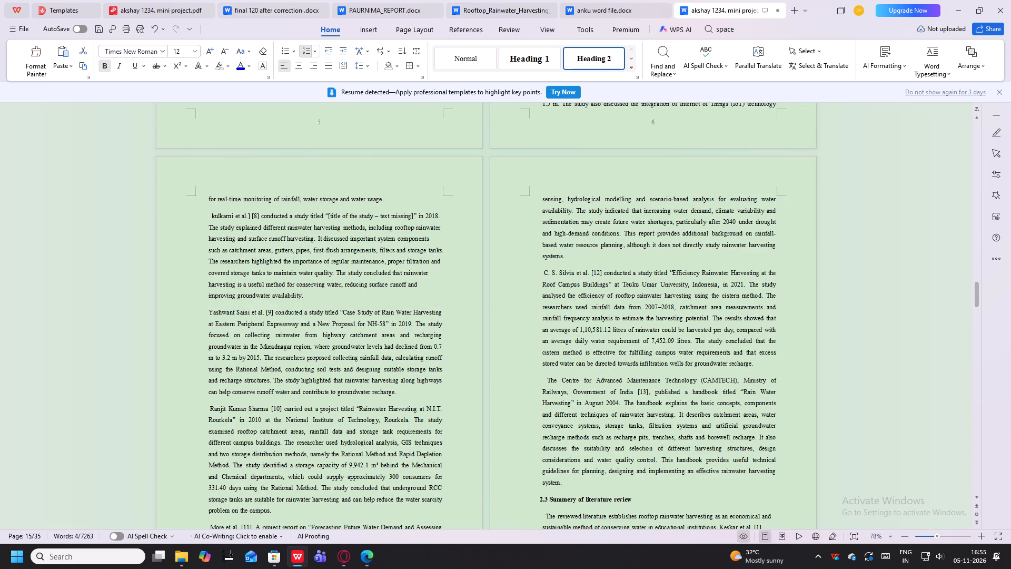
scroll(403, 408, down, 2)
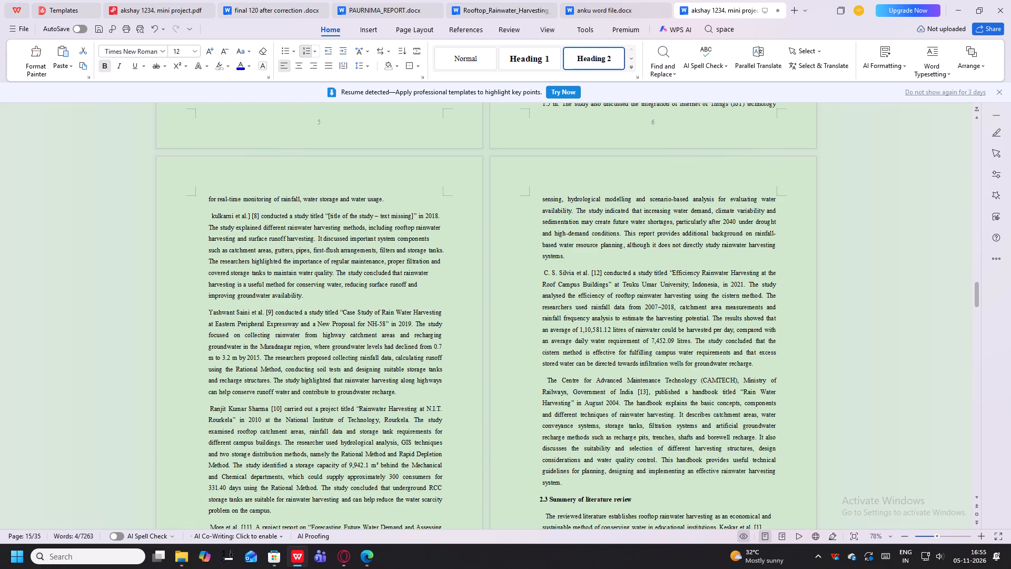
scroll(407, 403, down, 3)
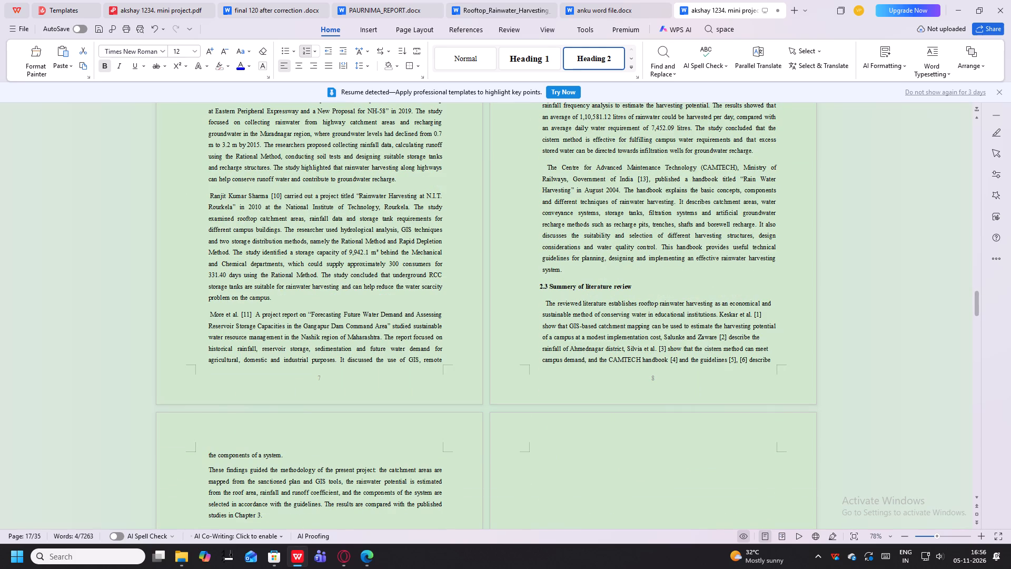
drag(635, 285, 533, 290)
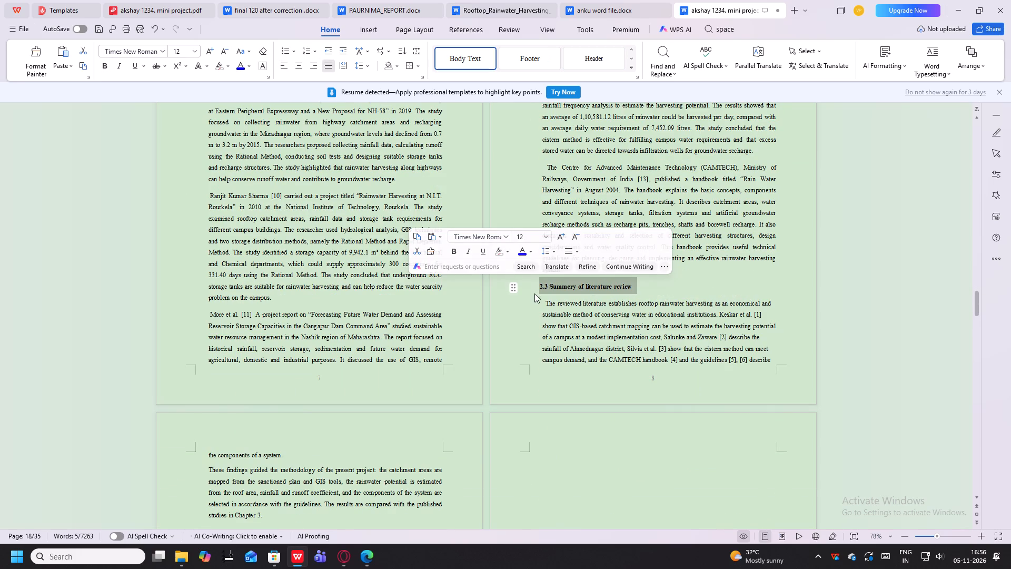
scroll(417, 391, down, 4)
right_click(1010, 279)
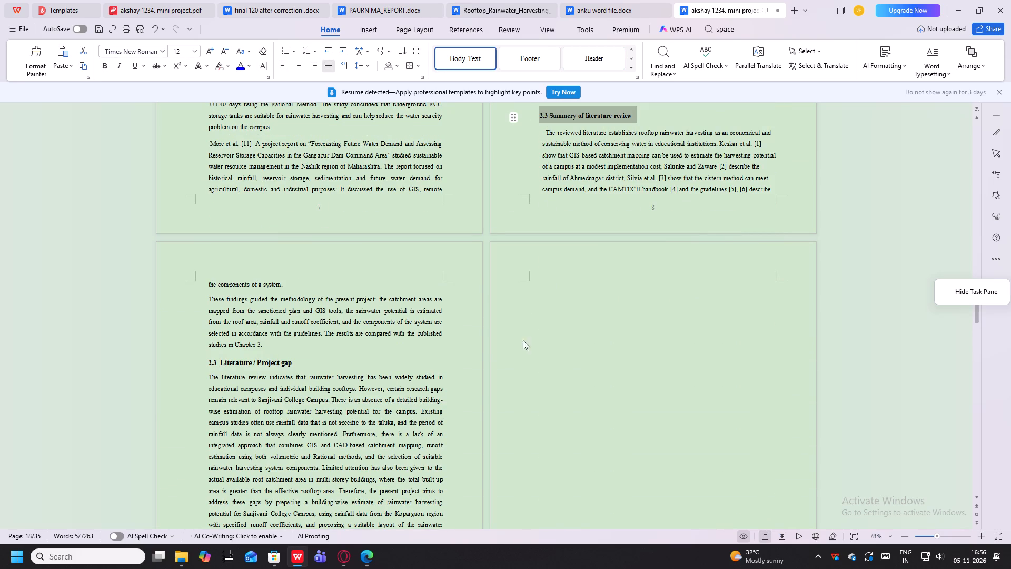
Set the font size of the "2.3 Literature / Project gap" heading to 12.
drag(311, 361, 196, 366)
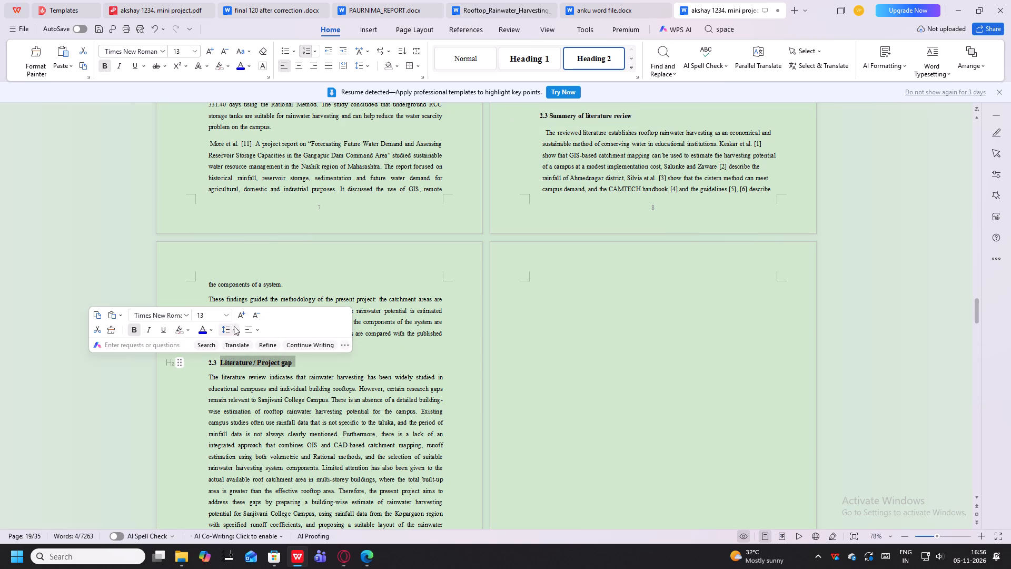
click(211, 319)
text(12)
key(Return)
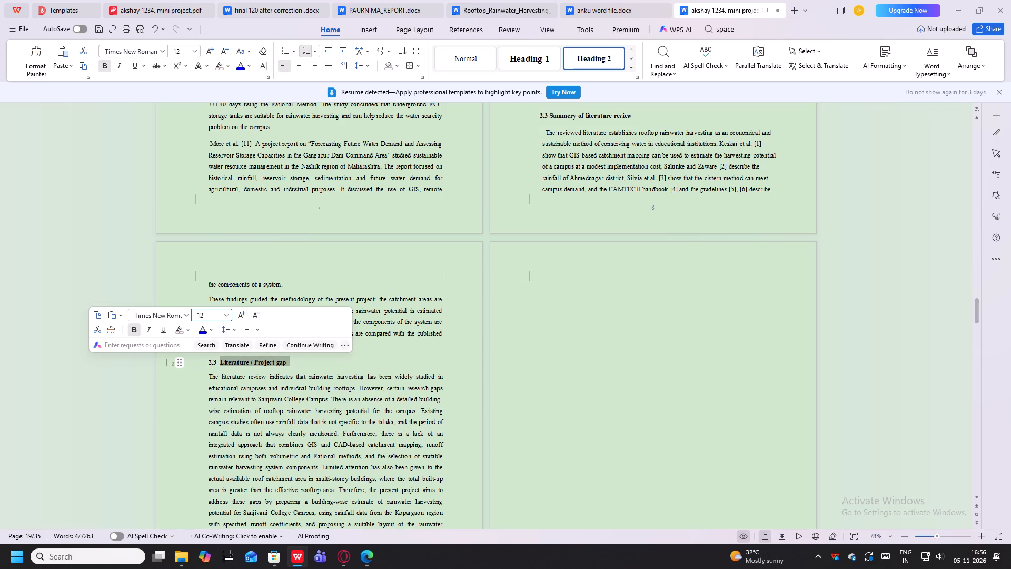
Set the font size of the "3.1 Overview of Methodology" heading in Chapter 3 to 12.
scroll(236, 382, down, 9)
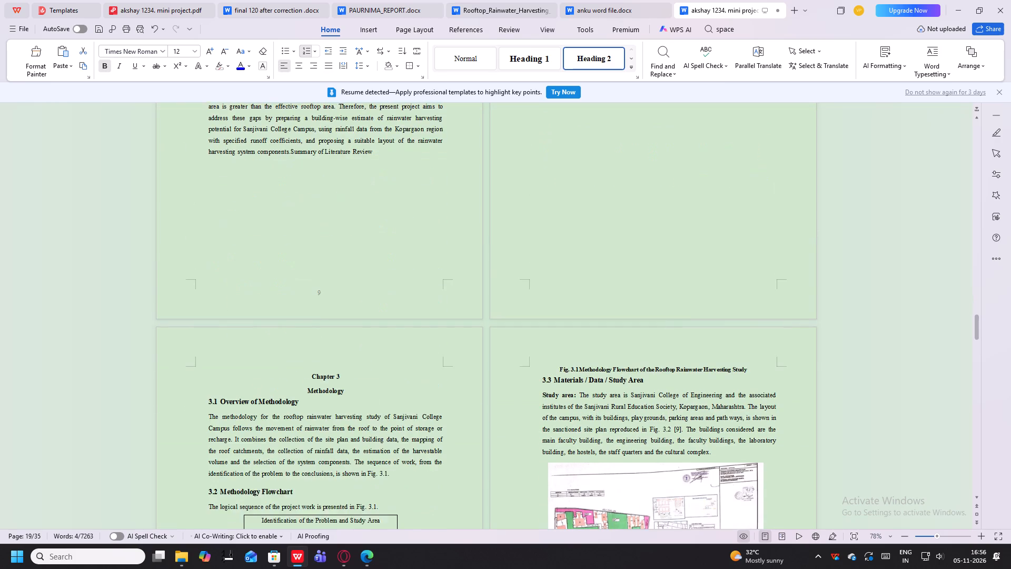
scroll(263, 370, down, 2)
drag(303, 320, 213, 319)
click(211, 270)
text(12)
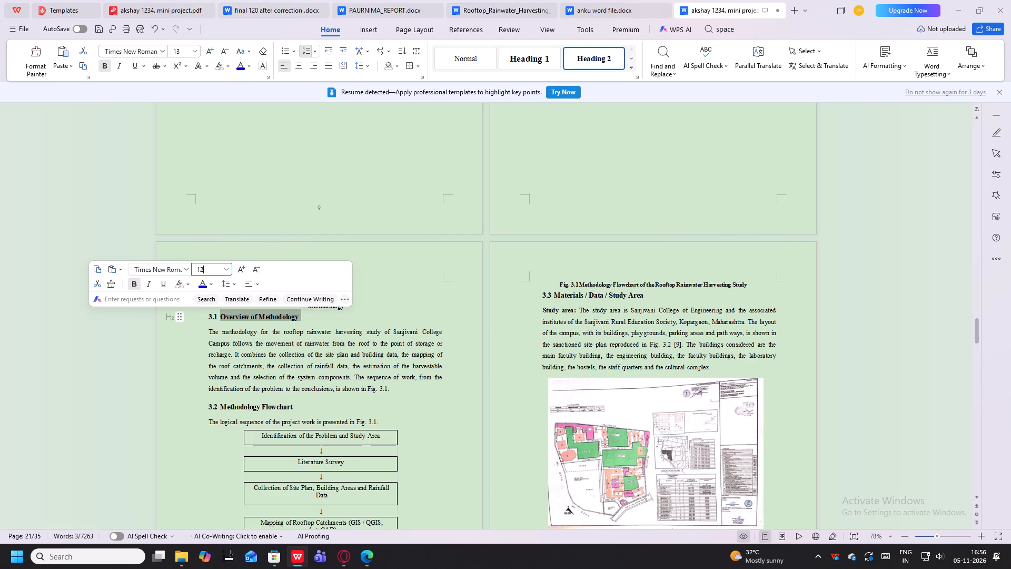
key(Return)
Set the font size of the "3.2 Methodology Flowchart" heading to 12.
scroll(209, 281, down, 2)
drag(295, 367, 210, 357)
click(207, 317)
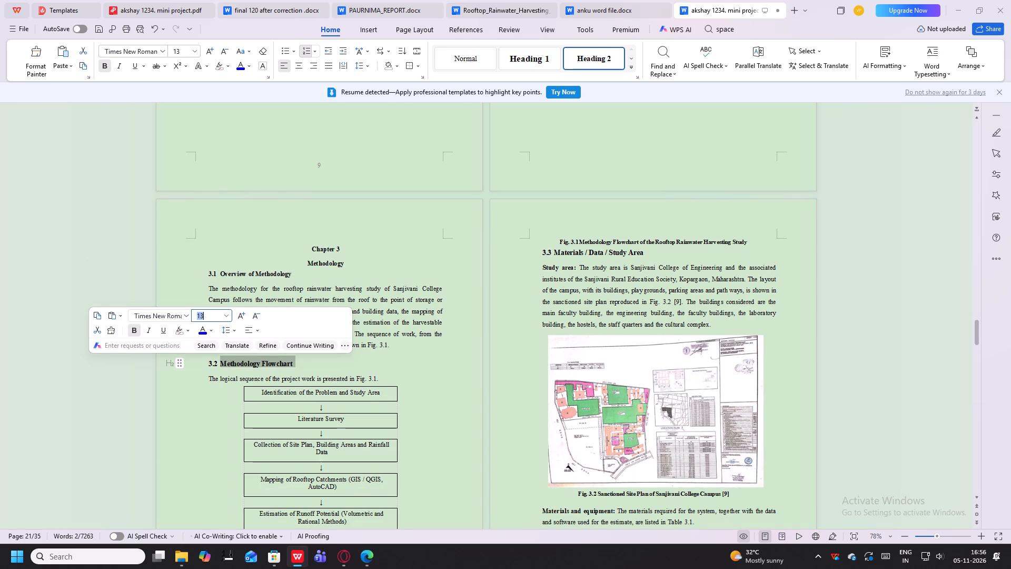
text(12)
key(Return)
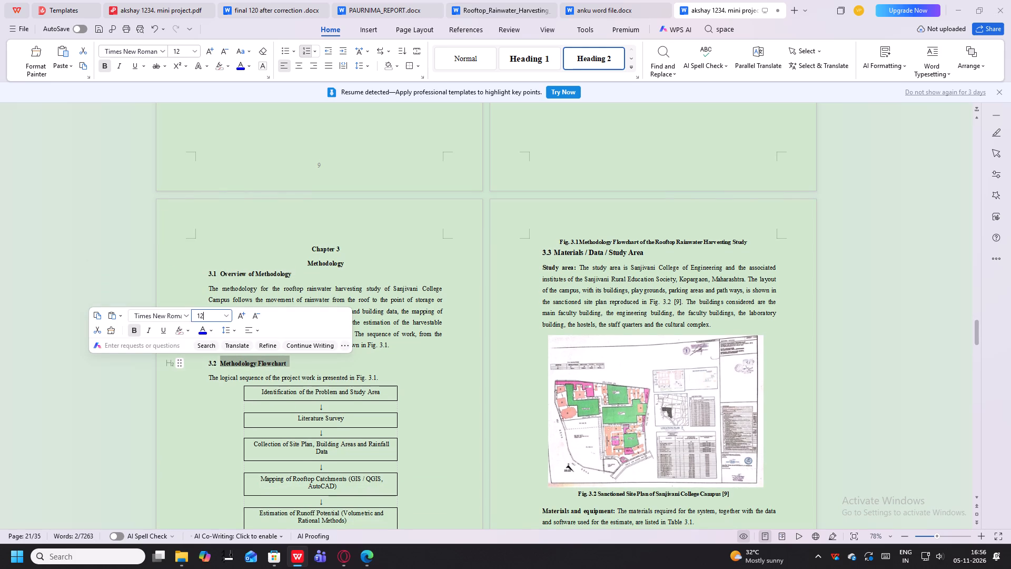
Delete the text arrow between the "Identification of the Problem and Study Area" and "Literature Survey" boxes in the methodology flowchart.
scroll(243, 335, down, 2)
click(318, 364)
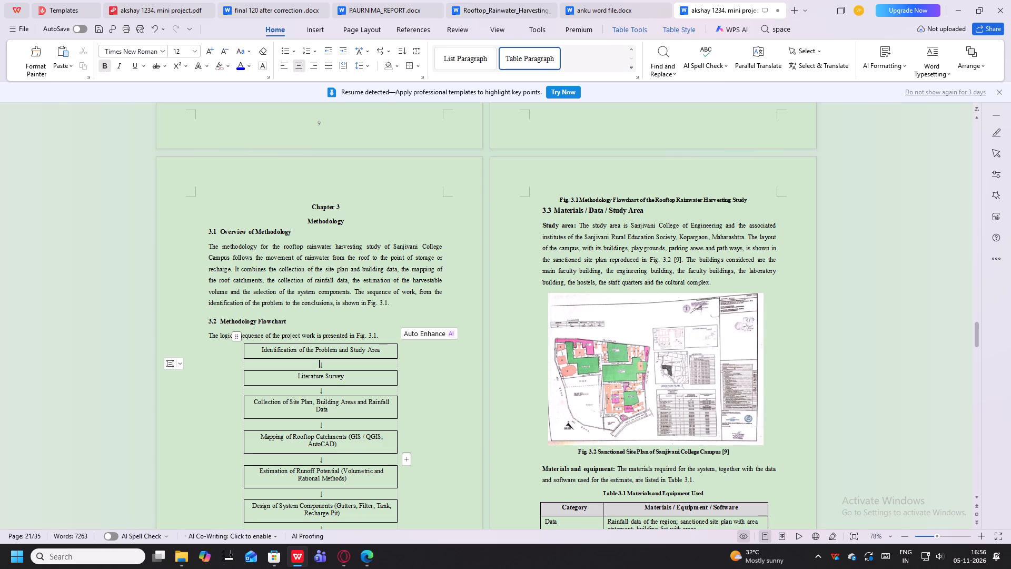
click(322, 365)
key(BackSpace)
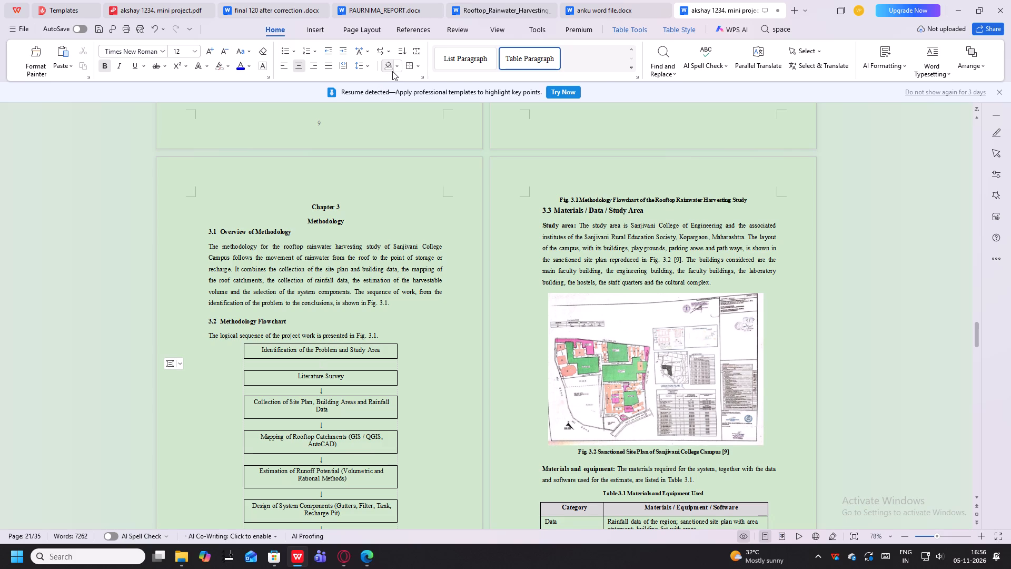
Draw a straight arrow shape about 0.29 in long pointing down from the "Identification of the Problem and Study Area" box to "Literature Survey".
click(315, 26)
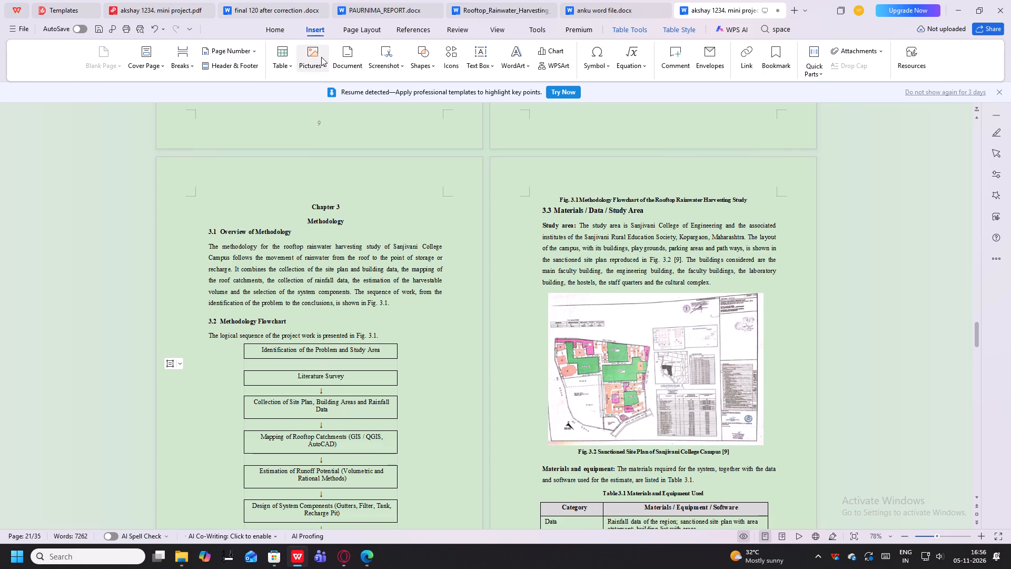
click(415, 65)
click(434, 31)
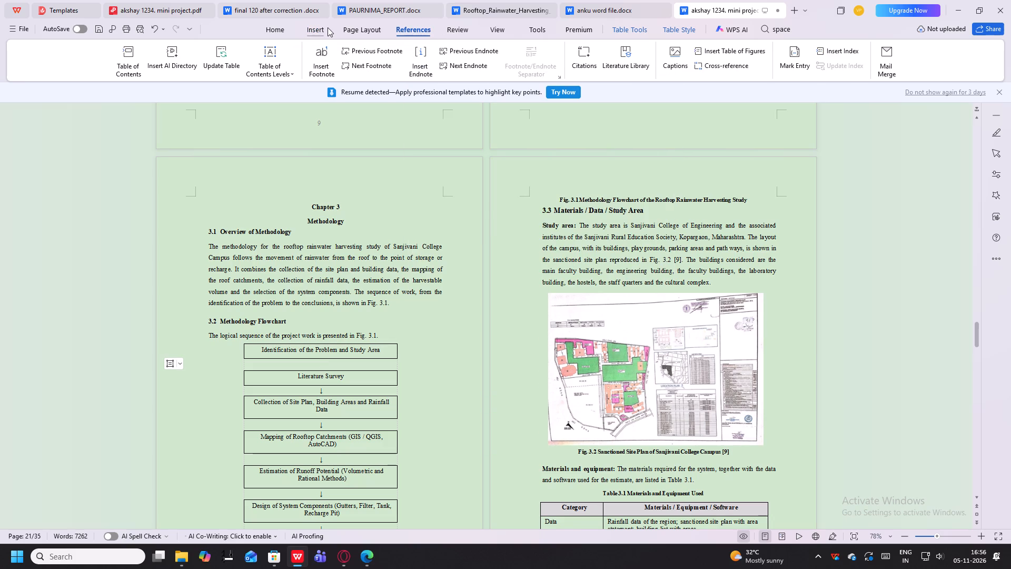
click(326, 27)
click(425, 61)
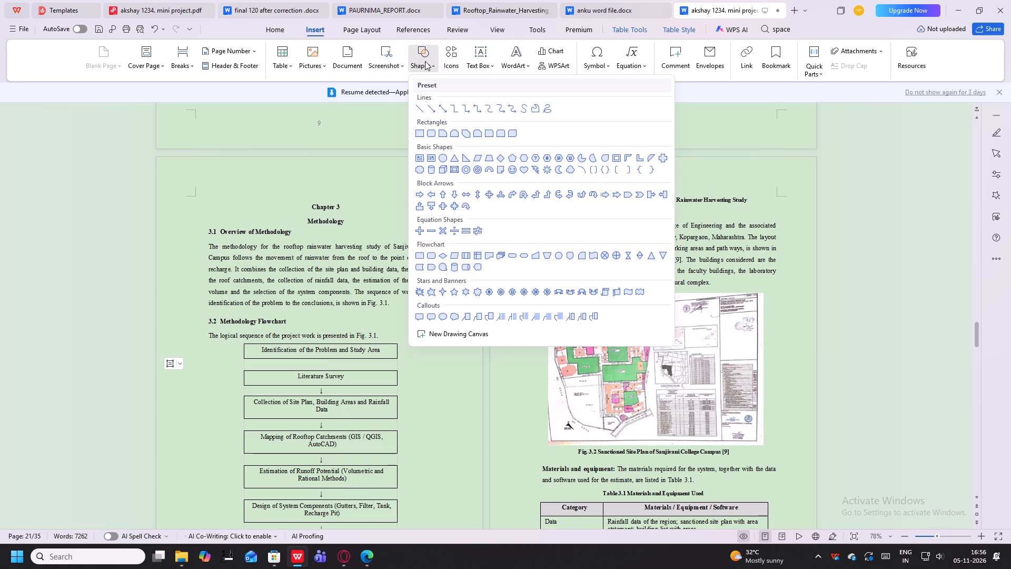
click(435, 109)
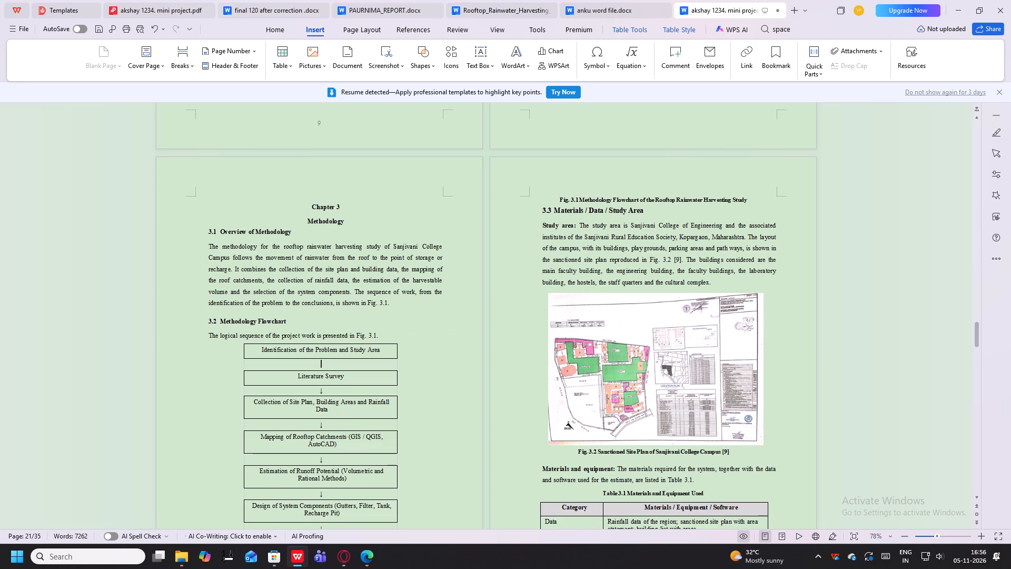
ctrl+scroll(310, 360, up, 2)
ctrl+scroll(267, 435, up, 3)
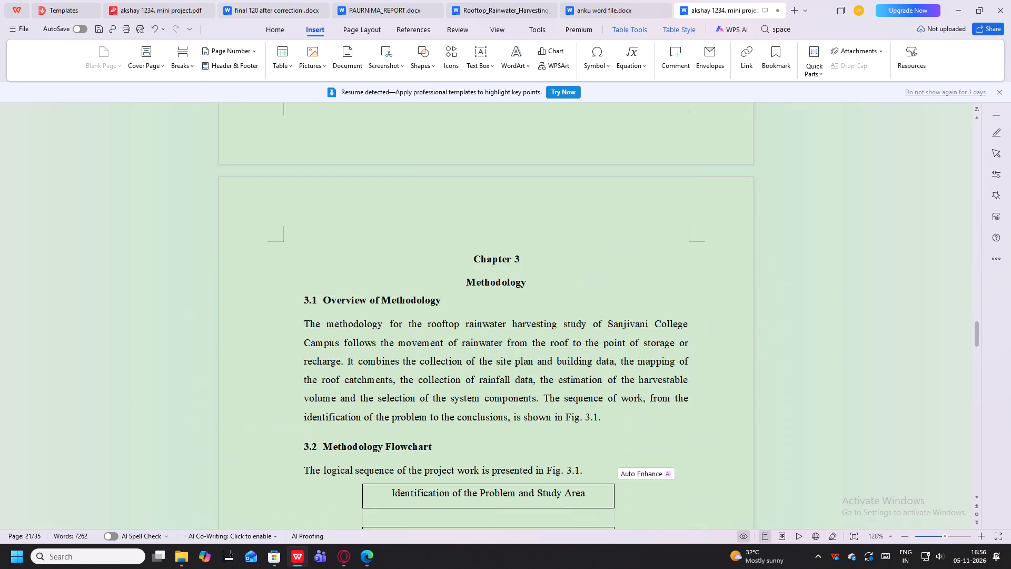
ctrl+scroll(325, 401, down, 4)
ctrl+scroll(323, 242, down, 1)
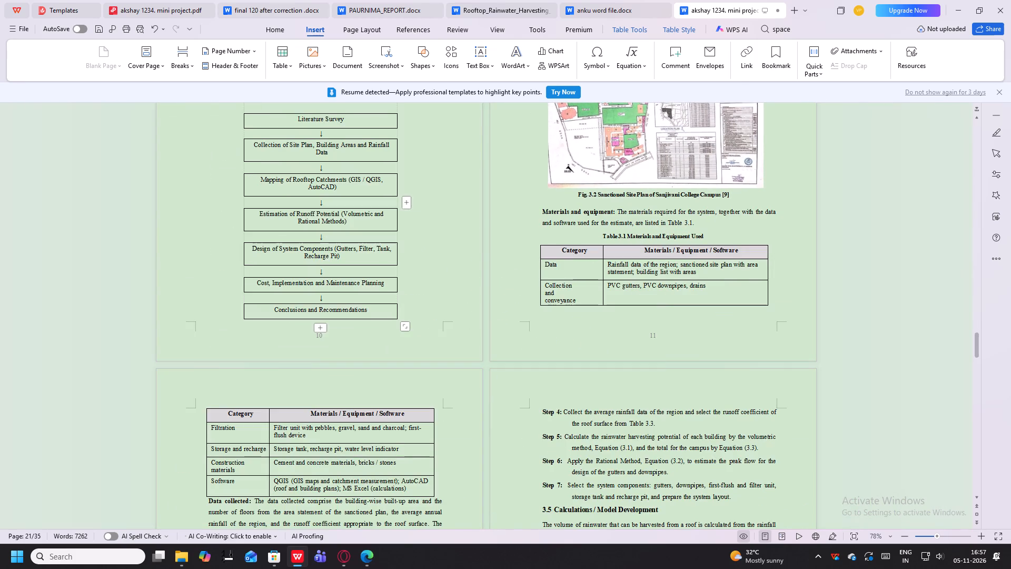
ctrl+scroll(321, 160, up, 5)
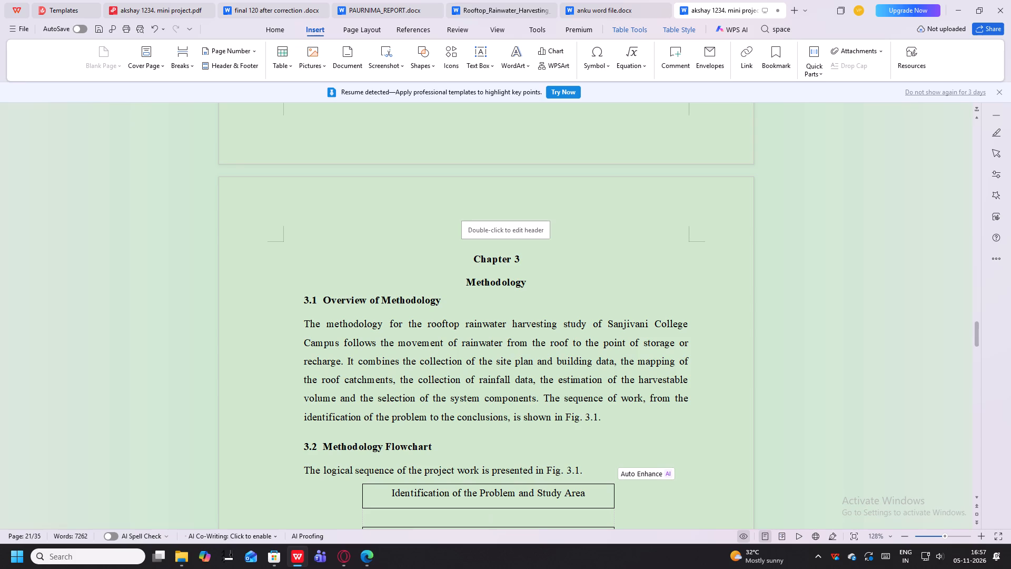
scroll(482, 221, down, 2)
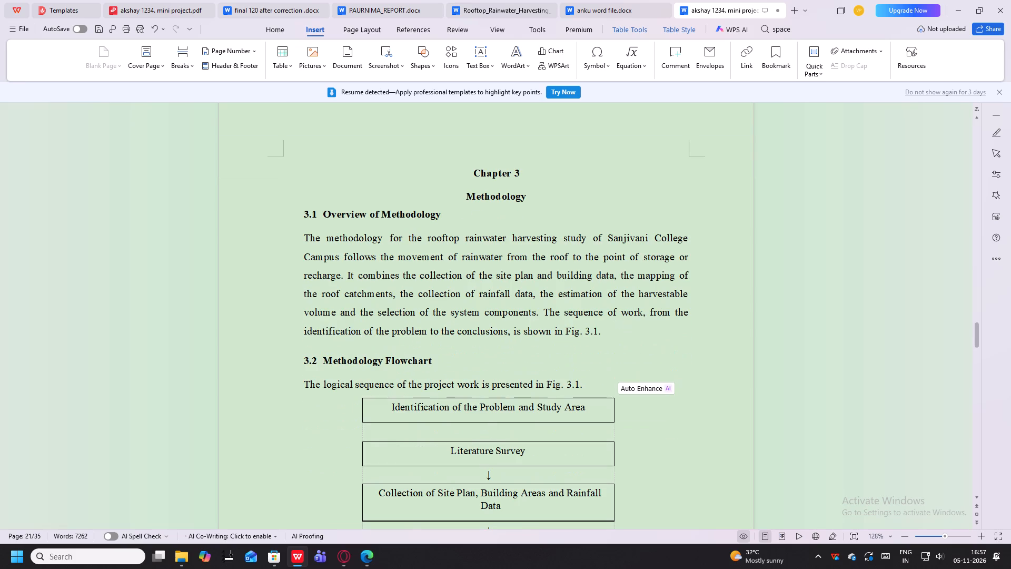
click(413, 56)
click(438, 103)
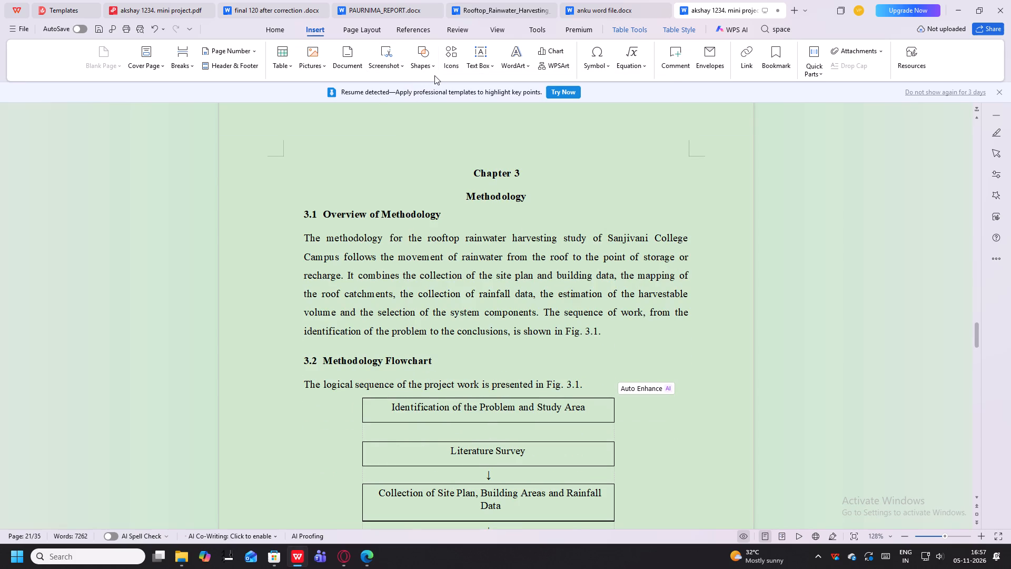
click(430, 66)
click(431, 103)
click(430, 103)
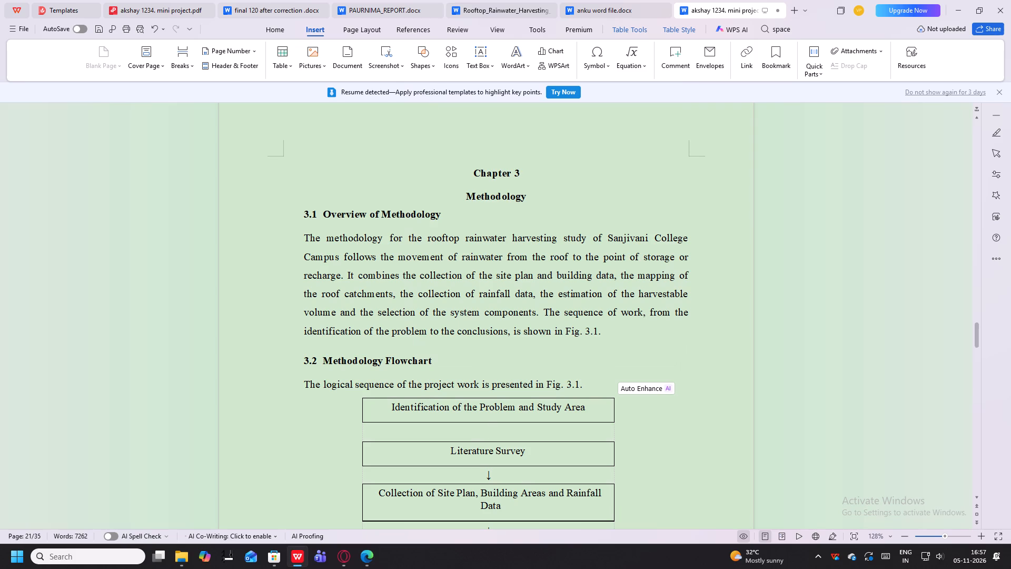
drag(491, 424, 491, 425)
drag(491, 425, 492, 443)
drag(492, 443, 491, 443)
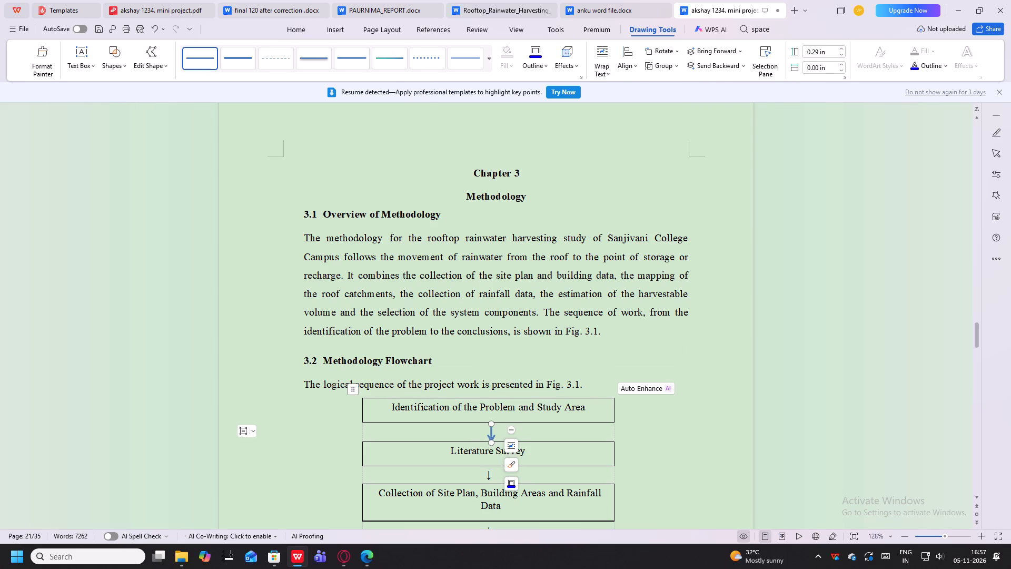
click(539, 442)
scroll(540, 442, down, 2)
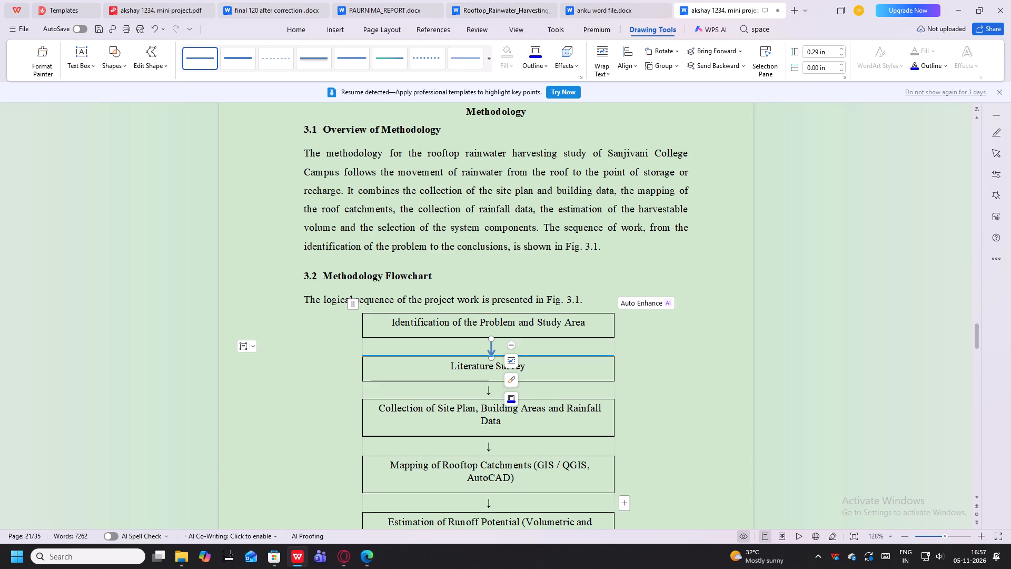
key(Escape)
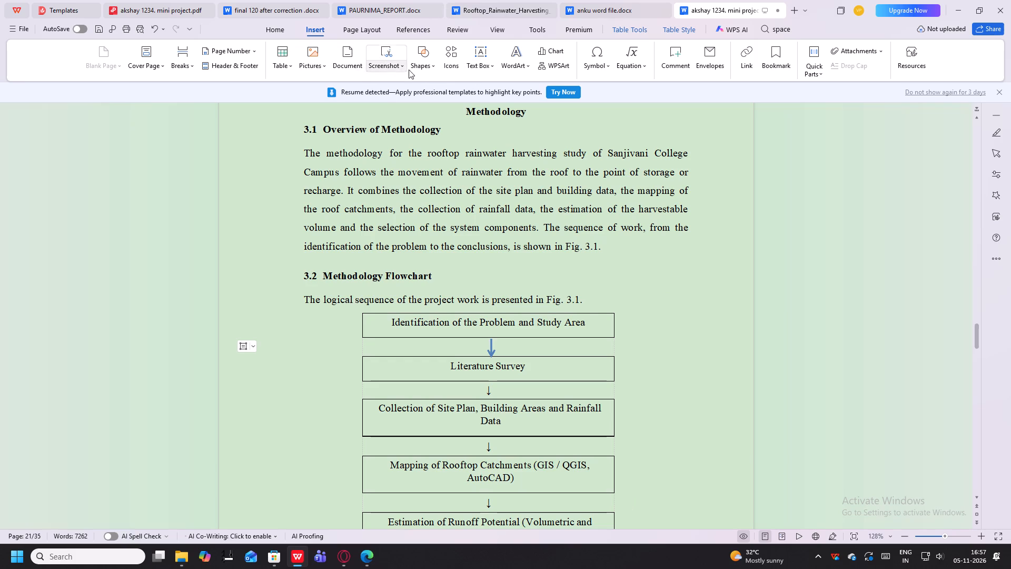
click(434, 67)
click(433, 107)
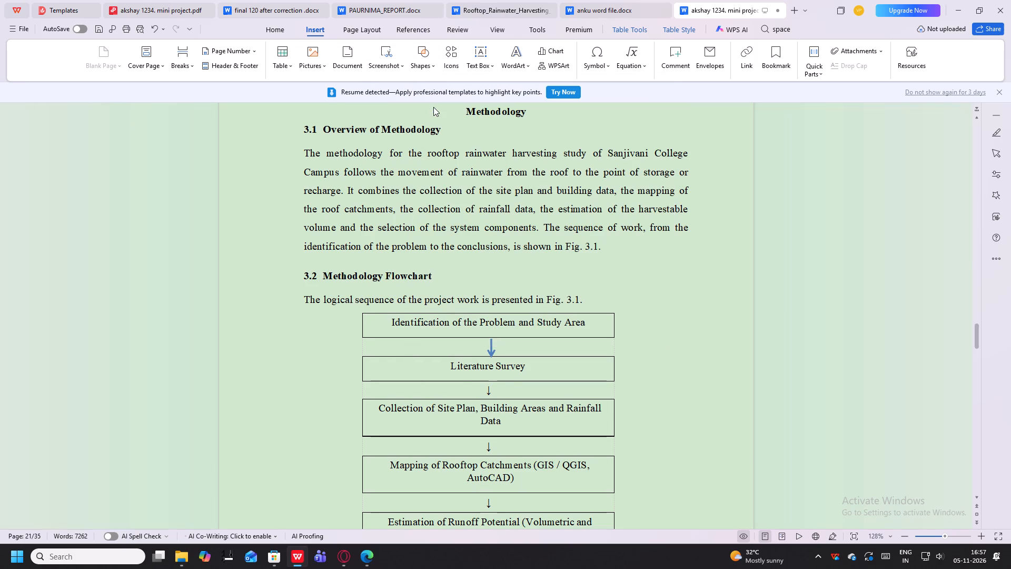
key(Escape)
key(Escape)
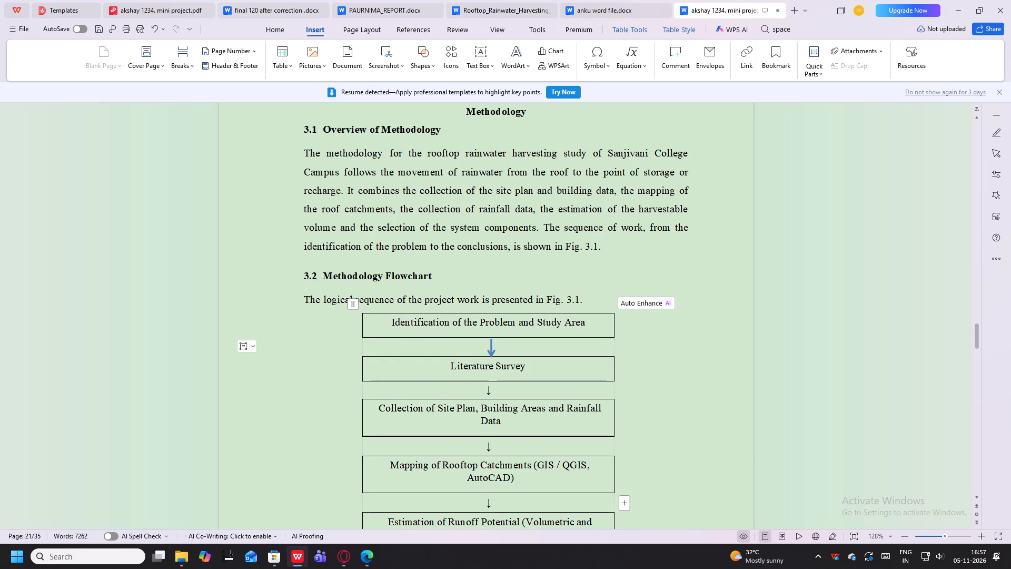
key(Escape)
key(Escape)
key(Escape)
Delete all the remaining text arrows between the flowchart boxes from "Literature Survey" down to "Conclusions and Recommendations".
click(493, 390)
key(BackSpace)
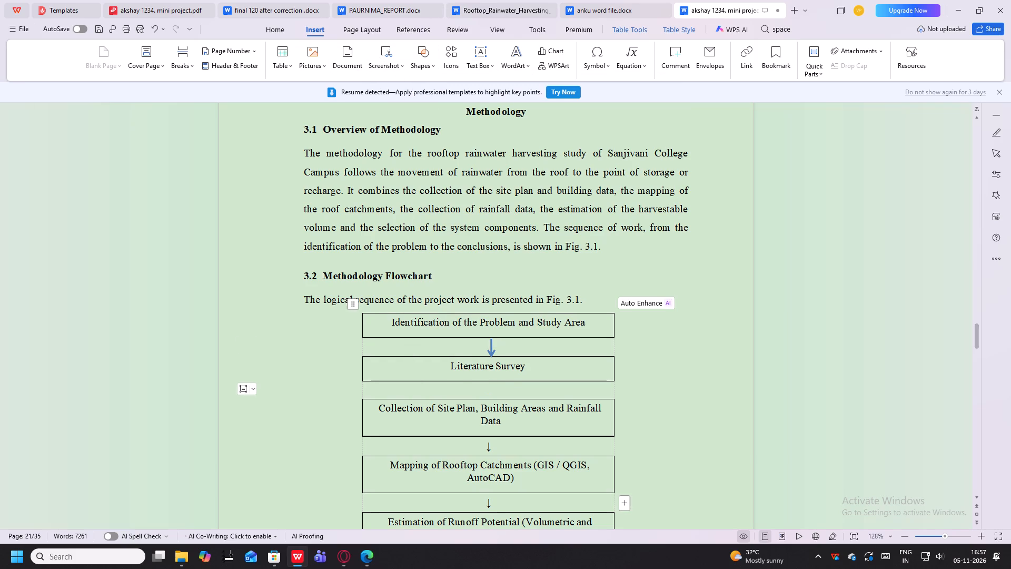
click(501, 446)
key(BackSpace)
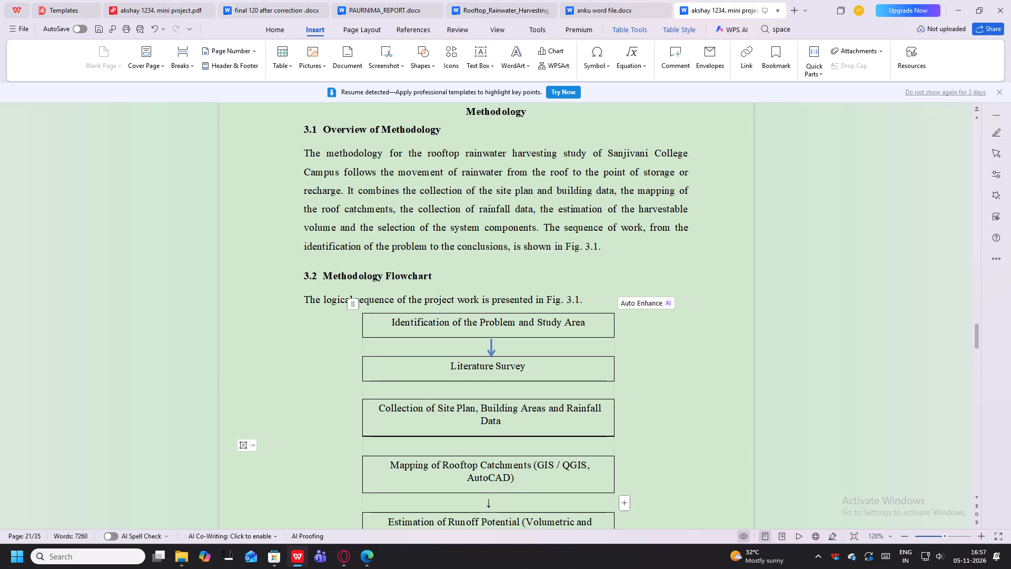
click(492, 499)
key(BackSpace)
scroll(492, 499, down, 3)
click(499, 424)
key(BackSpace)
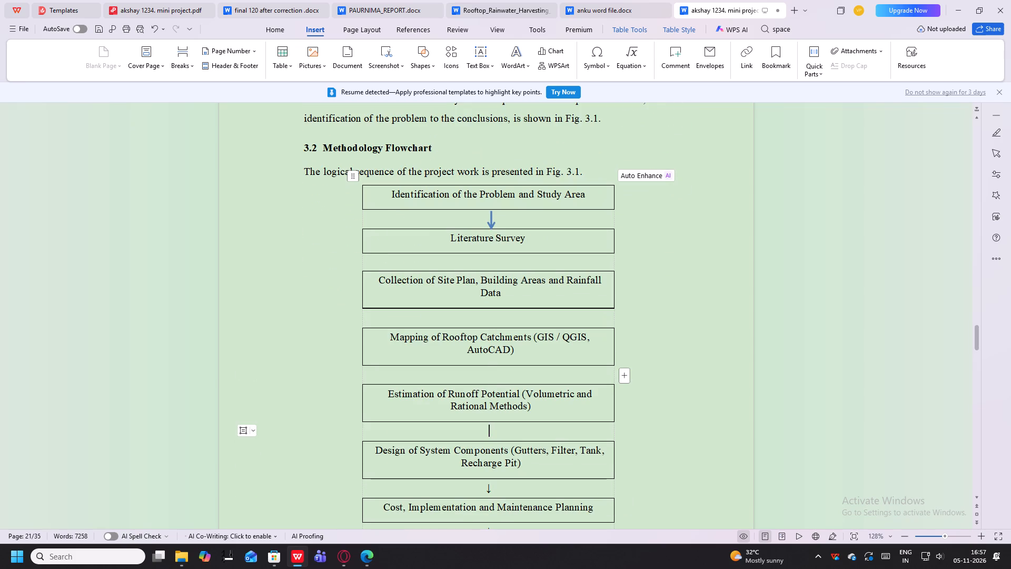
click(502, 488)
key(BackSpace)
scroll(502, 488, down, 3)
scroll(487, 446, down, 5)
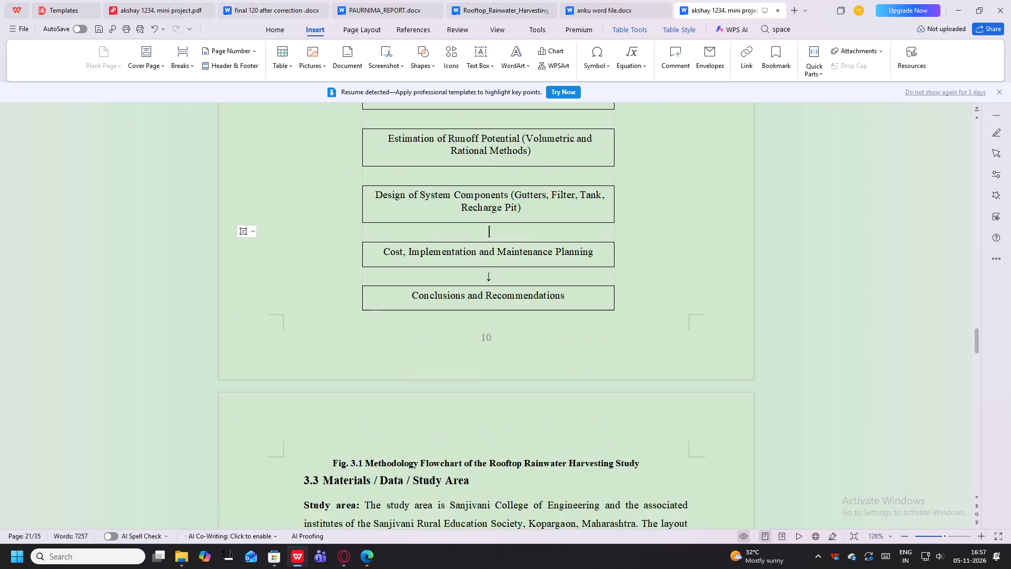
click(516, 230)
key(BackSpace)
Copy the drawn arrow shape and place a copy between the "Literature Survey" and "Collection of Site Plan, Building Areas and Rainfall Data" boxes.
scroll(515, 240, up, 6)
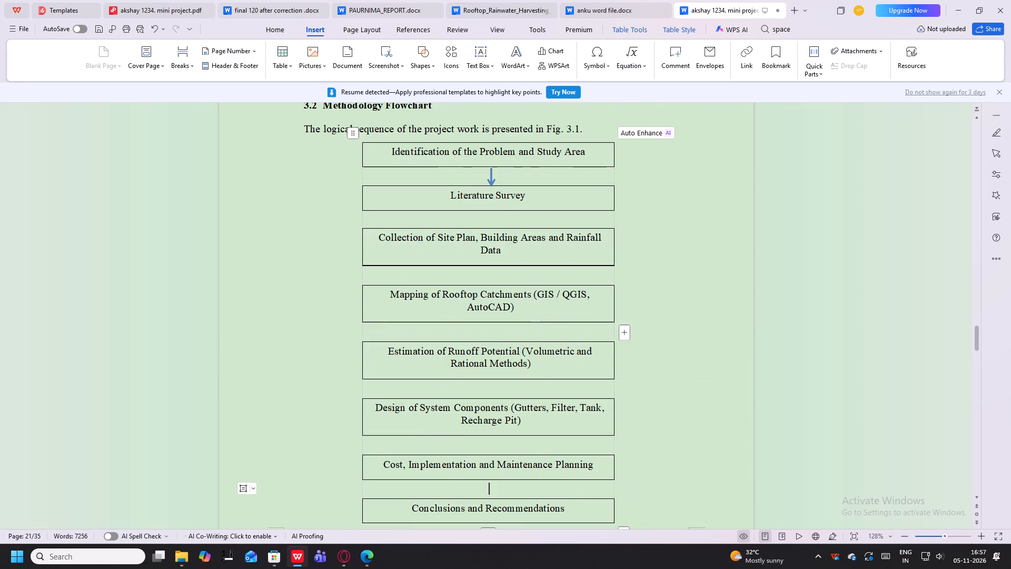
click(493, 180)
key(ctrl+c)
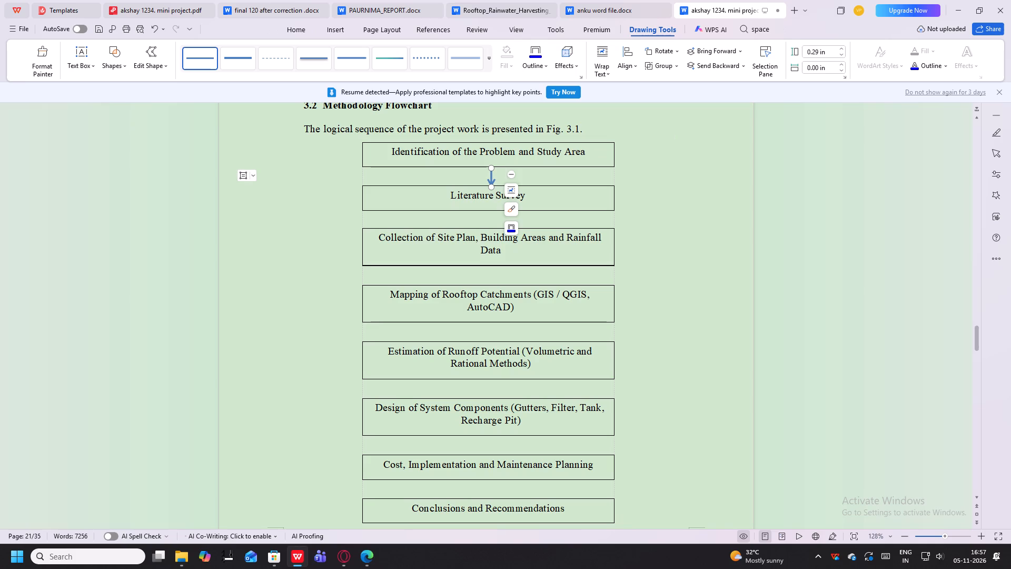
click(482, 284)
click(474, 222)
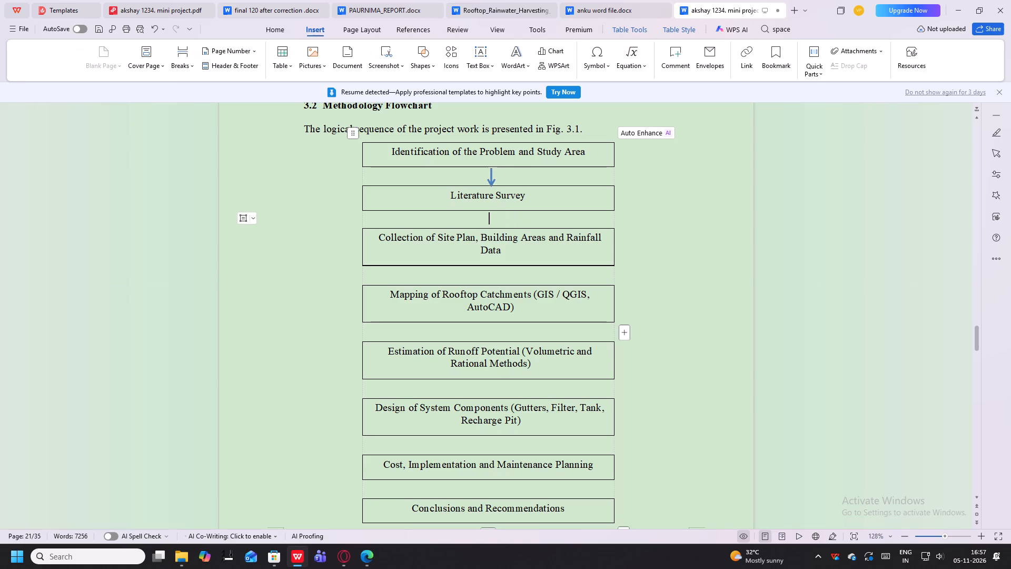
key(ctrl+v)
drag(504, 190, 493, 221)
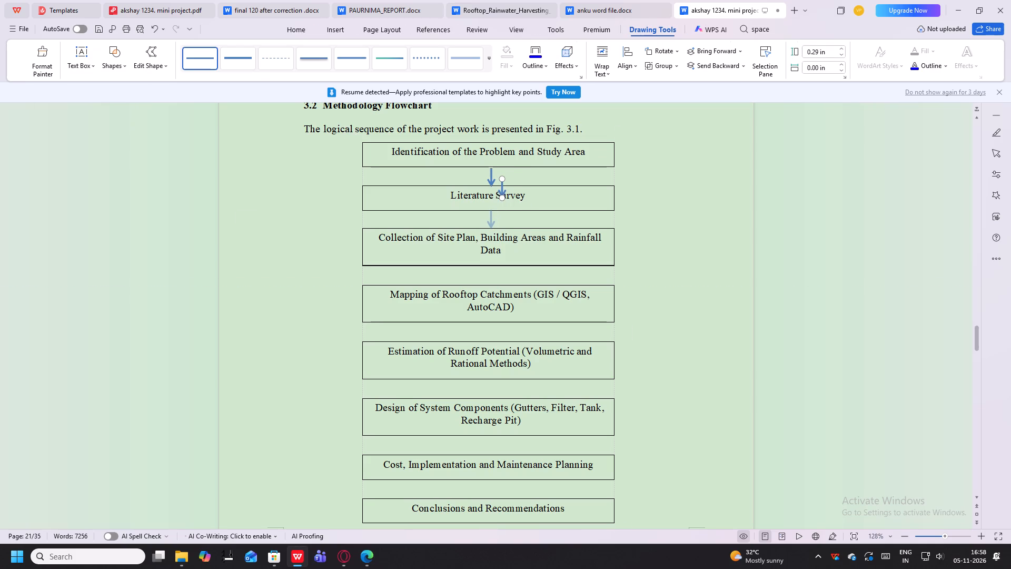
Place another copy of the arrow between the "Collection of Site Plan, Building Areas and Rainfall Data" and "Mapping of Rooftop Catchments" boxes.
click(469, 279)
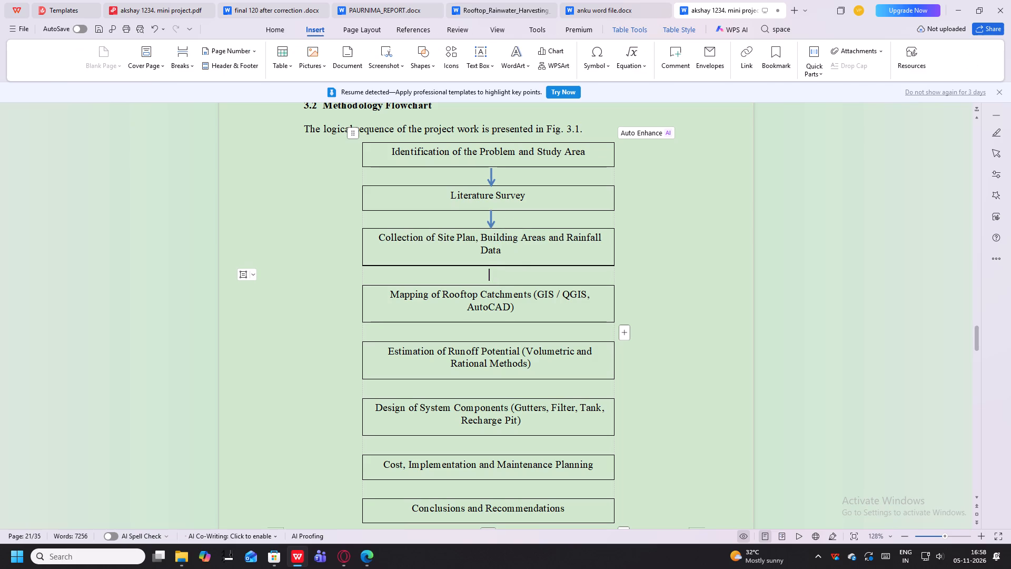
key(ctrl+v)
drag(505, 185, 483, 244)
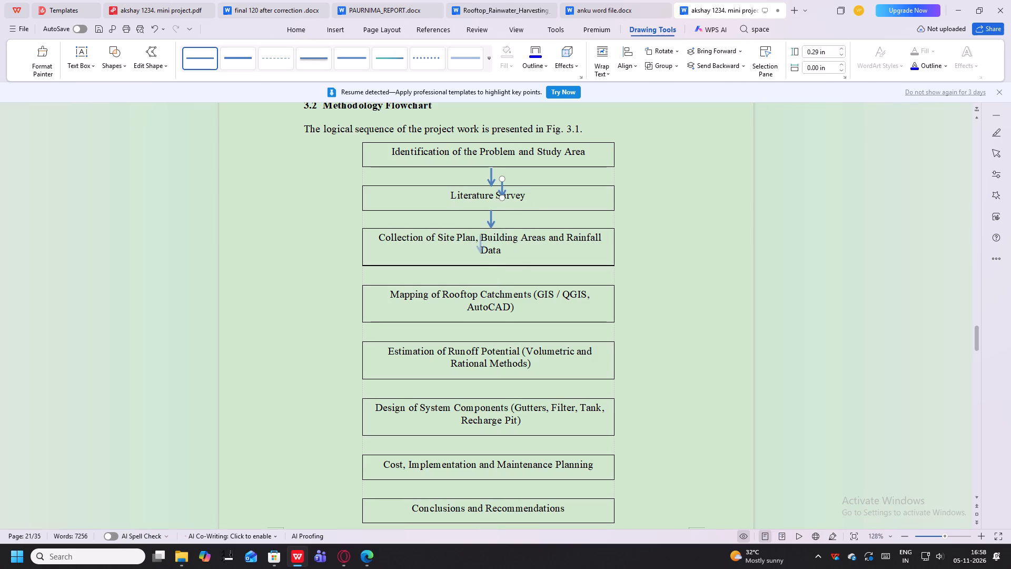
drag(483, 244, 495, 272)
Place another copy of the arrow between the "Mapping of Rooftop Catchments" and "Estimation of Runoff Potential" boxes.
click(529, 275)
key(ctrl+v)
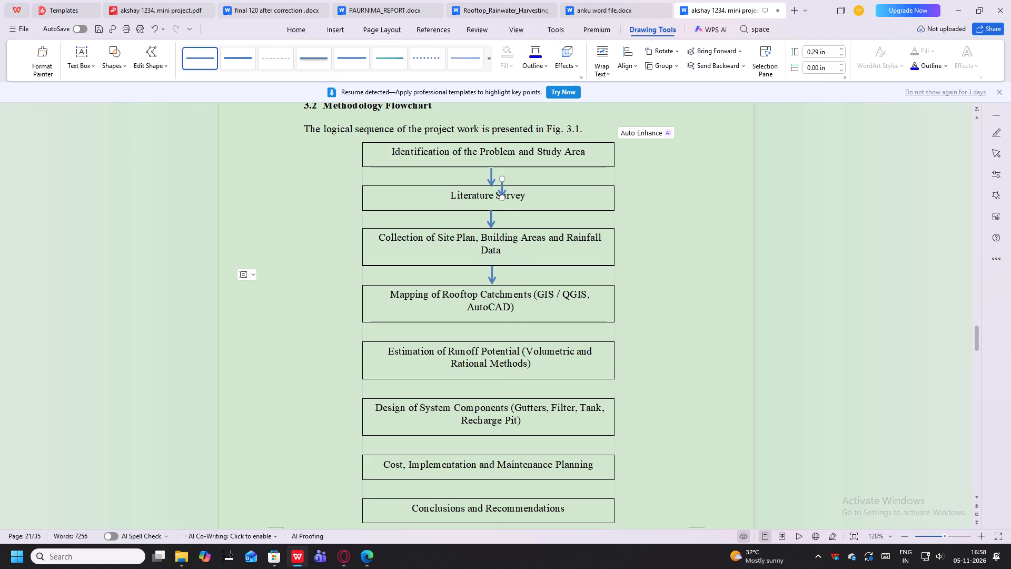
drag(502, 187, 491, 222)
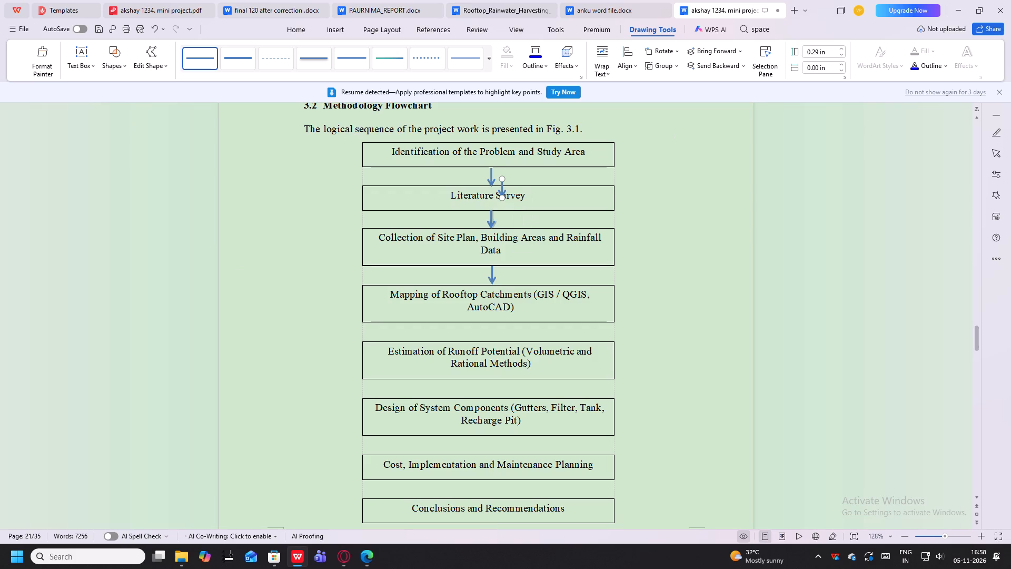
drag(491, 222, 492, 329)
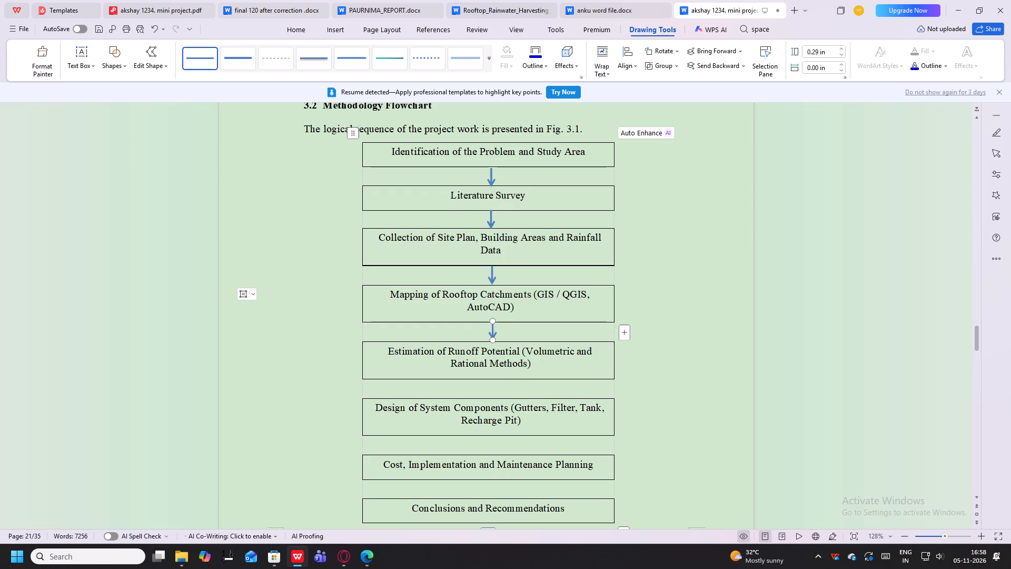
Place another copy of the arrow between the "Estimation of Runoff Potential" and "Design of System Components" boxes.
click(523, 340)
scroll(562, 376, down, 2)
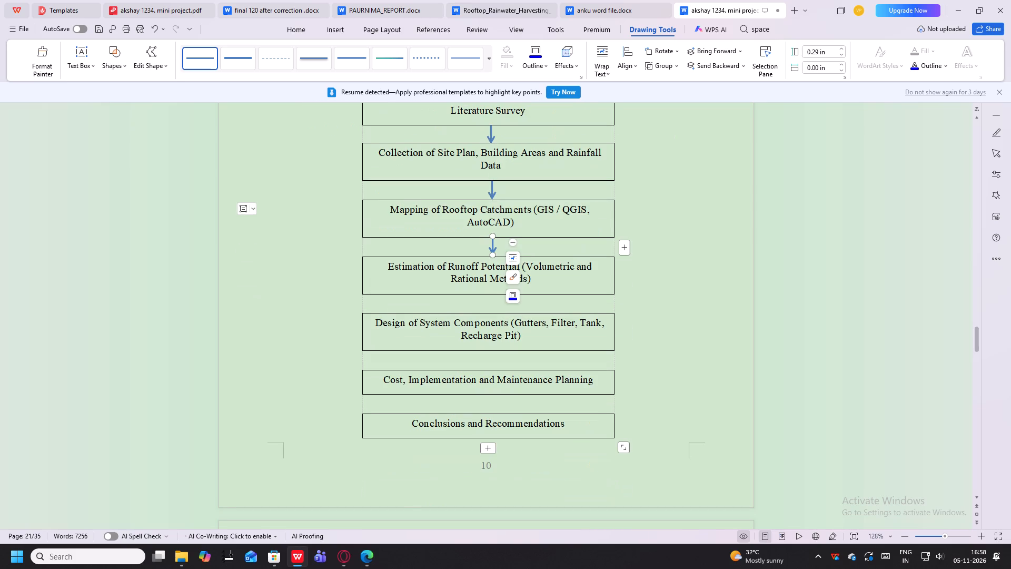
key(ctrl+v)
scroll(489, 161, up, 1)
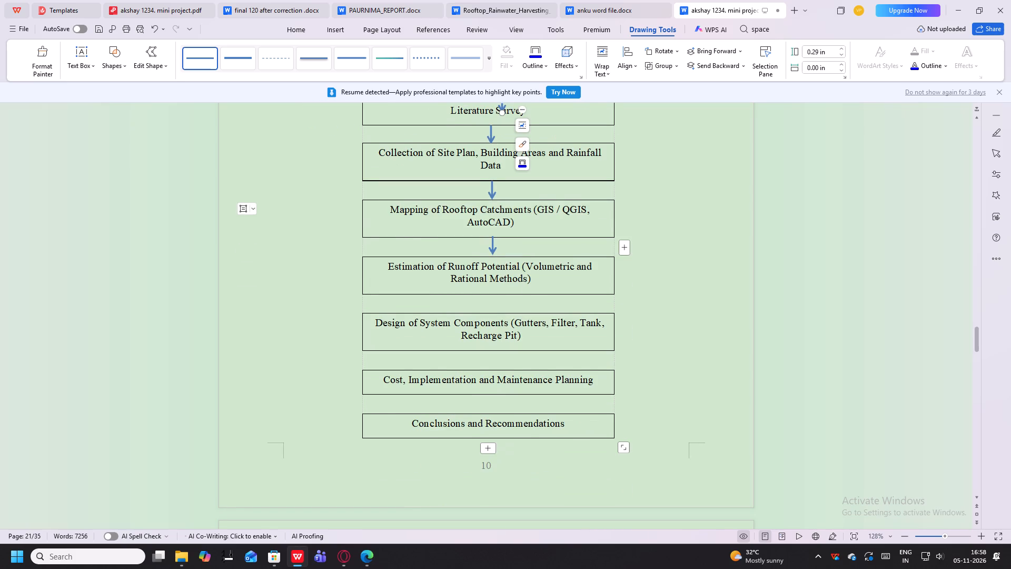
drag(501, 145, 491, 350)
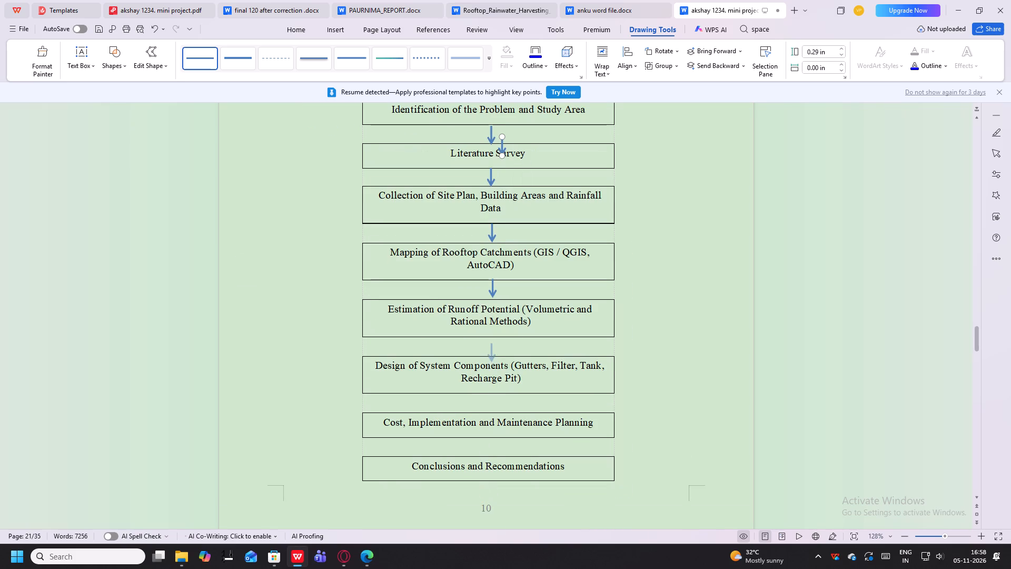
drag(491, 350, 492, 347)
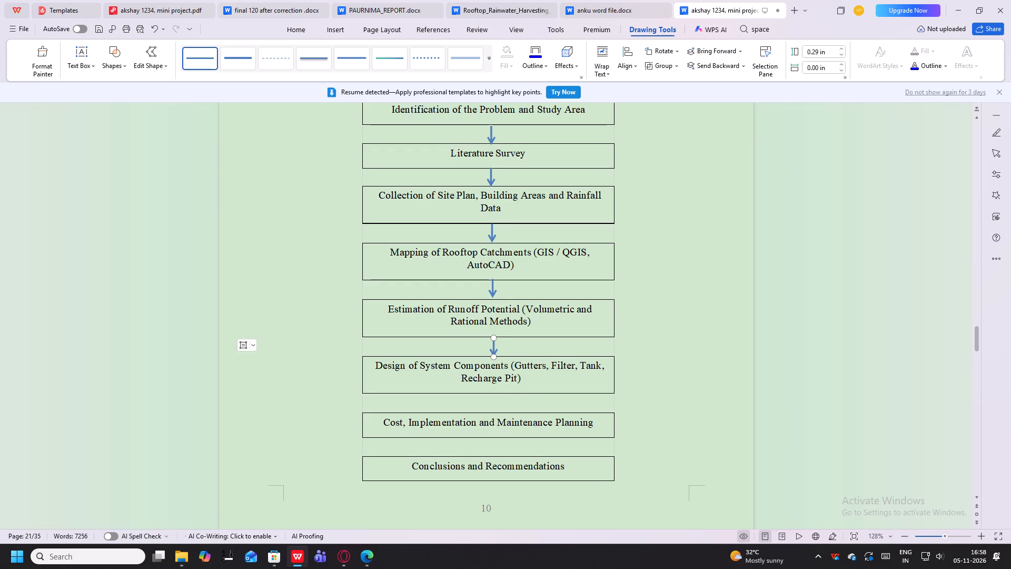
Place another copy of the arrow between the "Design of System Components" and "Cost, Implementation and Maintenance Planning" boxes.
scroll(547, 350, down, 2)
click(649, 330)
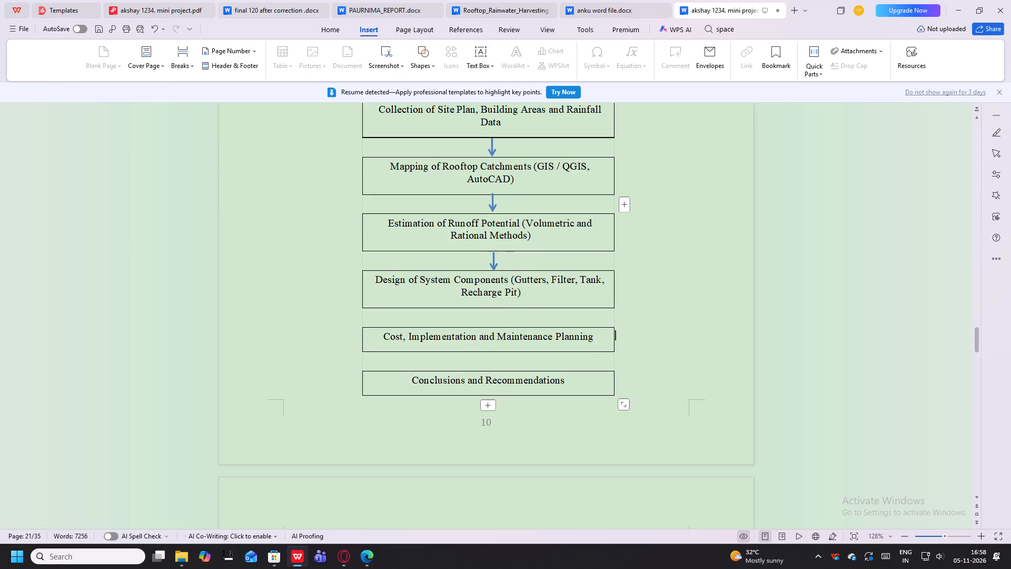
key(ctrl+v)
key(ctrl+v)
key(ctrl+v)
click(493, 258)
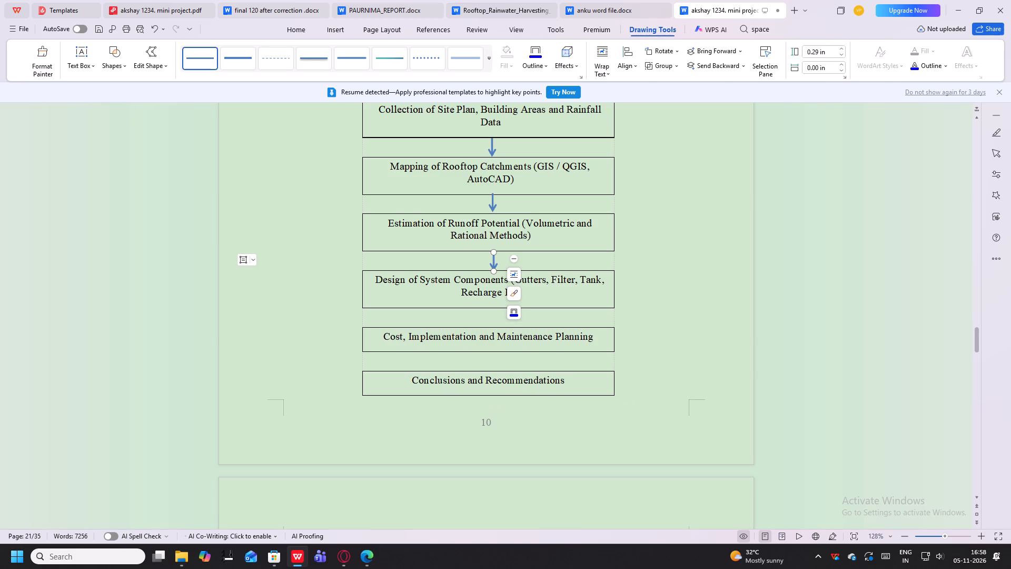
key(ctrl+c)
click(491, 325)
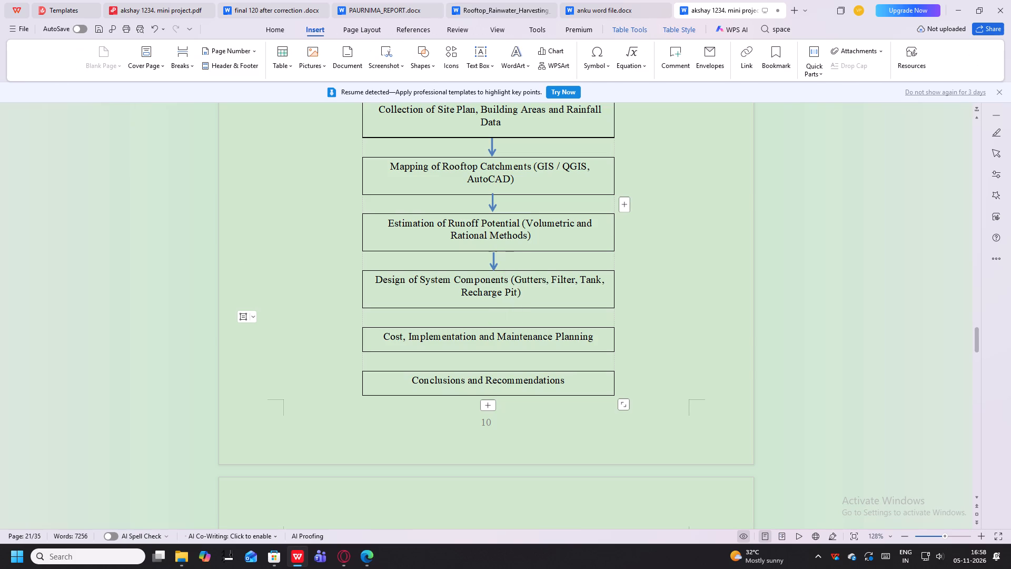
key(ctrl+v)
drag(504, 276, 503, 277)
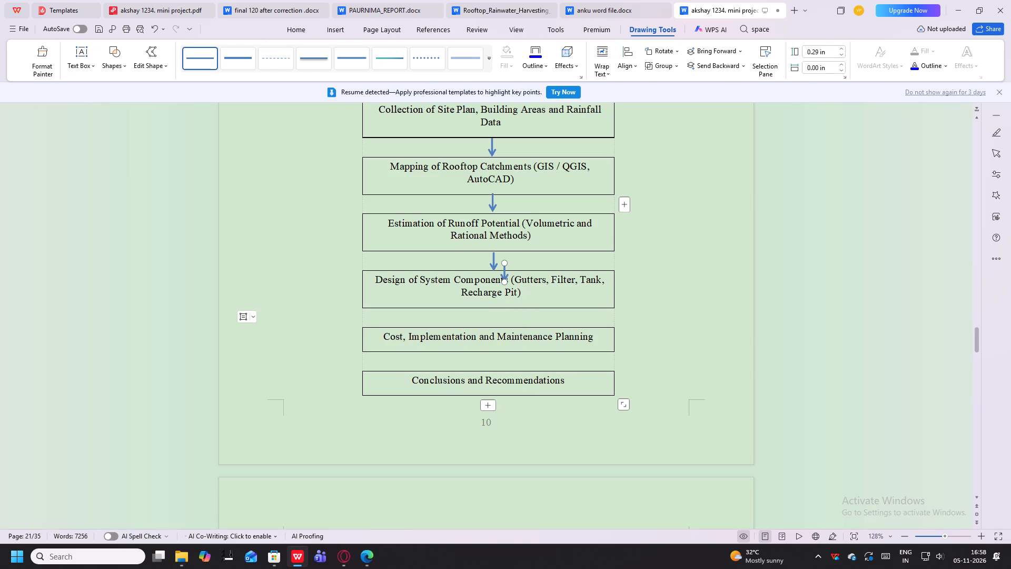
drag(503, 277, 492, 318)
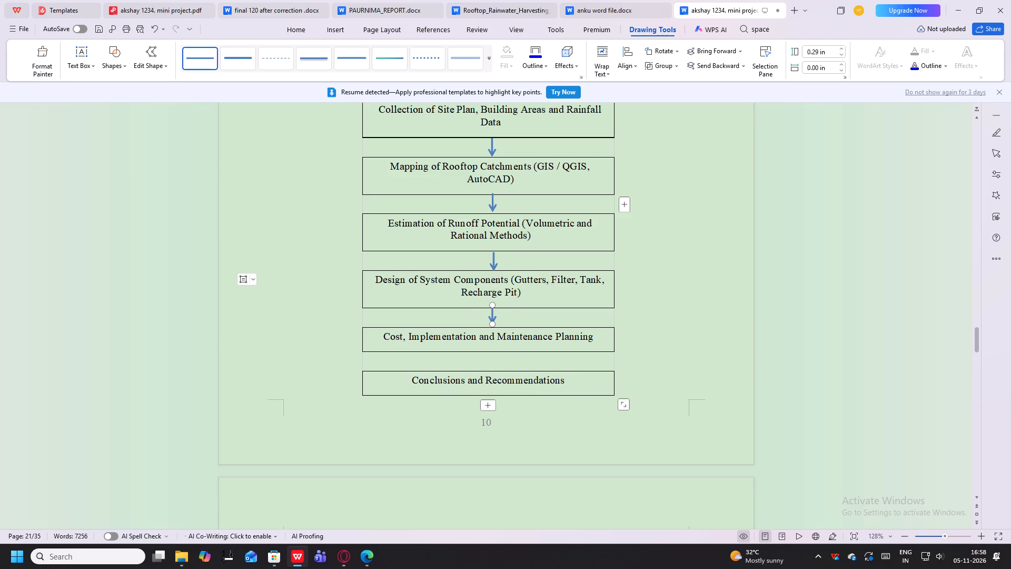
click(527, 318)
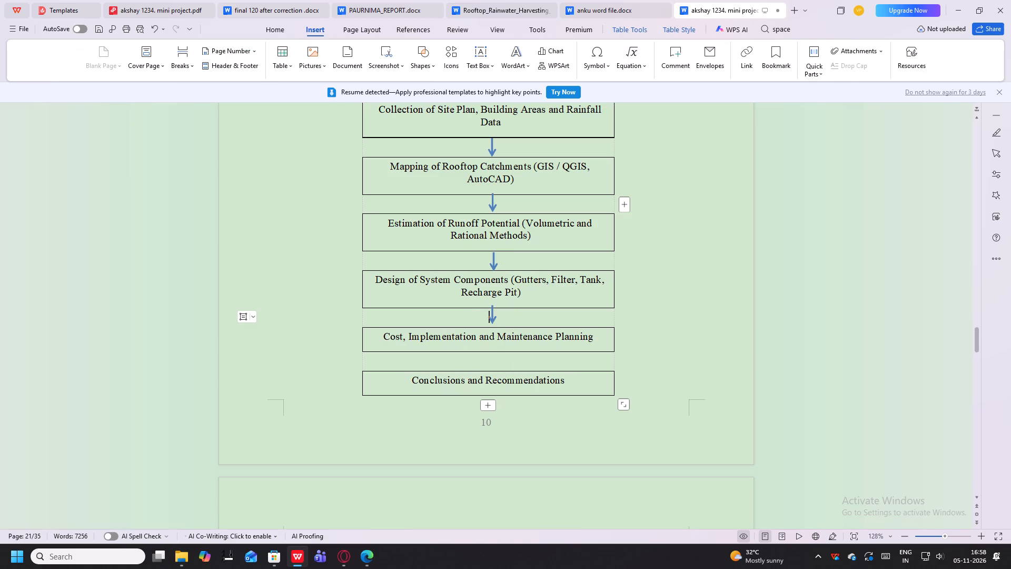
click(494, 315)
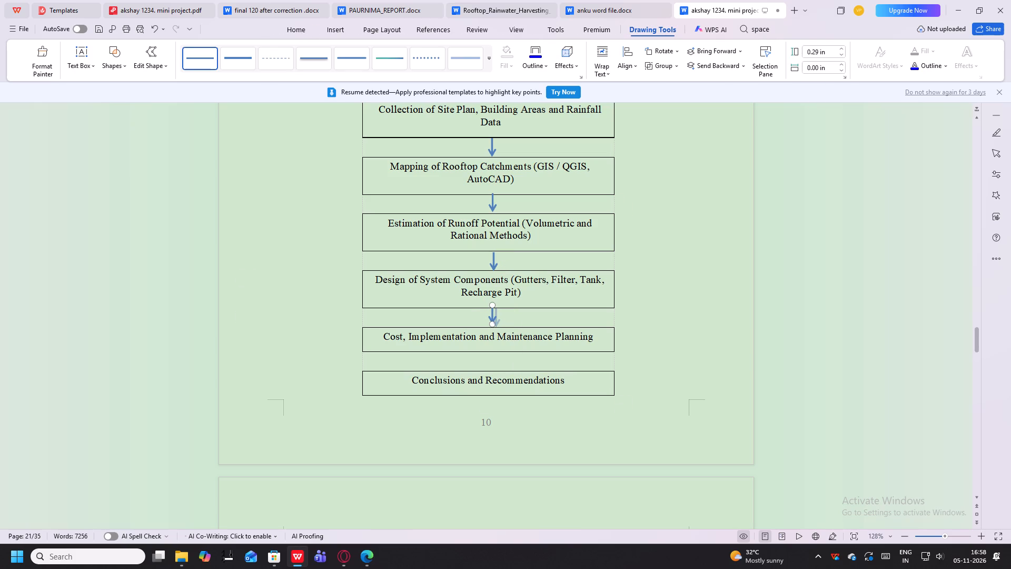
click(525, 319)
scroll(510, 214, up, 2)
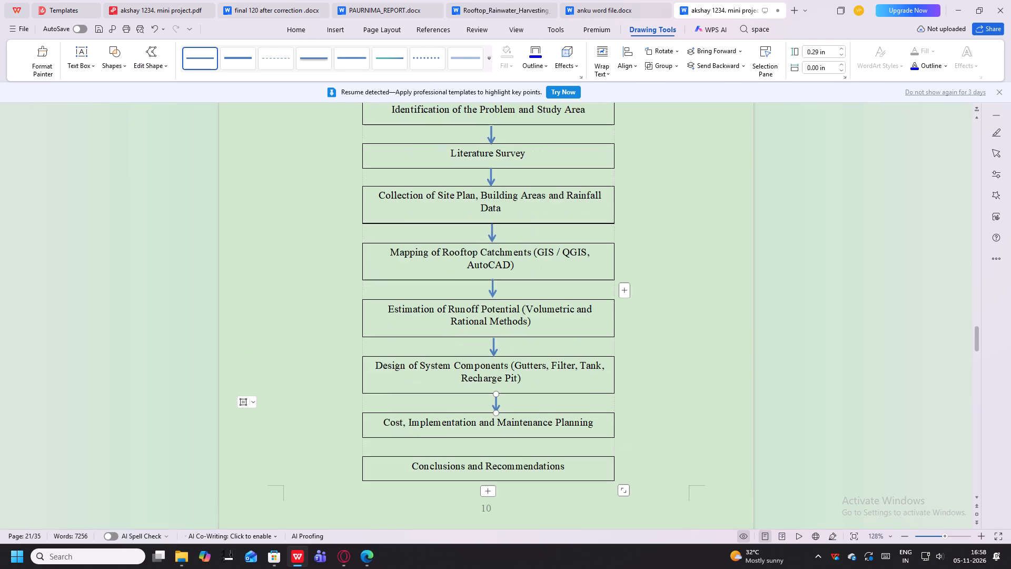
Place another copy of the arrow between the "Cost, Implementation and Maintenance Planning" and "Conclusions and Recommendations" boxes.
scroll(510, 214, down, 3)
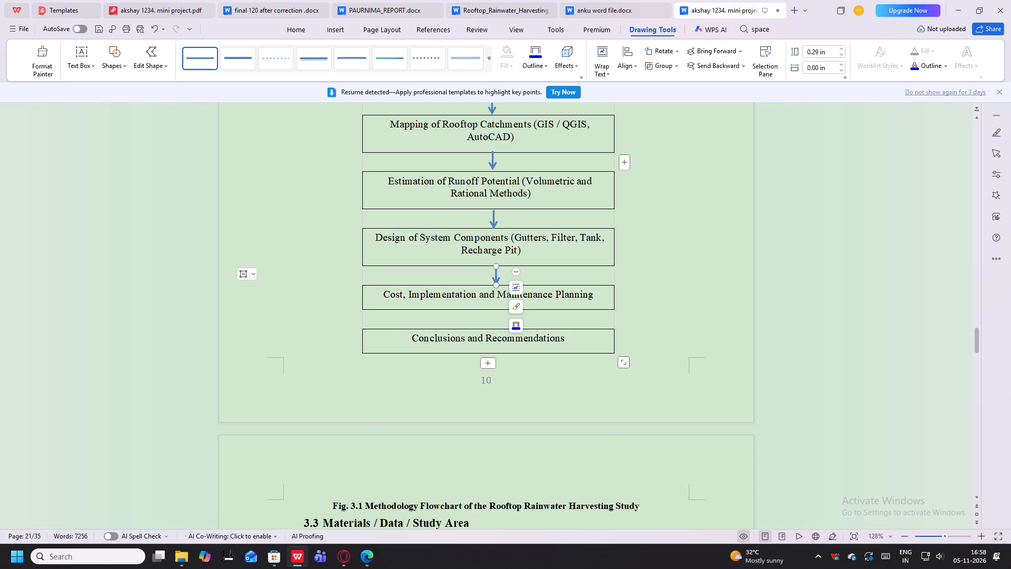
click(481, 322)
key(ctrl+v)
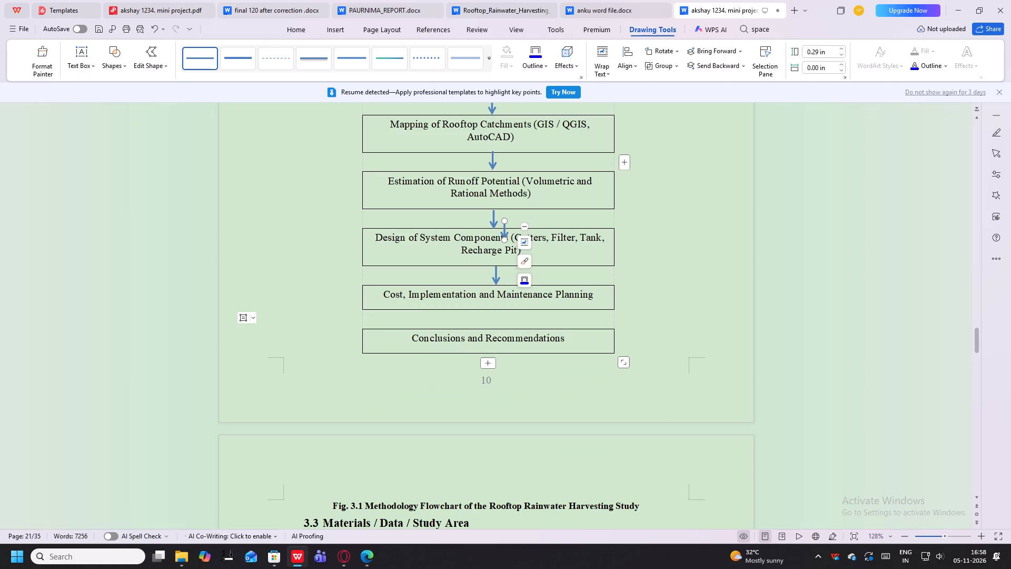
drag(503, 234, 494, 321)
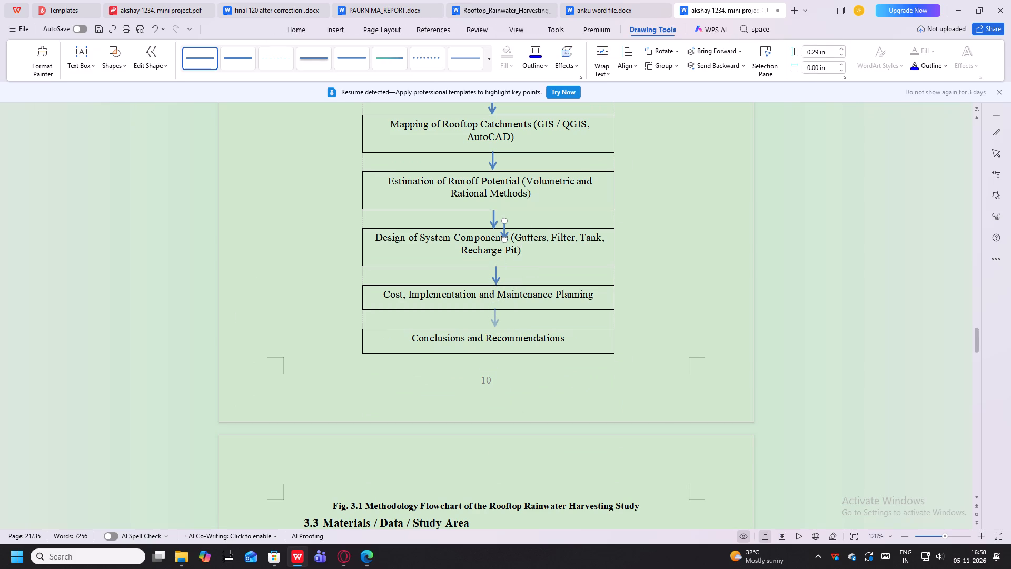
drag(494, 321, 495, 323)
click(568, 319)
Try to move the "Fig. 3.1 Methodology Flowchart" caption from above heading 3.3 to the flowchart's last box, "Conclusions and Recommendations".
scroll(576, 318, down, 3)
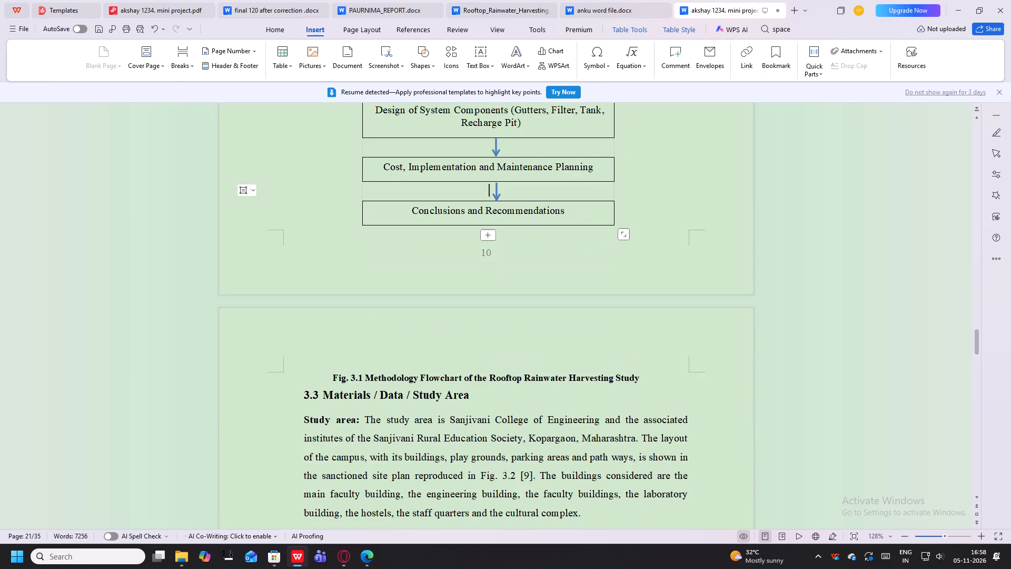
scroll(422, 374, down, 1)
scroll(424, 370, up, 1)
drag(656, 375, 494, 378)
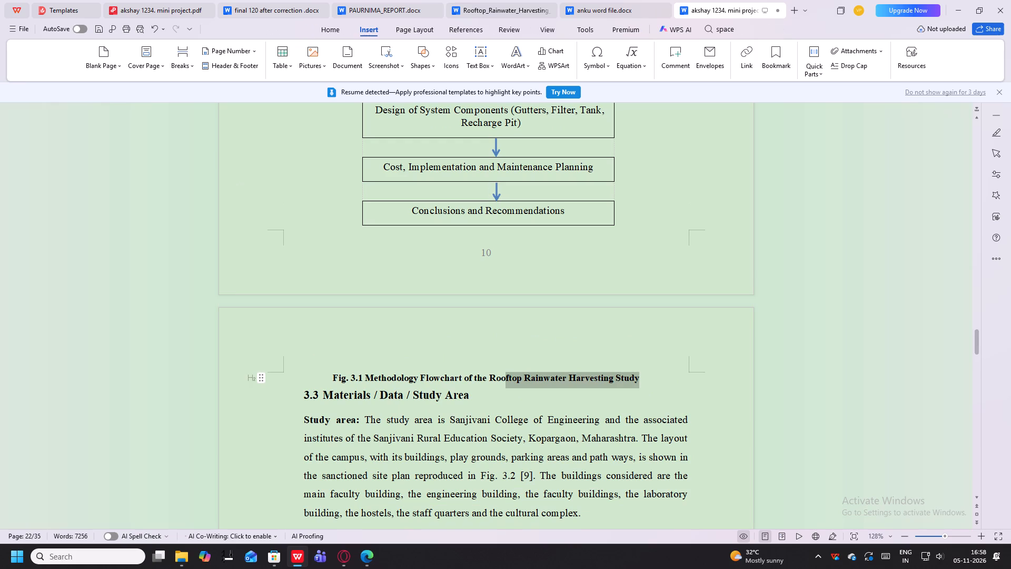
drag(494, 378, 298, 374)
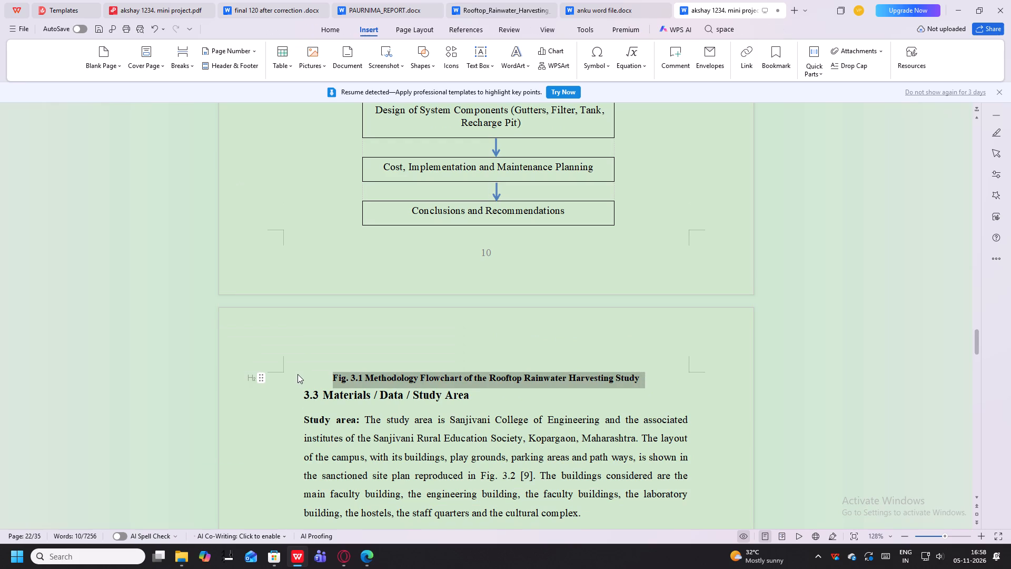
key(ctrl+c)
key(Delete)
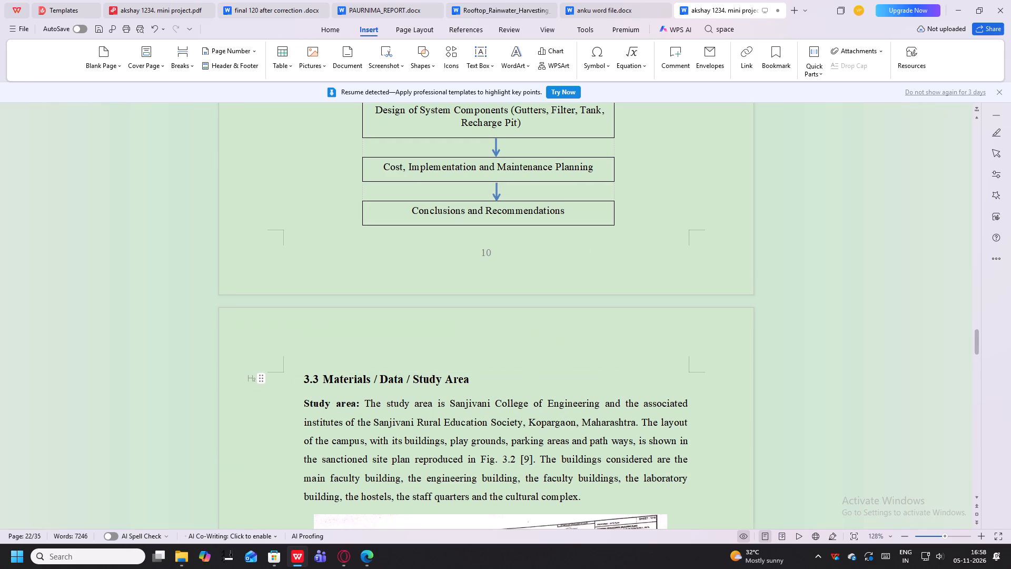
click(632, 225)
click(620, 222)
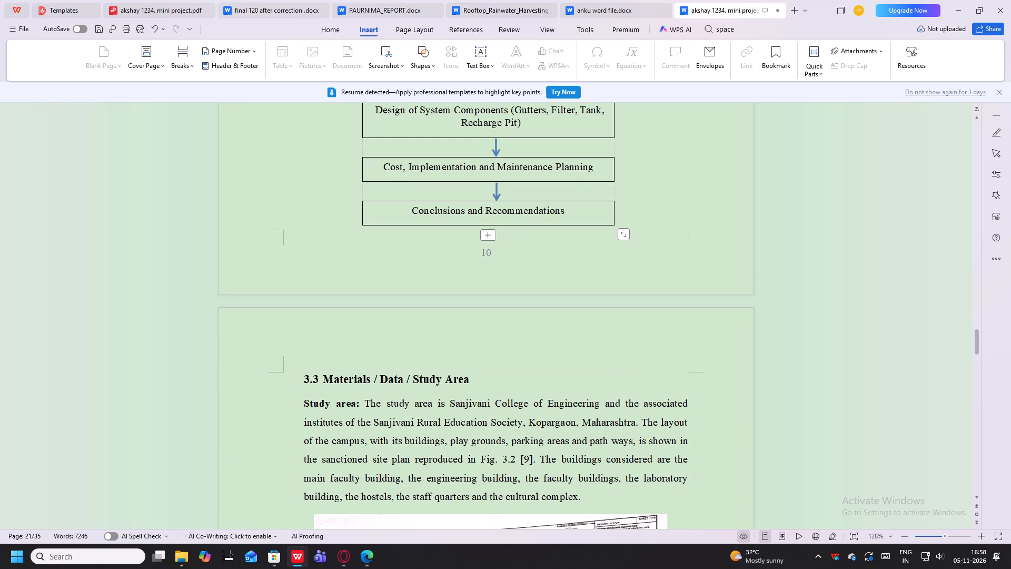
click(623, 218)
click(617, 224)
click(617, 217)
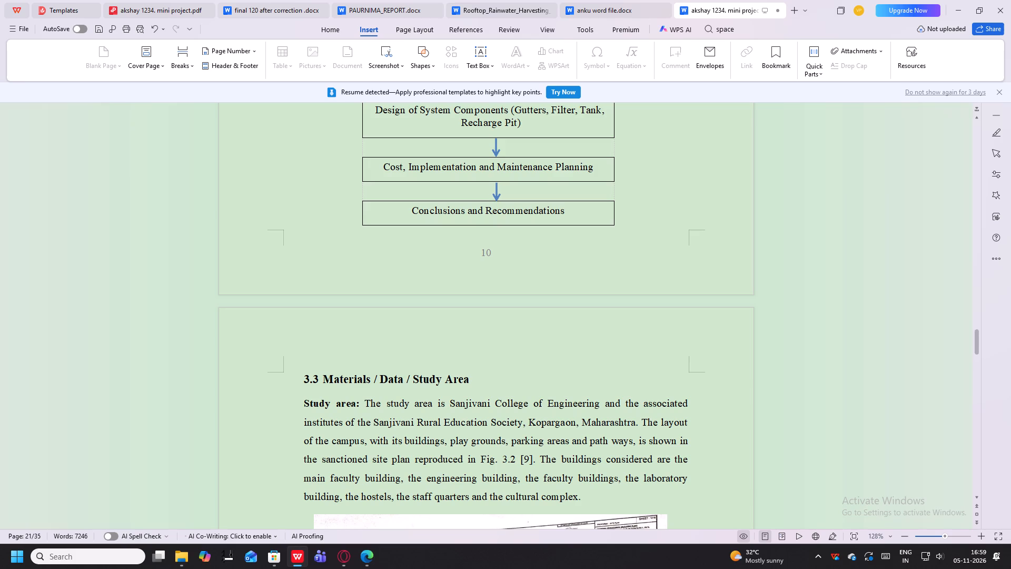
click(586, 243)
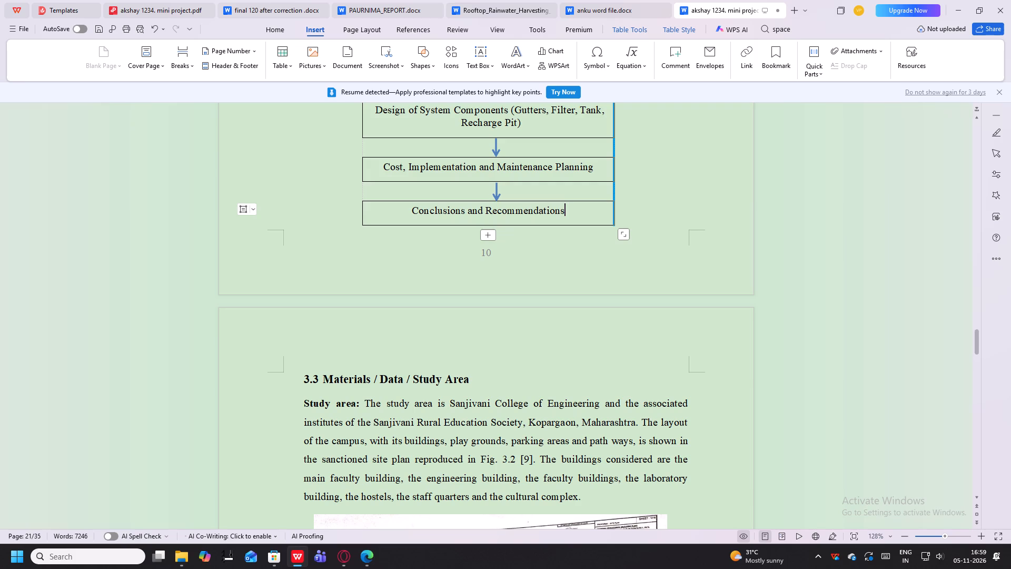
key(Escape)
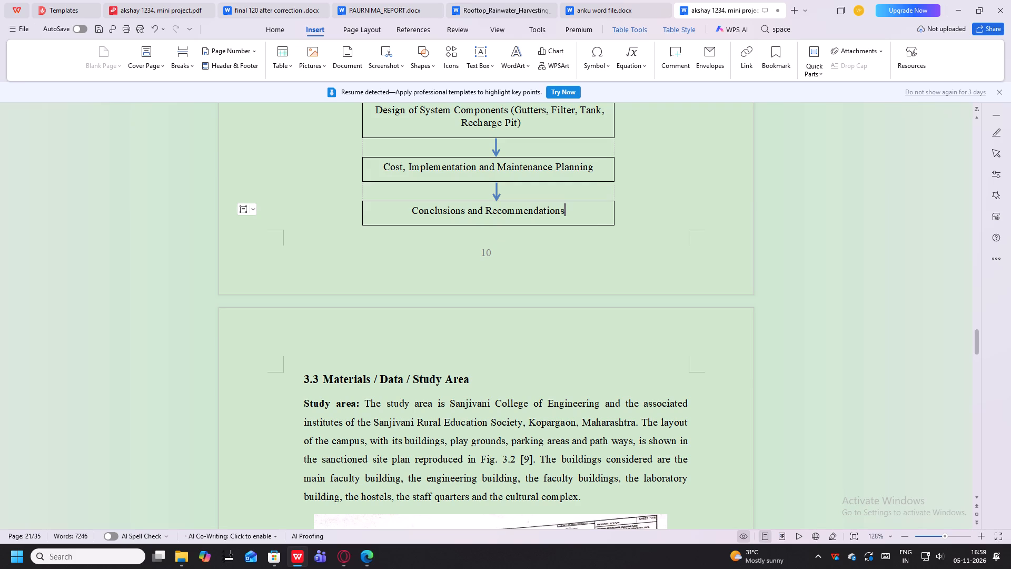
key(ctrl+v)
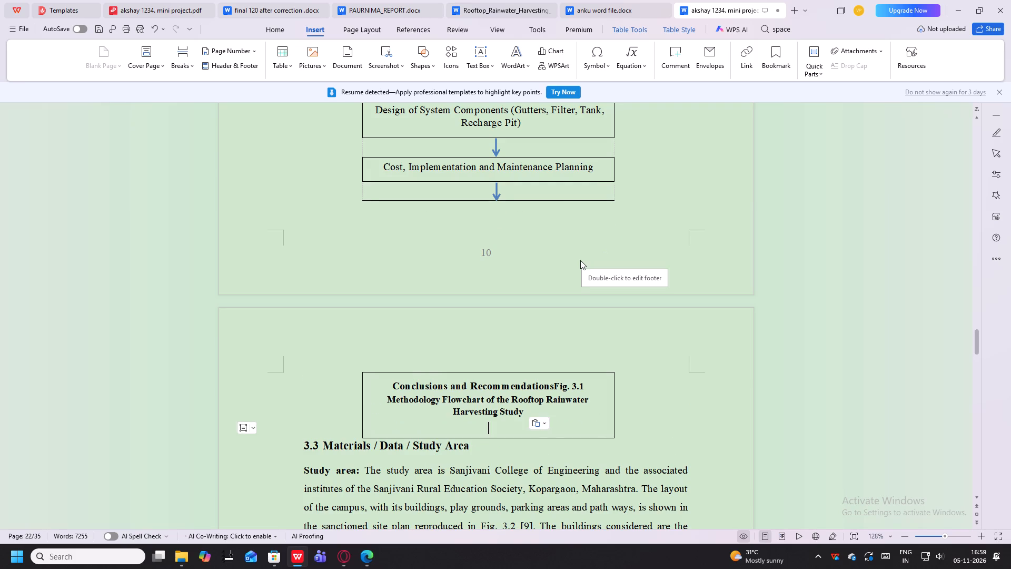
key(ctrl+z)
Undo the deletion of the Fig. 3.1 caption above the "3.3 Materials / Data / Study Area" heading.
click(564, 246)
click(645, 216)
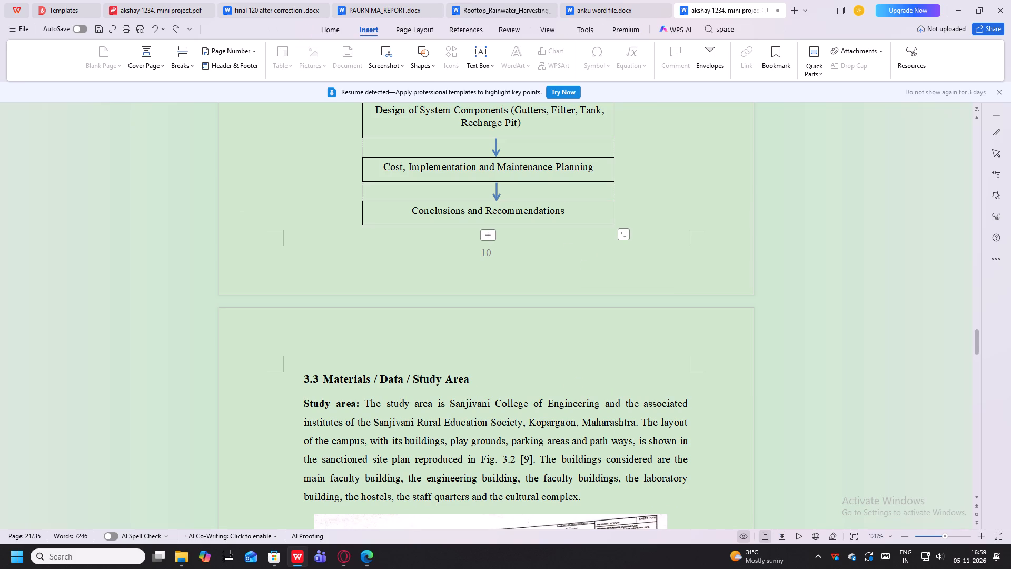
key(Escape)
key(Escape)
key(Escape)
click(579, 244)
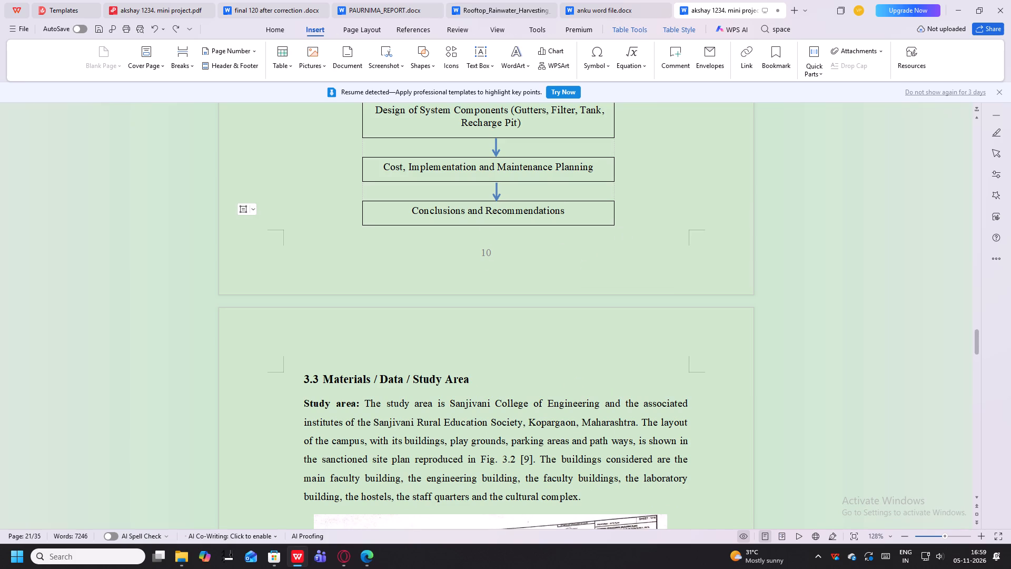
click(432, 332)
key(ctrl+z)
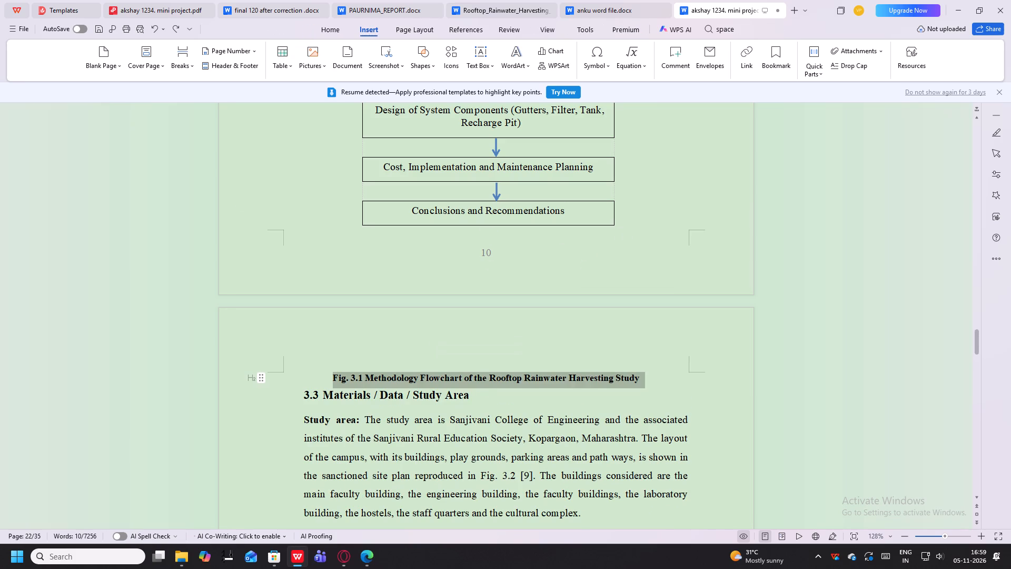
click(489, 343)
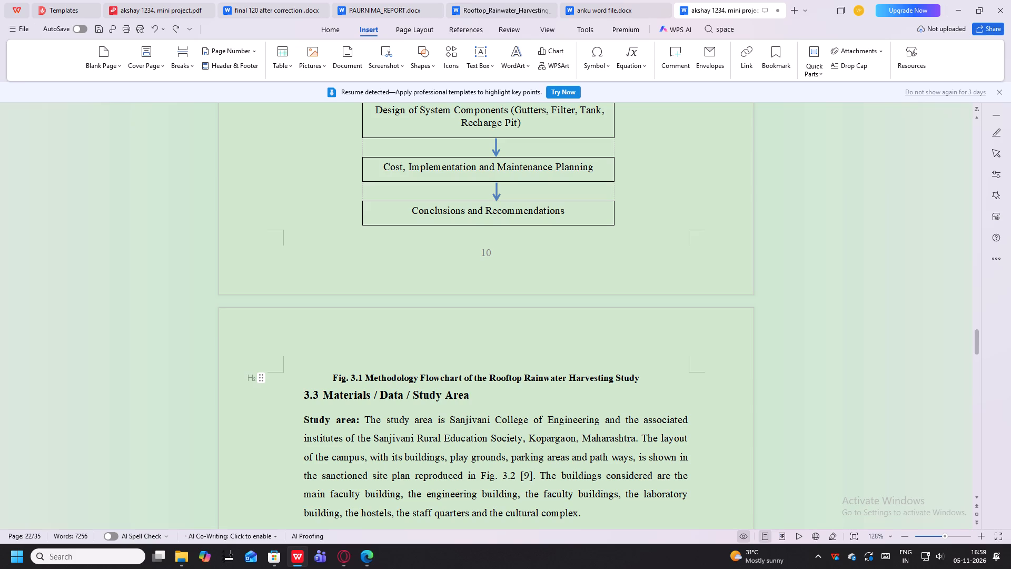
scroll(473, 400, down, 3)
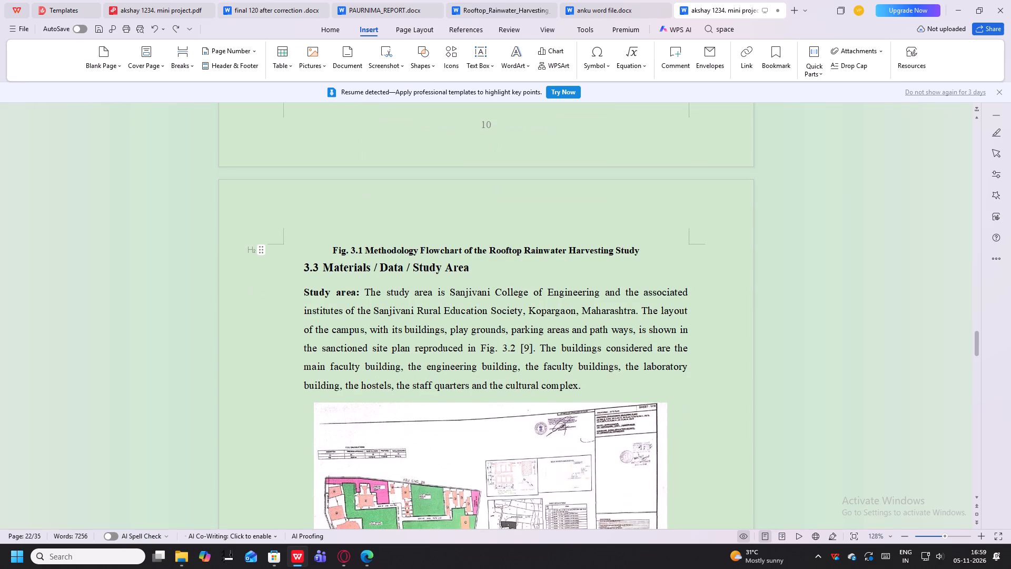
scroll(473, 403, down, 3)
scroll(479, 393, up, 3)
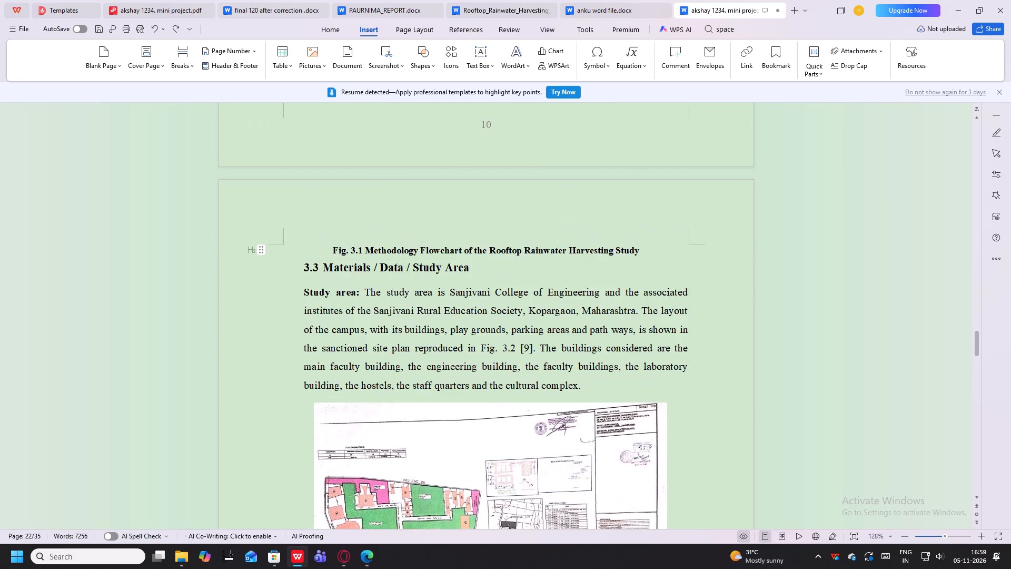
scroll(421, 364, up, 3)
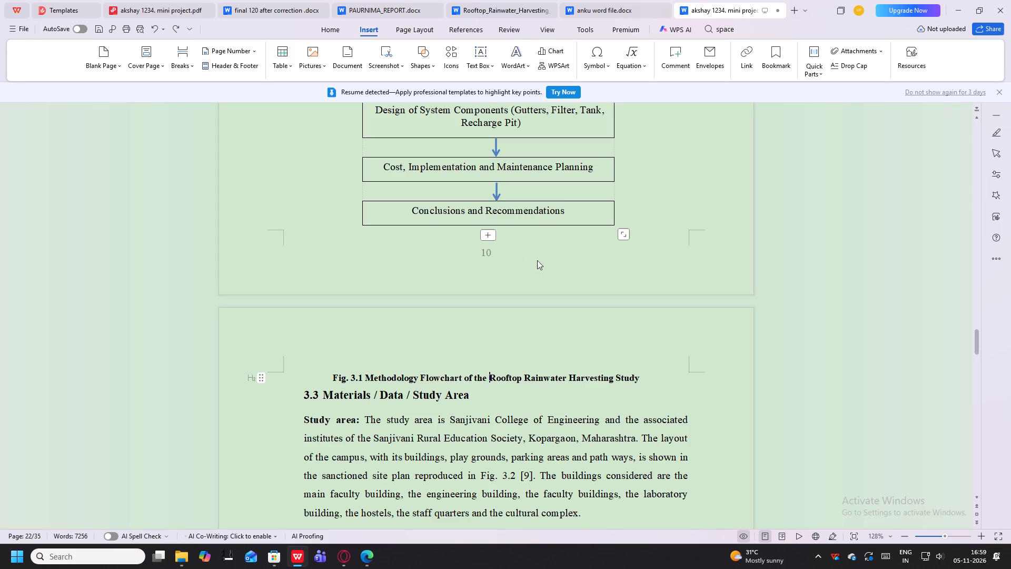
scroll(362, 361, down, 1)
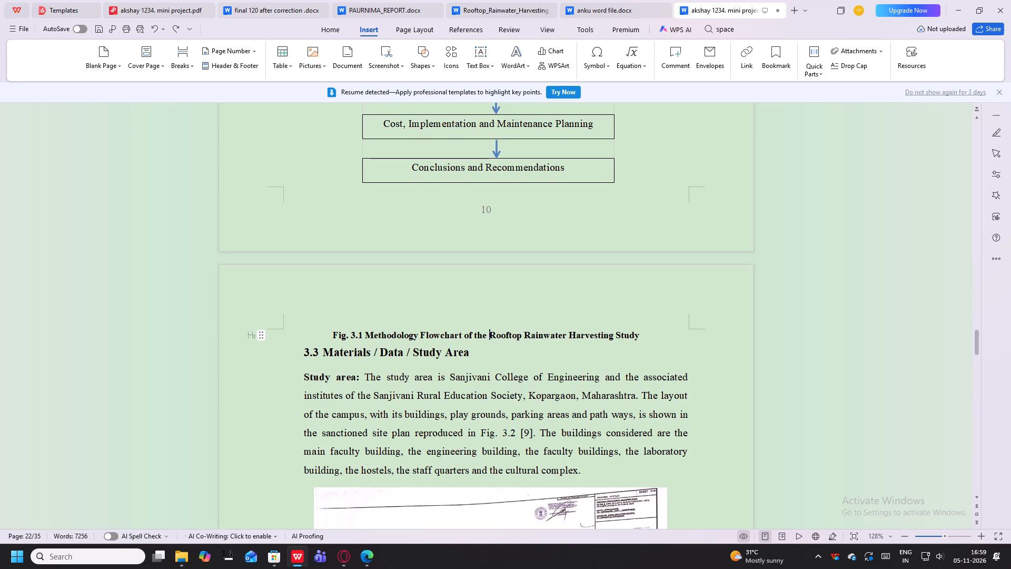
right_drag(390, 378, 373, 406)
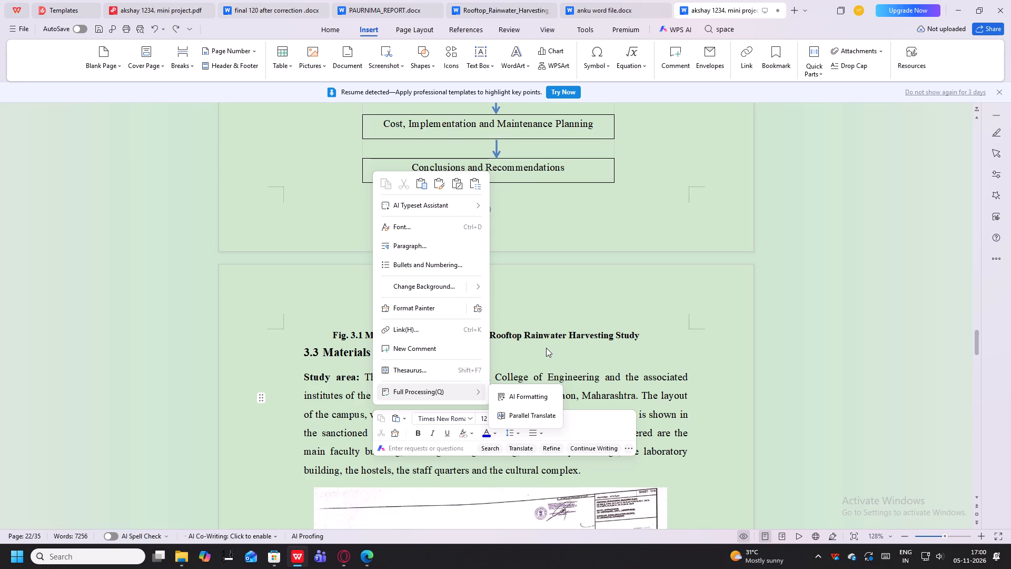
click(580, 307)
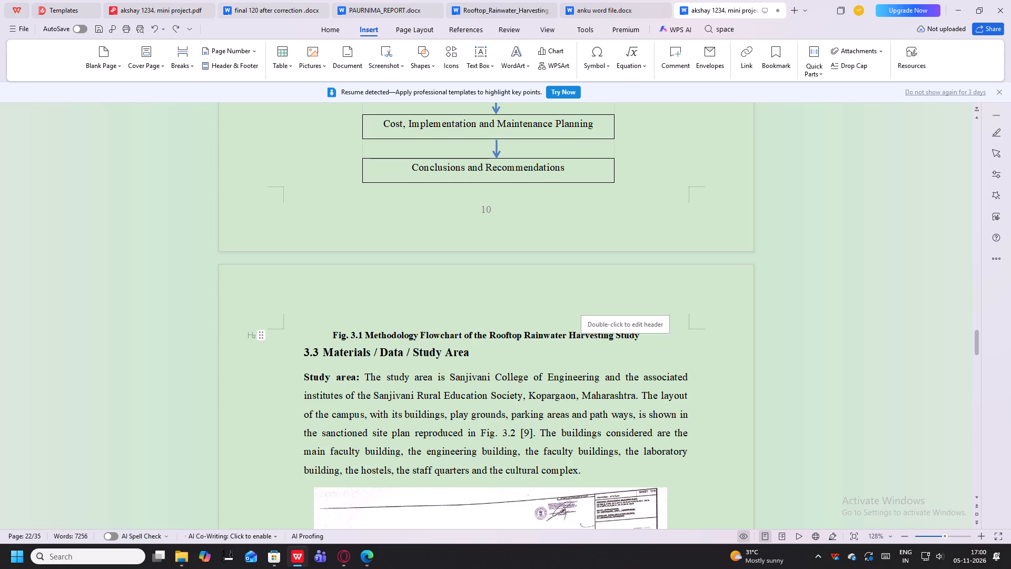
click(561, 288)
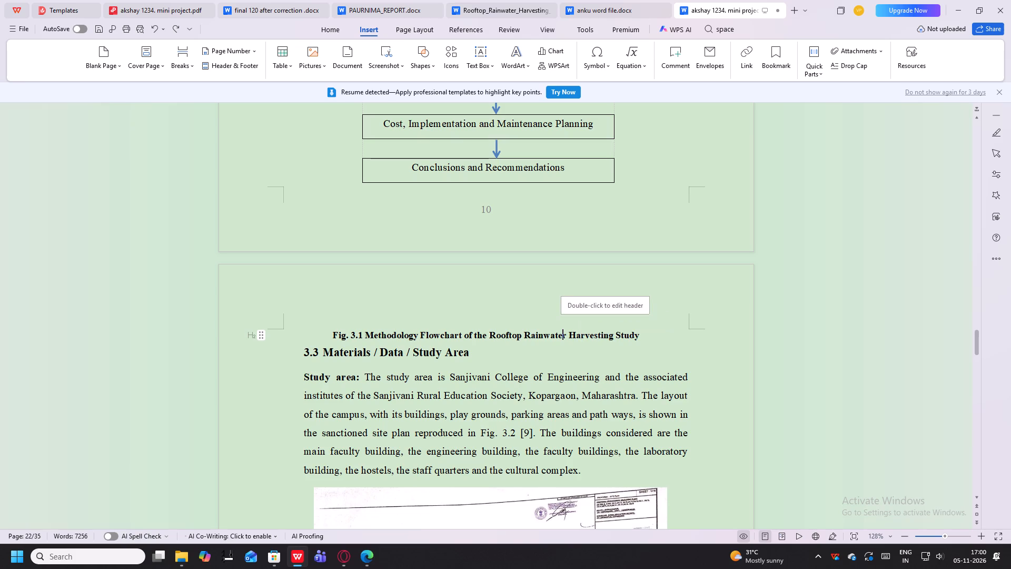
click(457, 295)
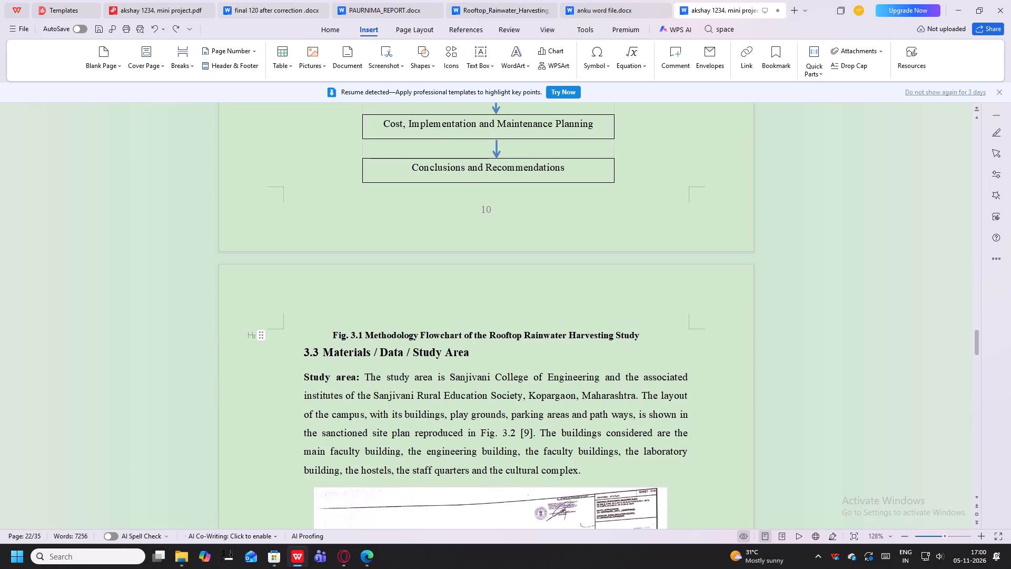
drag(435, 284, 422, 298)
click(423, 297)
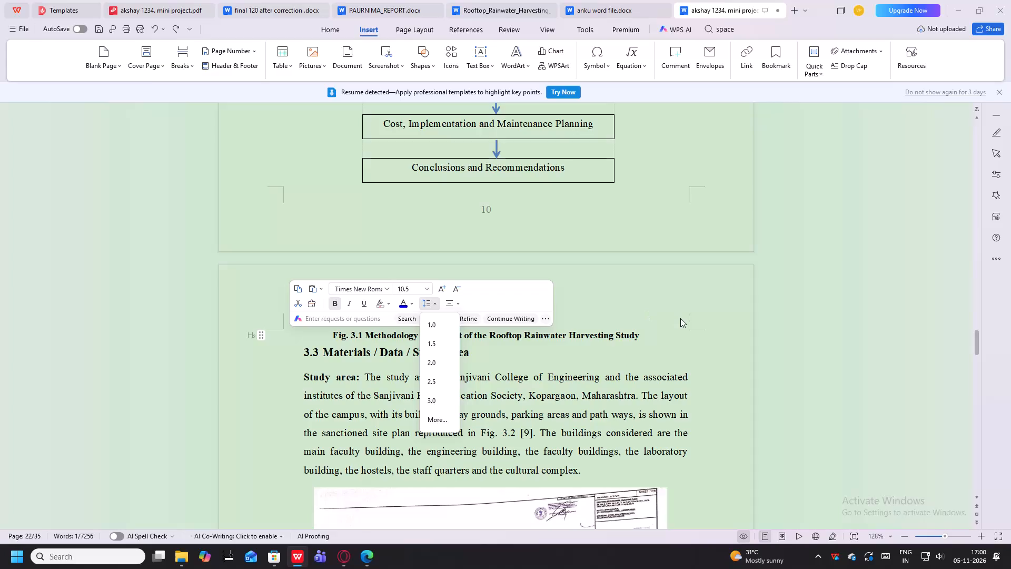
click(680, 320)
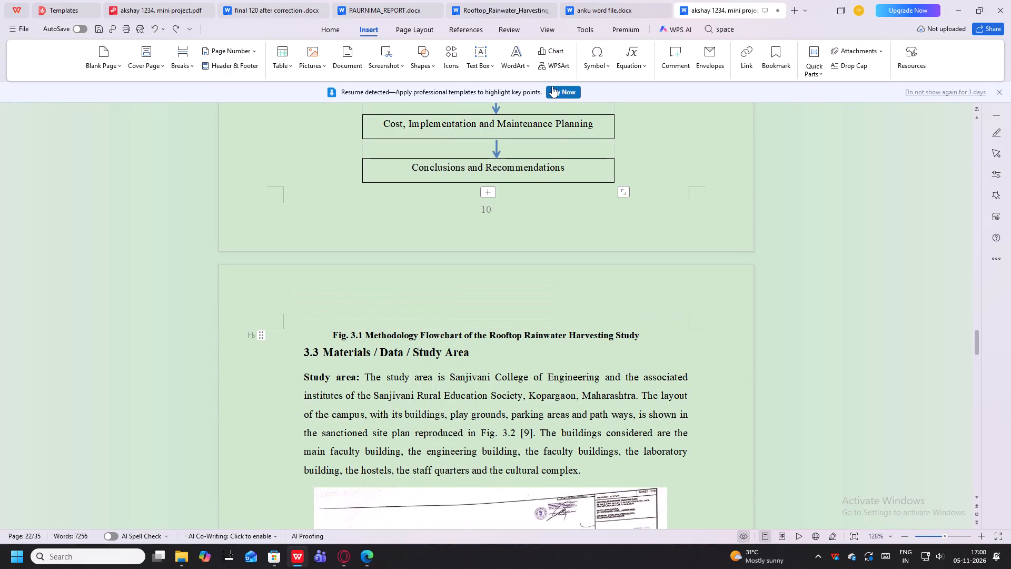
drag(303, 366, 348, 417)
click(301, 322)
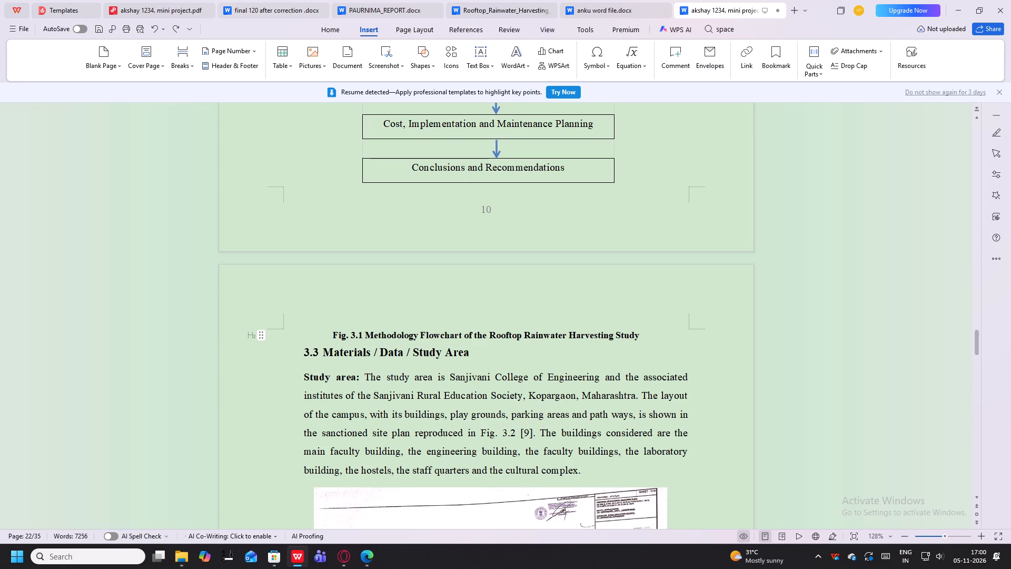
Remove the bold formatting from the words "Study area" at the start of the section 3.3 paragraph.
drag(356, 376, 304, 377)
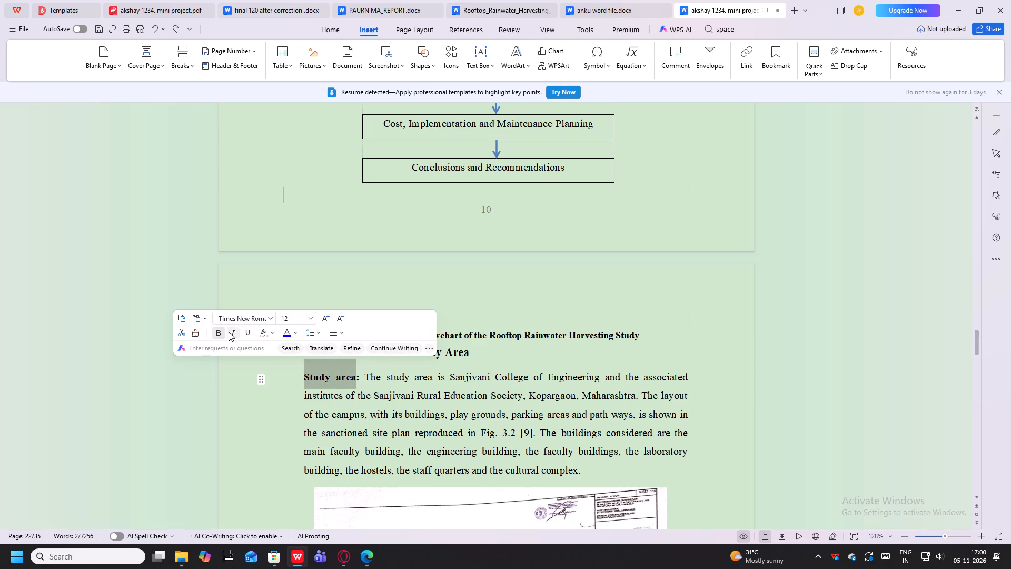
click(215, 332)
scroll(439, 430, down, 1)
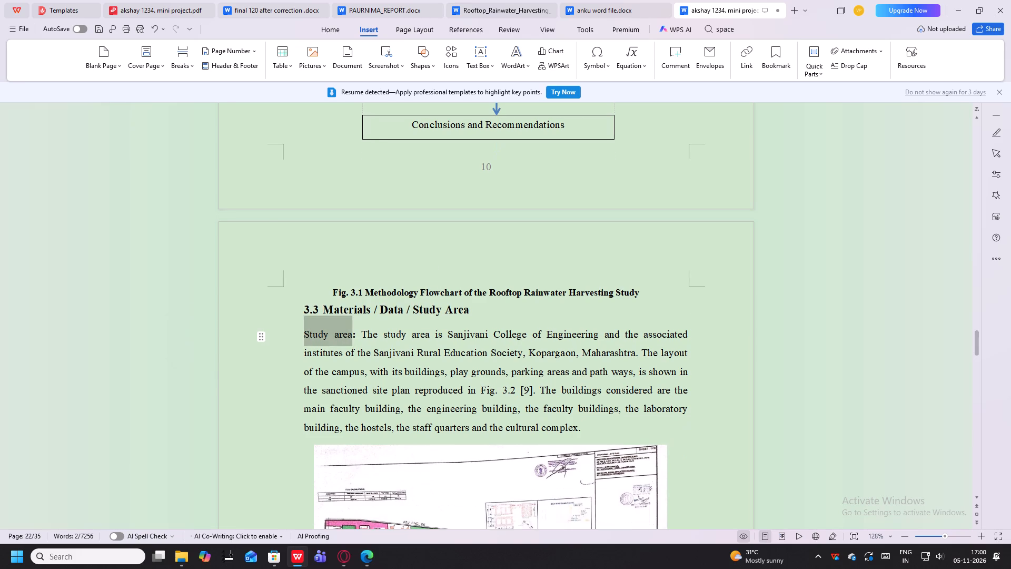
click(417, 404)
Delete the "[9]" citation from the end of the Fig. 3.2 Sanctioned Site Plan caption.
scroll(417, 403, down, 10)
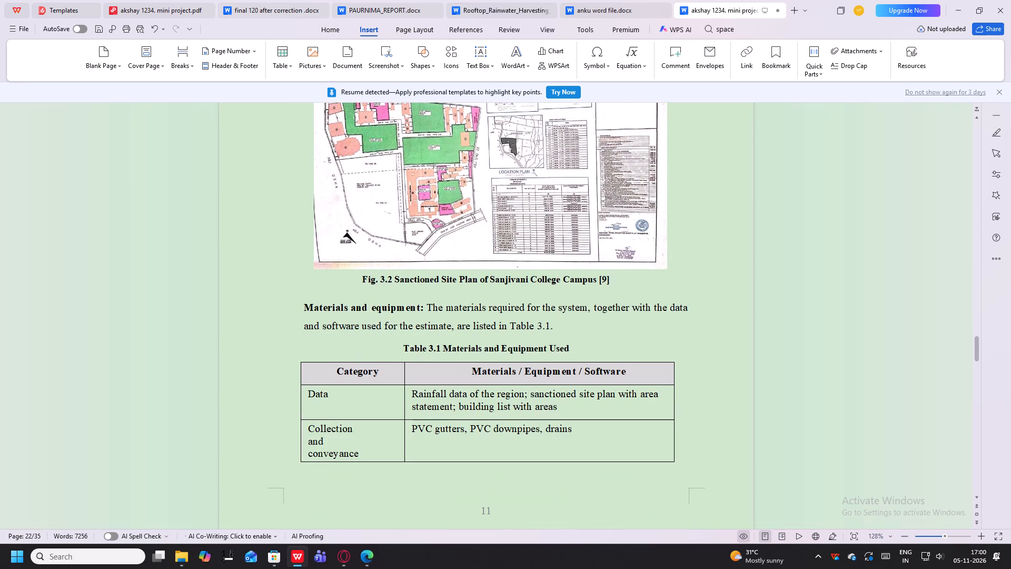
drag(611, 283, 598, 287)
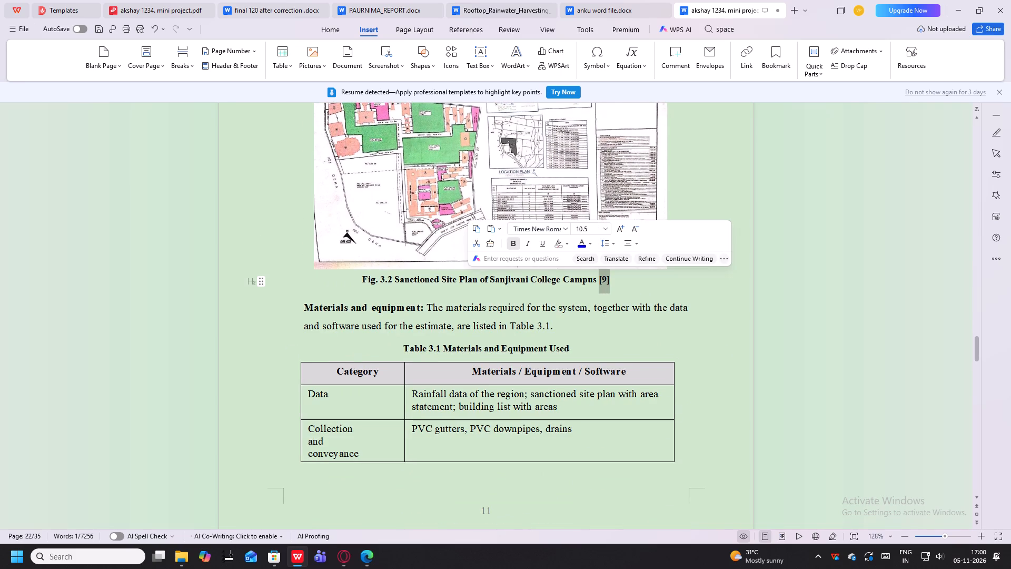
key(Delete)
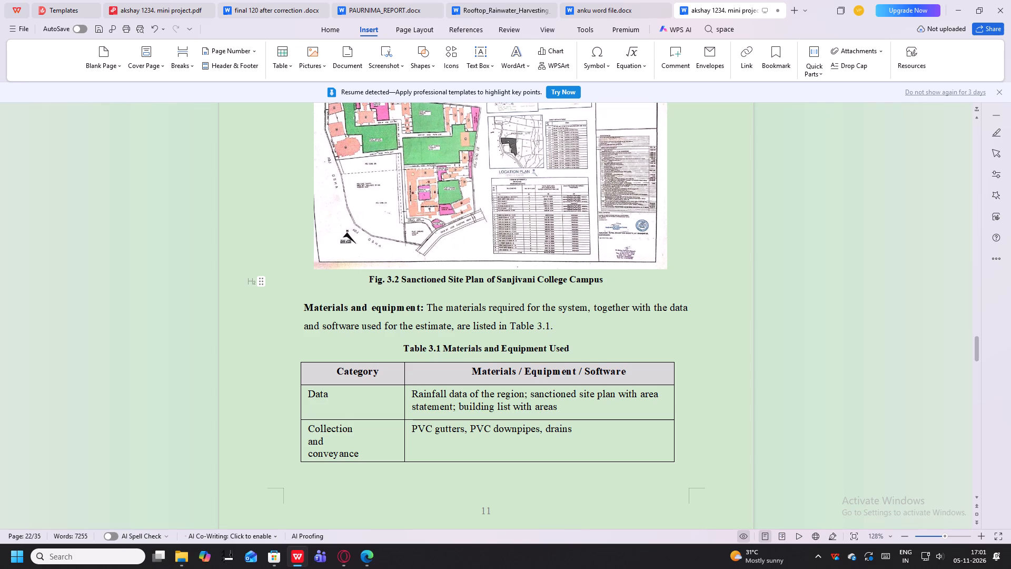
Change "Equipment" to lowercase "equipment" in the Table 3.1 title.
click(506, 348)
key(BackSpace)
key(e)
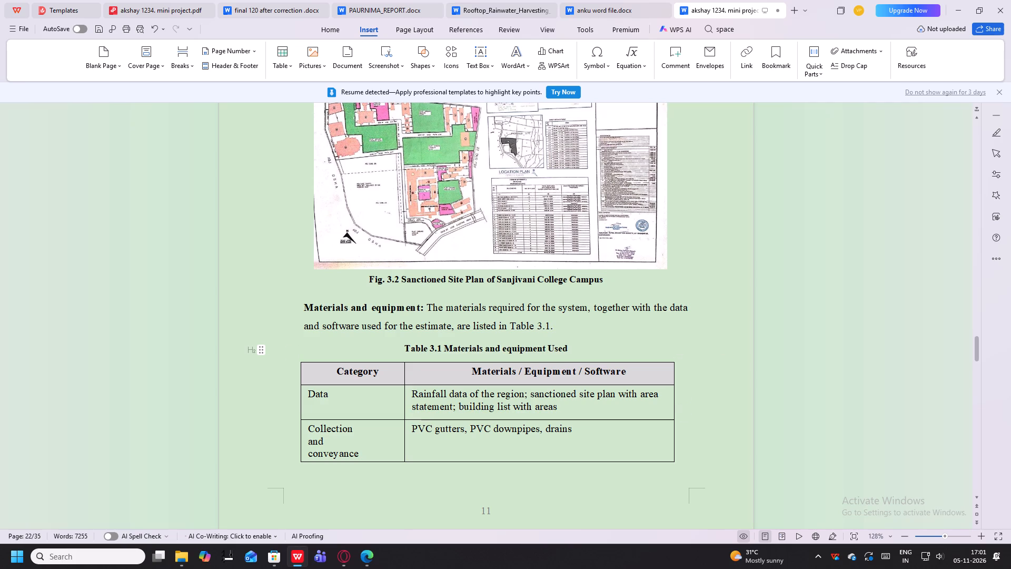
Shorten the second column header of Table 3.1 to "Materials" by deleting "/ Equipment / Software".
drag(518, 369, 548, 376)
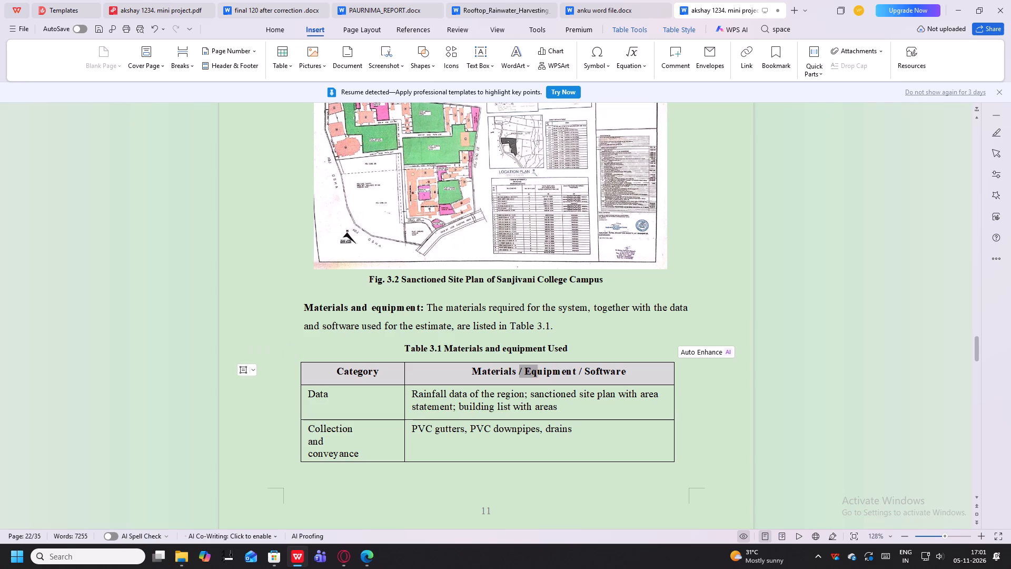
drag(548, 376, 655, 367)
key(BackSpace)
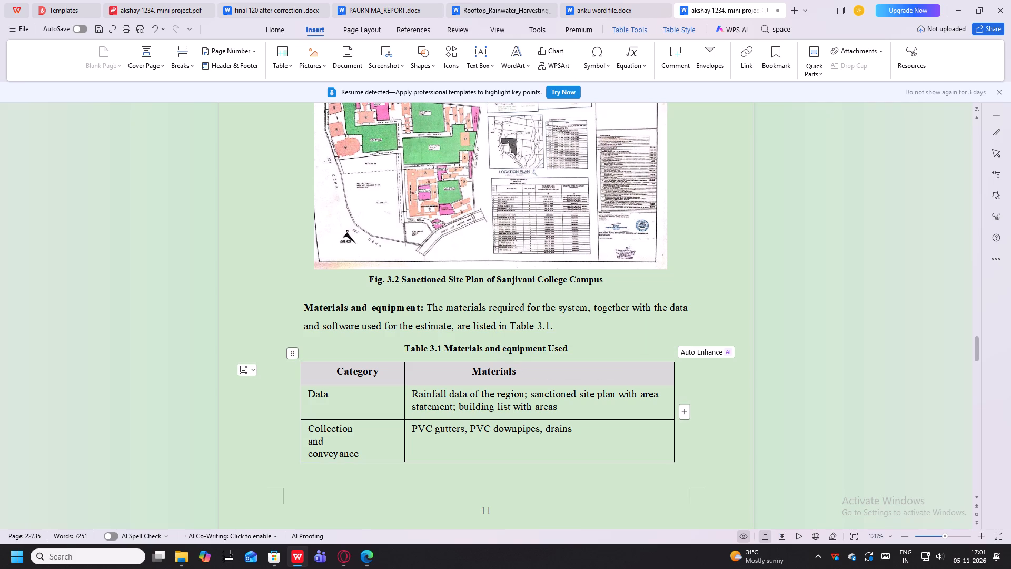
Apply No Border to the whole of Table 3.1, Materials and equipment Used.
scroll(495, 418, down, 7)
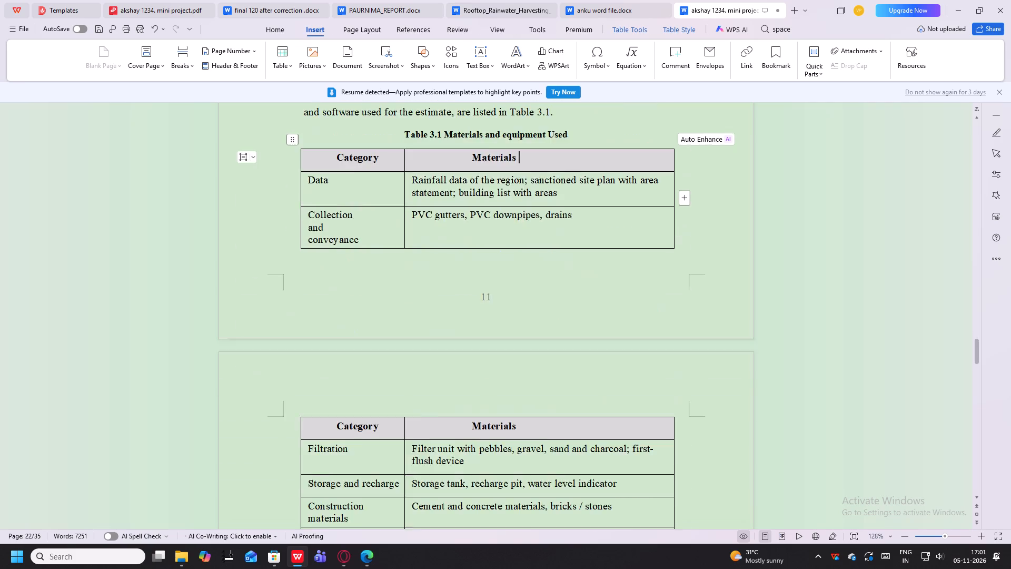
scroll(494, 419, down, 5)
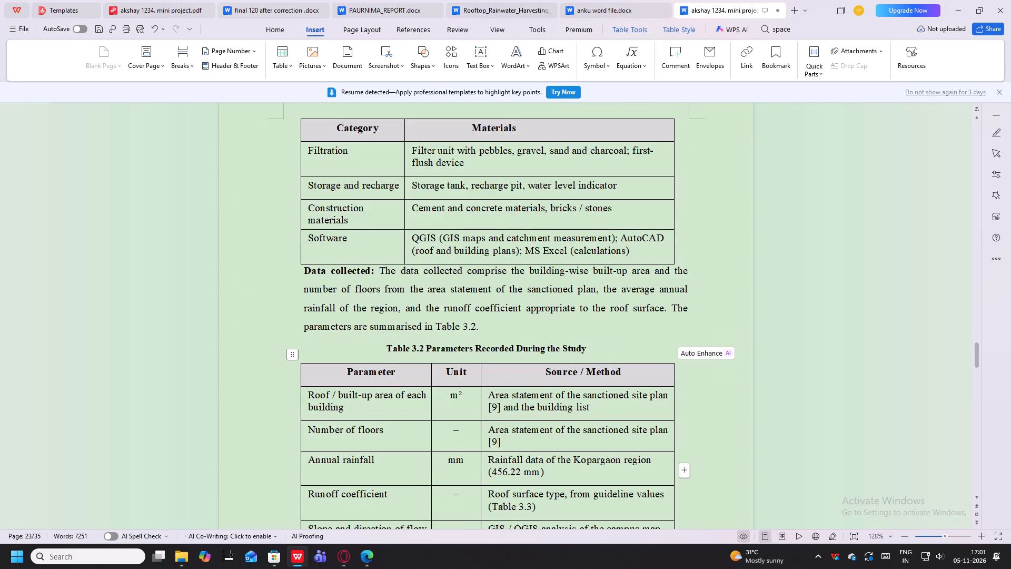
scroll(496, 408, up, 10)
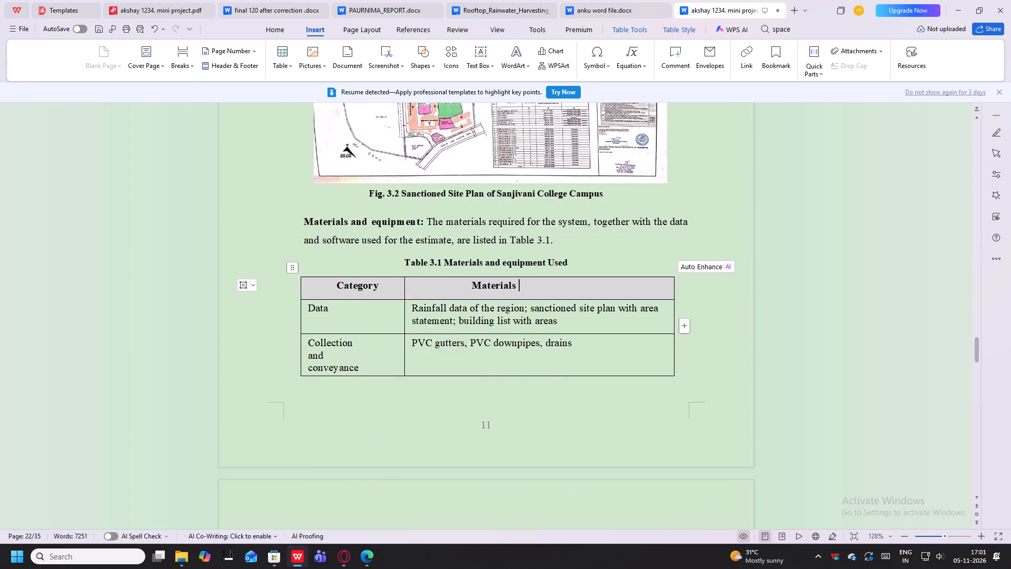
click(291, 269)
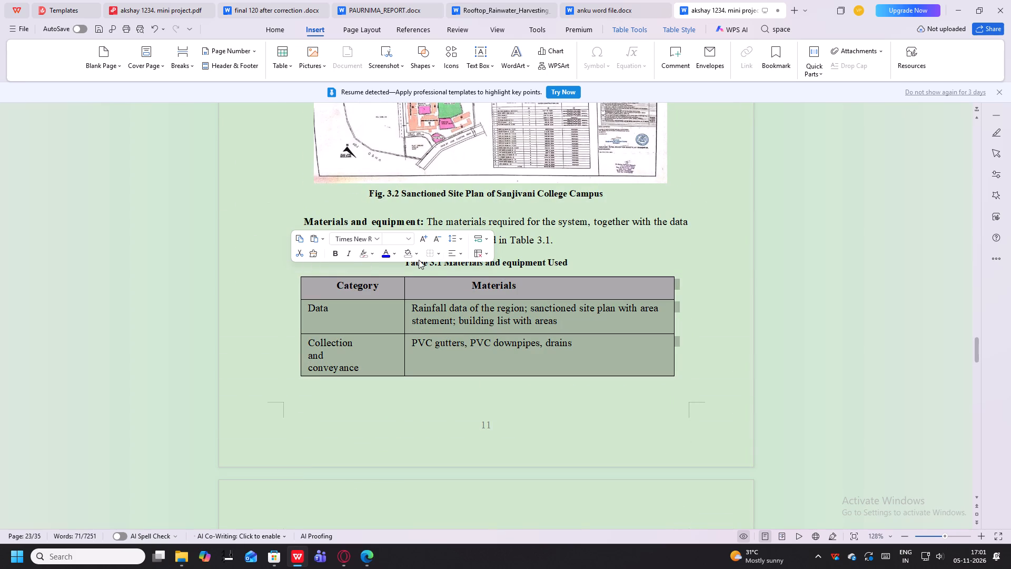
click(439, 257)
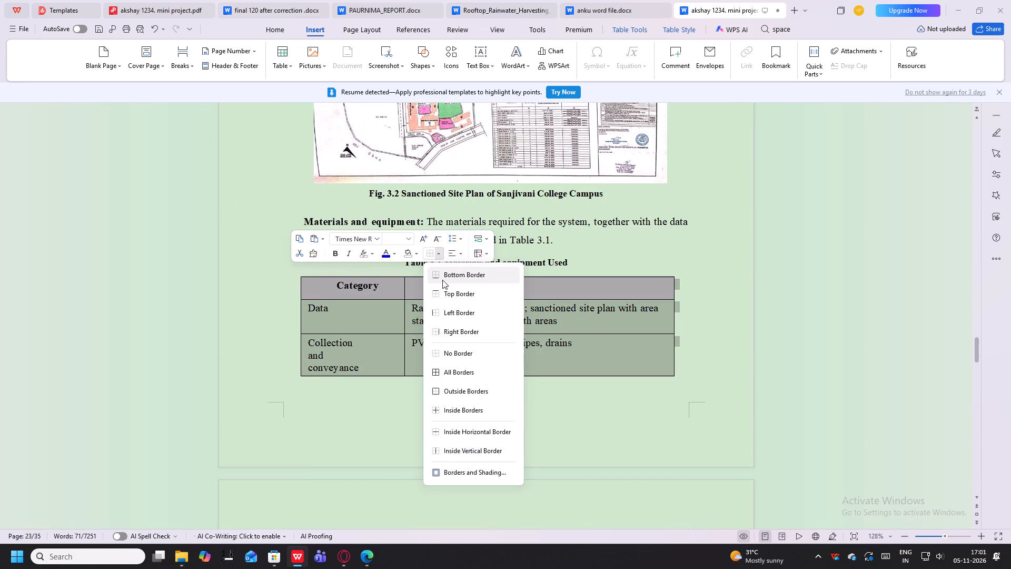
click(460, 359)
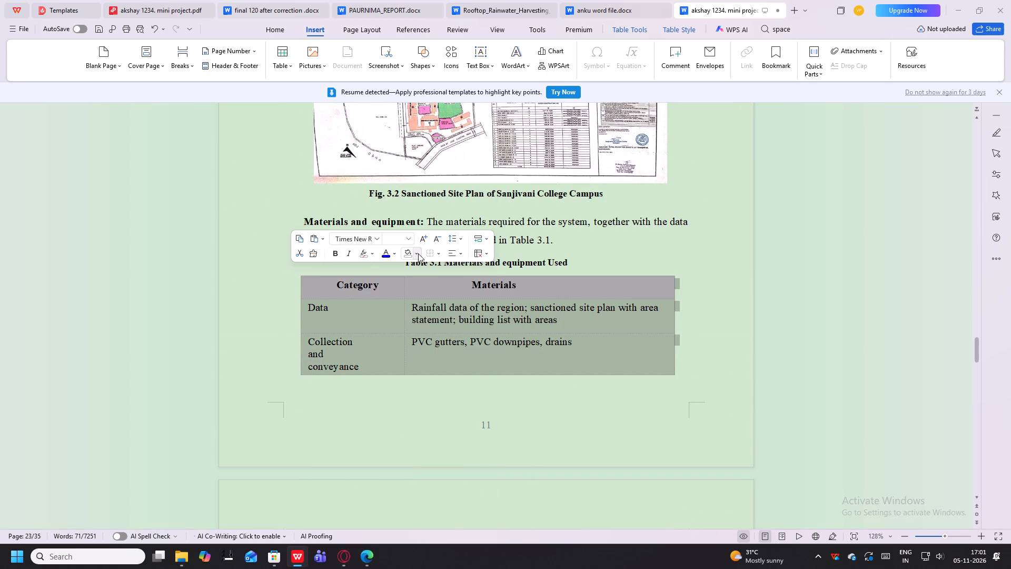
Set the cell shading of the whole of Table 3.1 to white.
click(417, 255)
click(409, 292)
click(431, 389)
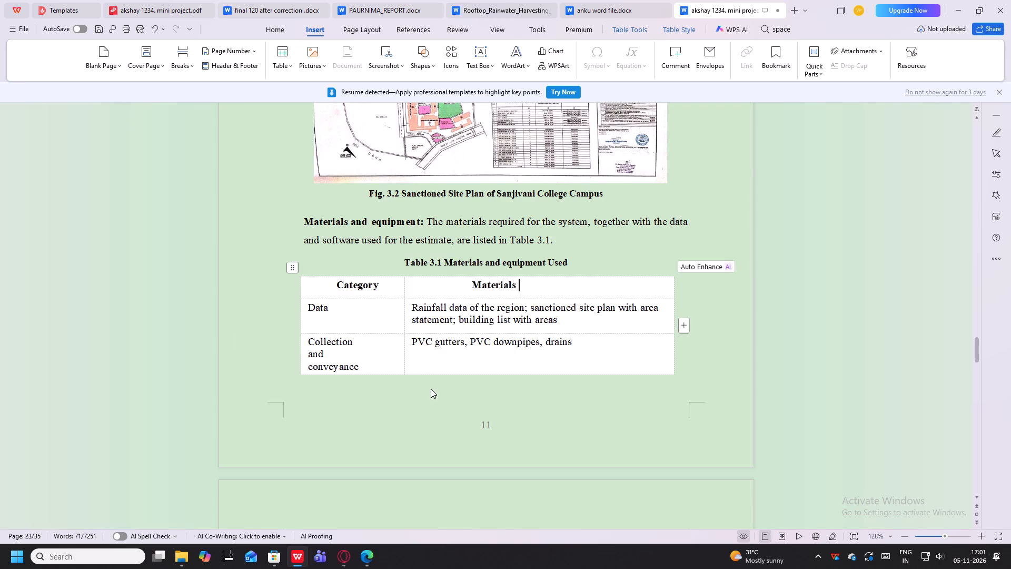
Look over both parts of the reformatted Table 3.1 and the preceding pages back to page 9.
scroll(431, 378, down, 7)
scroll(433, 377, up, 8)
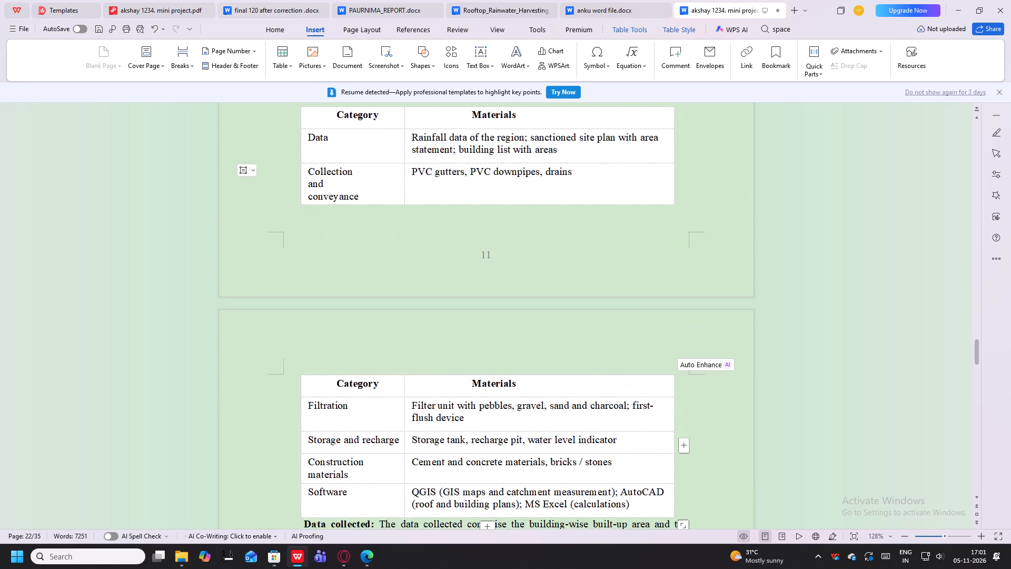
scroll(433, 377, up, 20)
scroll(433, 377, up, 20)
scroll(433, 377, up, 9)
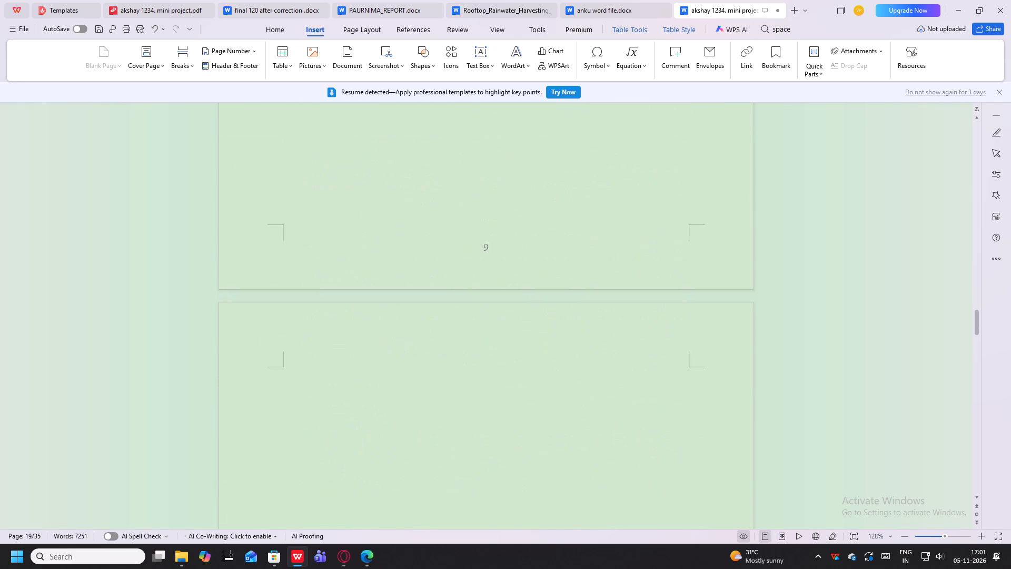
scroll(429, 377, up, 20)
scroll(429, 377, up, 3)
scroll(422, 378, down, 7)
scroll(421, 378, up, 1)
scroll(421, 378, down, 17)
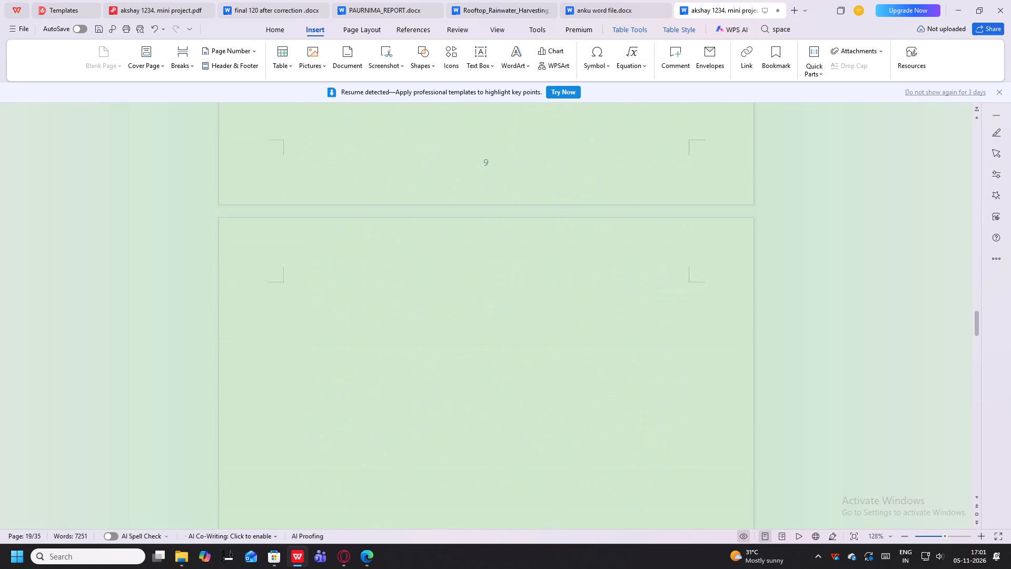
scroll(437, 365, down, 12)
scroll(472, 354, up, 1)
scroll(472, 354, down, 6)
scroll(478, 353, up, 1)
scroll(478, 353, down, 20)
scroll(478, 353, down, 2)
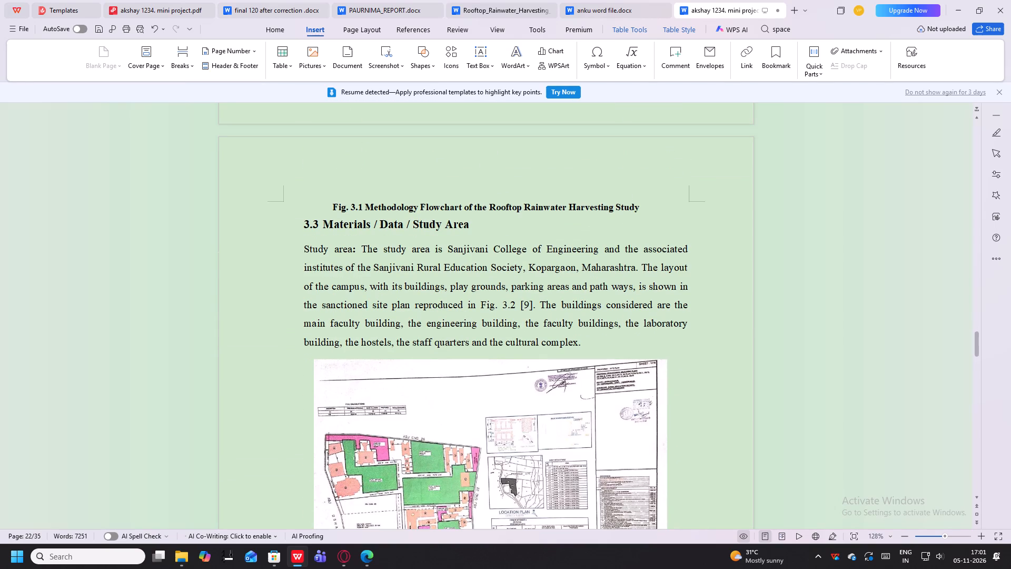
Set the cell shading of the whole of Table 3.2, Parameters Recorded During the Study, to white.
scroll(437, 305, down, 9)
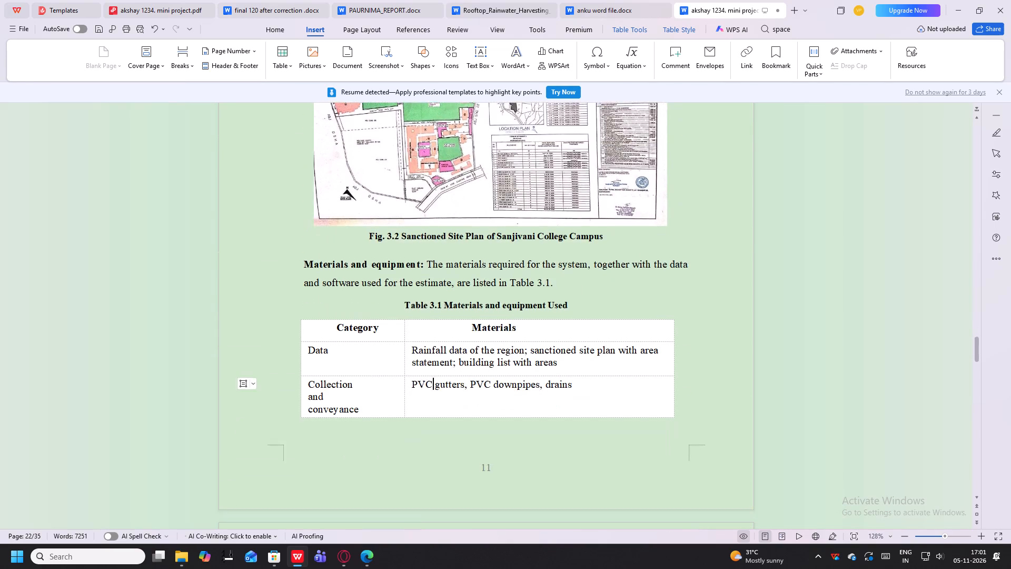
scroll(435, 305, down, 15)
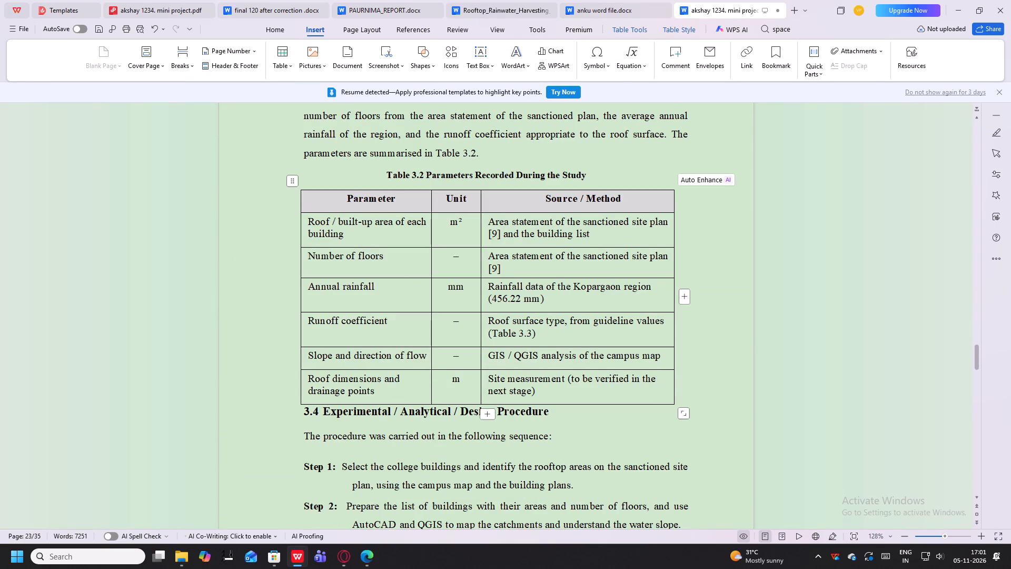
click(291, 184)
click(411, 173)
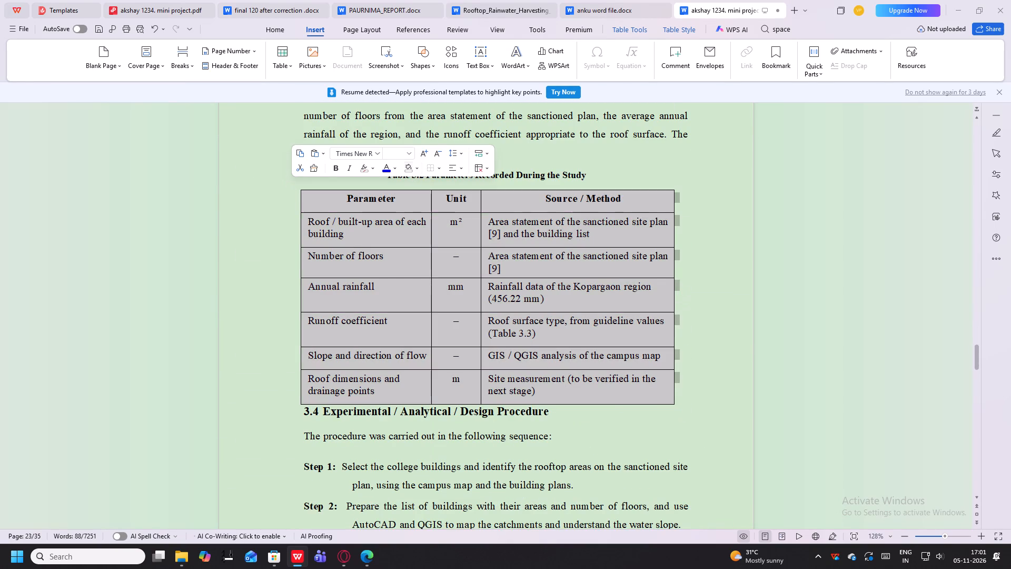
click(240, 281)
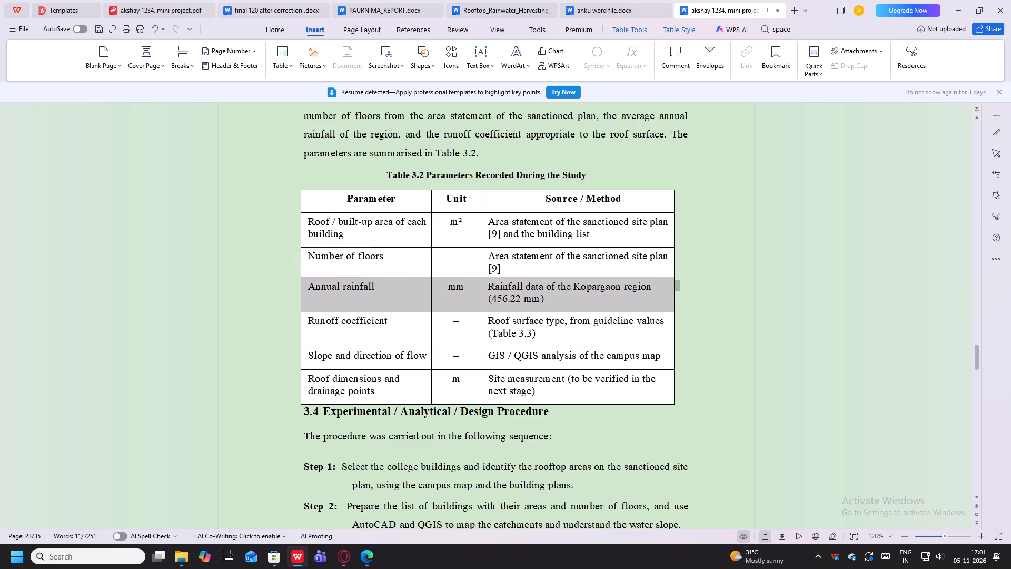
click(271, 354)
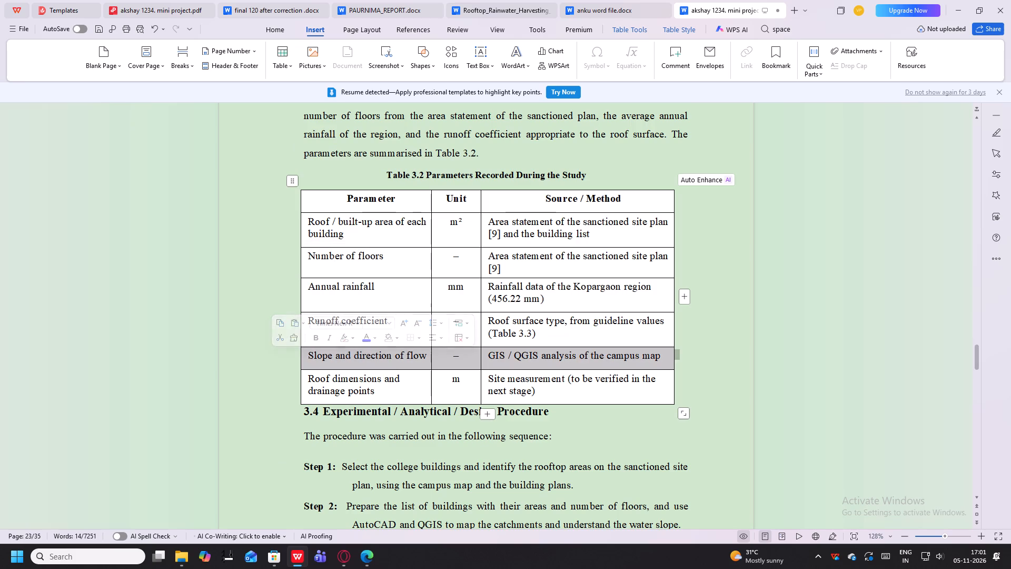
Delete the "[9]" citation from the Source / Method cell of the roof / built-up area row in Table 3.2.
drag(498, 236, 487, 240)
click(489, 240)
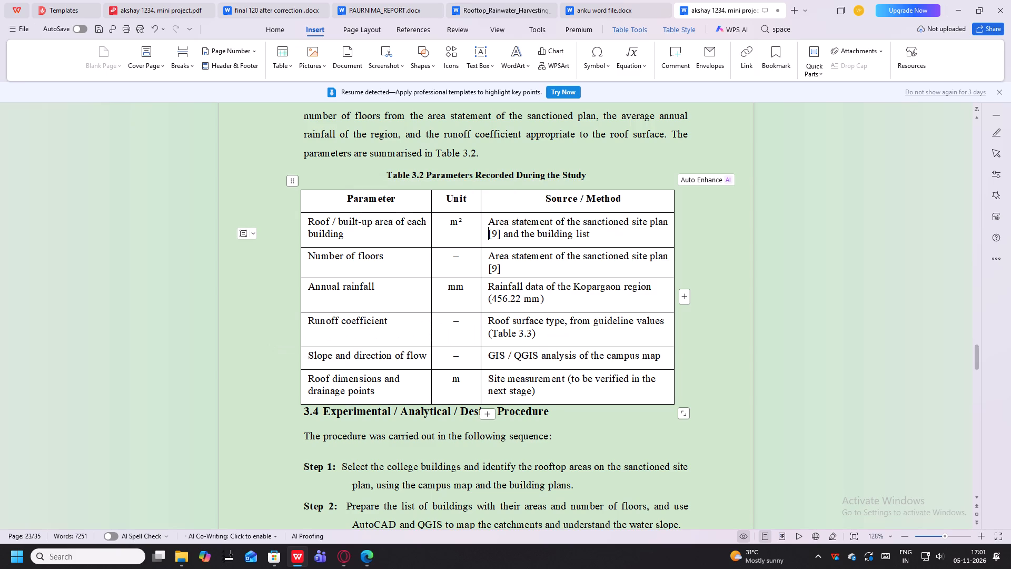
drag(499, 236, 487, 240)
key(Delete)
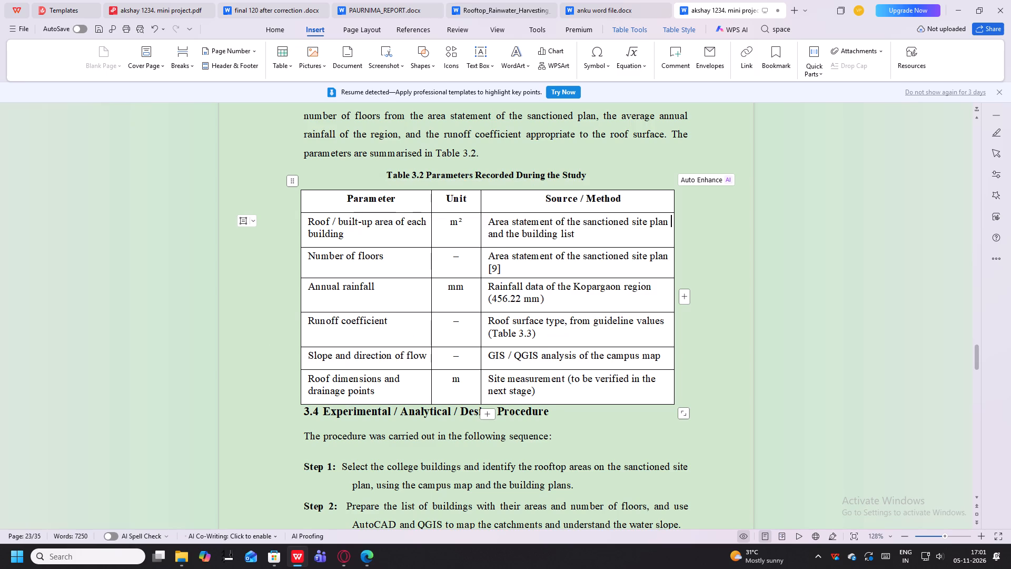
Delete the "[9]" citation from the Source / Method cell of the "Number of floors" row in Table 3.2.
drag(501, 271, 481, 272)
click(481, 273)
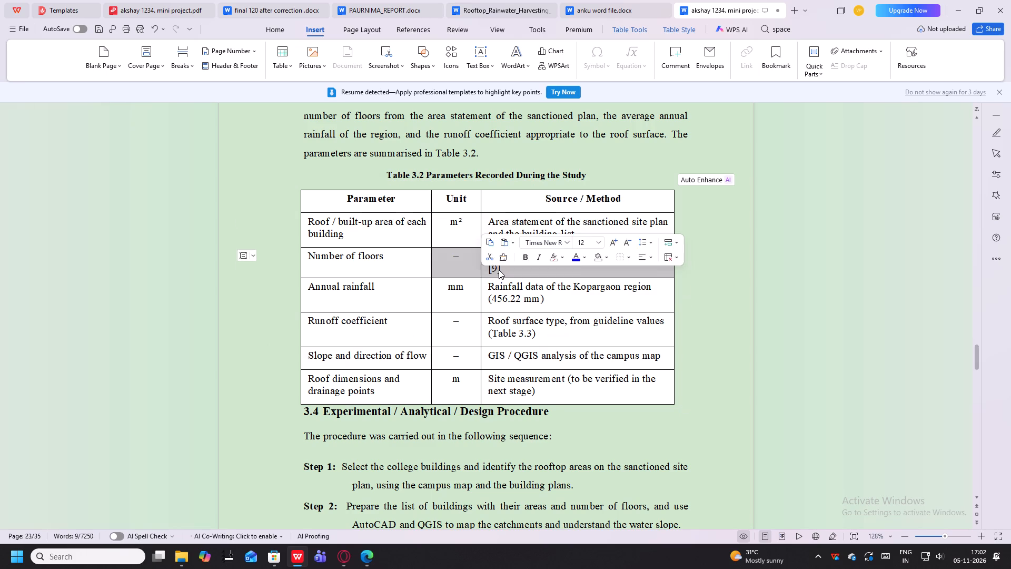
click(499, 270)
drag(501, 268, 493, 269)
click(494, 269)
drag(501, 268, 499, 268)
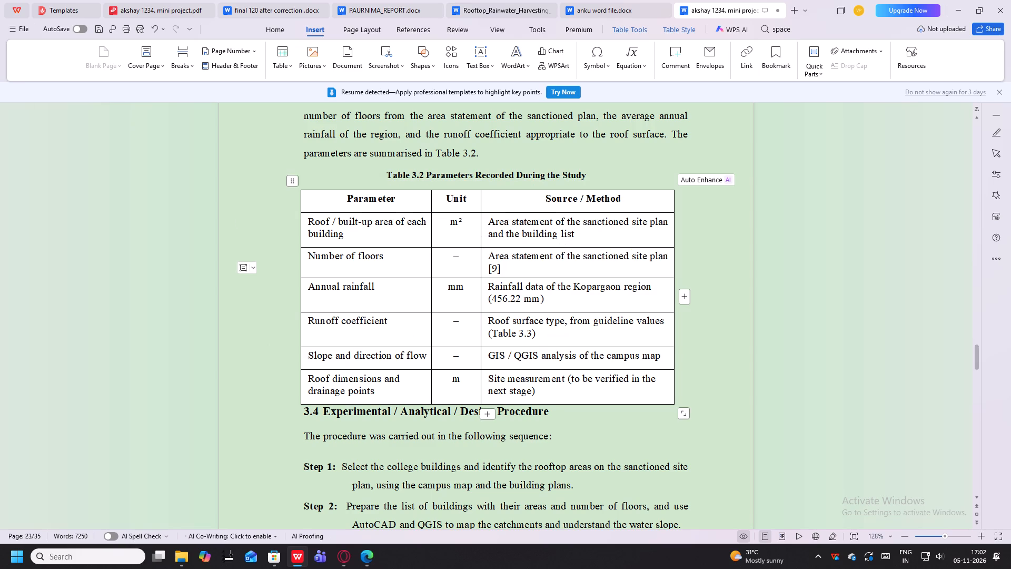
drag(499, 268, 490, 271)
key(Delete)
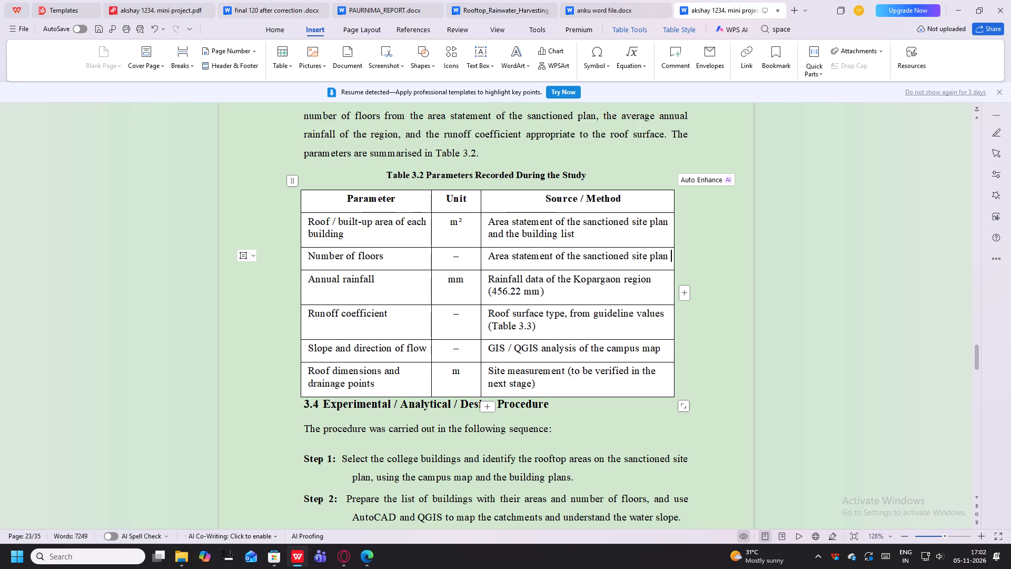
Shorten the section 3.4 heading to "Design Procedure" by deleting "Experimental / Analytical /".
click(394, 403)
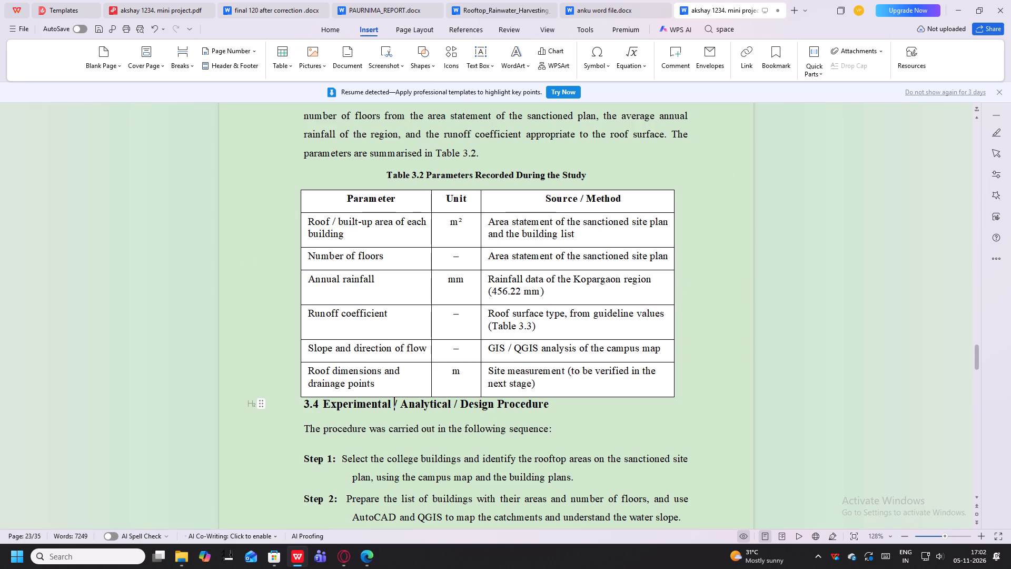
drag(455, 406, 435, 408)
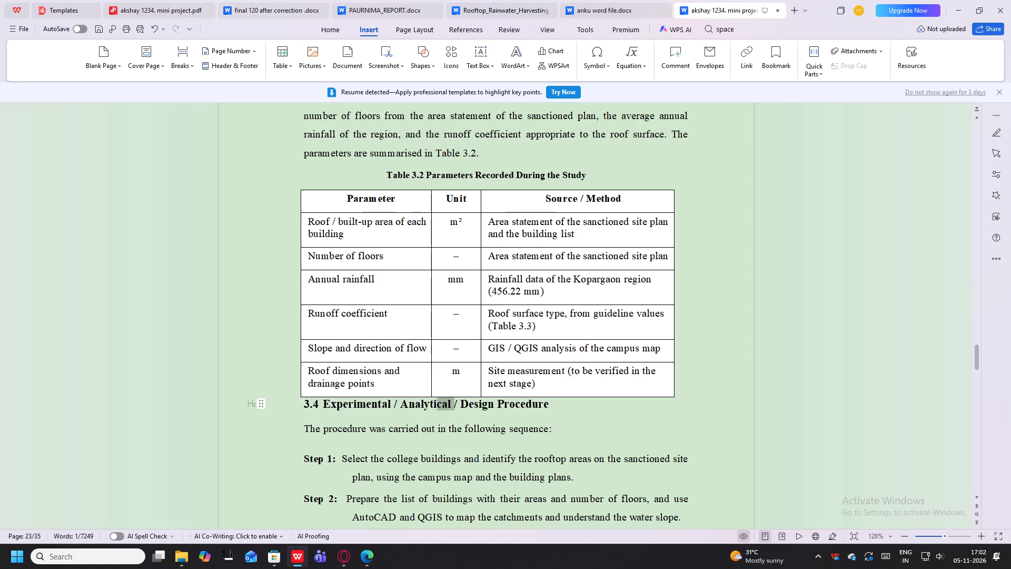
drag(435, 408, 324, 405)
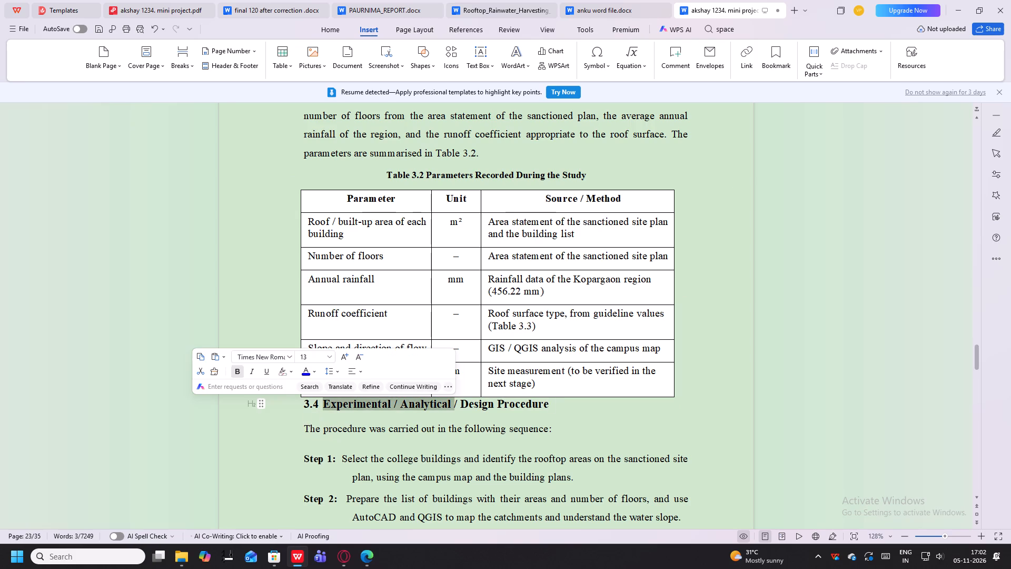
key(Delete)
click(326, 404)
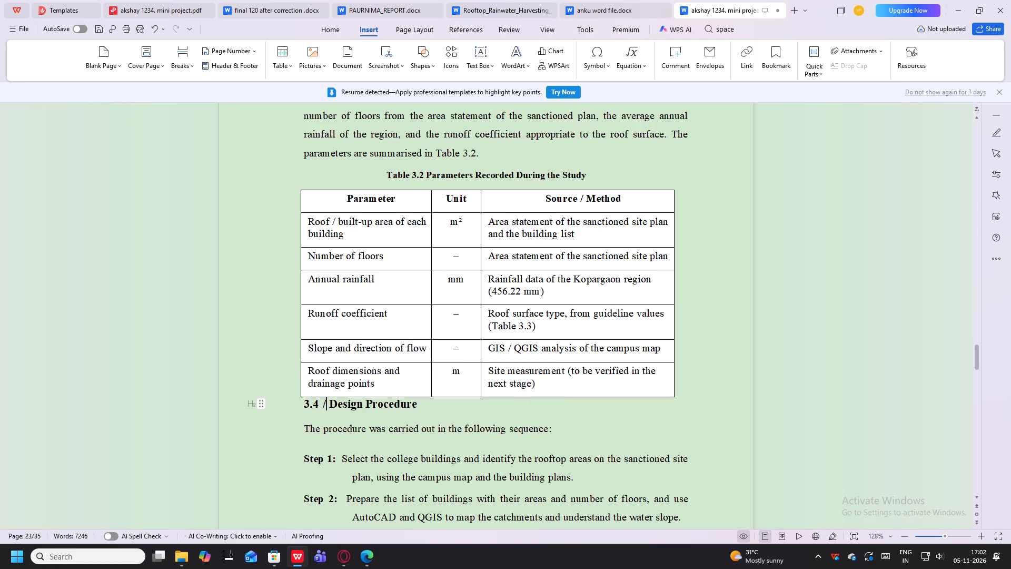
key(BackSpace)
Shorten the section 3.5 heading to "Model Development" by deleting "Calculations /".
scroll(390, 429, down, 4)
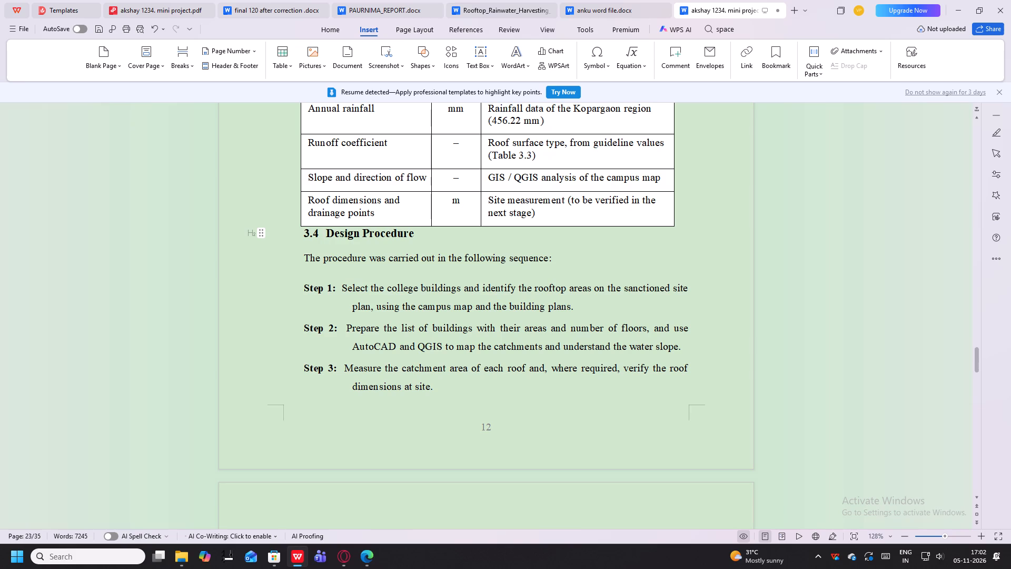
scroll(333, 286, up, 3)
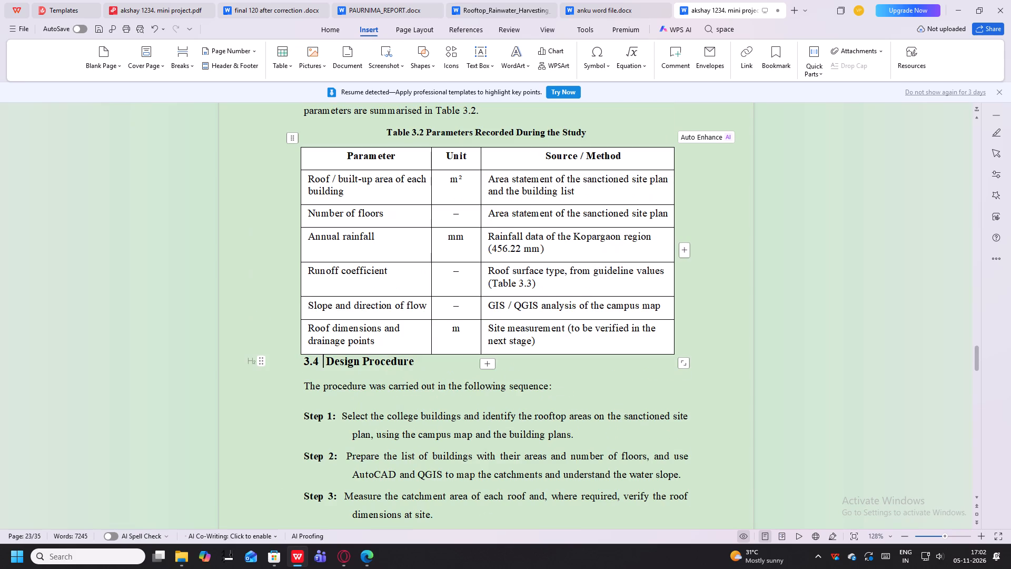
scroll(588, 160, up, 1)
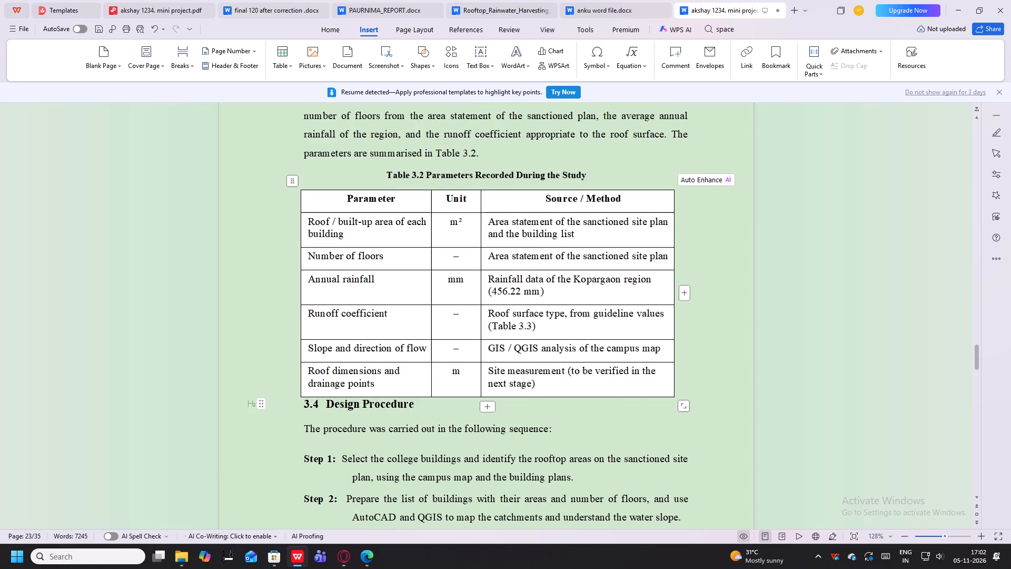
scroll(583, 202, up, 5)
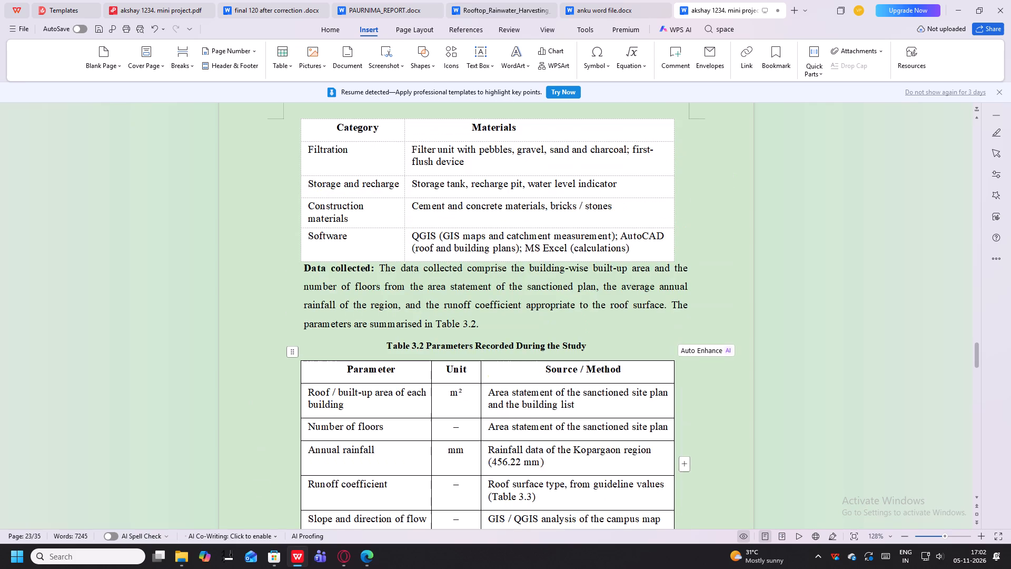
scroll(583, 202, down, 2)
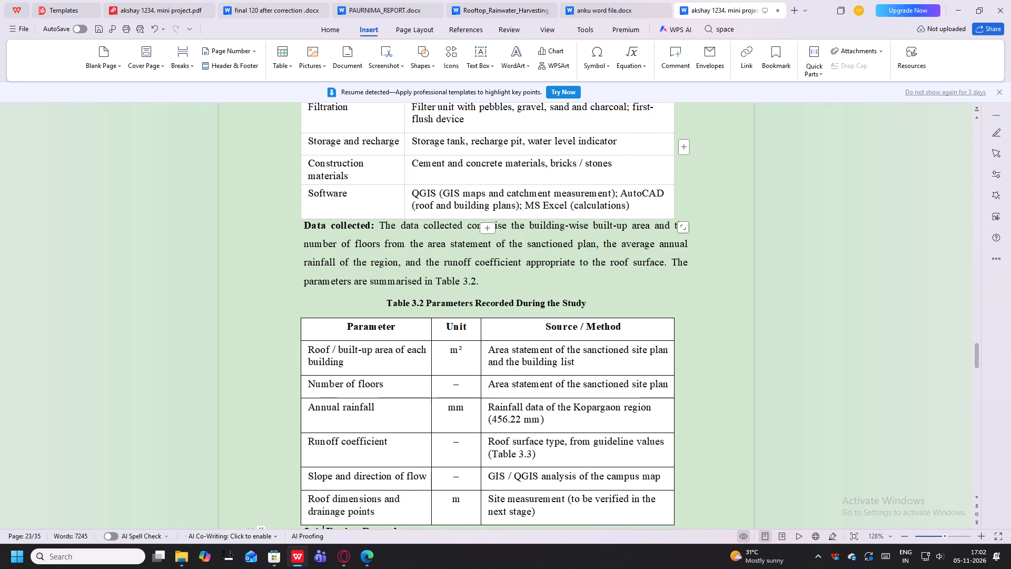
scroll(645, 228, down, 6)
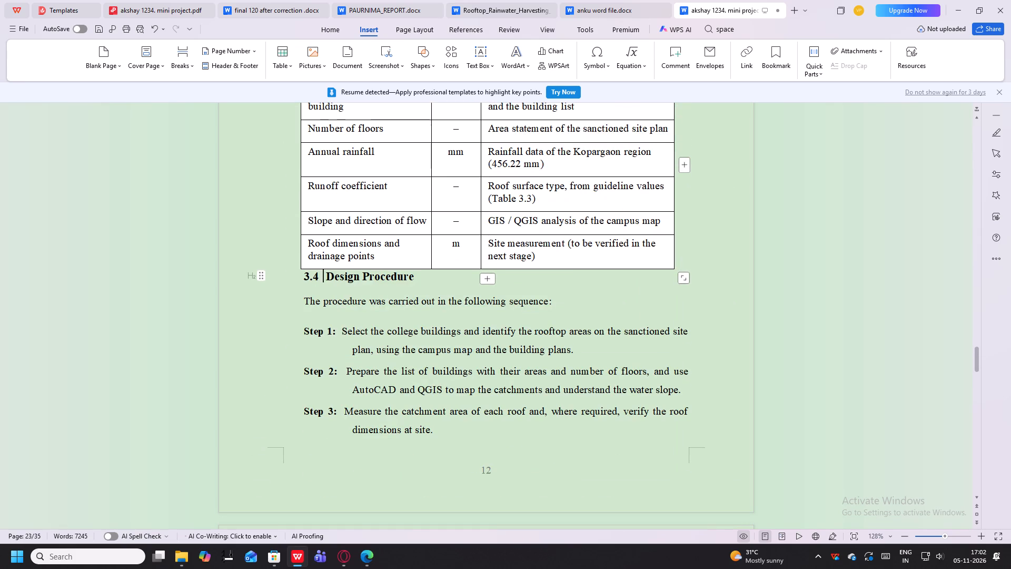
scroll(512, 286, down, 12)
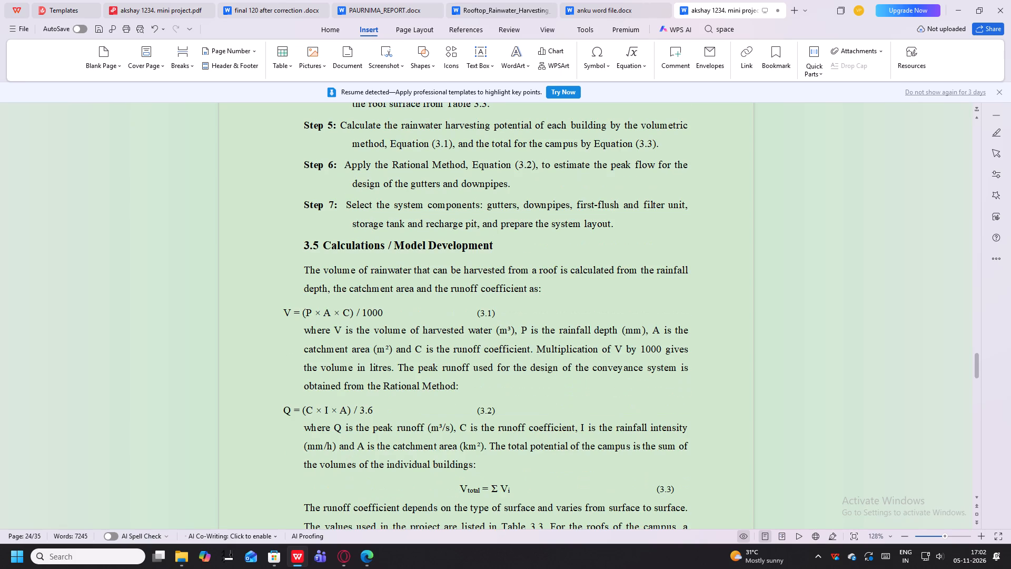
scroll(513, 287, down, 1)
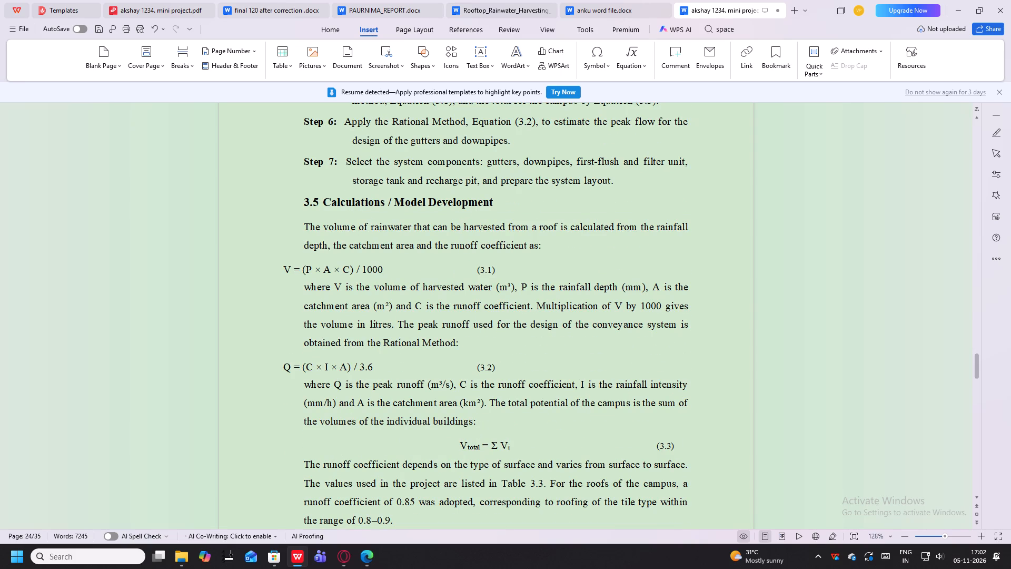
drag(392, 204, 323, 204)
key(Delete)
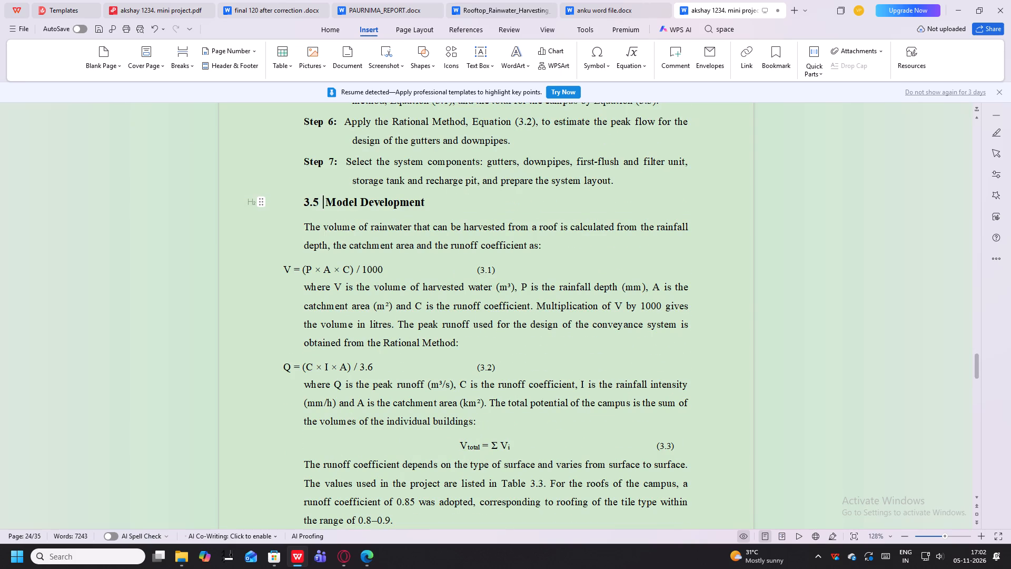
Indent the harvested volume equation V = (P × A × C) / 1000 with spaces to line up with the body text.
click(282, 270)
key(space)
key(space)
key(space)
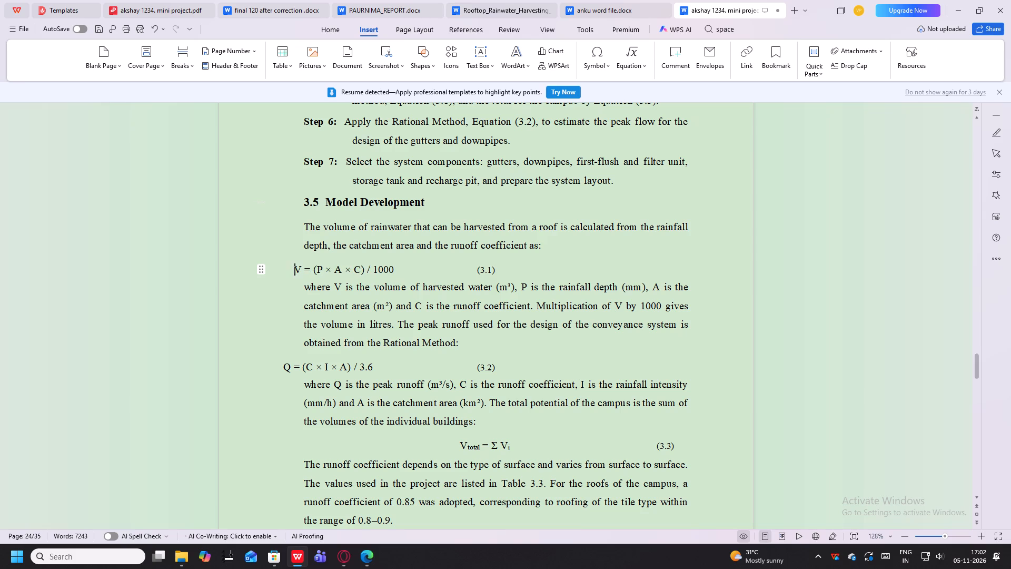
key(space)
Replace the number of the harvested volume equation with (1), spaced further toward the right text margin.
drag(473, 268, 515, 277)
key(space)
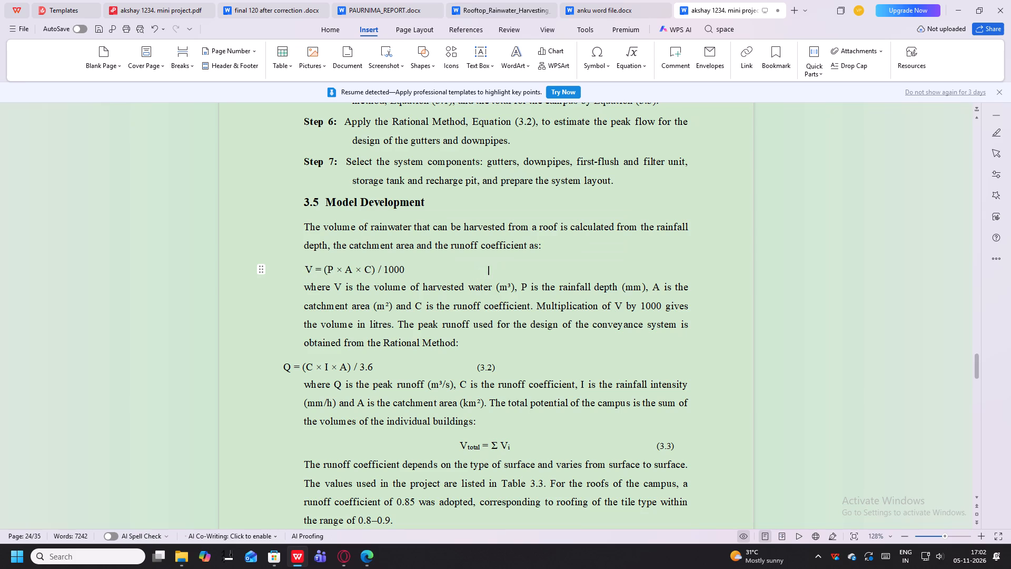
key(space)
key(space)
key(space)
key(space)
key(space)
key(space)
key(space)
key(space)
key(space)
key(space)
key(space)
key(space)
key(space)
key(space)
key(space)
key(space)
key(space)
key(space)
key(space)
key(space)
key(shift+parenleft)
key(1)
key(shift+parenright)
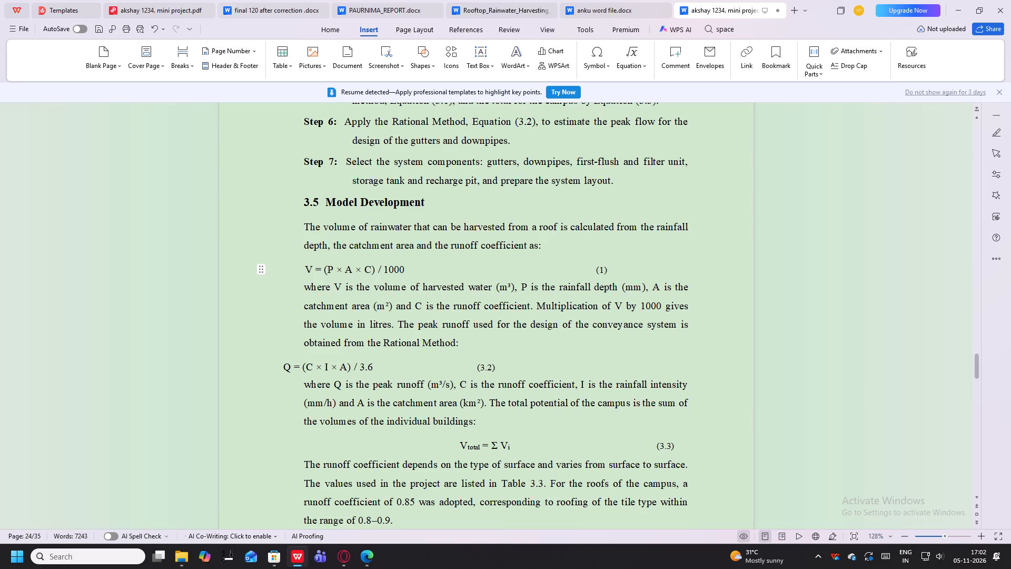
Shift the equation number (1) across with spaces until it sits near the right text margin.
click(593, 267)
key(space)
key(space)
key(space)
key(space)
key(space)
key(space)
key(space)
key(space)
key(space)
key(space)
key(space)
key(space)
key(space)
key(space)
key(space)
key(space)
key(space)
key(space)
key(space)
key(space)
key(space)
key(space)
key(space)
Make the equation V = (P × A × C) / 1000 bold.
drag(433, 266, 300, 267)
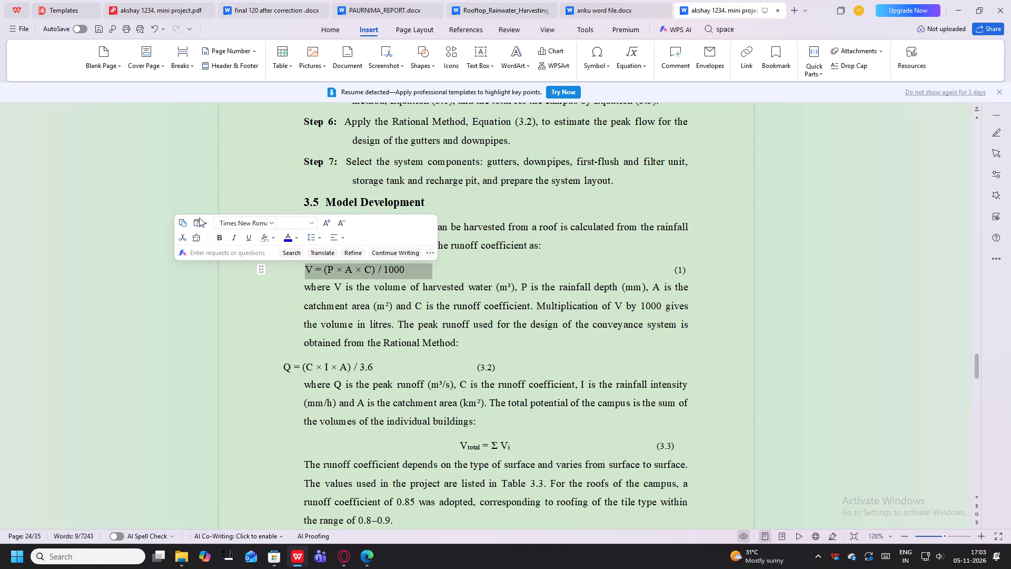
click(217, 236)
click(661, 323)
Indent the Rational Method equation Q = (C × I × A) / 3.6 with spaces to line up with the body text.
scroll(660, 323, down, 1)
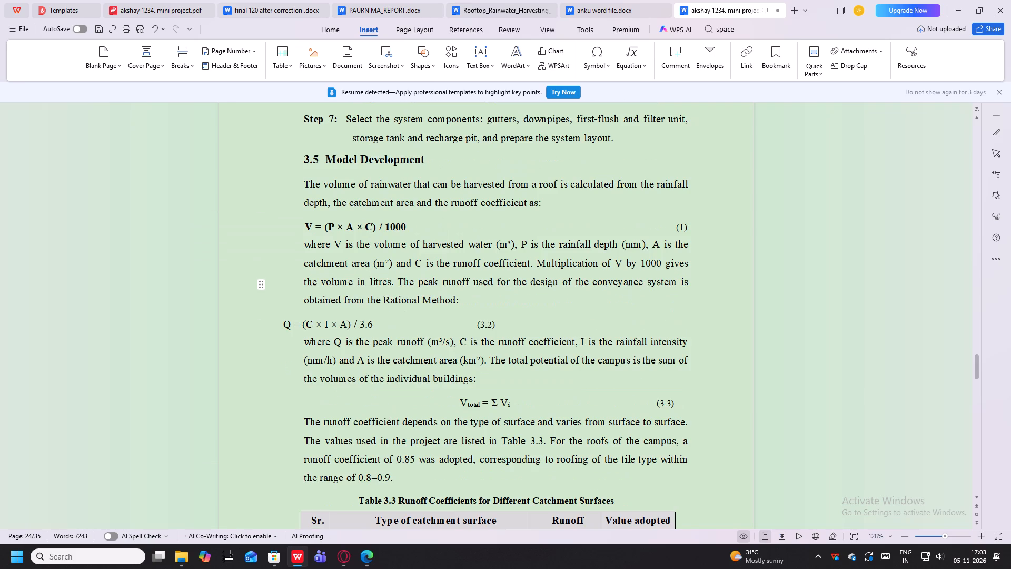
click(285, 326)
key(space)
key(space)
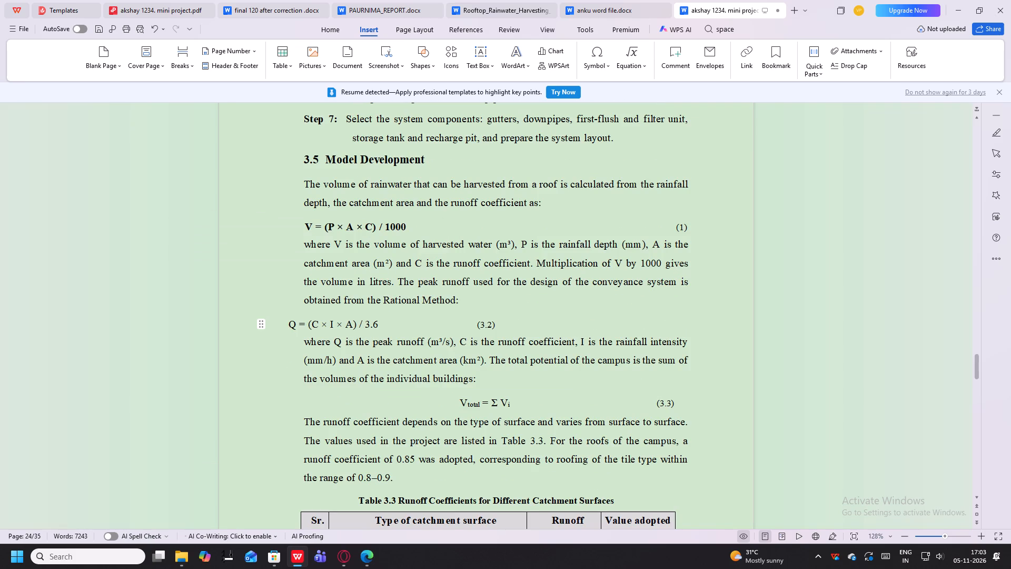
key(space)
key(space)
Make the equation Q = (C × I × A) / 3.6 bold.
drag(395, 325, 379, 328)
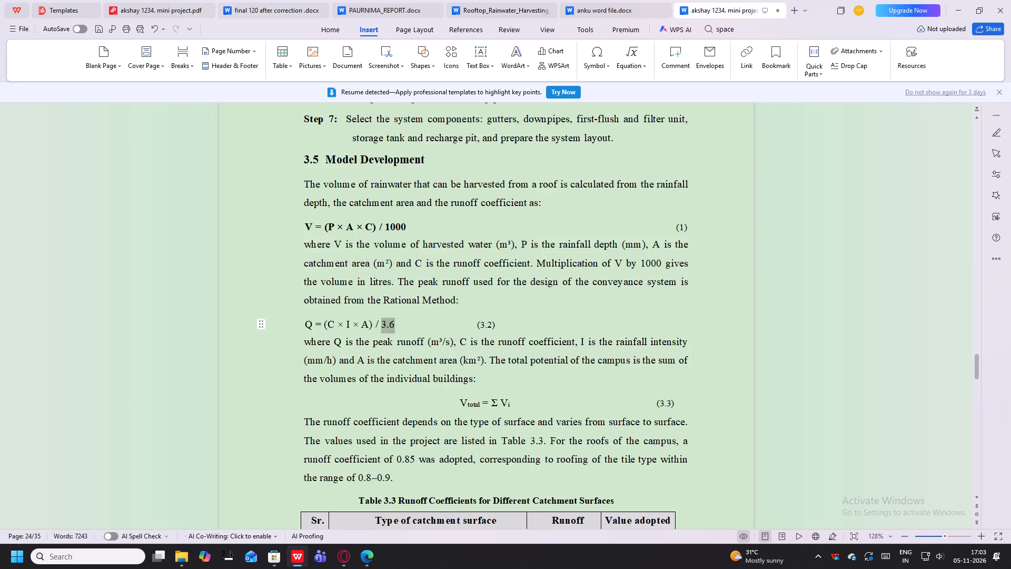
drag(379, 328, 290, 327)
click(216, 290)
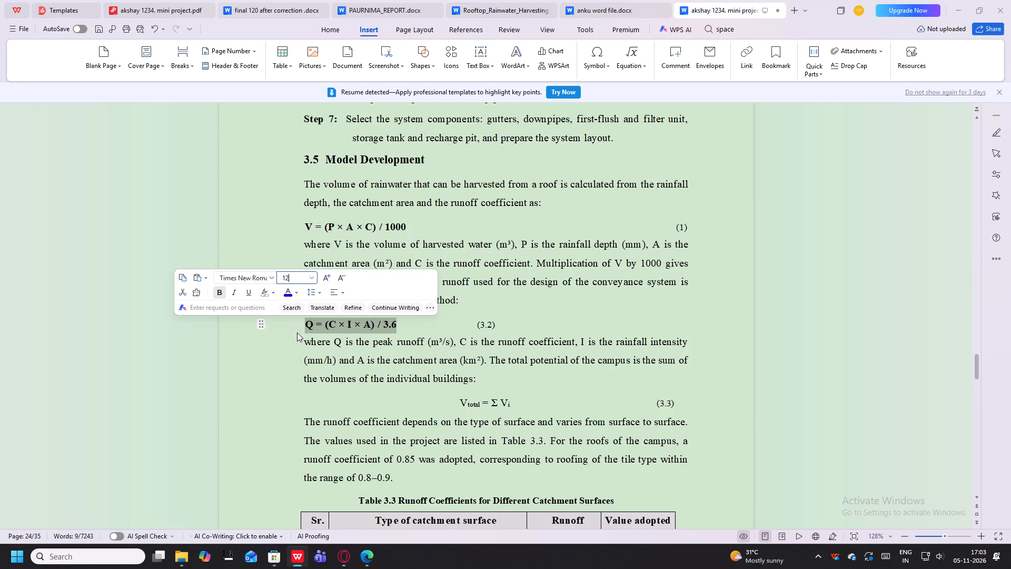
Shift the Rational Method equation's number across with spaces toward the right text margin.
click(462, 326)
key(space)
key(space)
key(space)
key(space)
key(space)
key(space)
key(space)
key(space)
key(space)
key(space)
key(space)
key(space)
key(space)
key(space)
key(space)
key(space)
key(space)
key(space)
key(space)
key(space)
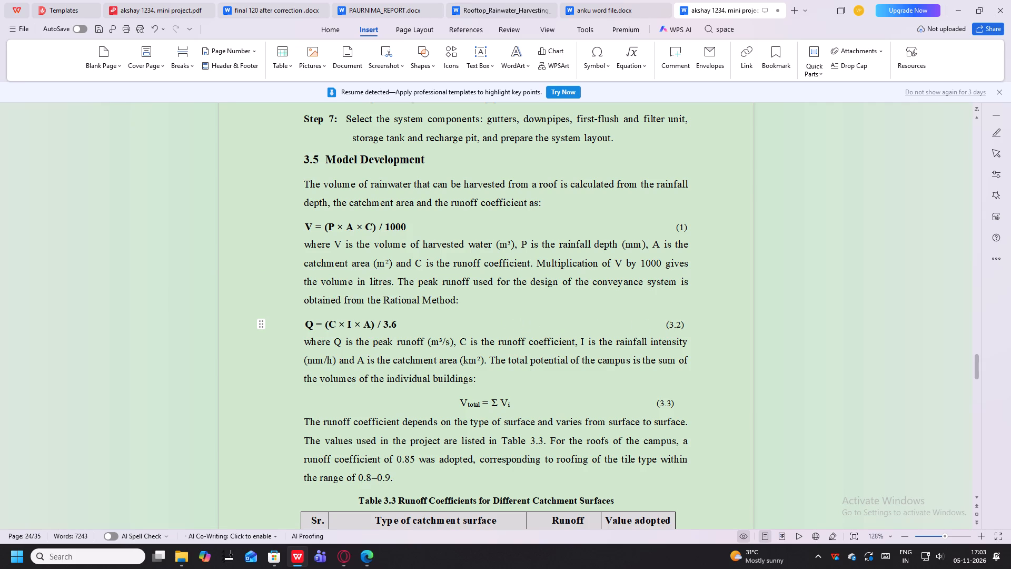
Renumber the Rational Method equation as (2) and space the number out closer to the right text margin.
click(677, 327)
key(BackSpace)
key(BackSpace)
click(656, 323)
key(space)
key(space)
key(space)
Make the campus total volume equation, V total = Σ Vi, bold.
scroll(600, 357, down, 2)
drag(516, 324, 441, 320)
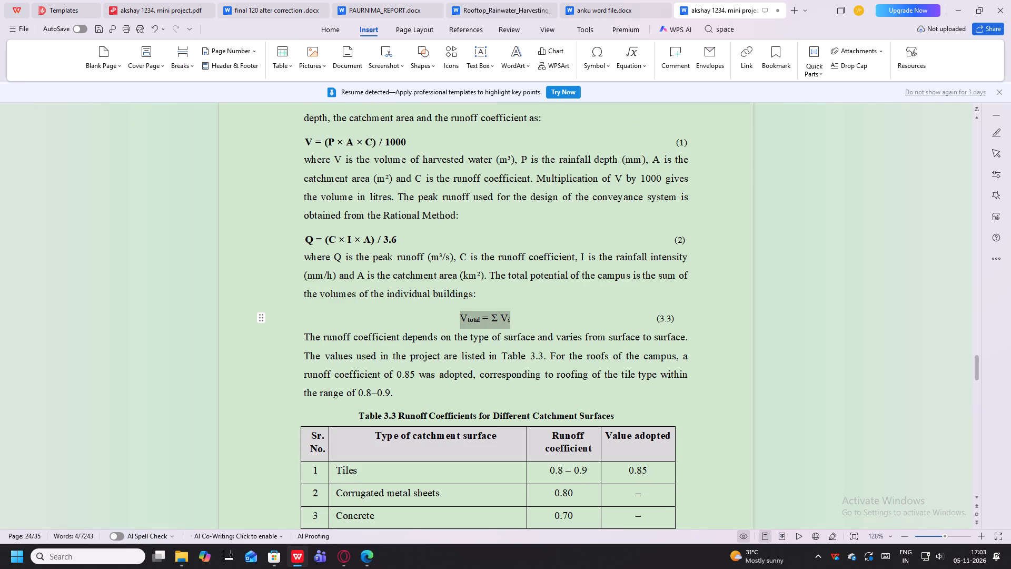
drag(441, 320, 441, 321)
click(378, 288)
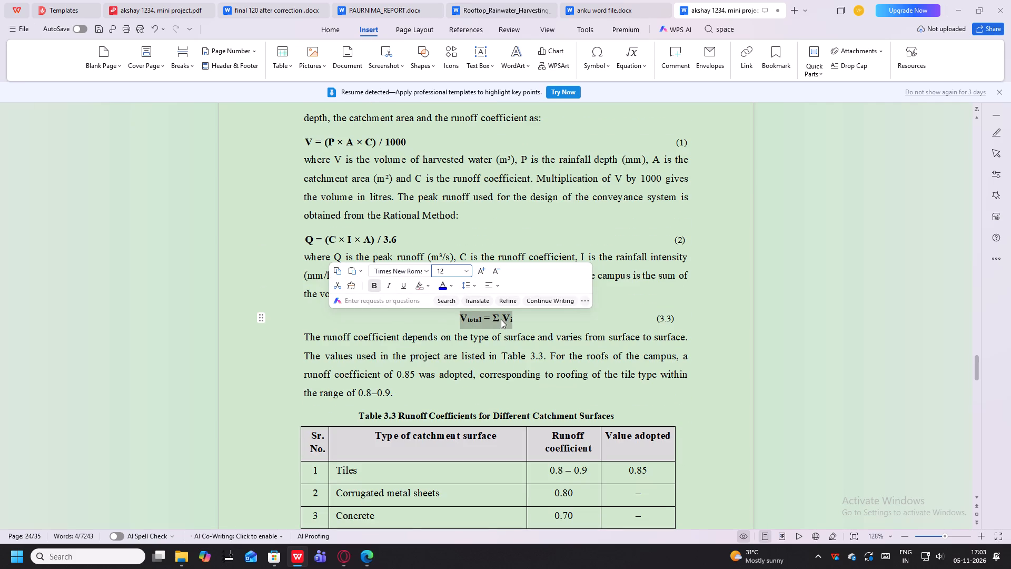
click(522, 323)
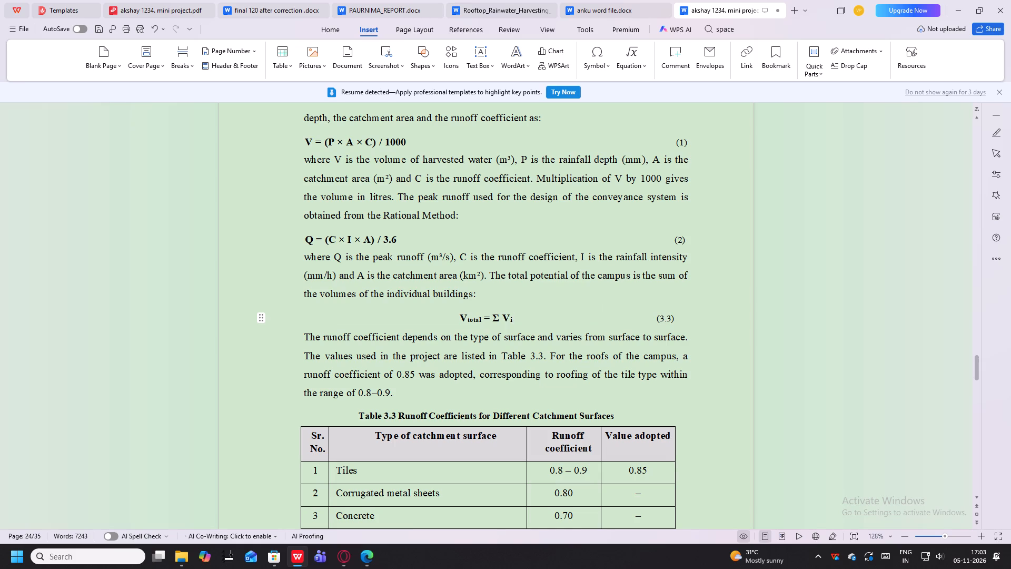
Renumber the campus total volume equation as (3) and space the number out near the right text margin.
click(665, 322)
key(Right)
key(BackSpace)
key(BackSpace)
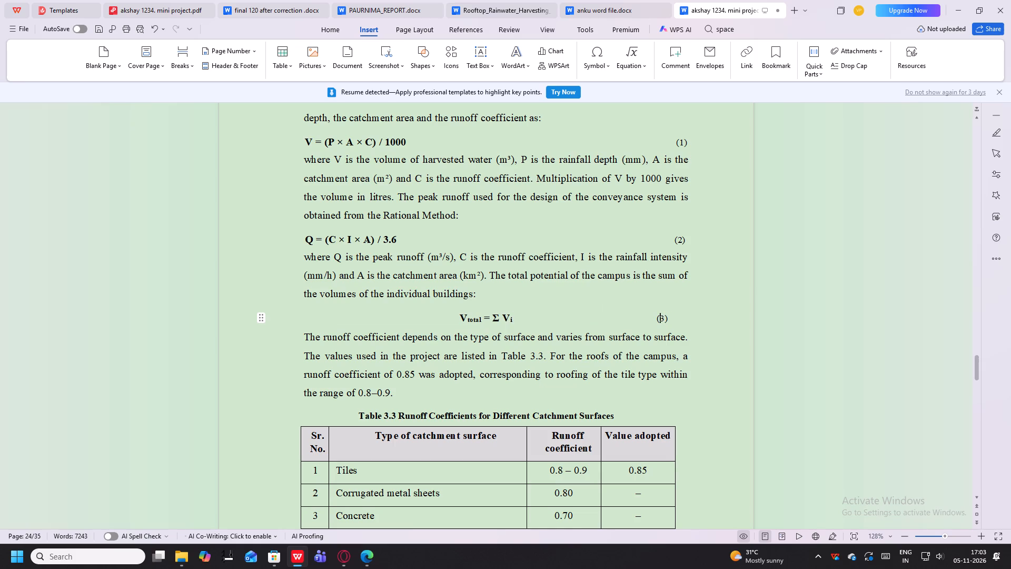
click(651, 326)
key(space)
key(space)
key(space)
key(space)
key(space)
key(space)
key(space)
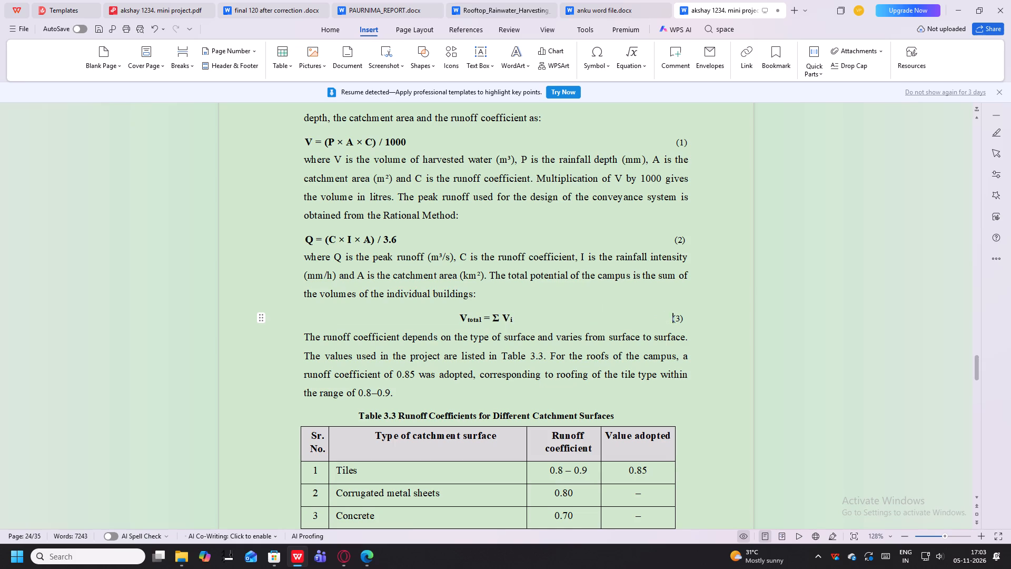
Move the campus total volume equation, V total = Σ Vi, from the centre to the left text margin.
click(568, 315)
key(space)
drag(538, 316, 410, 320)
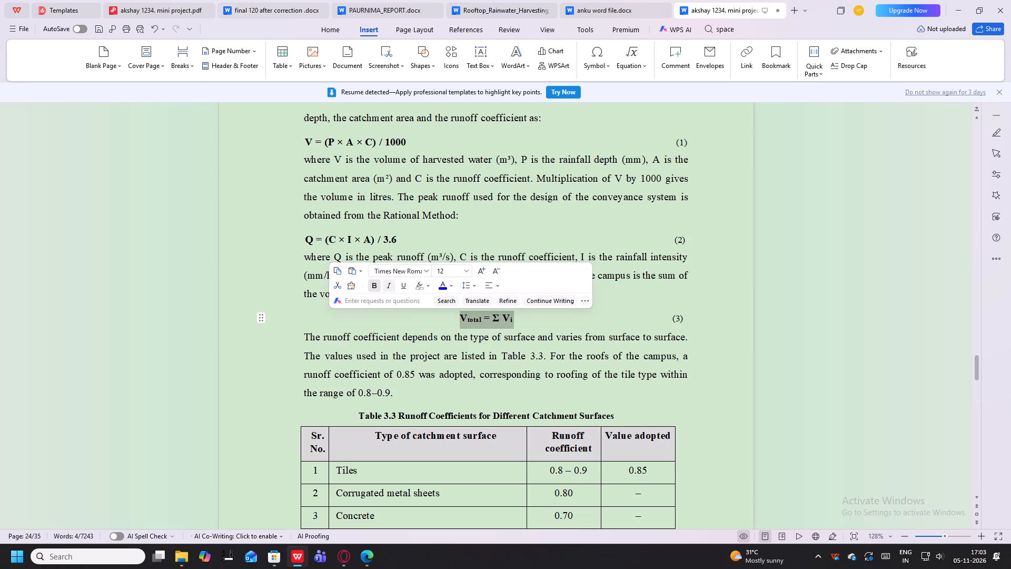
click(323, 35)
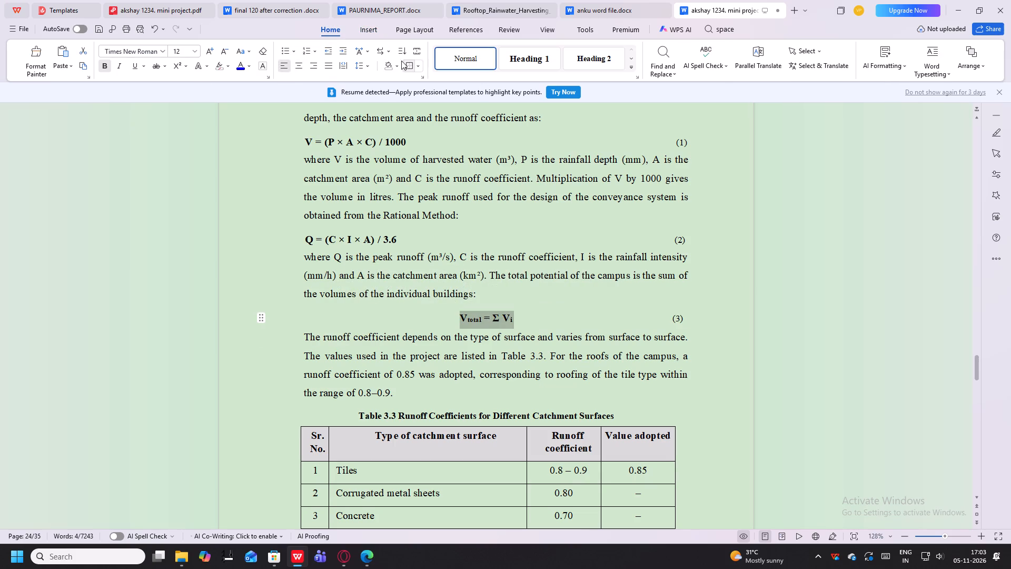
click(283, 65)
click(452, 320)
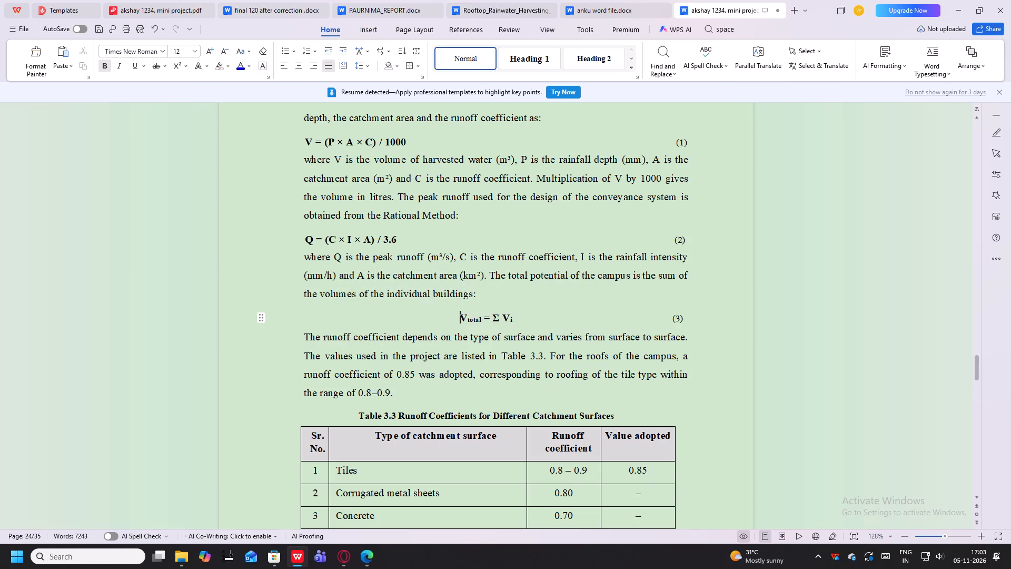
key(BackSpace)
key(space)
key(space)
key(space)
key(space)
key(space)
key(space)
key(space)
Re-break the campus total volume equation onto its own line and indent it with four spaces to match the Rational Method equation.
key(BackSpace)
key(BackSpace)
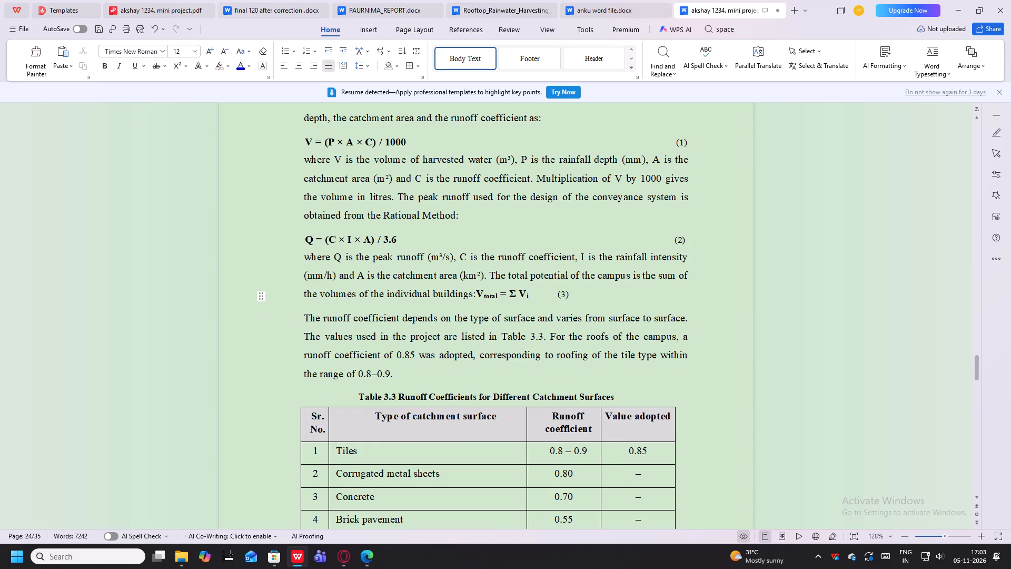
key(Return)
key(space)
key(BackSpace)
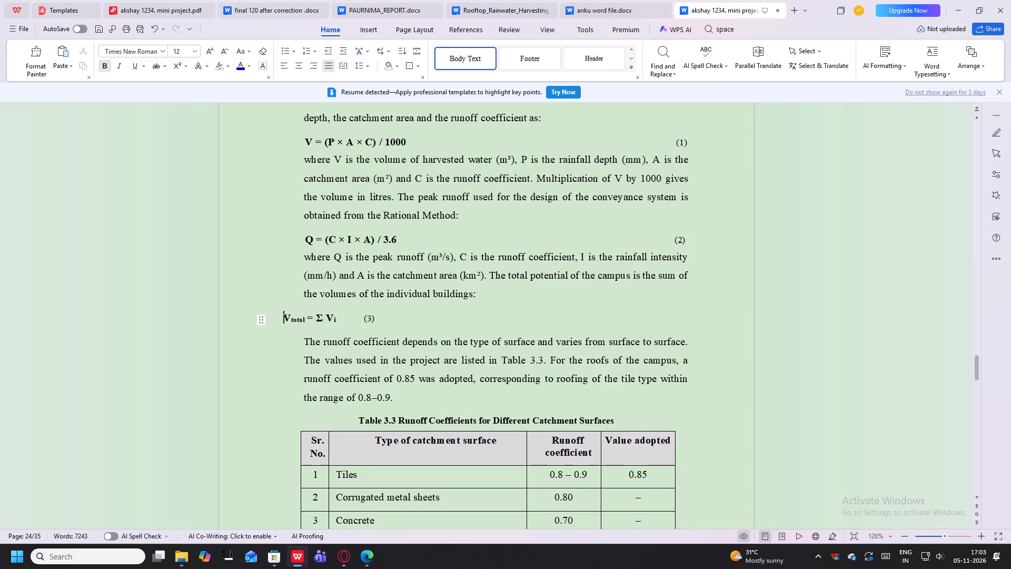
key(space)
key(space)
key(space)
key(space)
Fill all cells of Table 3.3, including the header row, with white shading.
scroll(329, 312, down, 1)
scroll(386, 371, down, 1)
click(289, 337)
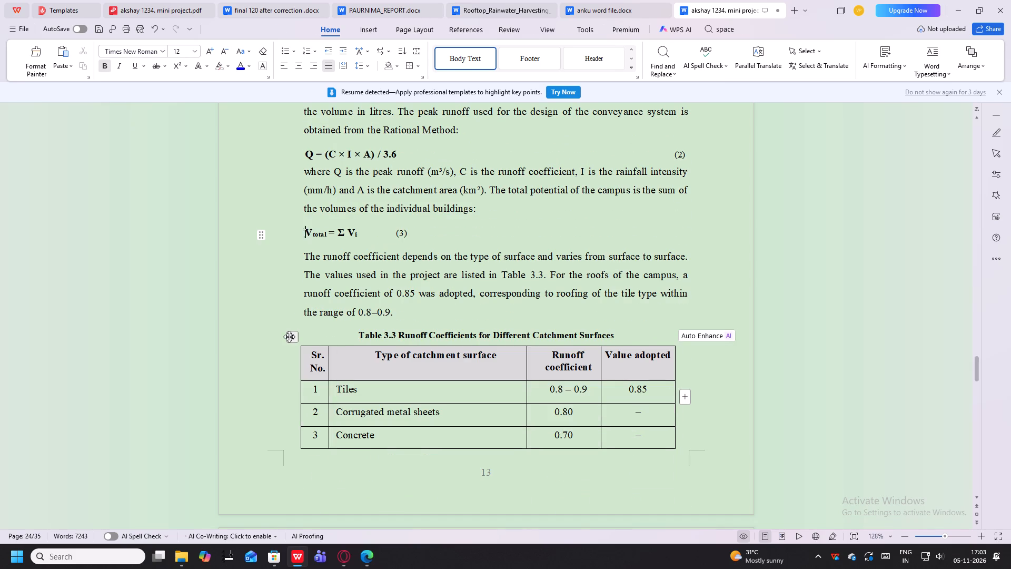
click(399, 323)
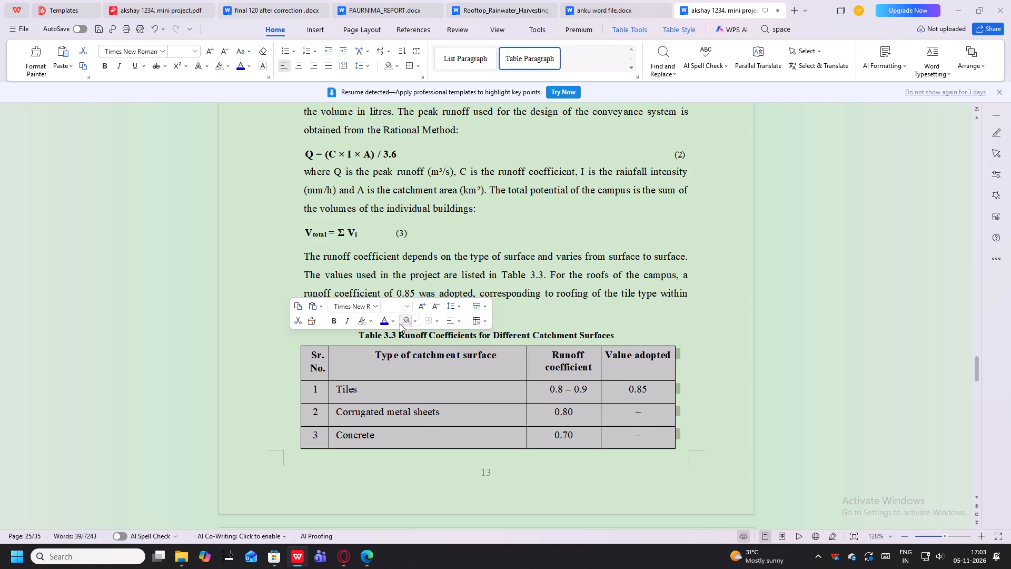
click(444, 443)
scroll(508, 397, down, 8)
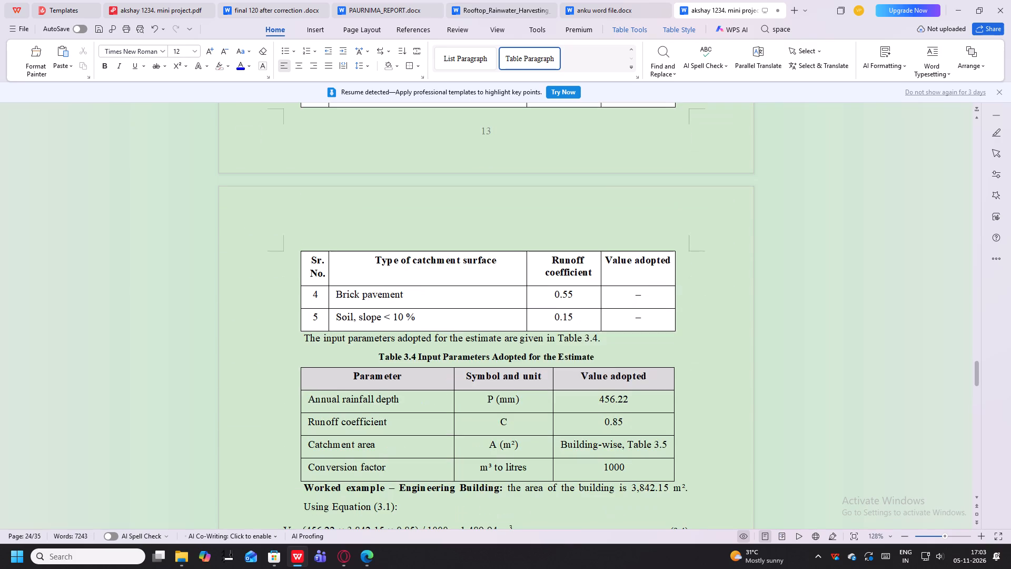
Change the Table 3.3 caption to sentence case: "Runoff coefficients for different catchment surfaces".
scroll(440, 363, up, 5)
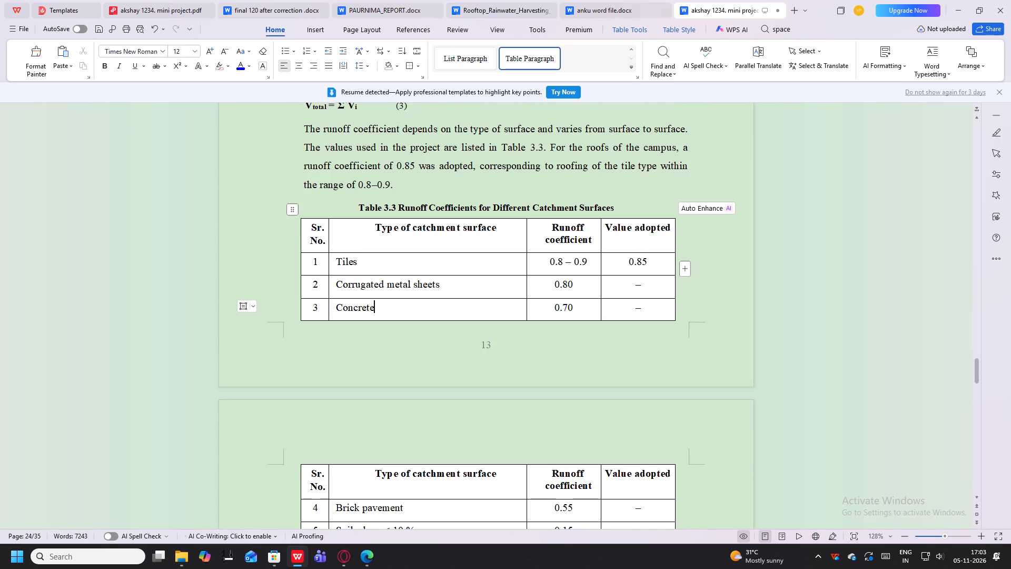
click(498, 210)
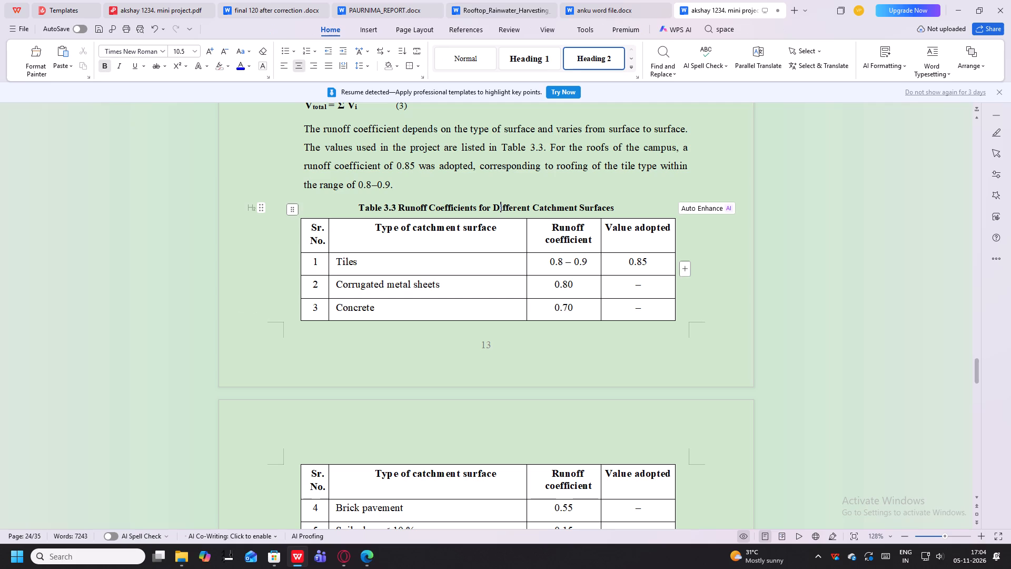
key(BackSpace)
key(d)
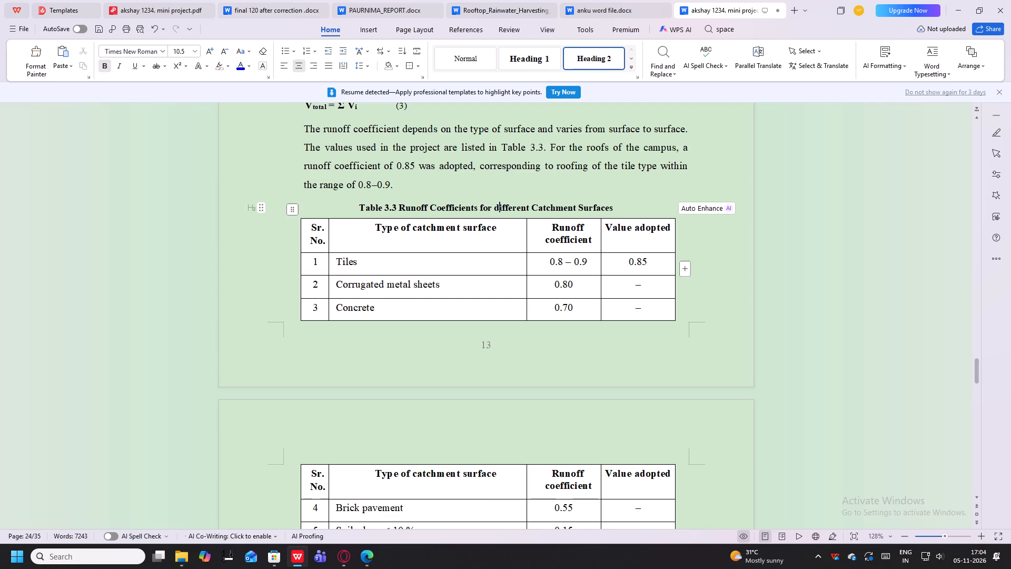
click(536, 210)
key(BackSpace)
key(c)
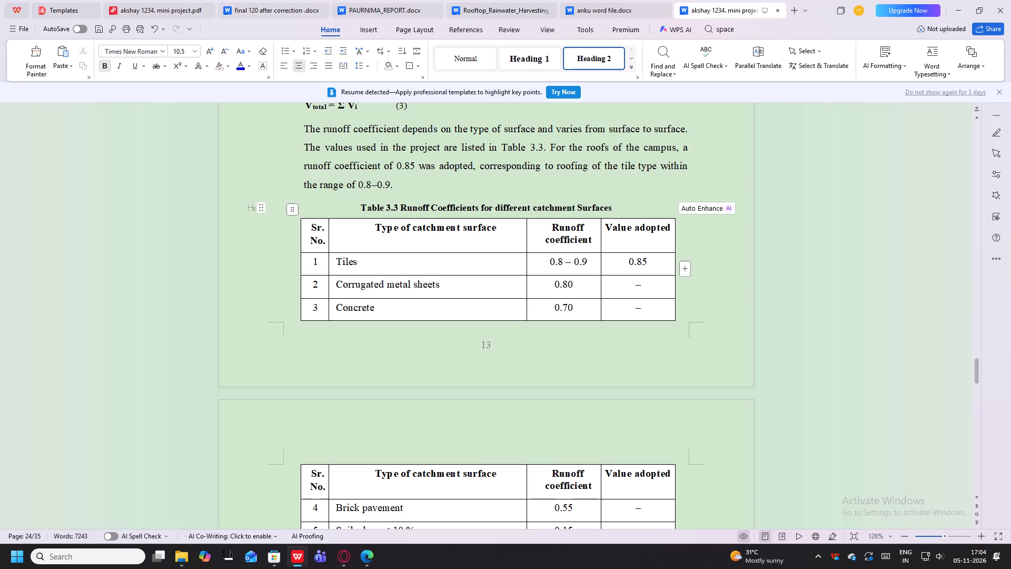
scroll(557, 311, down, 2)
scroll(556, 311, up, 3)
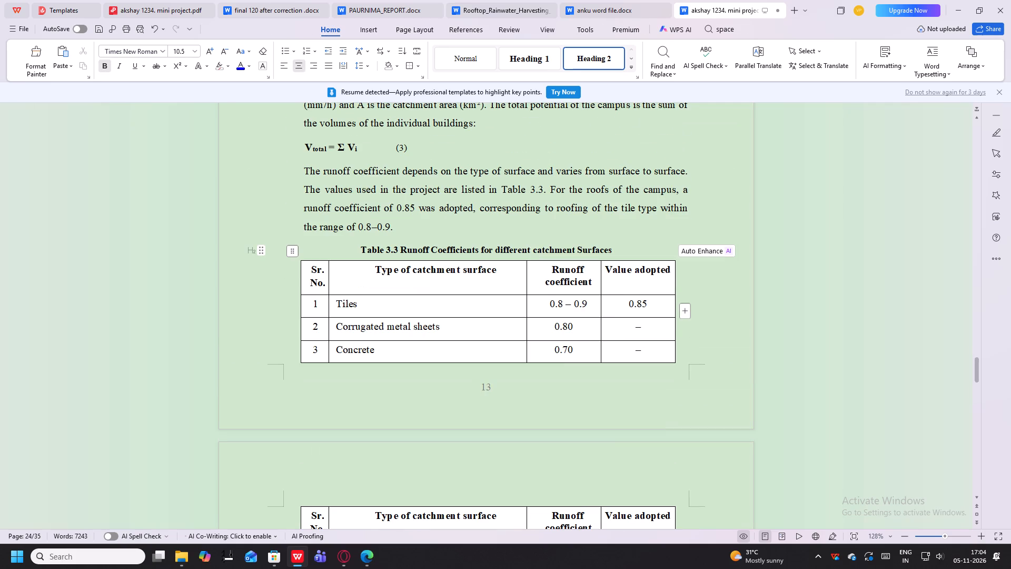
click(583, 256)
key(BackSpace)
key(s)
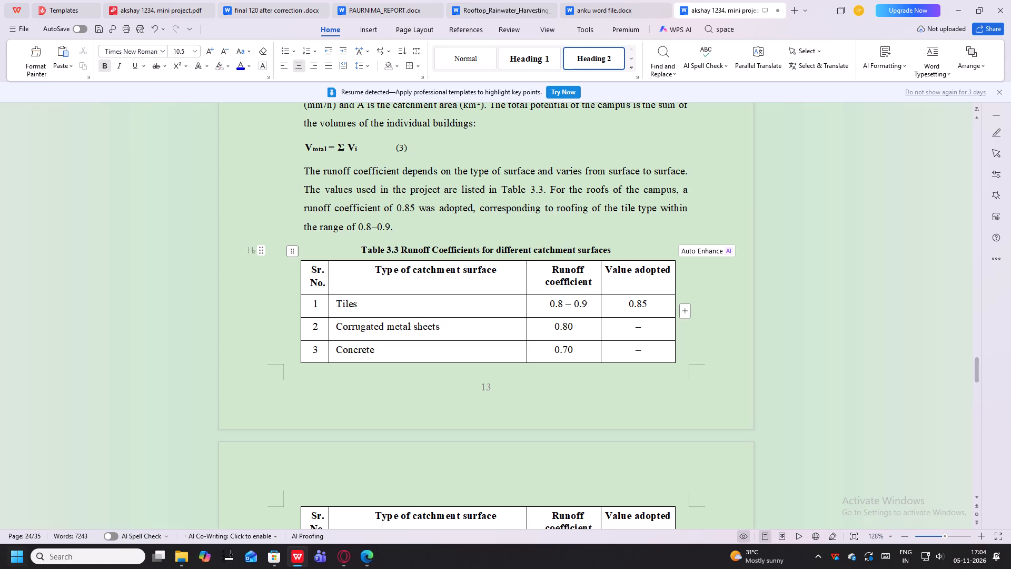
click(437, 253)
key(BackSpace)
key(c)
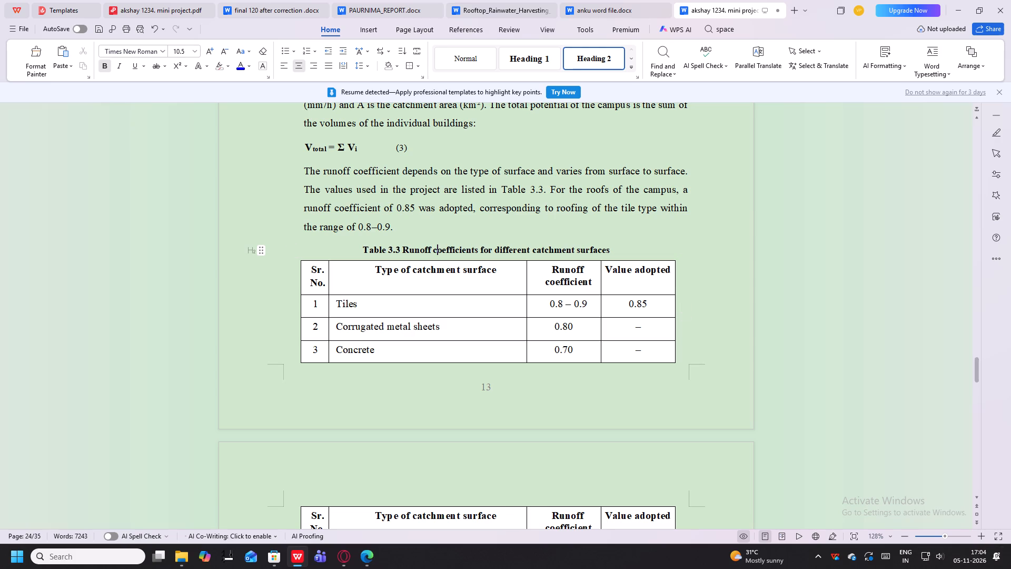
Fill all cells of Table 3.4, including the header row, with white shading.
scroll(489, 243, down, 4)
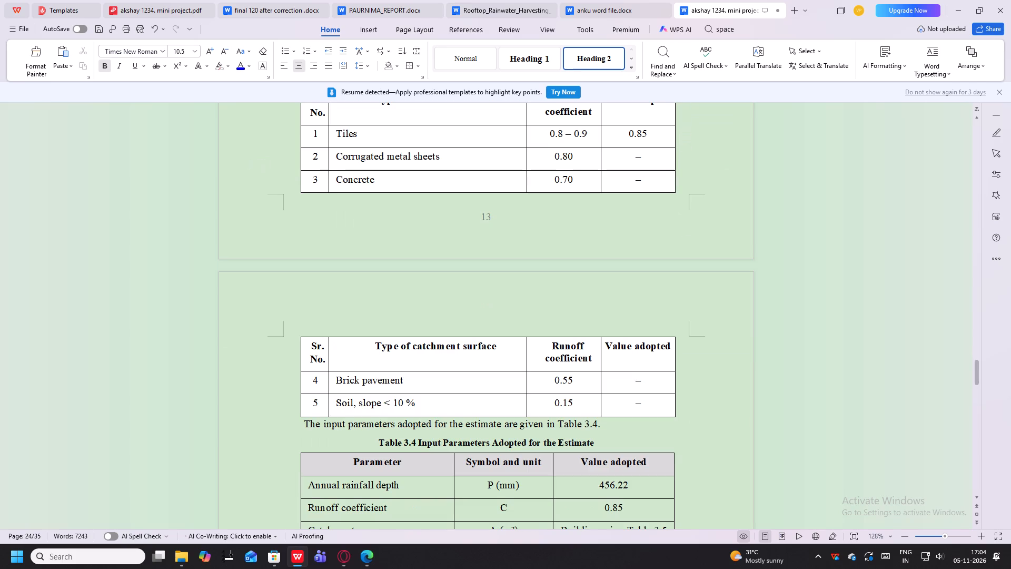
scroll(477, 339, down, 2)
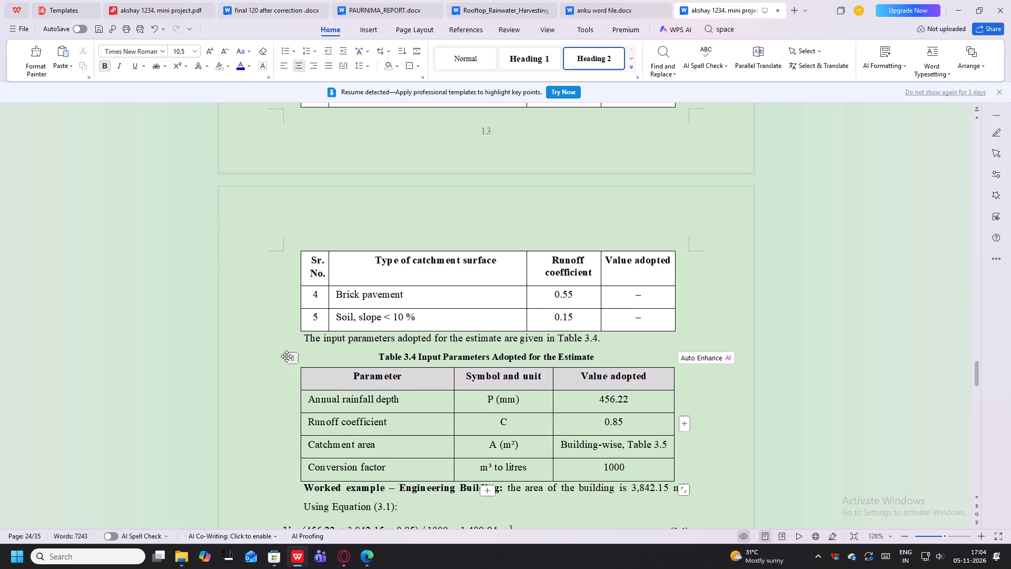
click(286, 357)
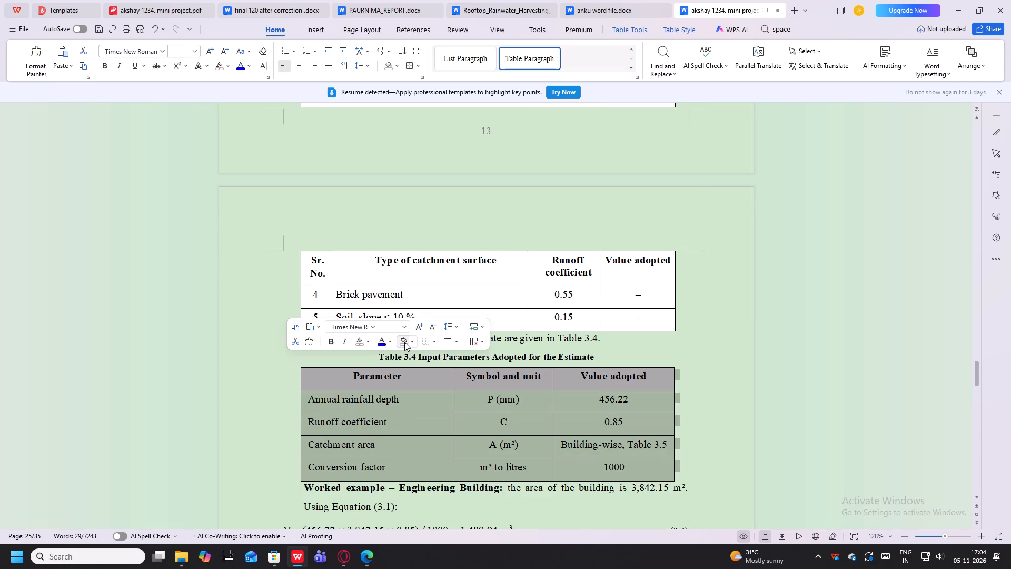
click(404, 342)
click(431, 399)
Indent the Engineering Building worked example's volume equation with three spaces toward the body text margin.
scroll(420, 389, down, 1)
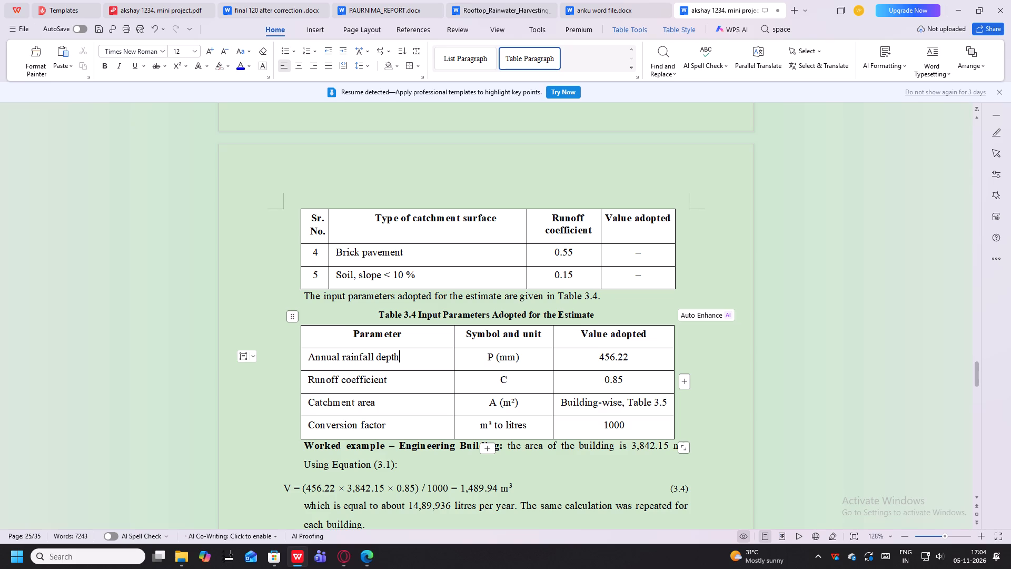
scroll(388, 371, down, 3)
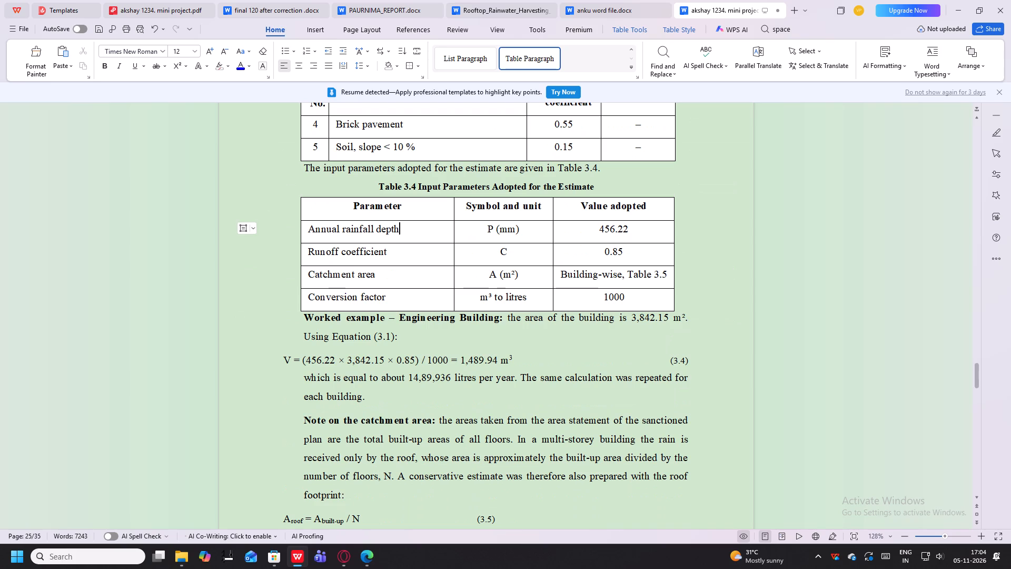
click(281, 360)
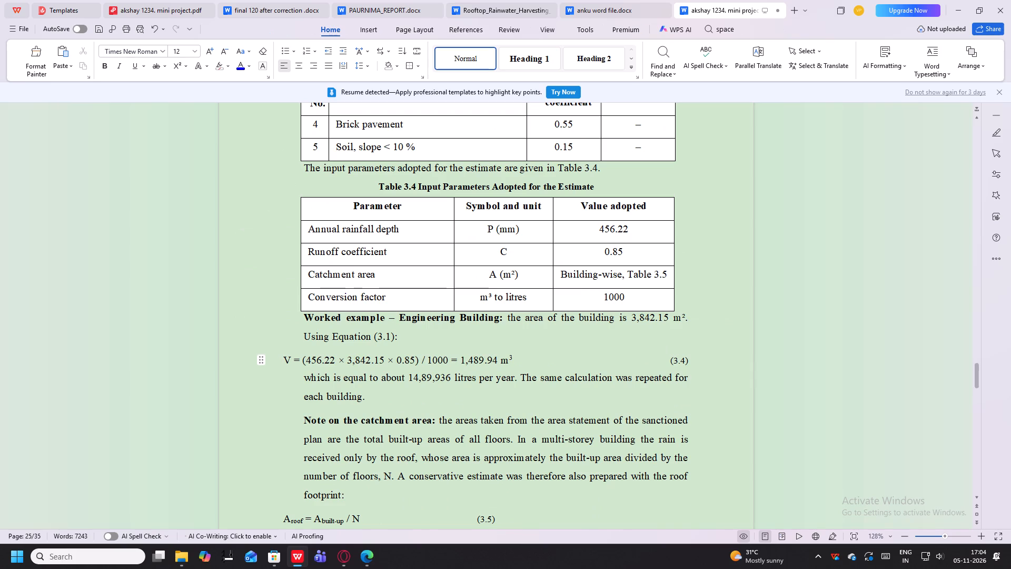
key(space)
key(space)
key(space)
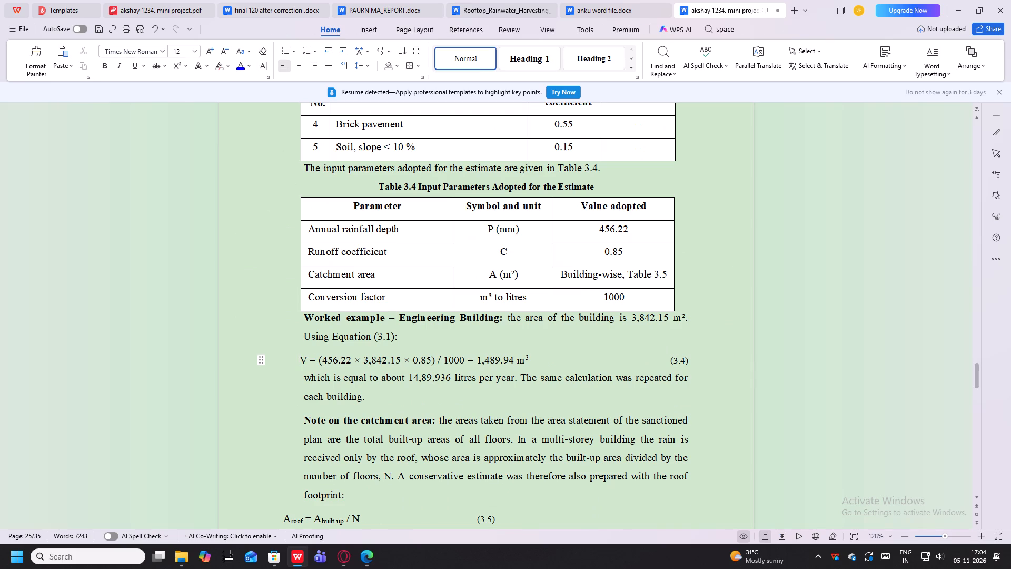
Make the Engineering Building worked example's volume equation bold, leaving out its equation number.
drag(299, 357, 539, 365)
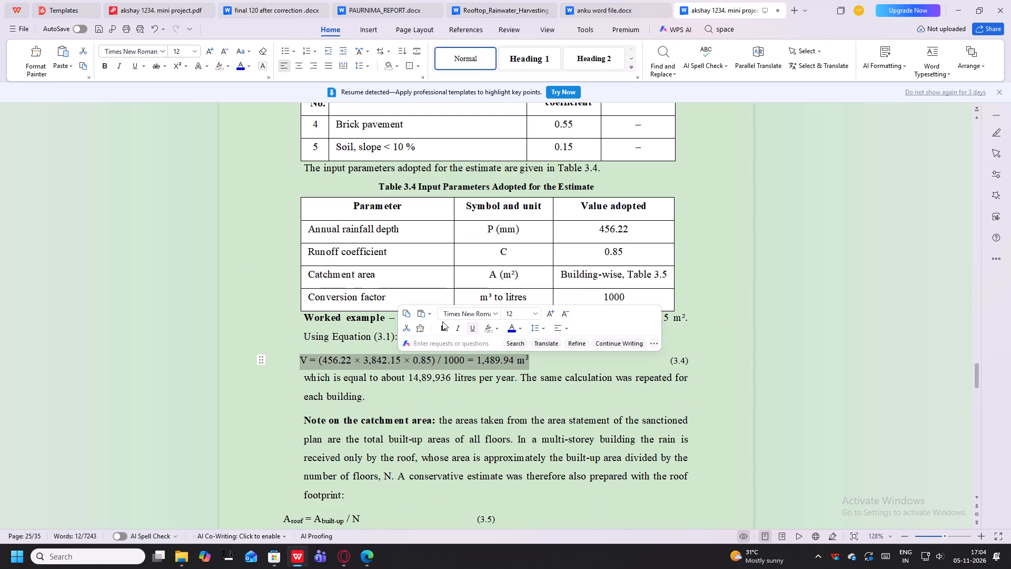
click(441, 326)
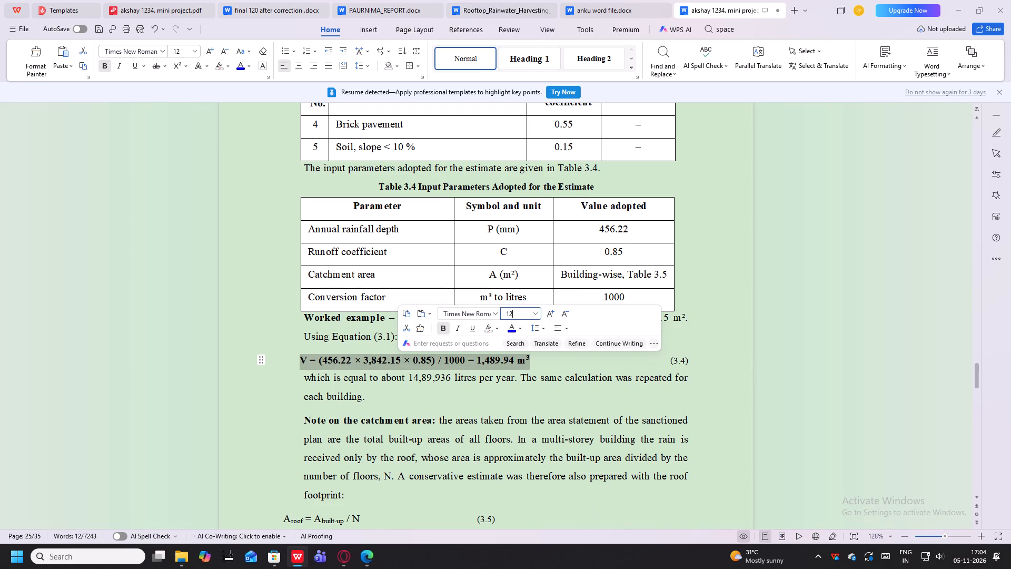
click(631, 372)
Space the campus total volume equation's number (3) back out near the right text margin, in line with number (2).
scroll(631, 372, up, 12)
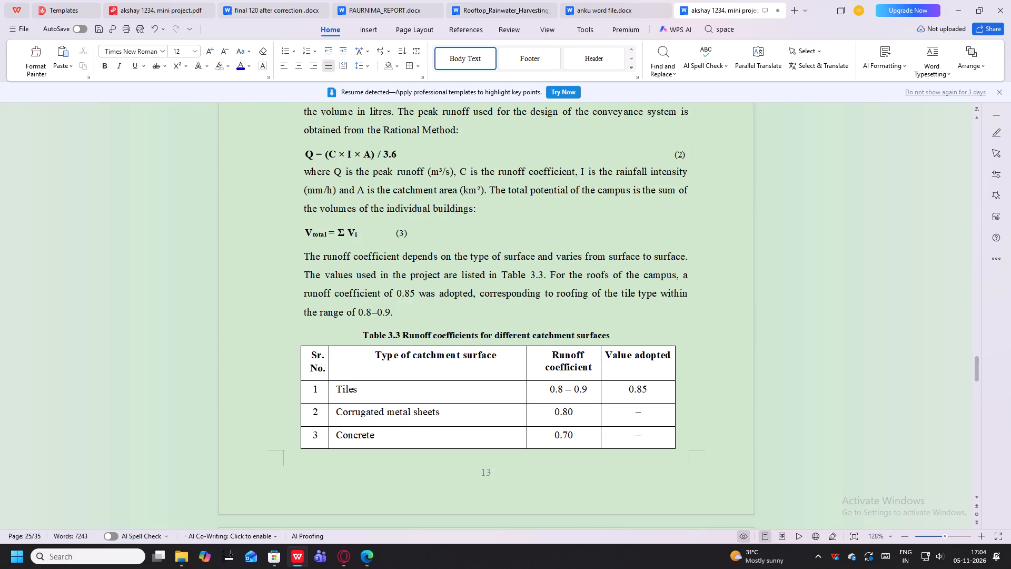
drag(360, 234, 301, 234)
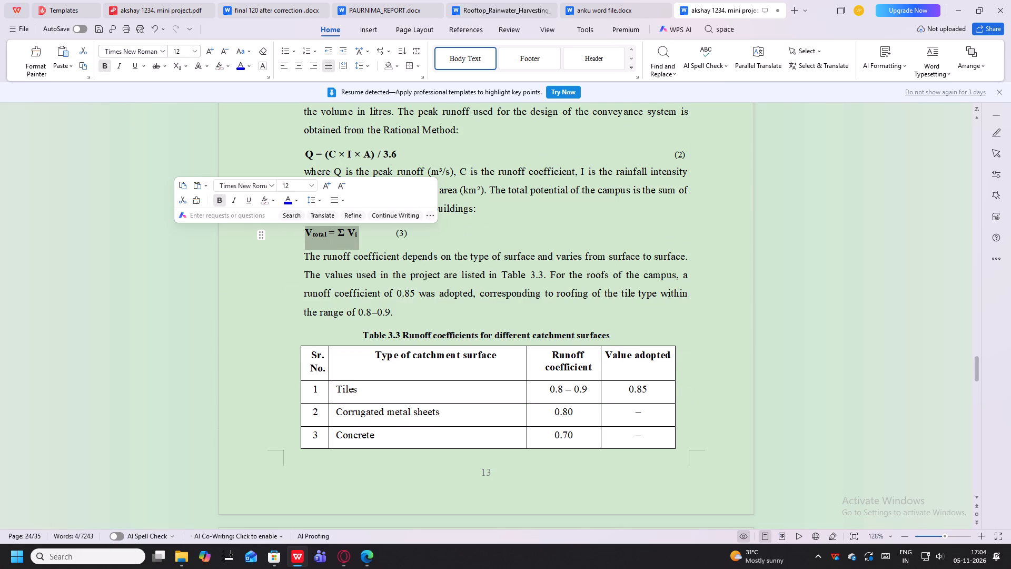
click(385, 238)
key(space)
key(space)
key(space)
key(space)
key(space)
key(space)
key(space)
key(space)
key(space)
key(space)
key(space)
key(space)
key(space)
key(space)
key(space)
key(space)
key(space)
key(space)
key(space)
key(space)
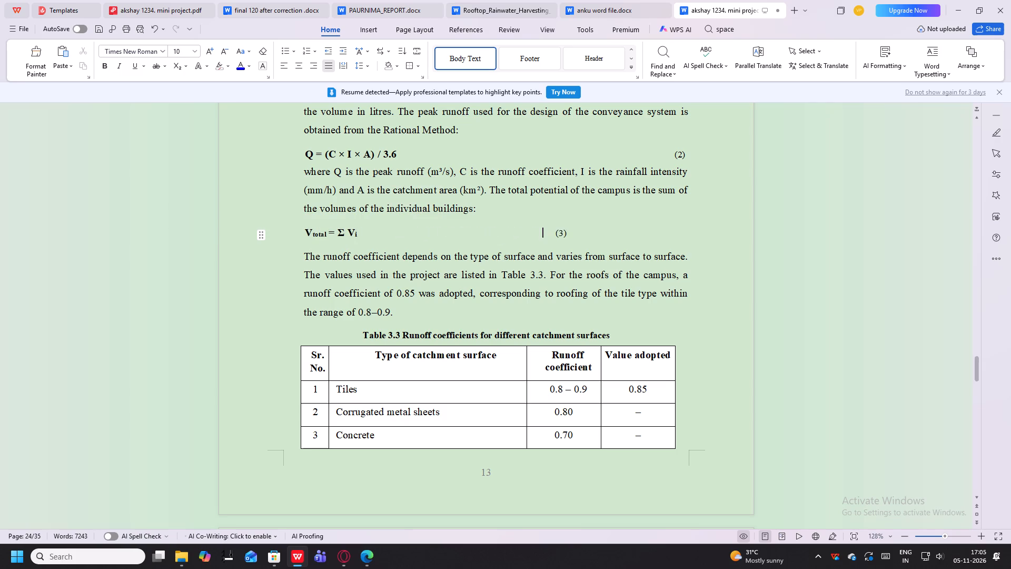
key(space)
key(space)
key(space)
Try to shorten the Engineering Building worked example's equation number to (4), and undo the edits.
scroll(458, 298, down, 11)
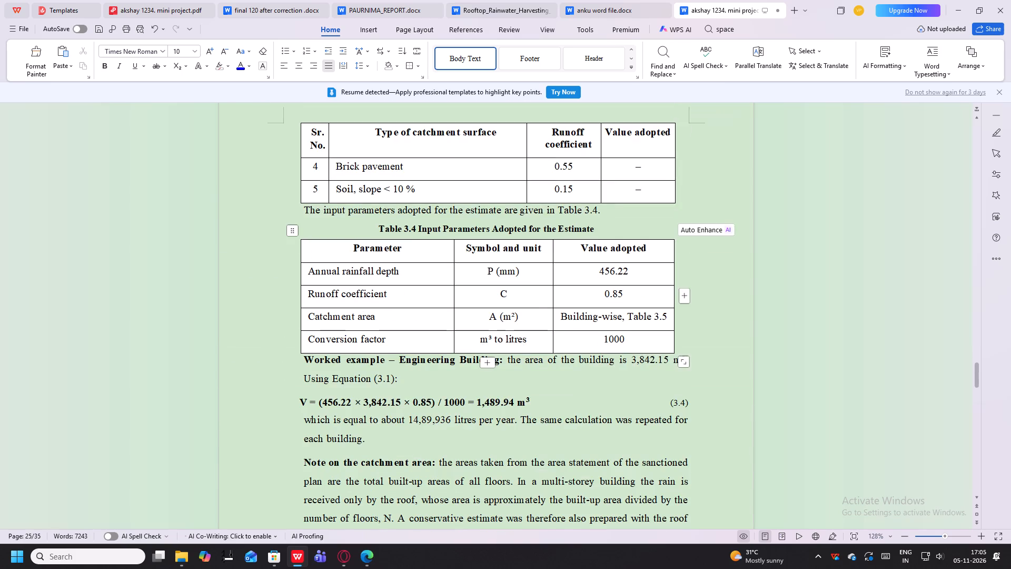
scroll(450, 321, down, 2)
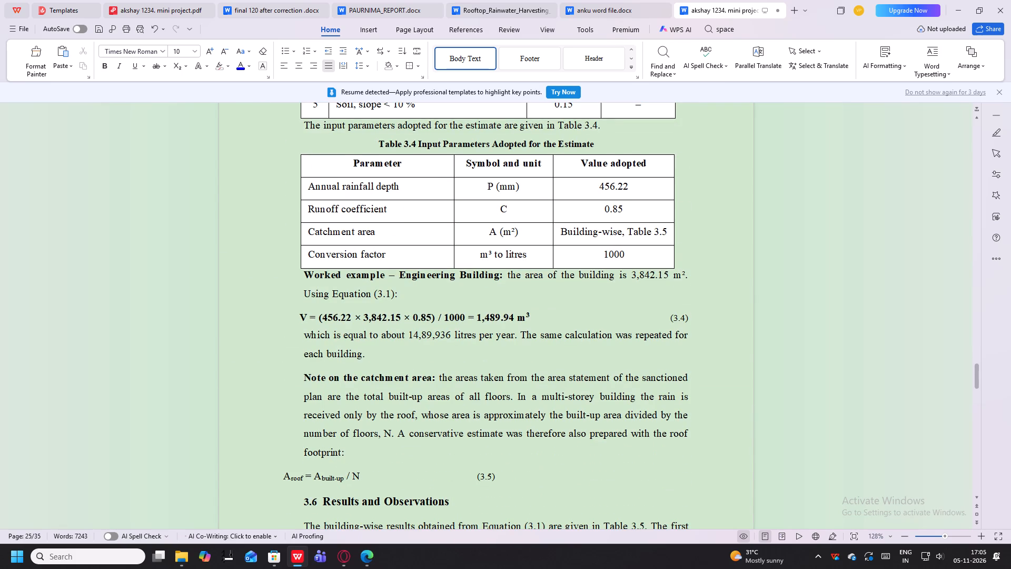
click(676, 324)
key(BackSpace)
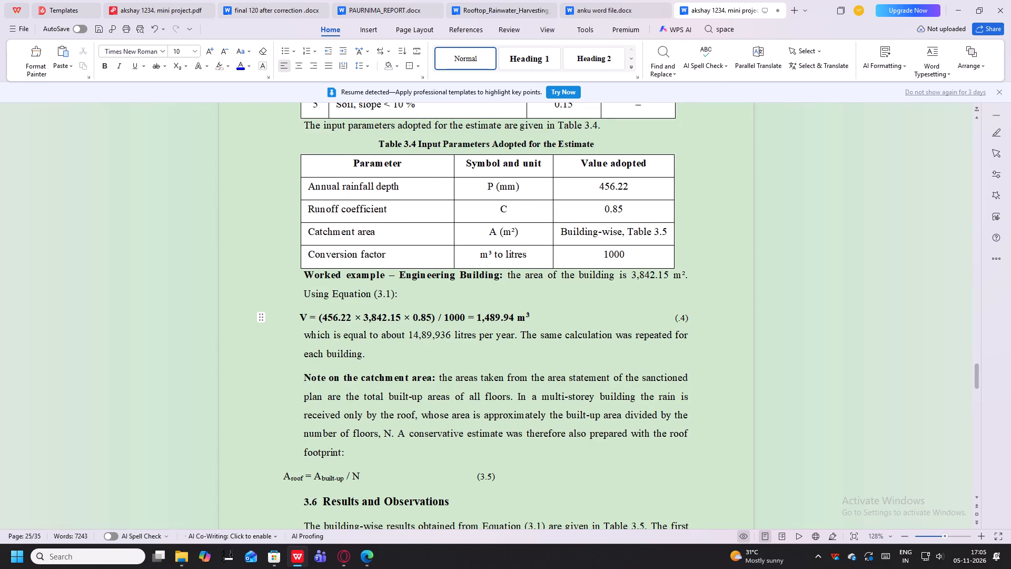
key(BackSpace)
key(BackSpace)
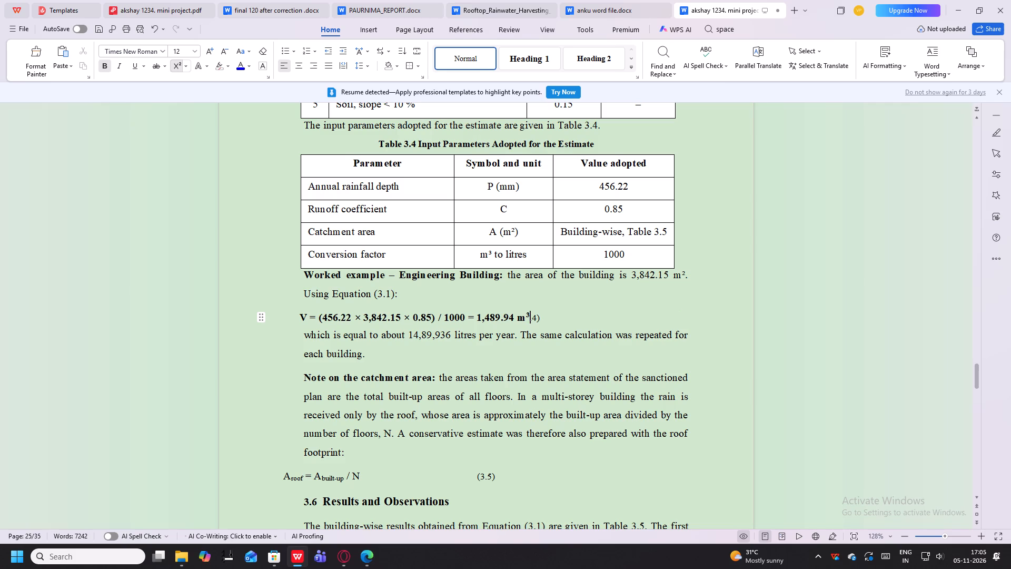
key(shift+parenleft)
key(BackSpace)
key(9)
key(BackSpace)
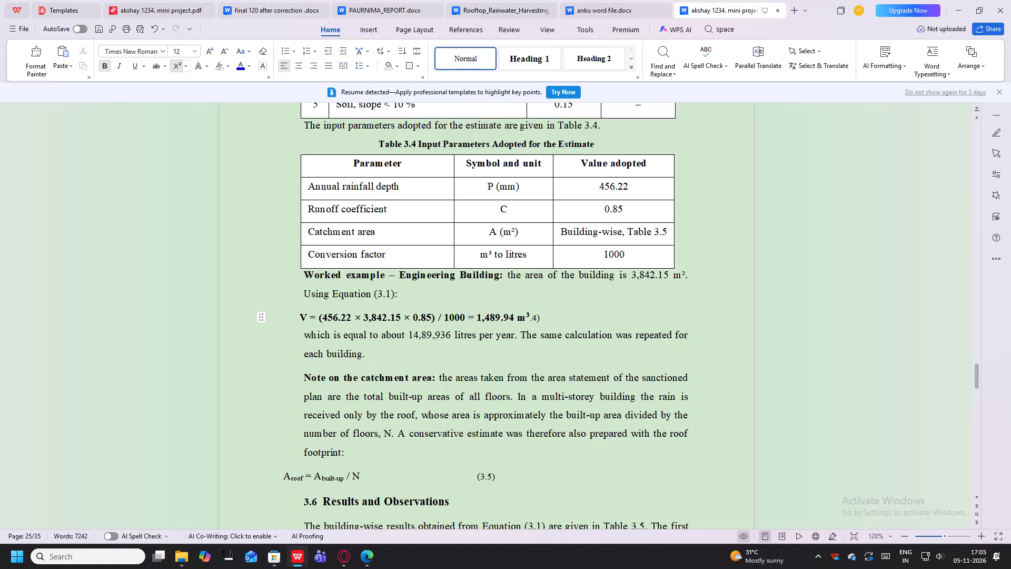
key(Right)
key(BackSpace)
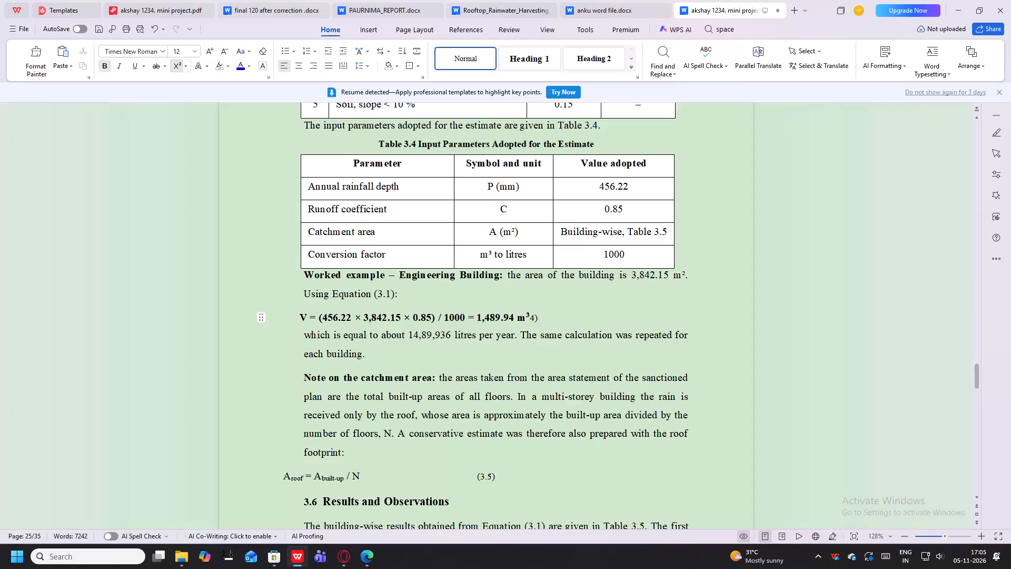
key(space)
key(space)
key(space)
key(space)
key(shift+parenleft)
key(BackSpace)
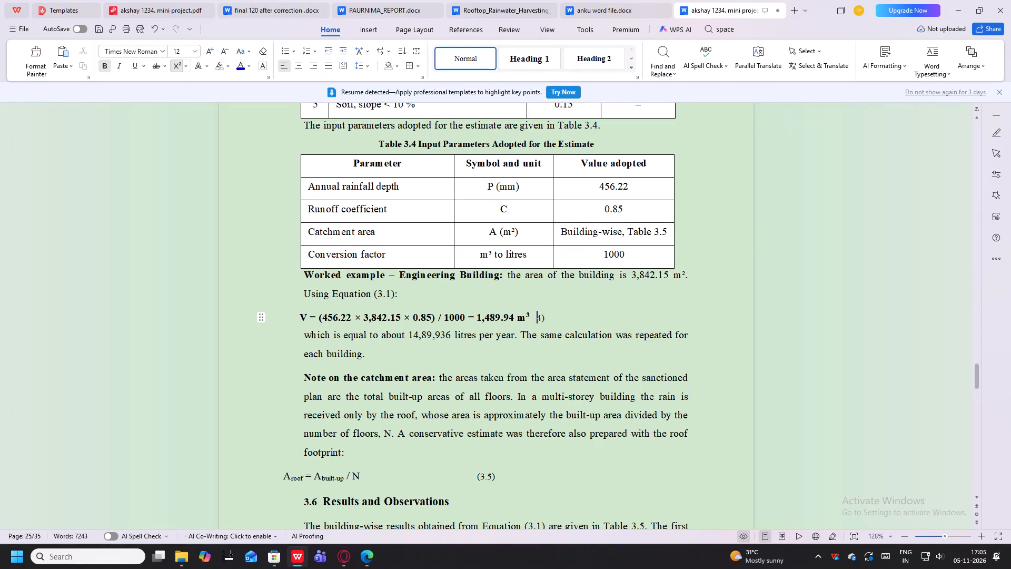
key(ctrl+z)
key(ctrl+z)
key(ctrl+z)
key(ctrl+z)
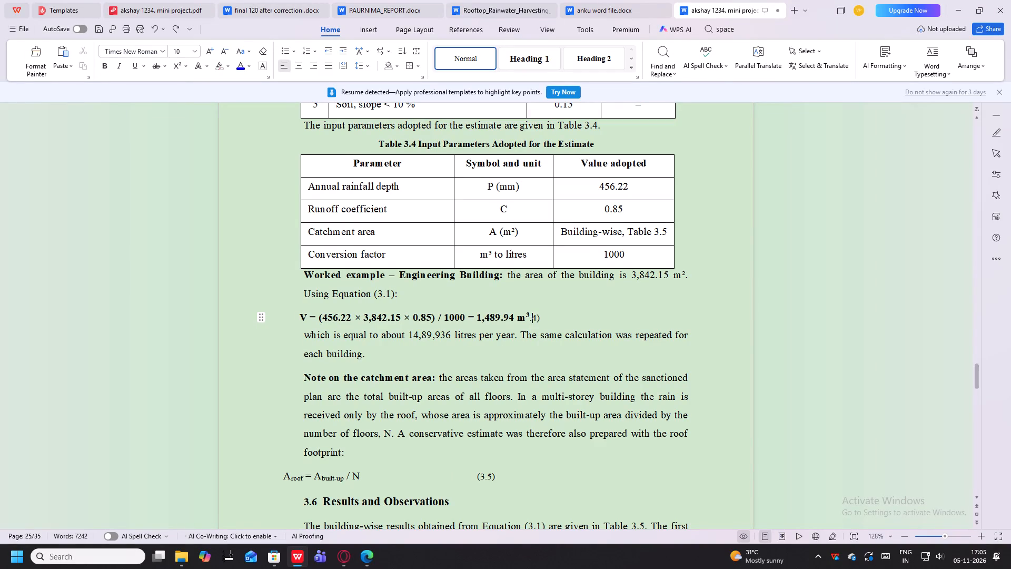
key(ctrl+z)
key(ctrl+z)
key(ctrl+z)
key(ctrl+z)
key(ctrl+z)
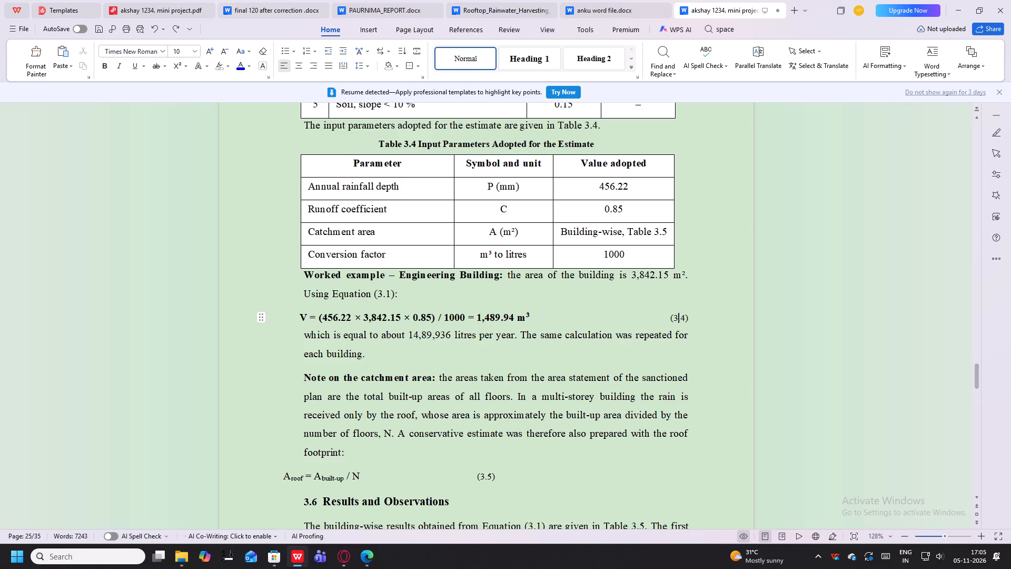
Remove the chapter digit 3 from the Engineering Building worked example's equation number.
key(BackSpace)
key(BackSpace)
key(ctrl+z)
key(BackSpace)
click(671, 320)
Indent the roof footprint area equation with four spaces to line up with the body text margin.
scroll(675, 291, down, 3)
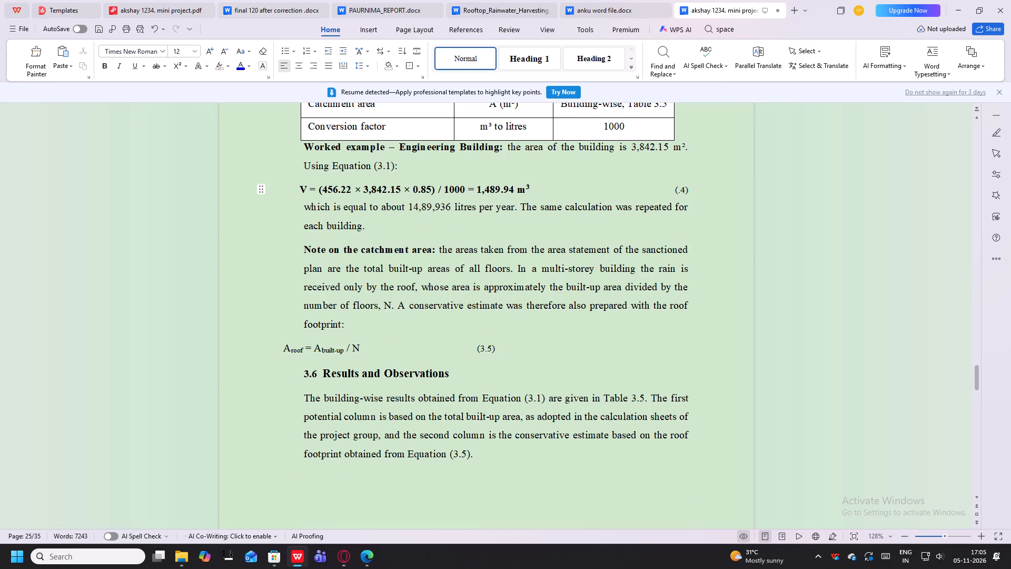
click(277, 352)
key(space)
key(space)
key(space)
key(space)
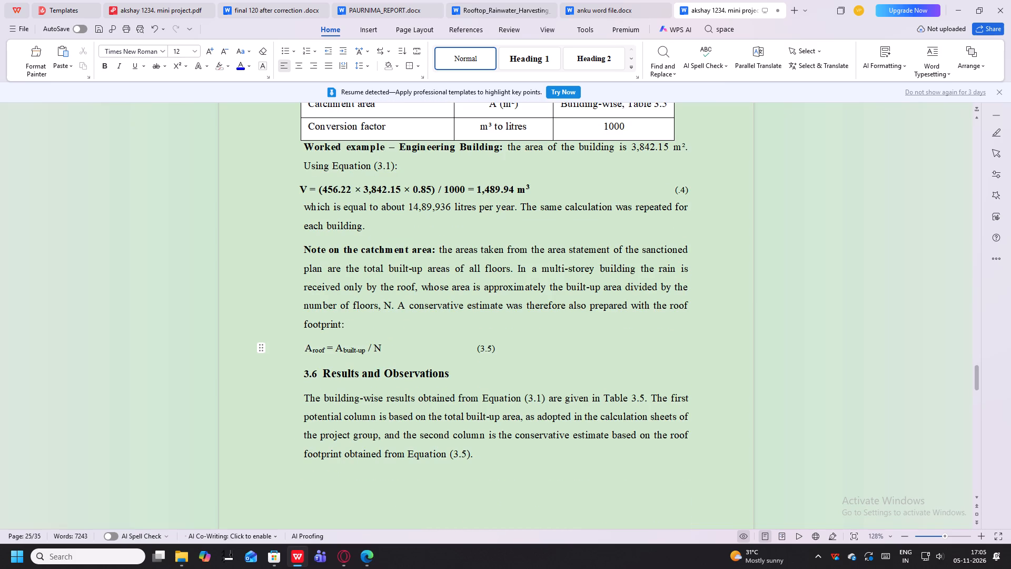
Make the roof footprint area equation bold, leaving out its equation number.
drag(413, 354, 296, 358)
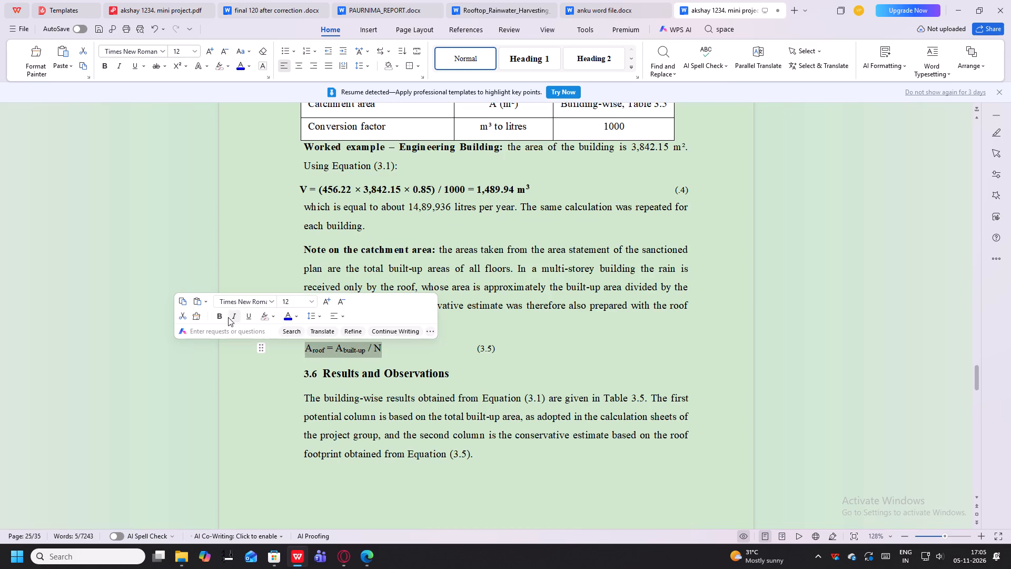
click(223, 321)
click(431, 352)
Renumber the roof footprint area equation as (5).
click(478, 348)
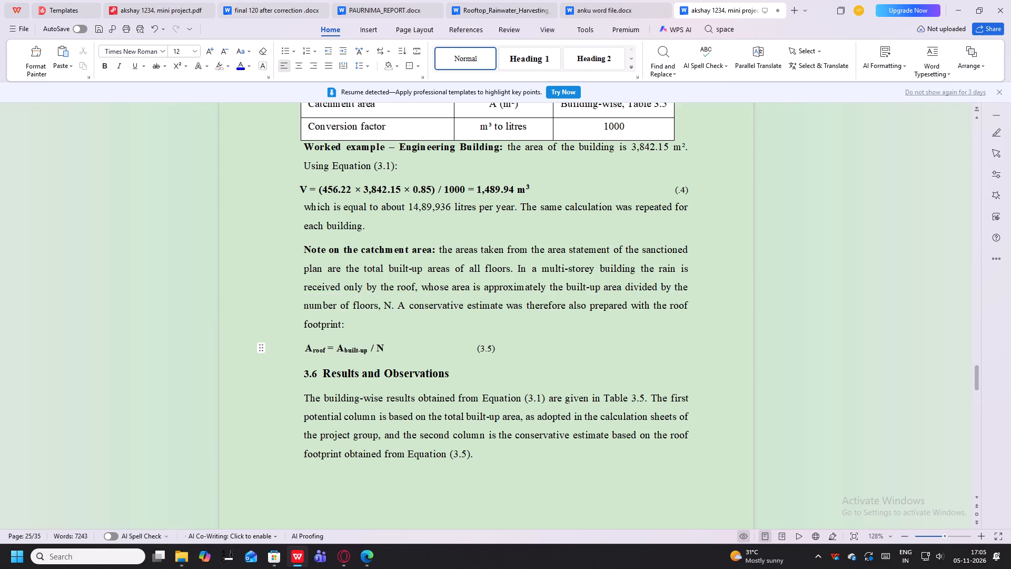
click(485, 349)
key(BackSpace)
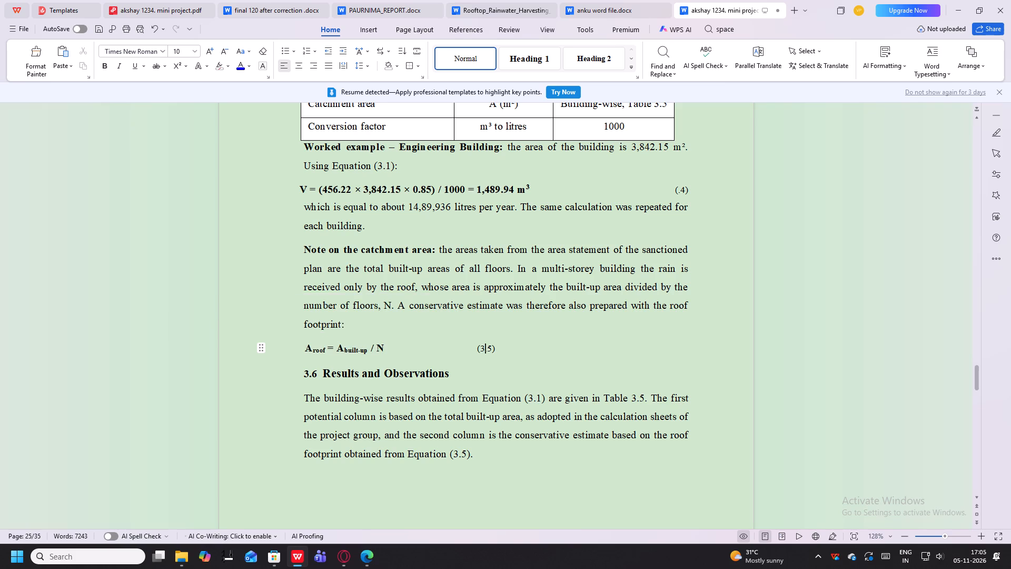
click(487, 349)
key(BackSpace)
key(space)
key(BackSpace)
Space the roof footprint area equation's number (5) out toward the right text margin with 20 spaces.
click(468, 344)
key(space)
key(space)
key(space)
key(space)
key(space)
key(space)
key(space)
key(space)
key(space)
key(space)
key(space)
key(space)
key(space)
key(space)
key(space)
key(space)
key(space)
key(space)
key(space)
key(space)
Remove the leftover decimal point from the worked example's equation number so that it reads (4).
click(682, 193)
key(BackSpace)
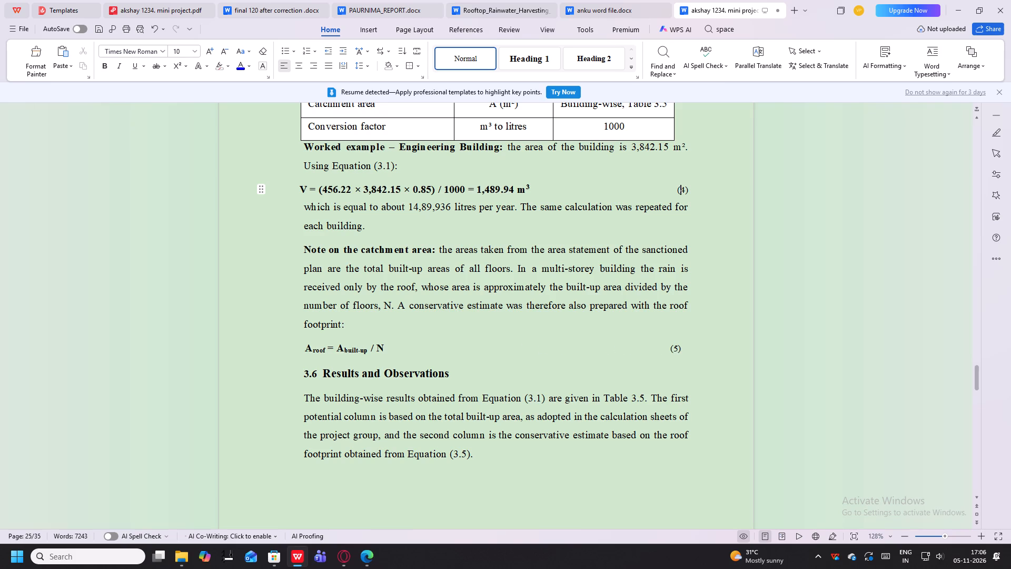
Fill all cells of Table 3.5, including the header row, with white shading.
scroll(652, 357, down, 1)
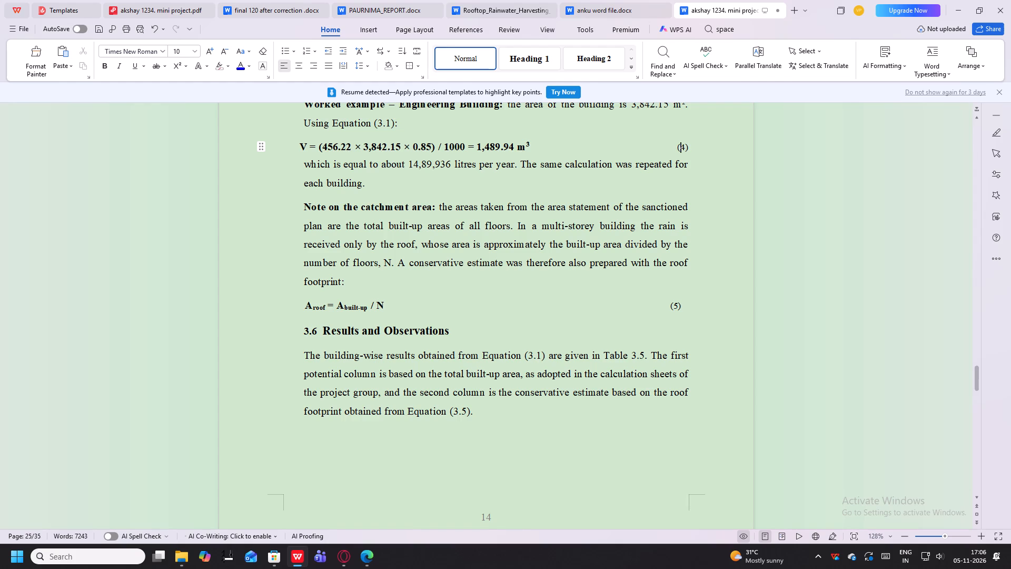
scroll(532, 364, down, 1)
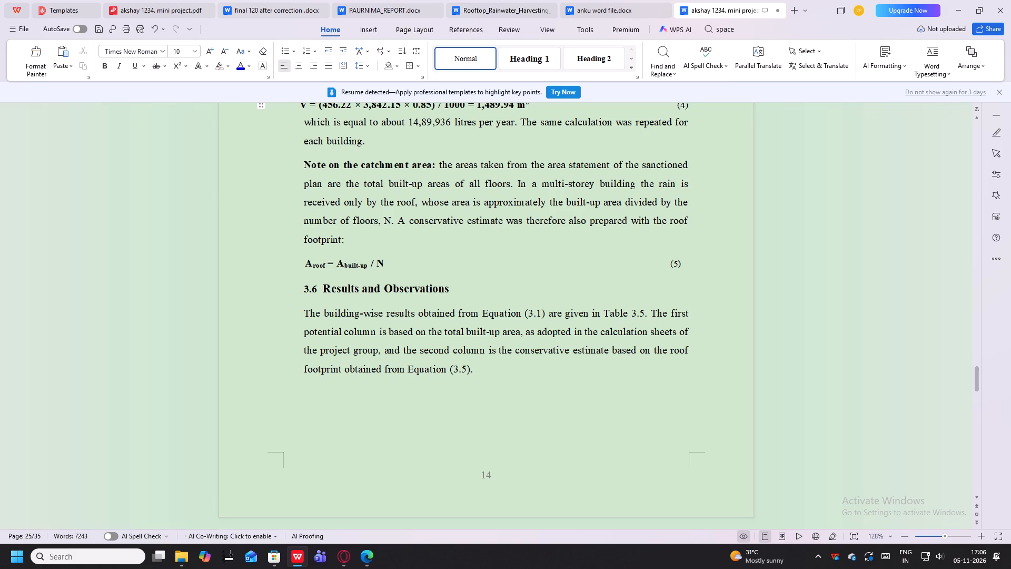
scroll(477, 366, down, 5)
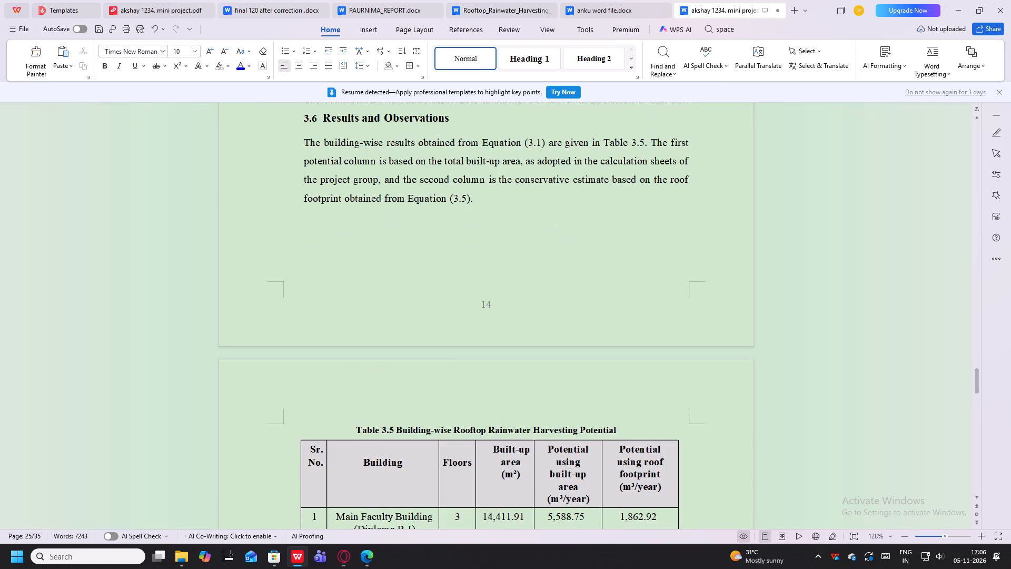
scroll(479, 366, down, 4)
click(290, 218)
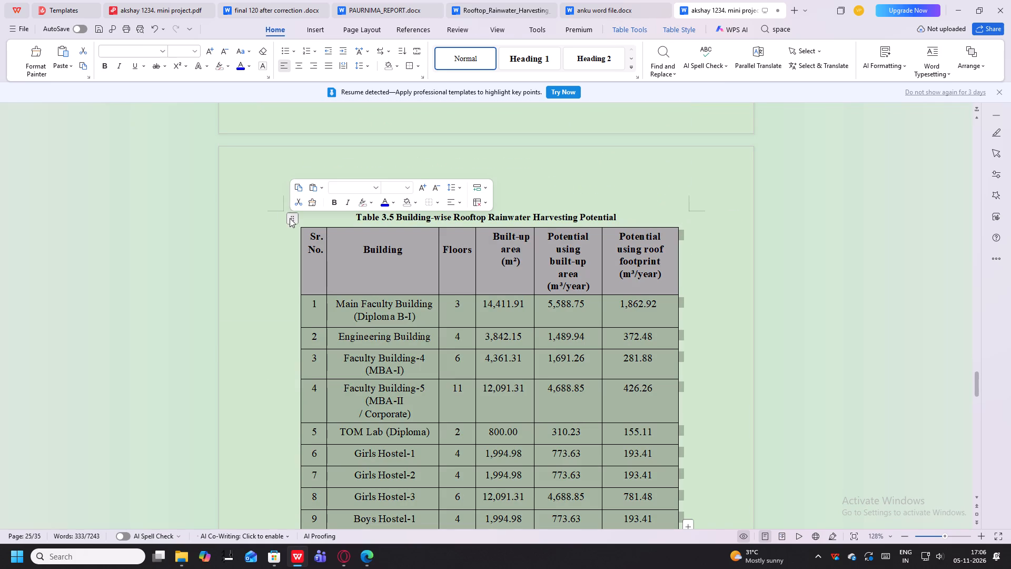
click(408, 205)
click(378, 276)
click(344, 314)
drag(335, 298, 334, 307)
click(333, 309)
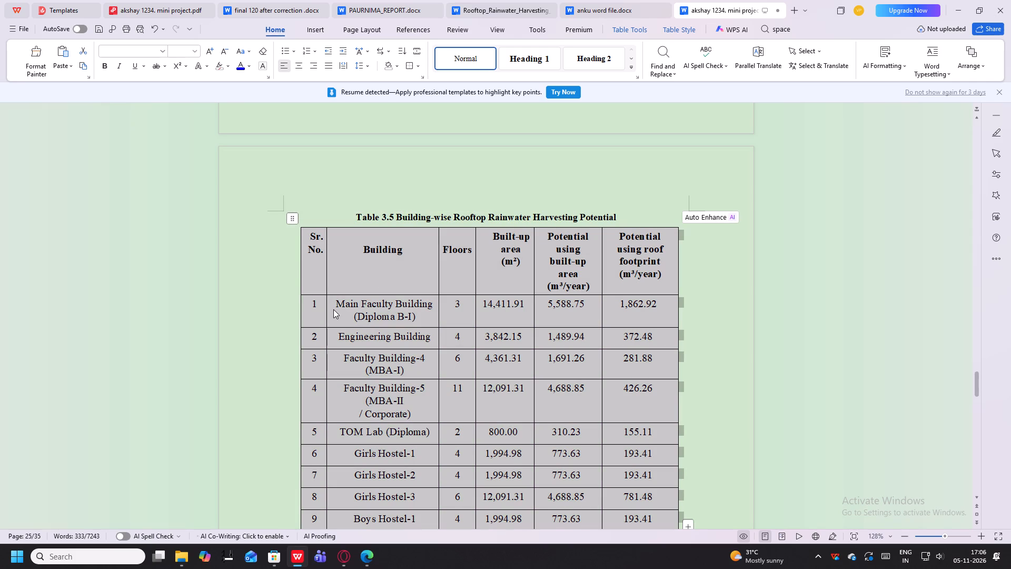
Left-align the building names in rows 1 to 41 of Table 3.5, leaving the header and total row centred.
scroll(341, 302, down, 2)
drag(333, 216, 361, 279)
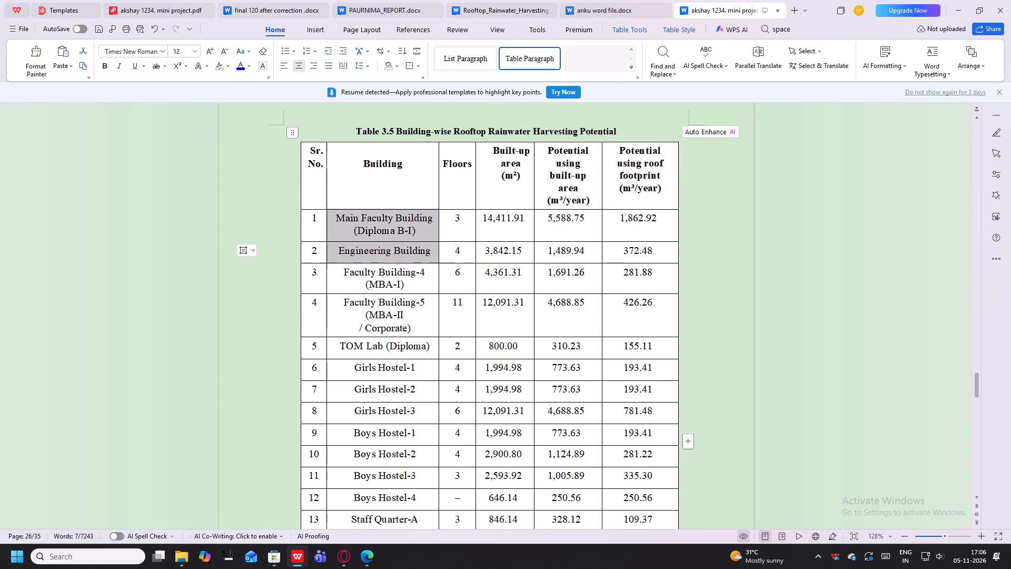
drag(361, 279, 351, 287)
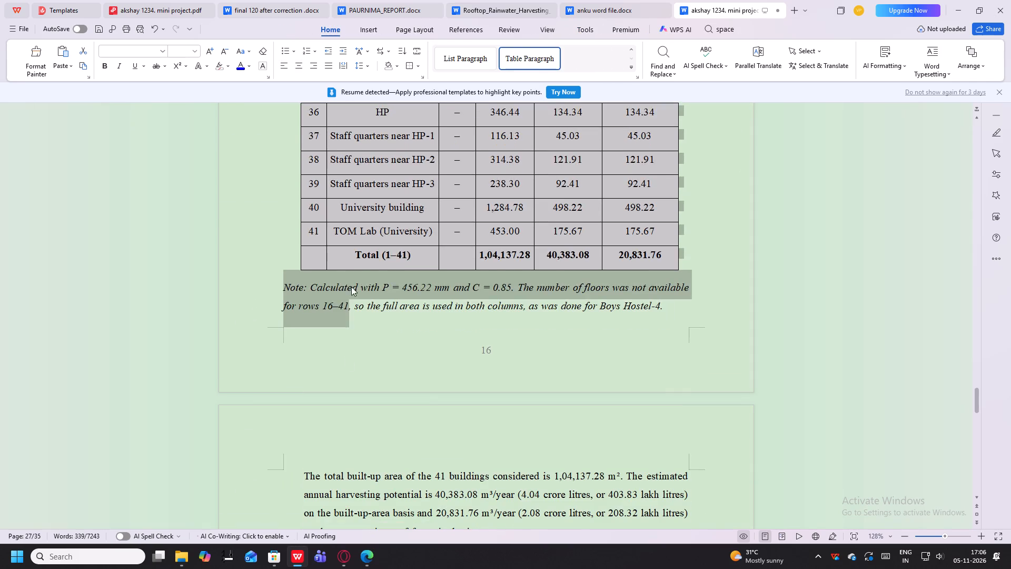
drag(351, 287, 390, 239)
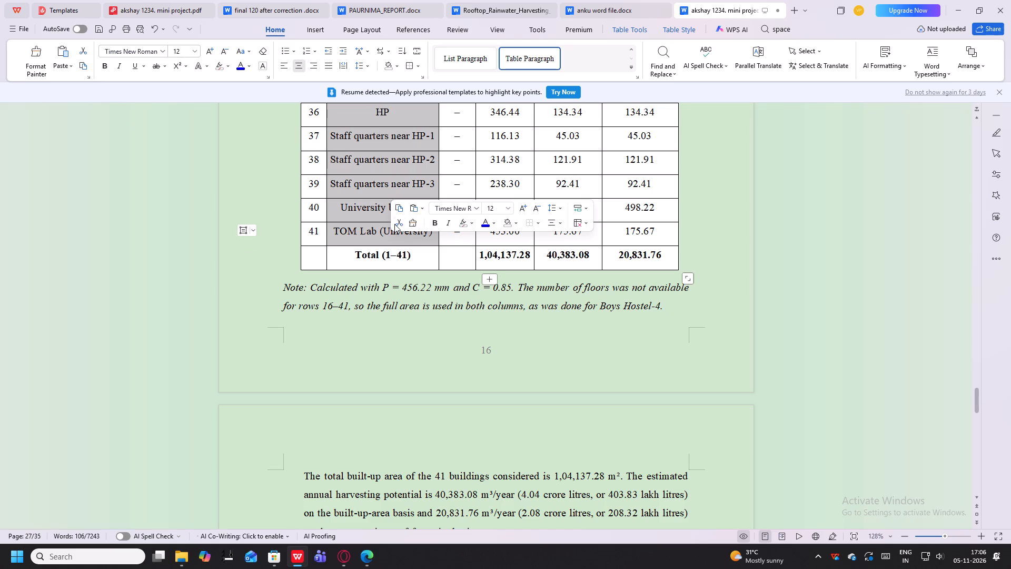
click(284, 61)
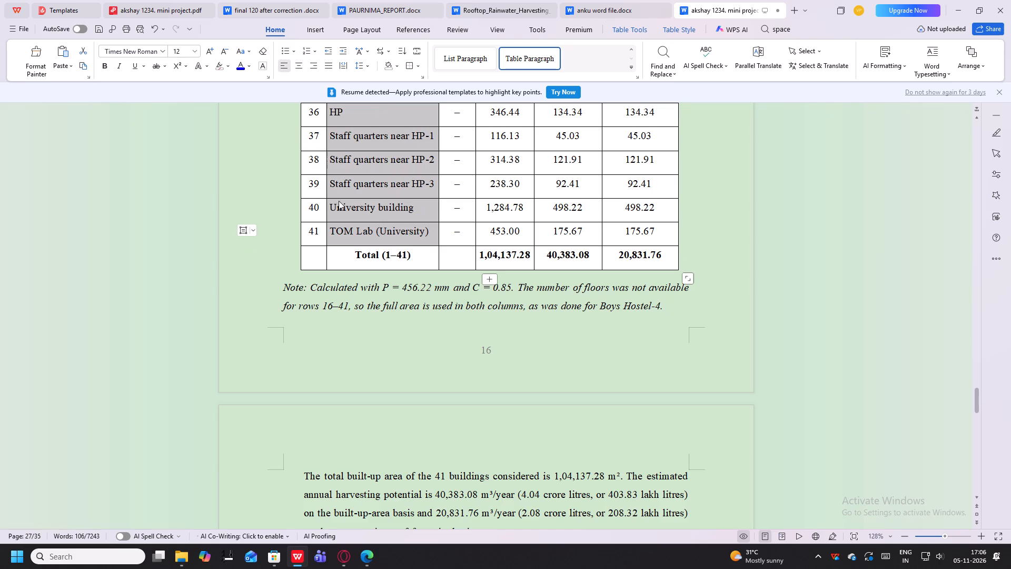
scroll(359, 214, up, 2)
click(363, 195)
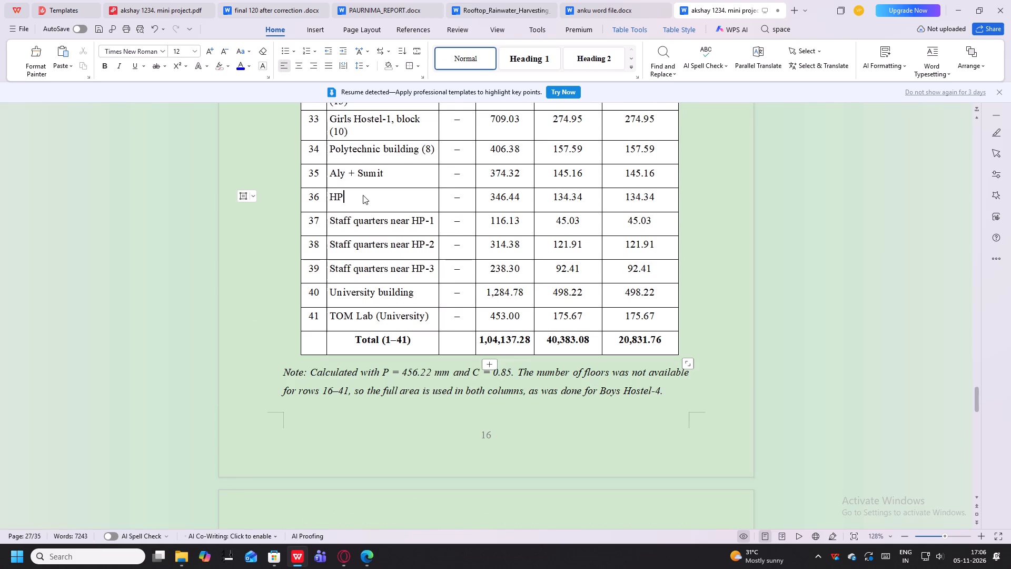
Remove "Aly +" from the building name in row 35 of Table 3.5, keeping only "Sumit".
key(space)
click(355, 173)
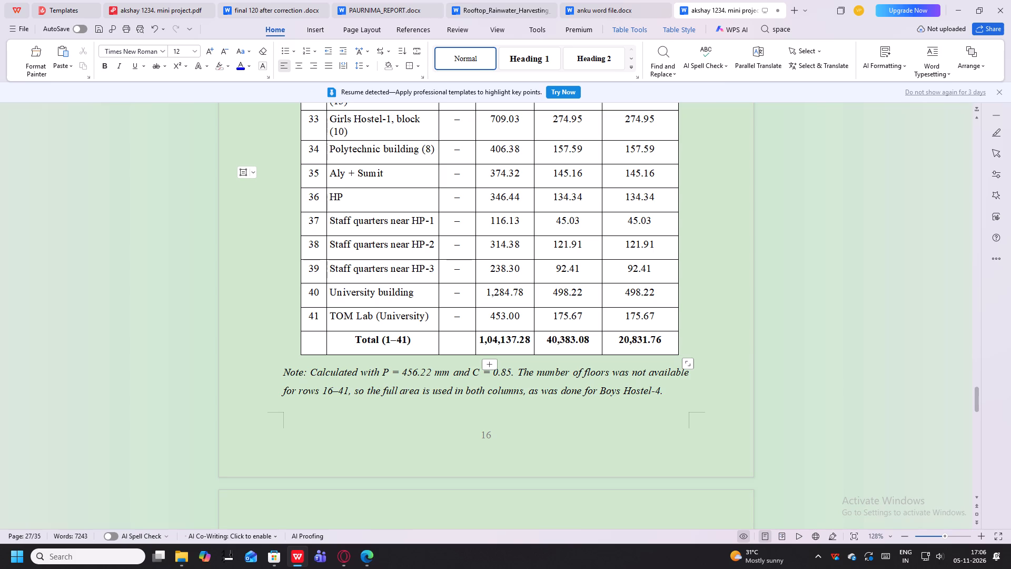
key(BackSpace)
key(BackSpace)
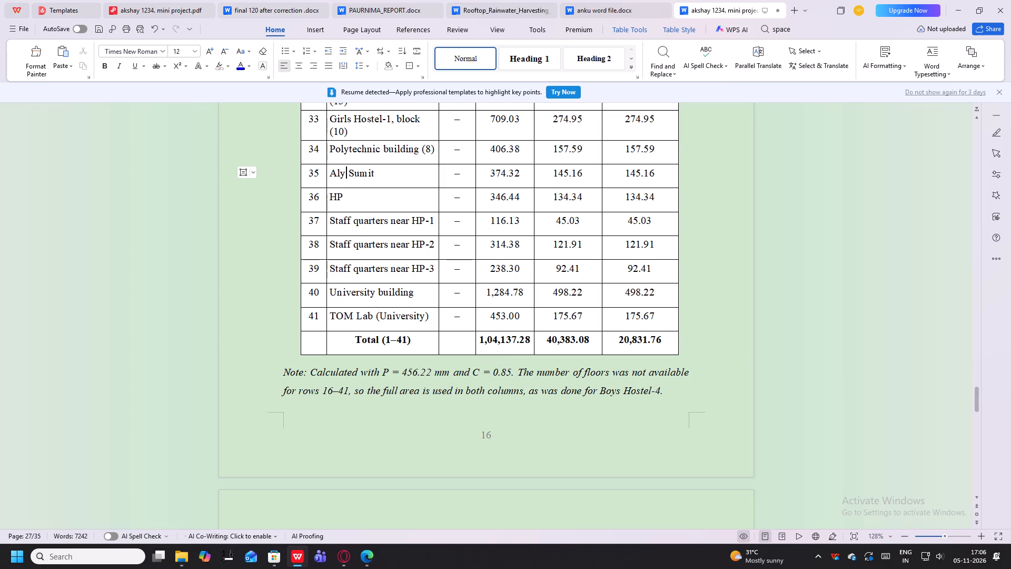
key(BackSpace)
key(BackSpace)
key(BackSpace)
key(BackSpace)
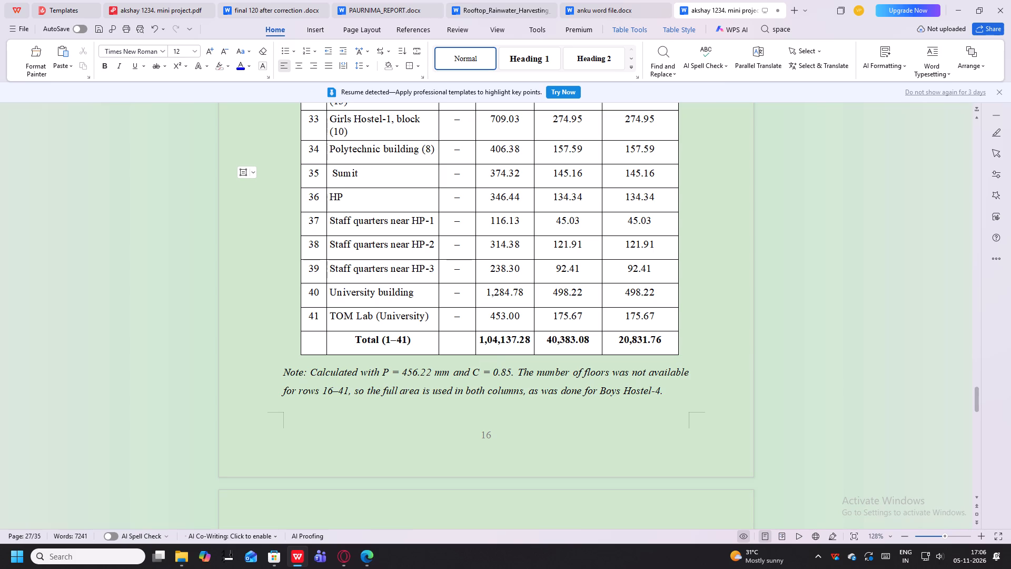
Add an opening bracket and the word "Canteen" after "Sumit" in row 35 of Table 3.5.
click(359, 177)
key(space)
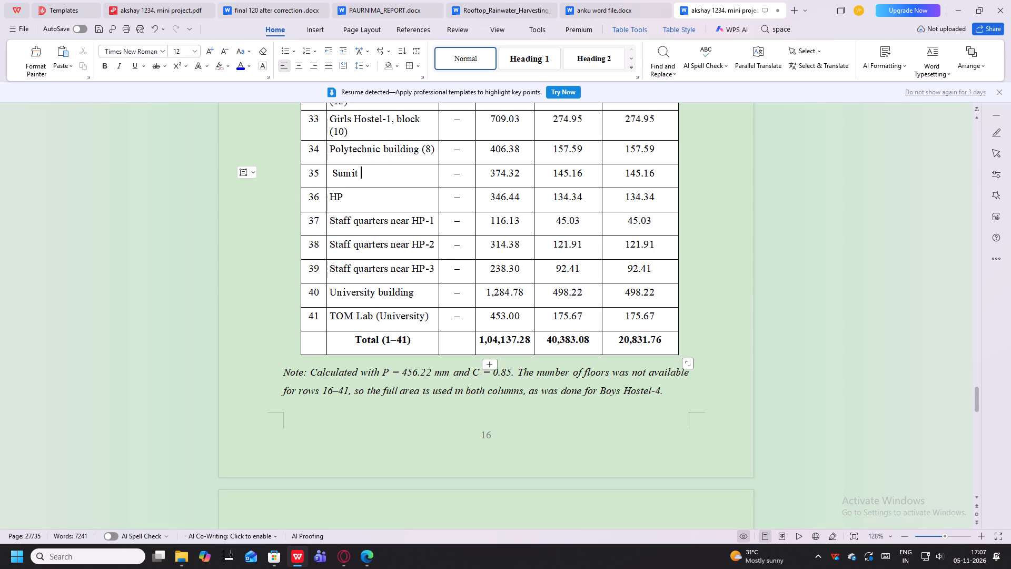
text(9Can)
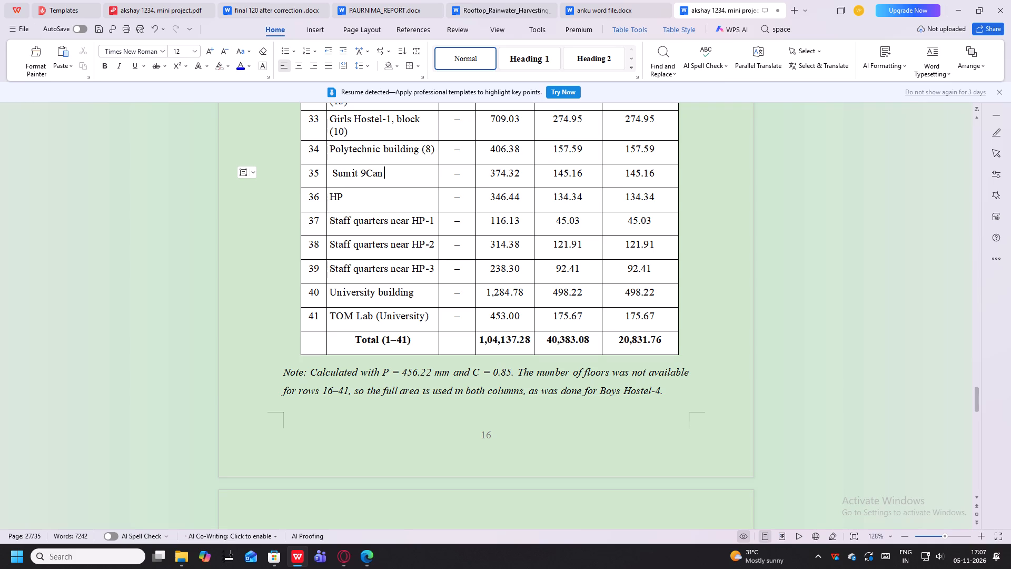
key(BackSpace)
key(BackSpace)
key(BackSpace)
key(BackSpace)
text(9C)
key(BackSpace)
key(BackSpace)
key(9)
key(BackSpace)
key(shift+parenleft)
text(Can)
text(teen)
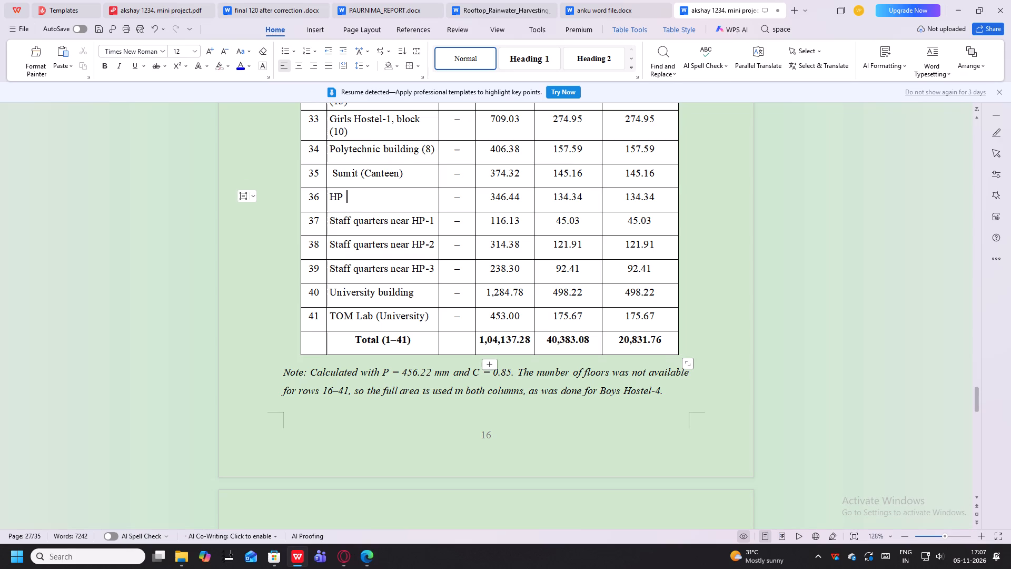
text(Ca)
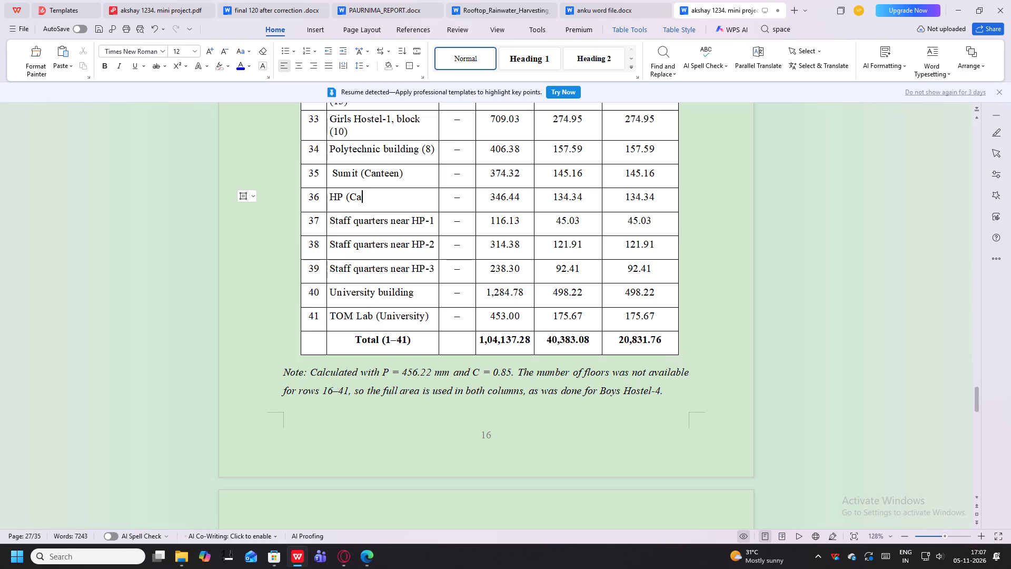
text(nteen)
key(shift+parenright)
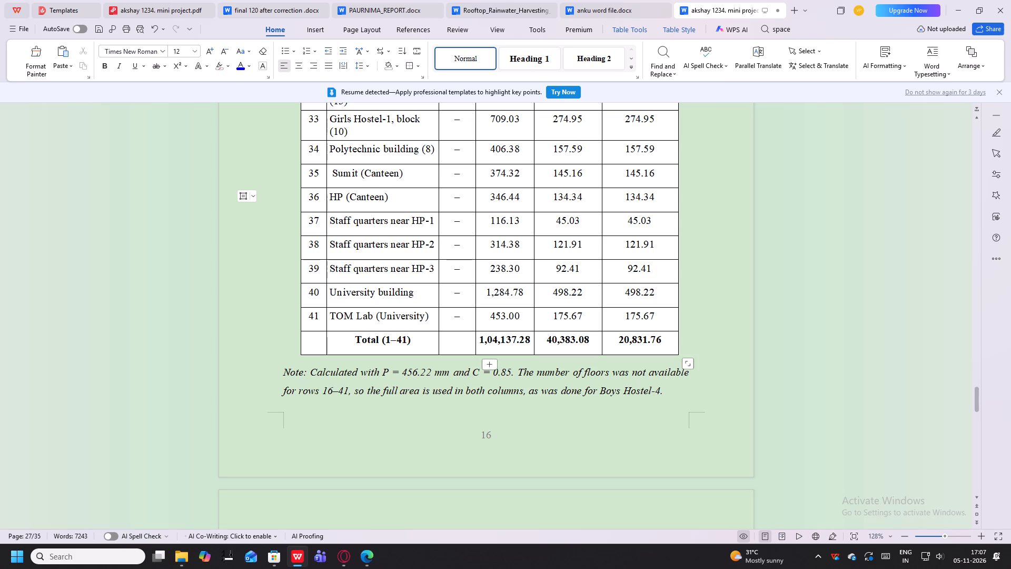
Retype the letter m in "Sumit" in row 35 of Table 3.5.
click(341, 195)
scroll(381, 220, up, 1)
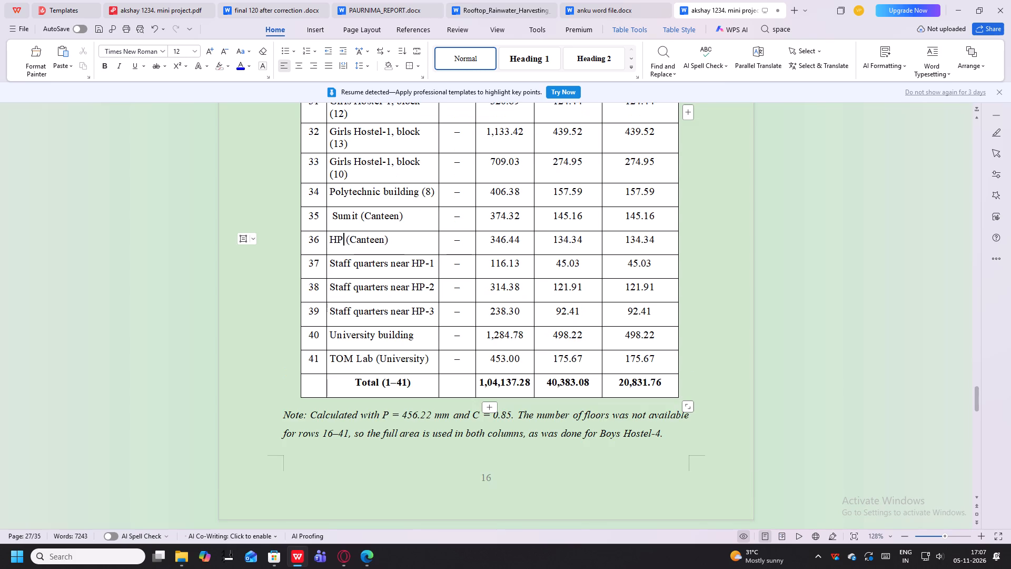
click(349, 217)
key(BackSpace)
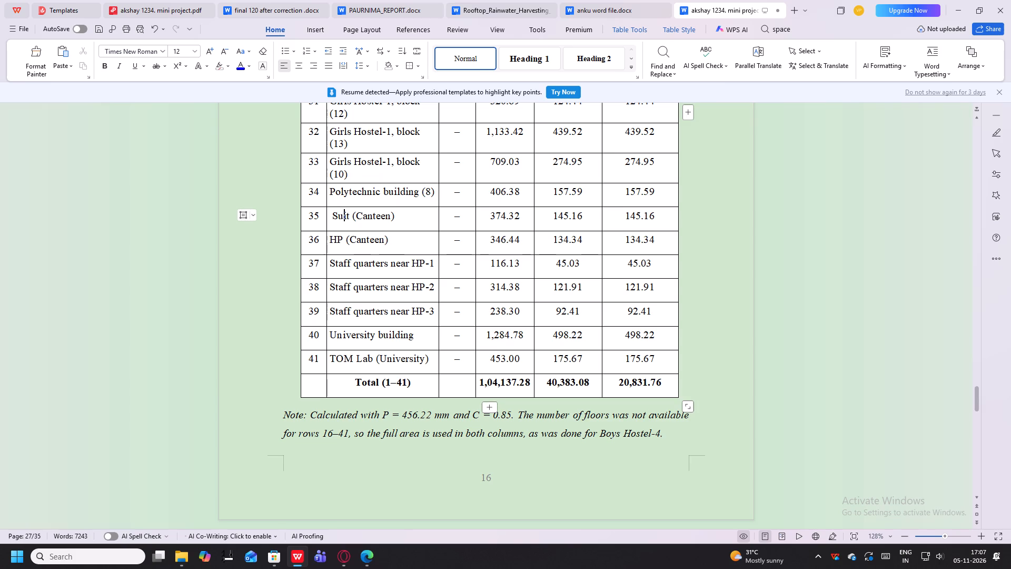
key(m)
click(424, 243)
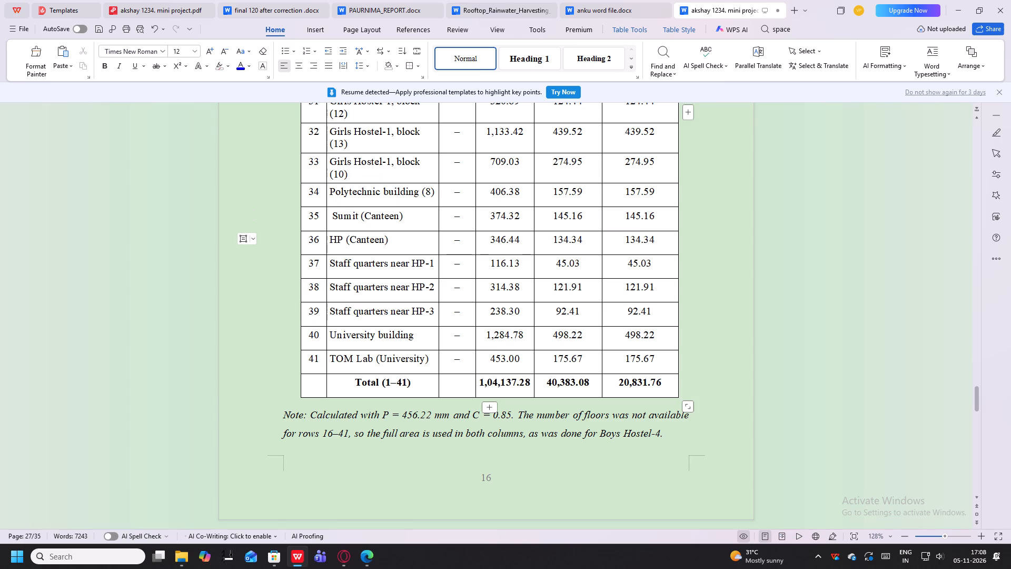
Append "(Canteen)" to the building name "CC" in row 16 of Table 3.5.
scroll(389, 234, up, 4)
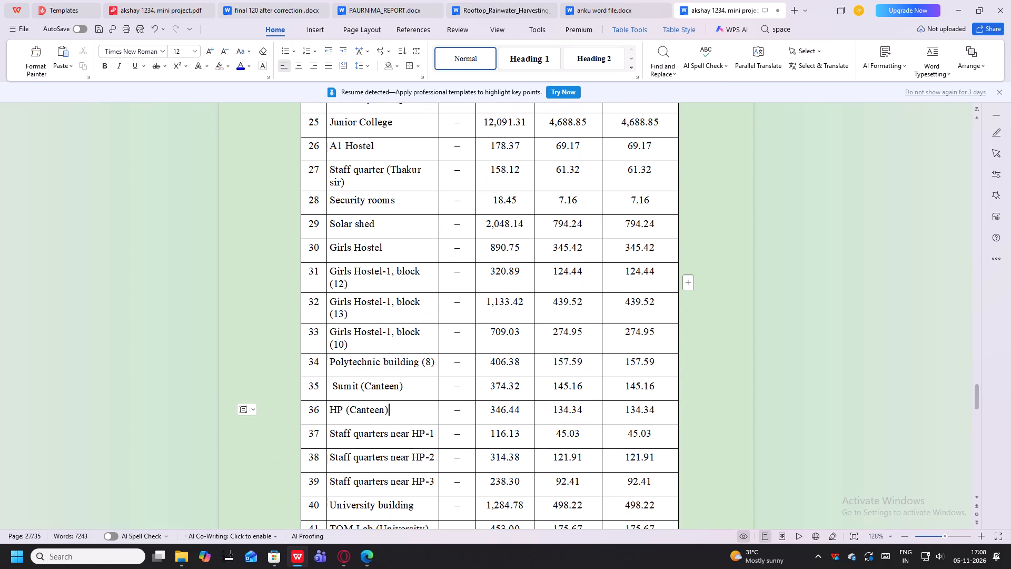
scroll(385, 228, up, 2)
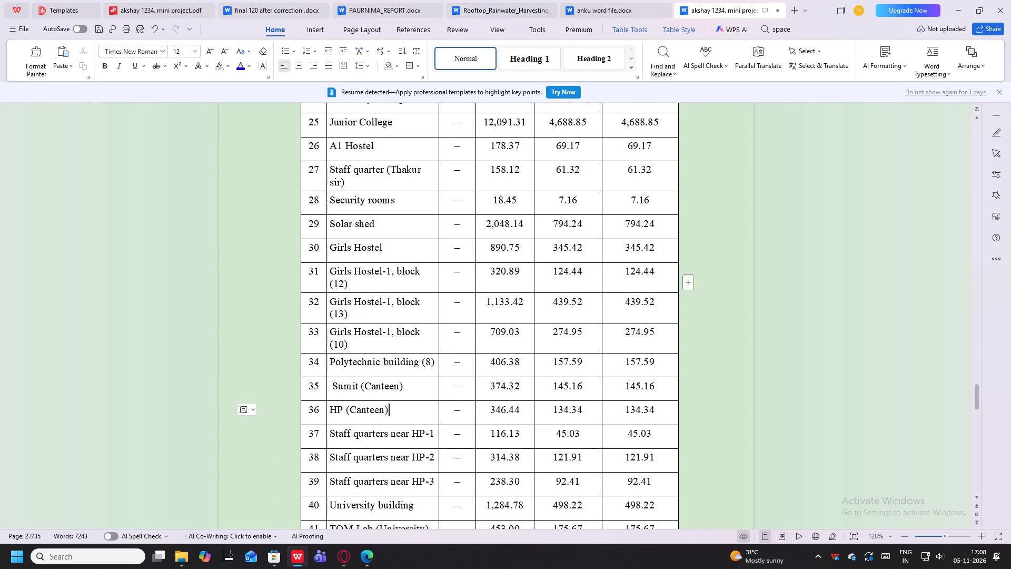
scroll(385, 228, up, 14)
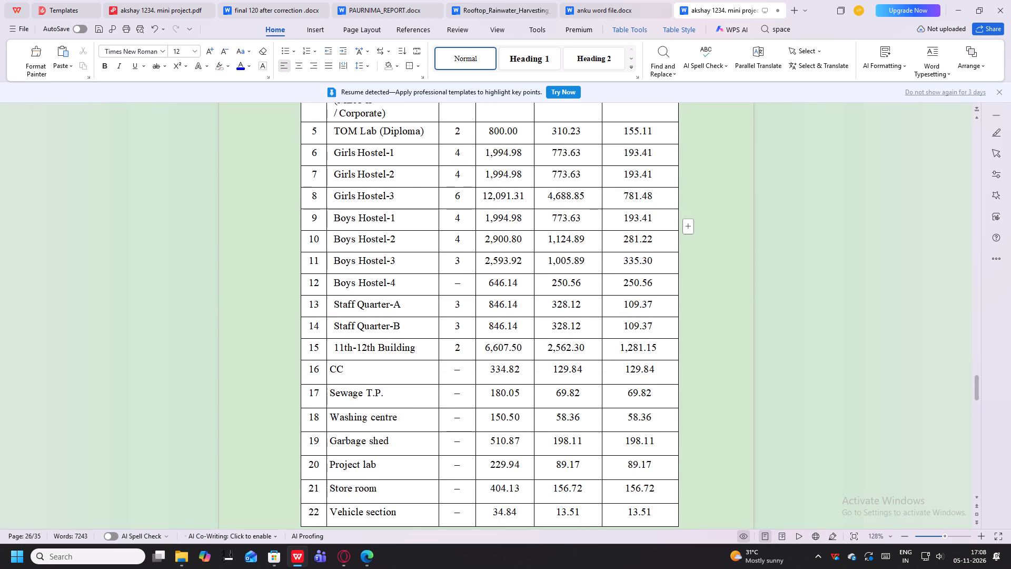
click(351, 374)
key(space)
key(shift+parenleft)
text(Ca)
text(nteen)
key(shift+parenright)
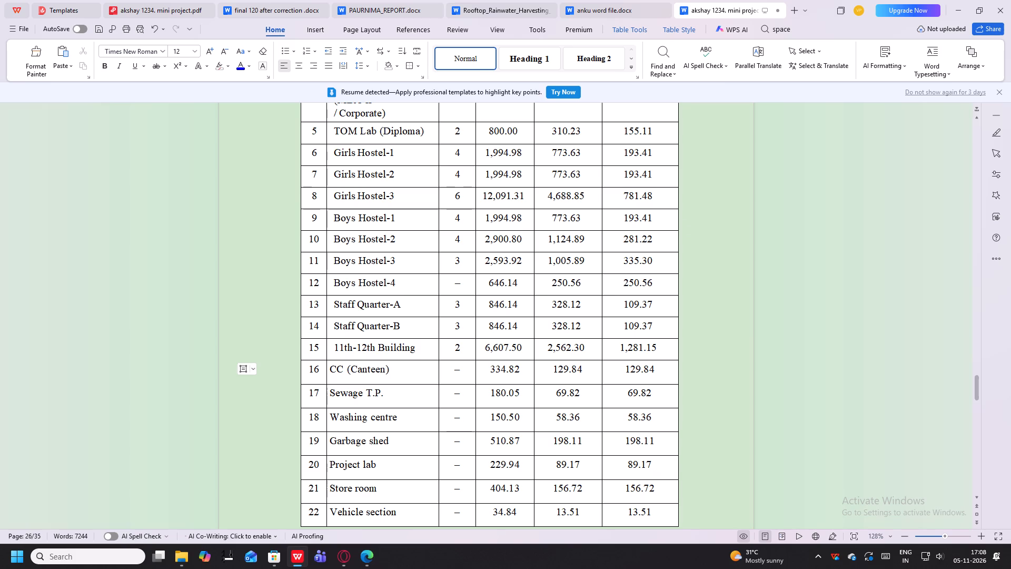
Review the building names in the rest of Table 3.5, its note, and the start of Table 3.6.
scroll(308, 399, down, 2)
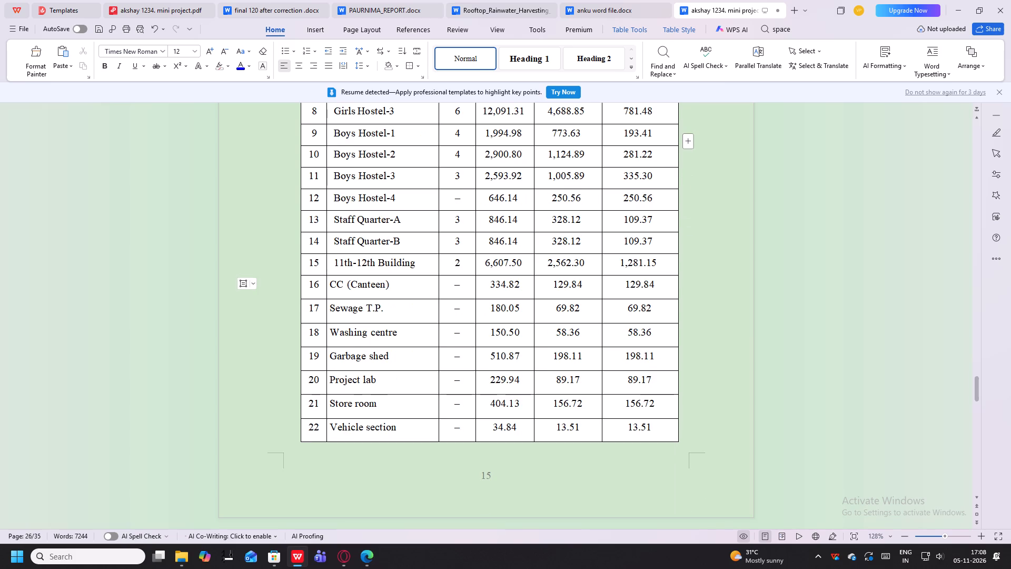
scroll(360, 339, down, 1)
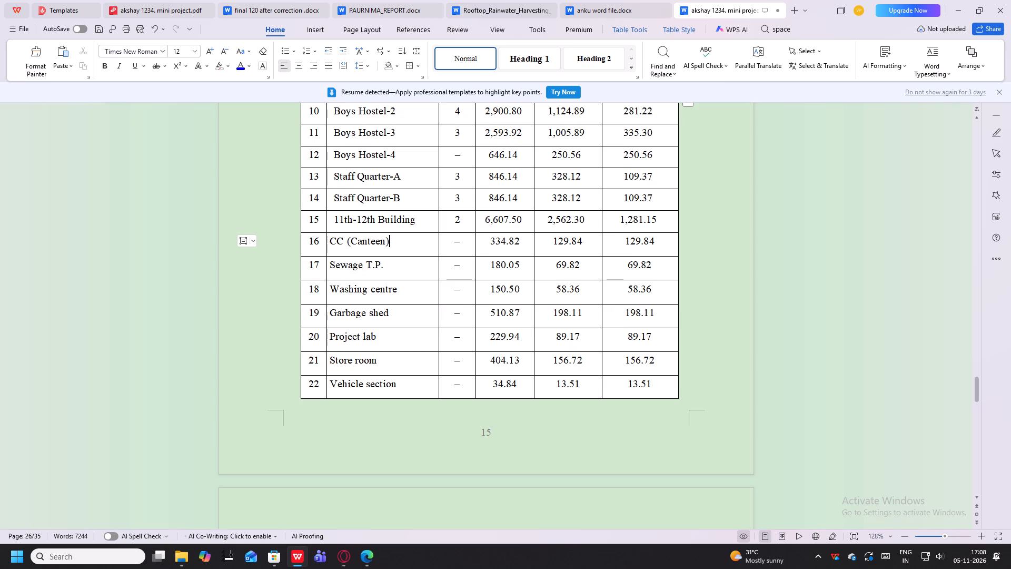
scroll(149, 365, down, 2)
scroll(253, 359, down, 9)
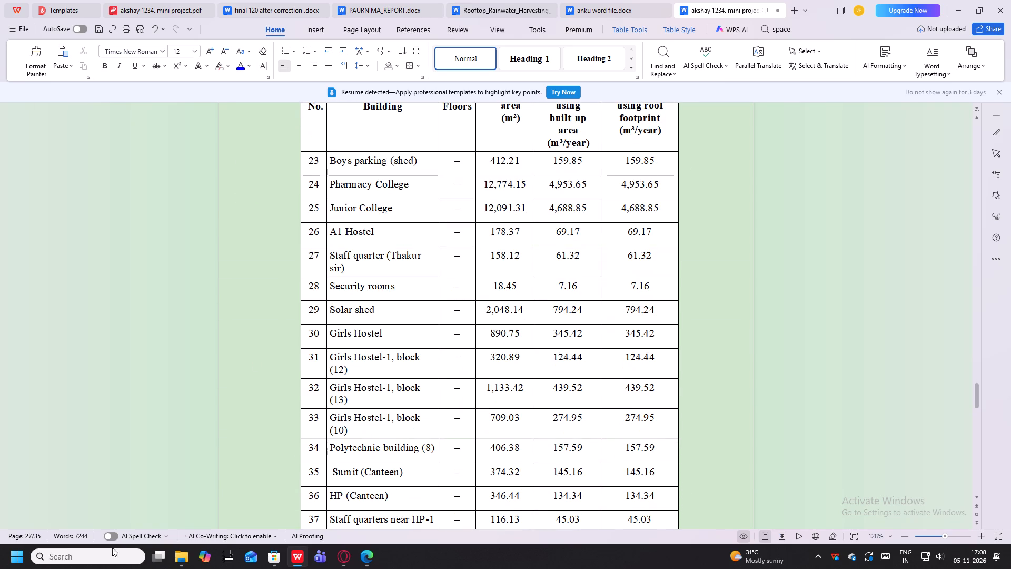
scroll(423, 299, down, 1)
scroll(359, 234, down, 2)
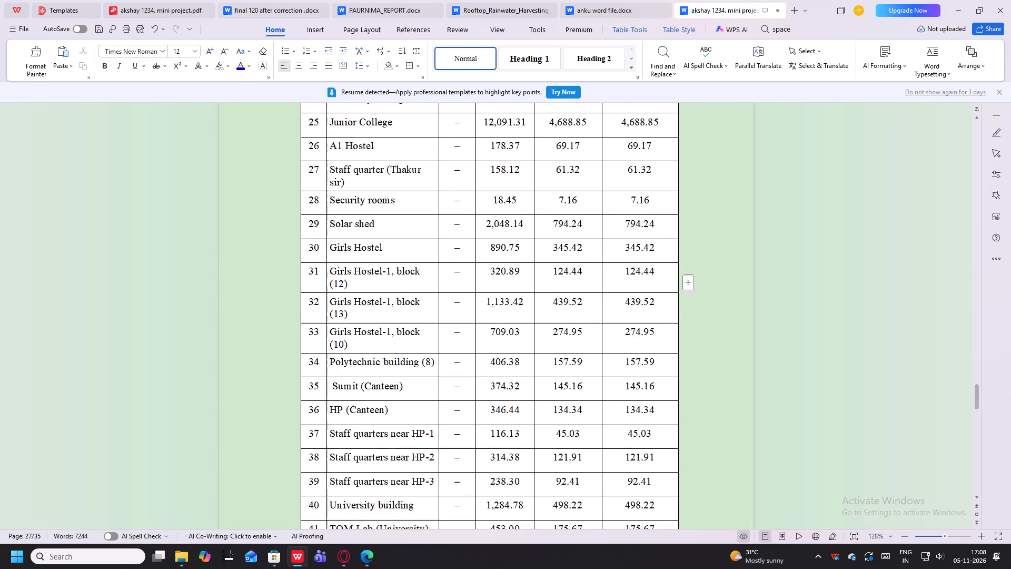
scroll(362, 256, down, 4)
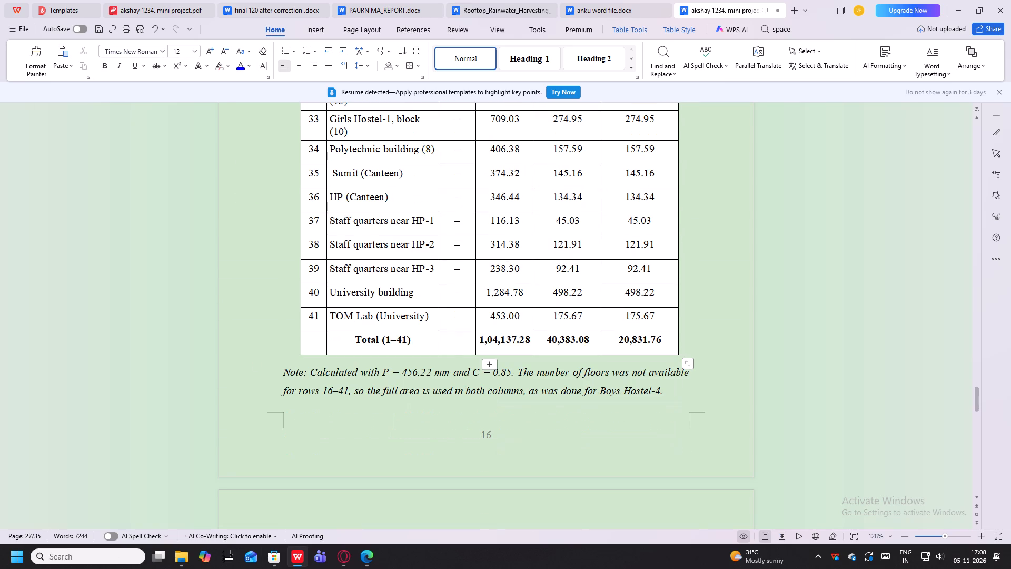
scroll(471, 326, down, 1)
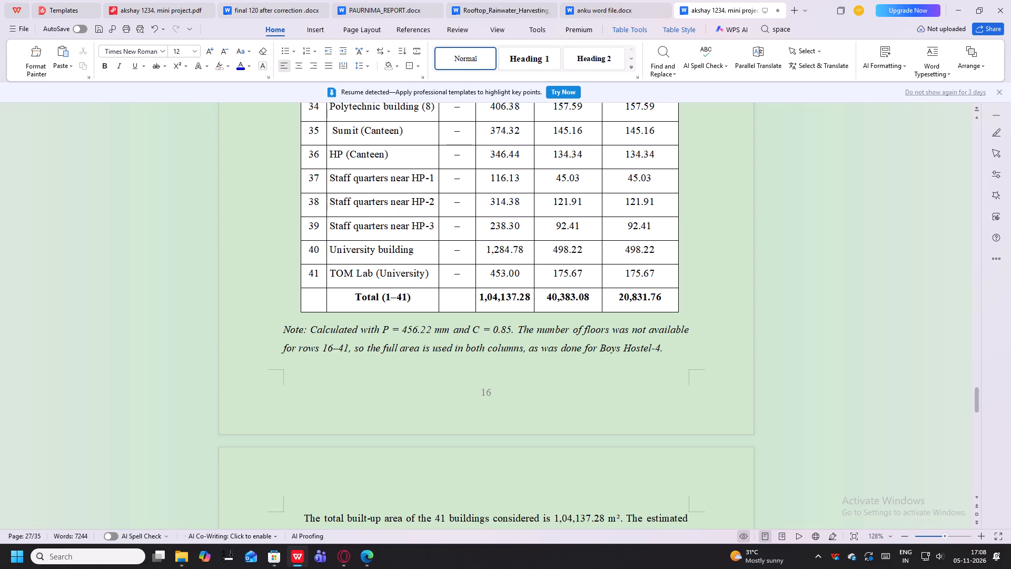
scroll(285, 331, down, 5)
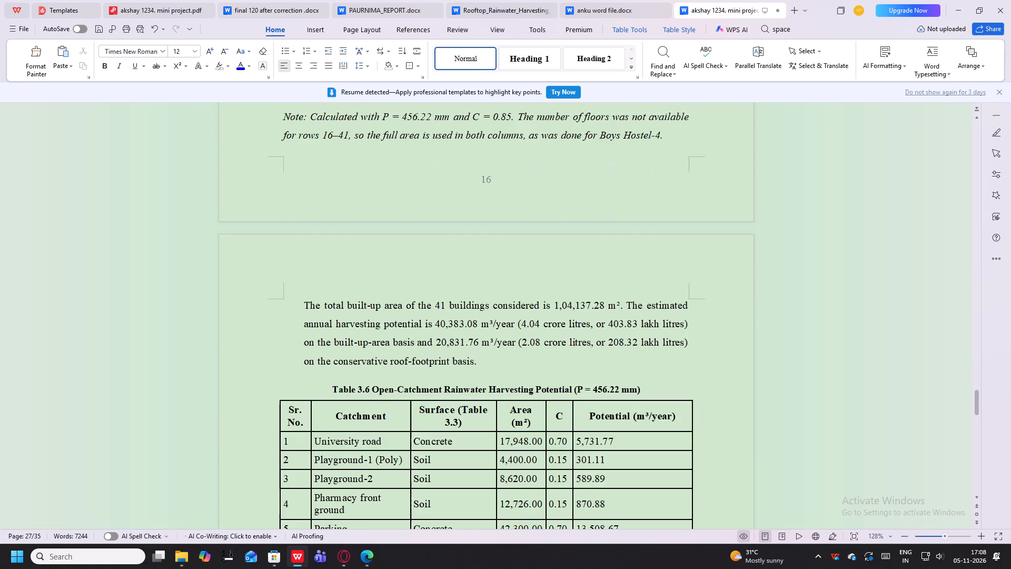
Examine Table 3.6 and the building-wise annual harvesting potential chart in Fig. 3.3.
scroll(330, 302, down, 3)
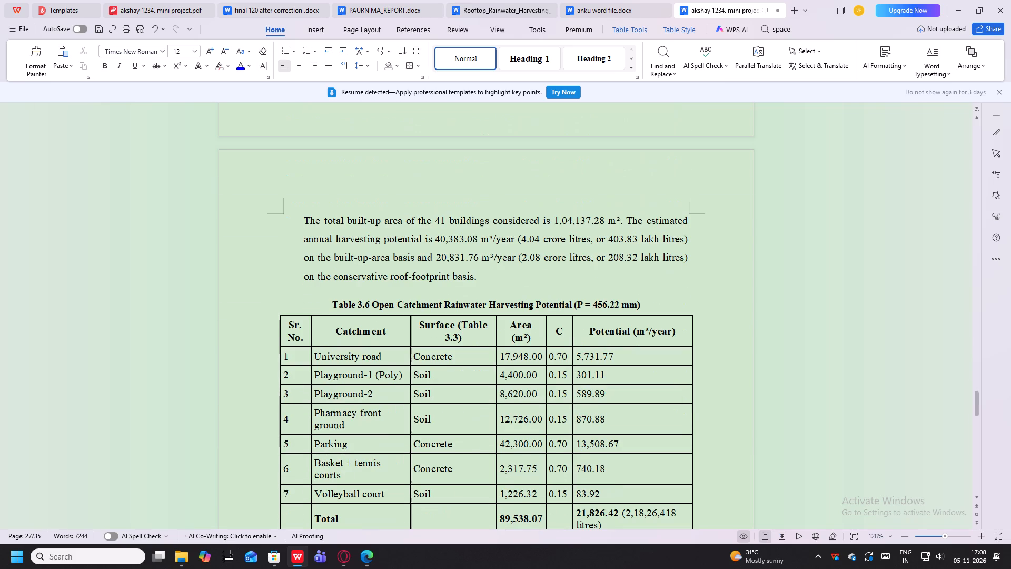
scroll(329, 302, down, 7)
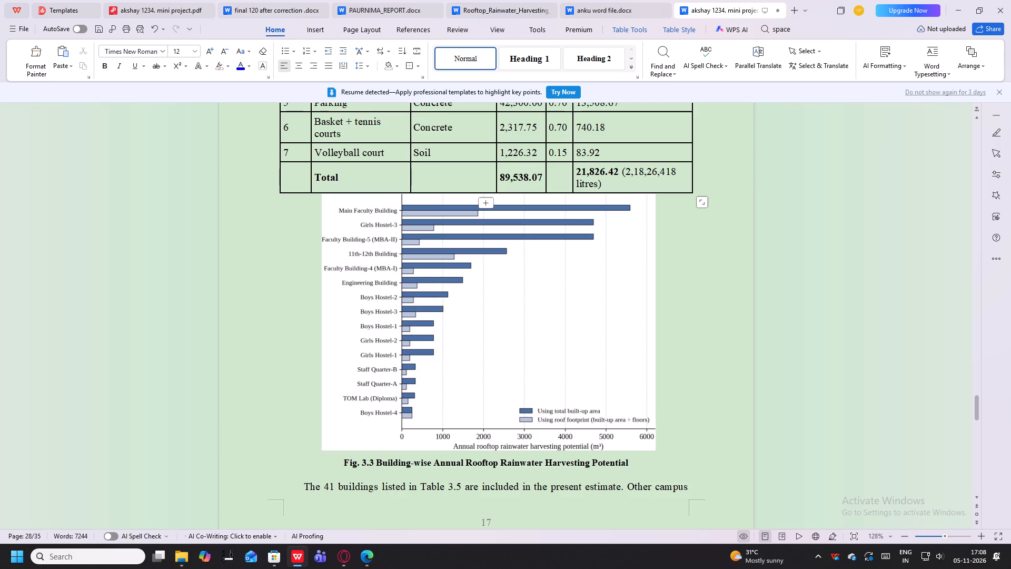
click(410, 300)
drag(405, 303, 400, 303)
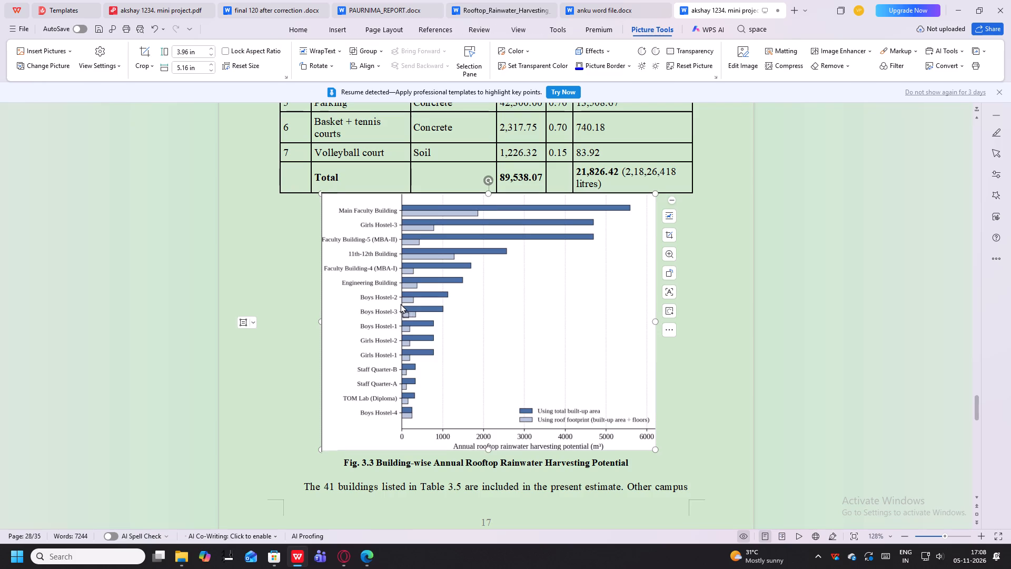
drag(400, 303, 392, 309)
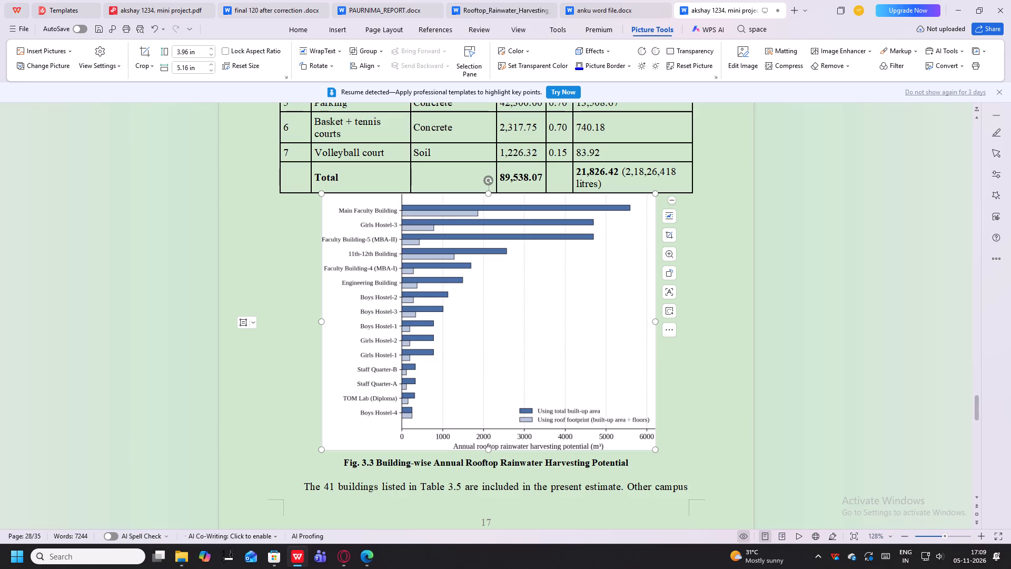
scroll(395, 395, down, 2)
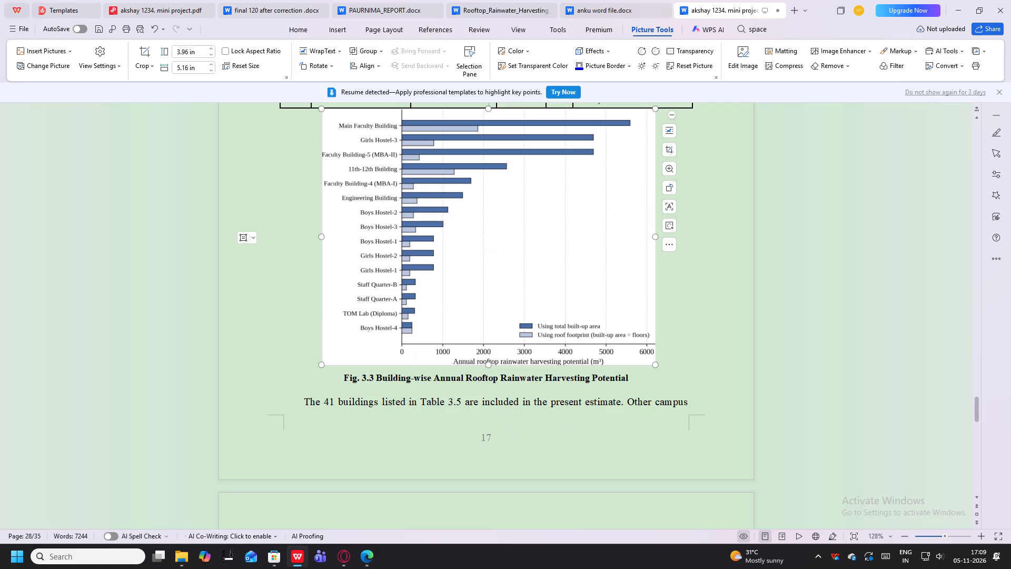
scroll(479, 320, up, 4)
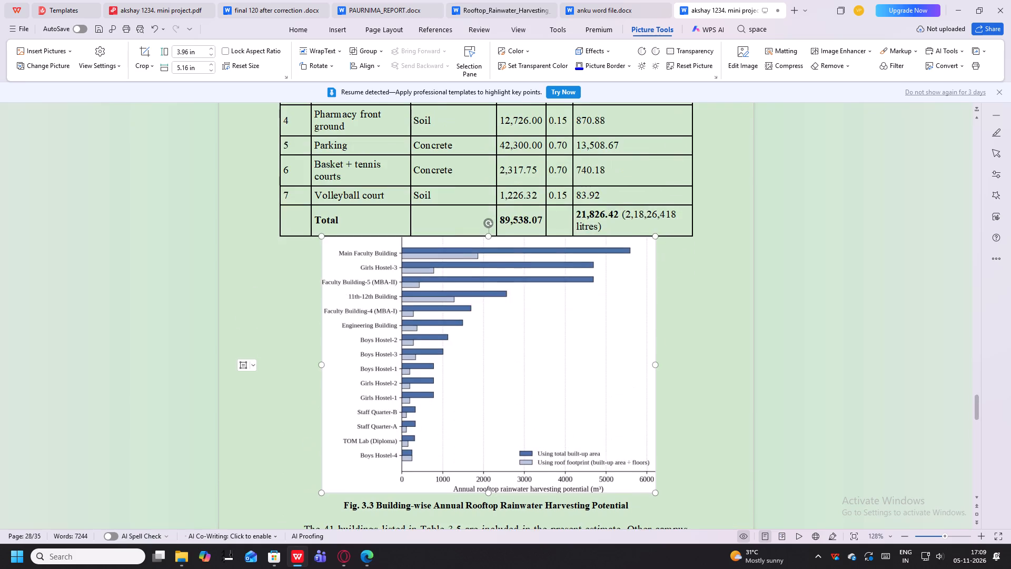
scroll(480, 319, up, 2)
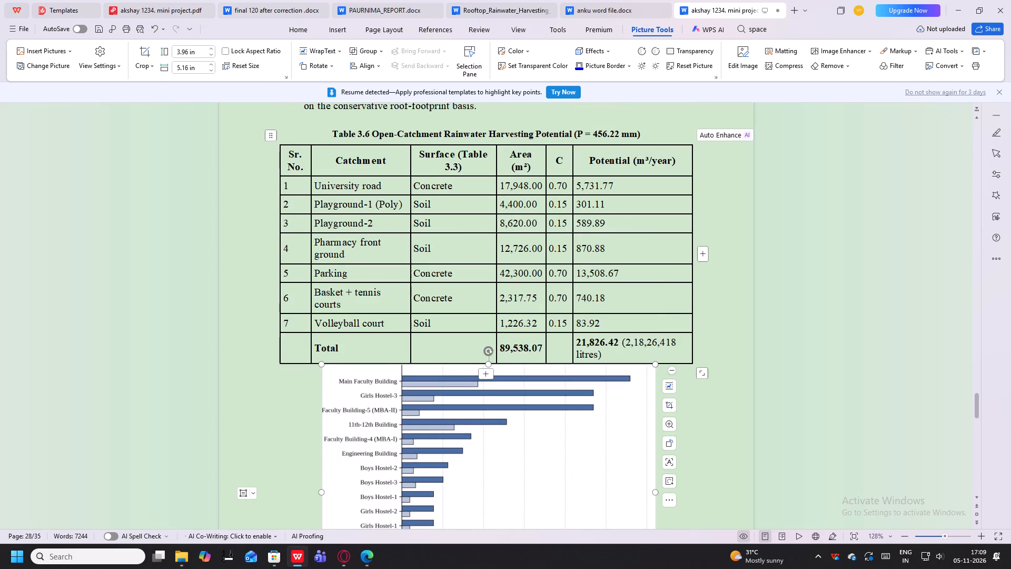
Copy the report content from the first building row of Table 3.5 through the Volleyball court row of Table 3.6.
drag(638, 325, 287, 81)
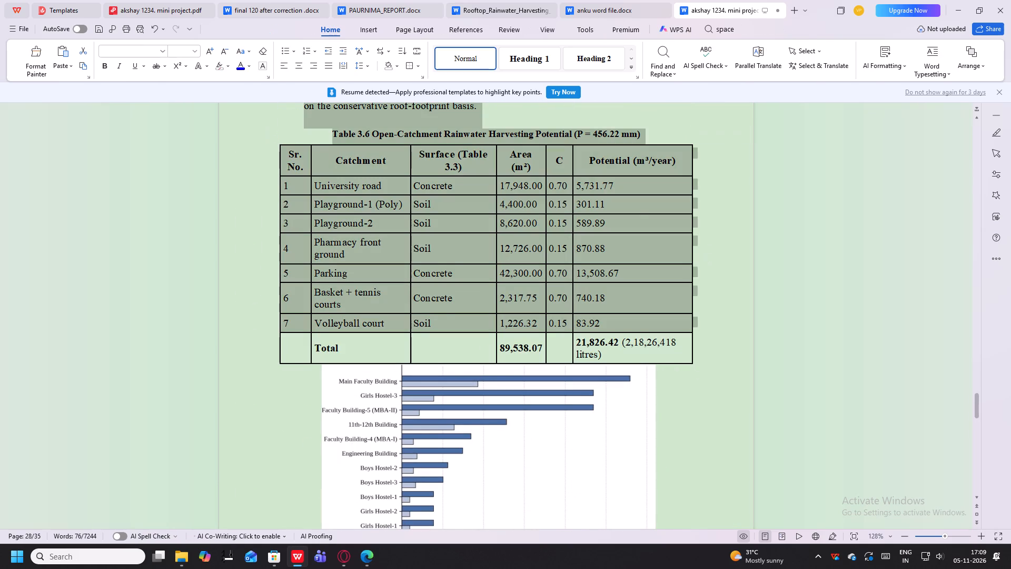
drag(287, 81, 338, 568)
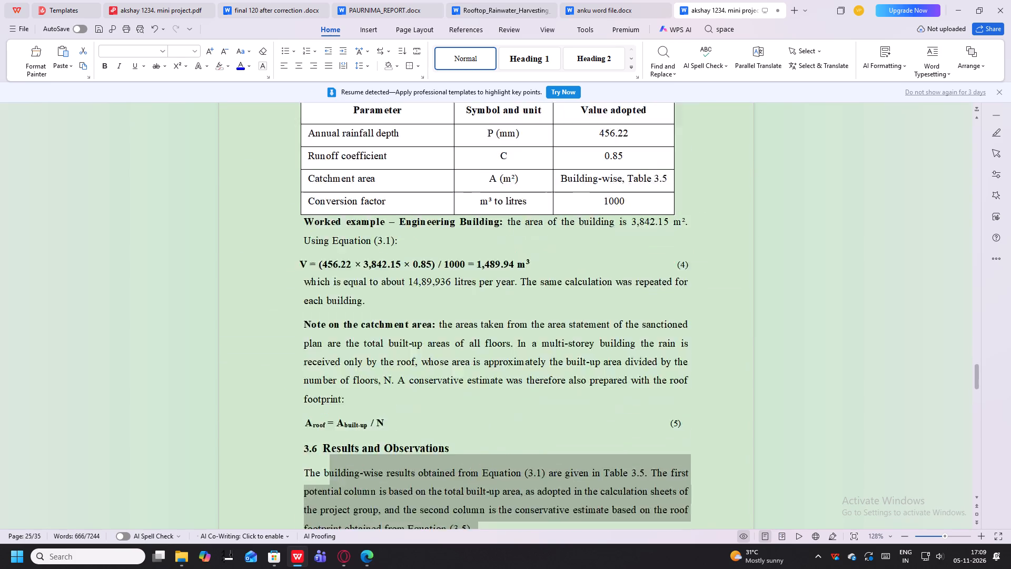
drag(338, 568, 300, 170)
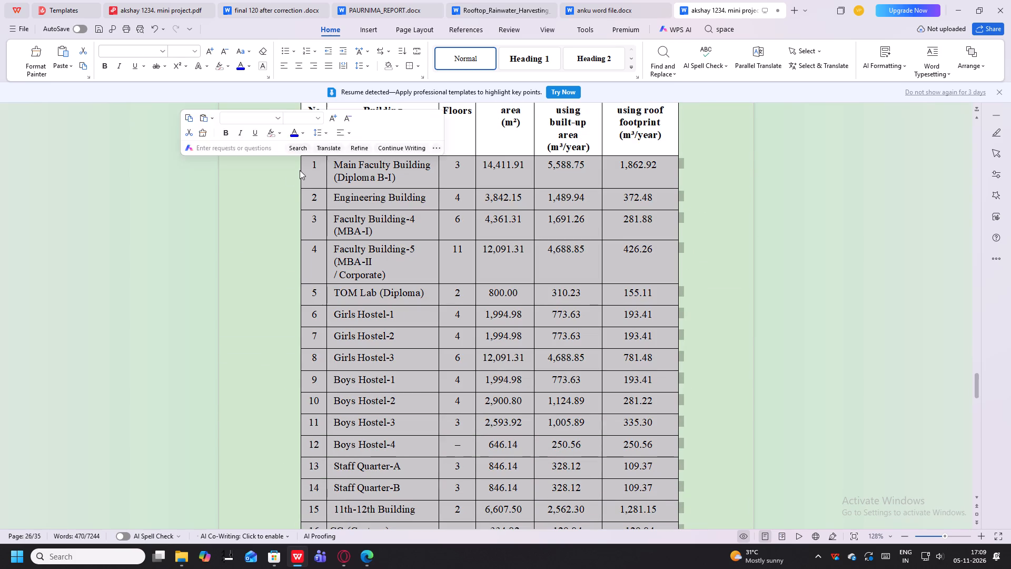
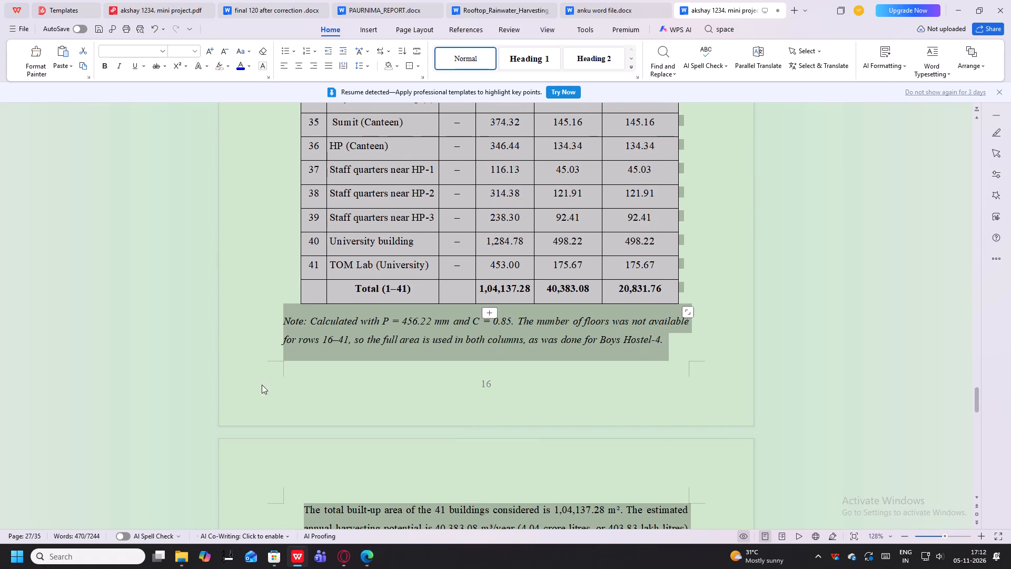
click(274, 382)
click(278, 377)
click(326, 395)
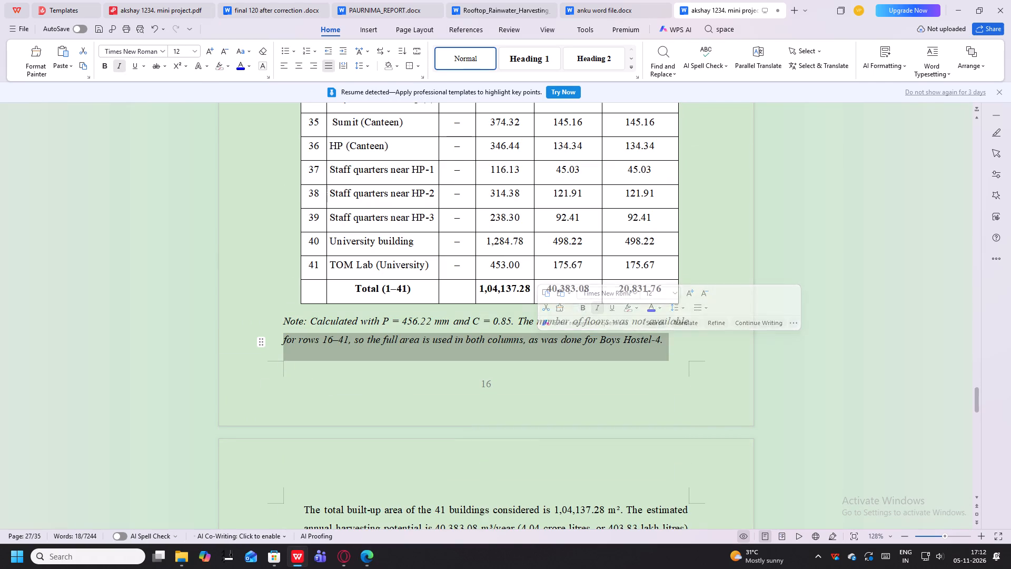
click(291, 364)
scroll(273, 358, down, 7)
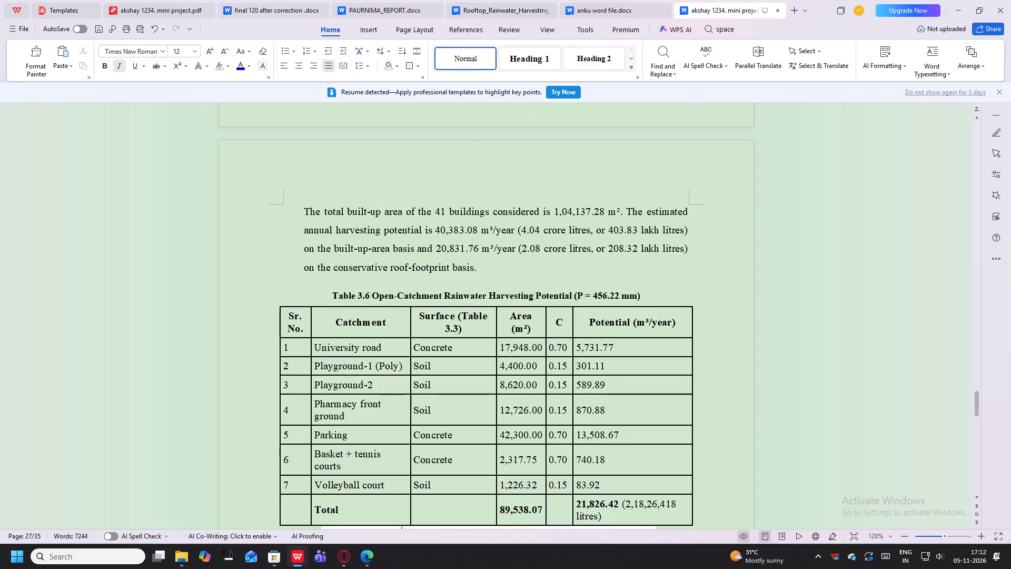
scroll(295, 348, down, 3)
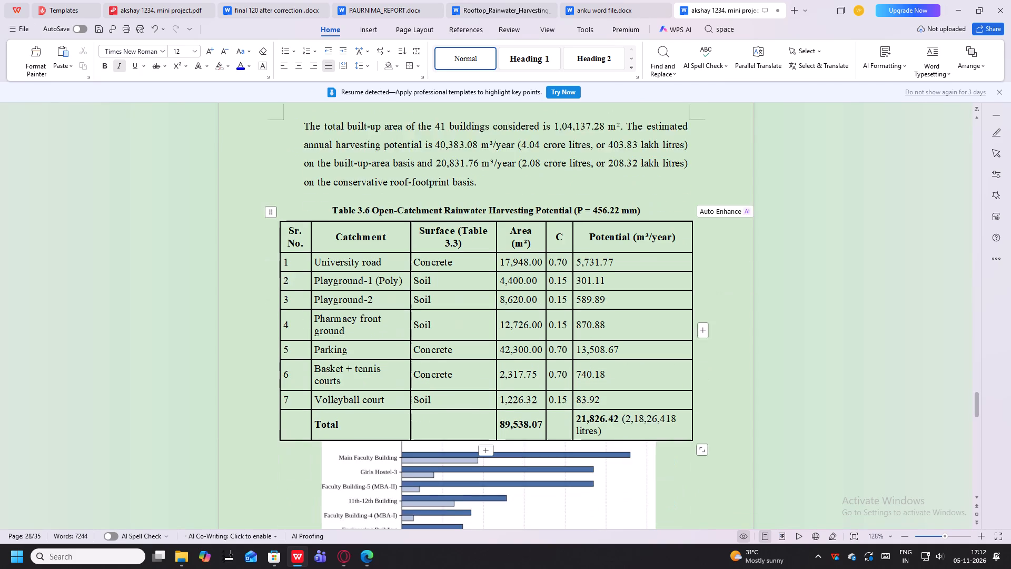
scroll(286, 352, down, 10)
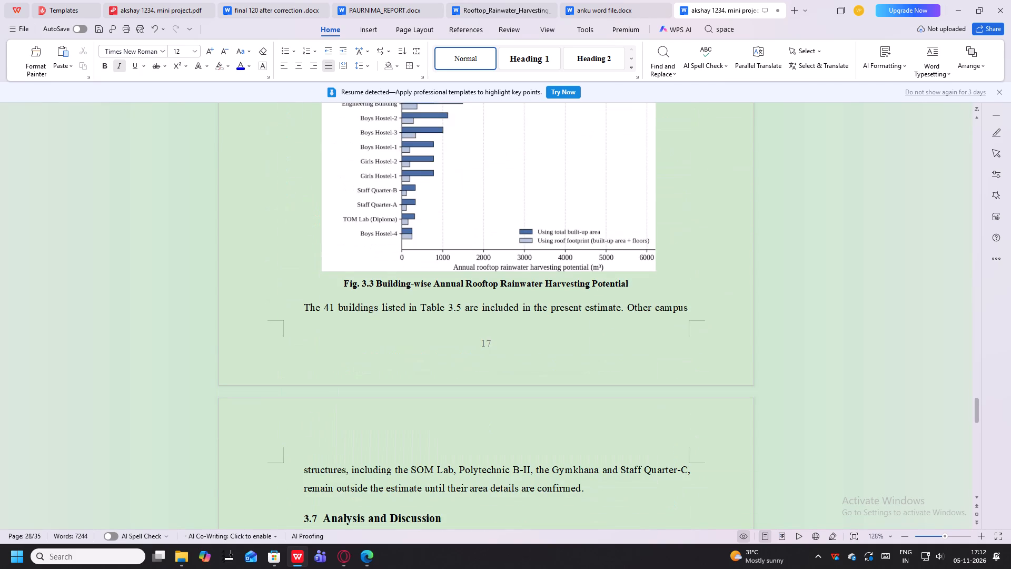
scroll(284, 352, up, 1)
scroll(284, 352, down, 14)
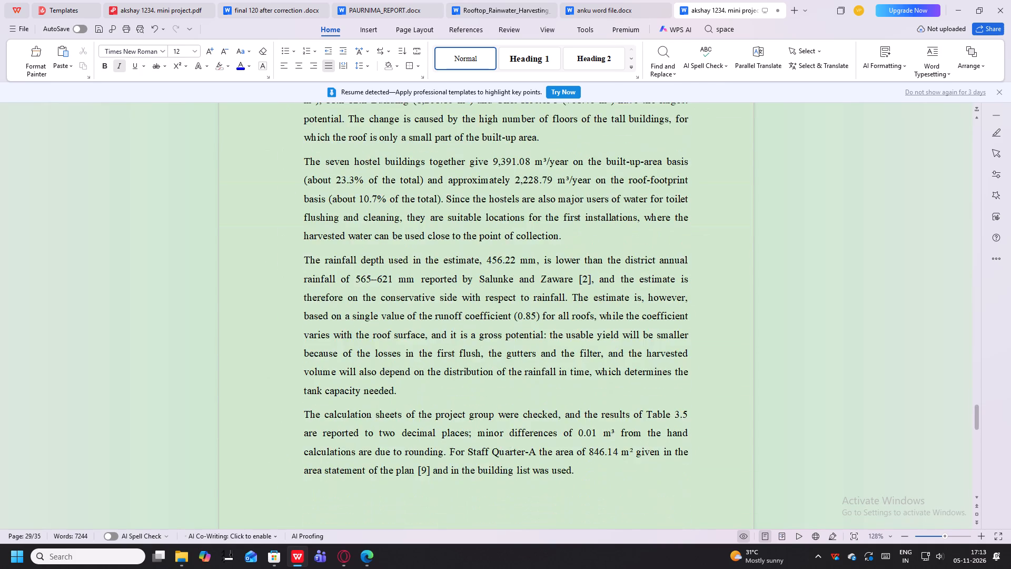
scroll(283, 354, down, 10)
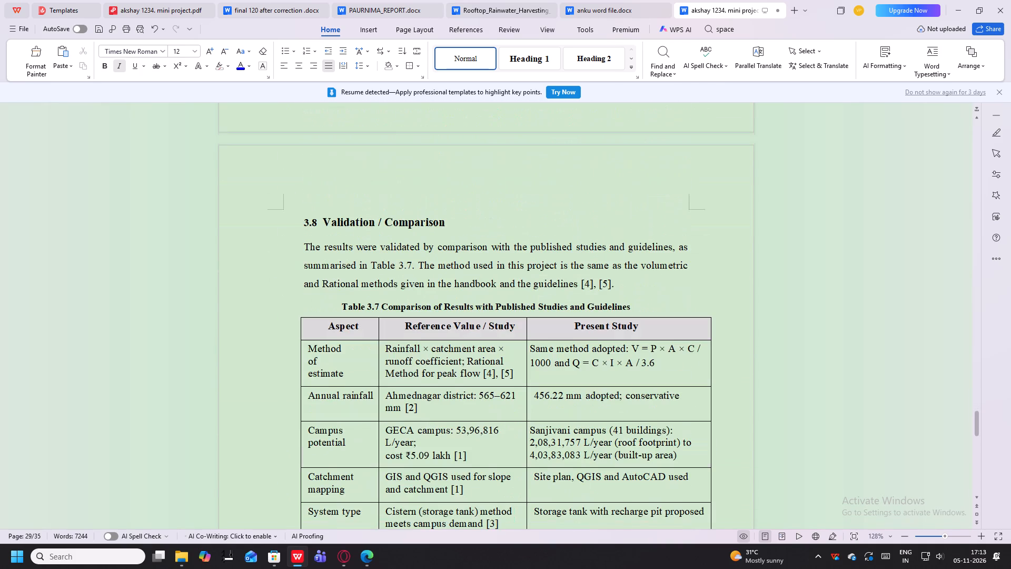
scroll(283, 355, down, 6)
scroll(283, 355, up, 5)
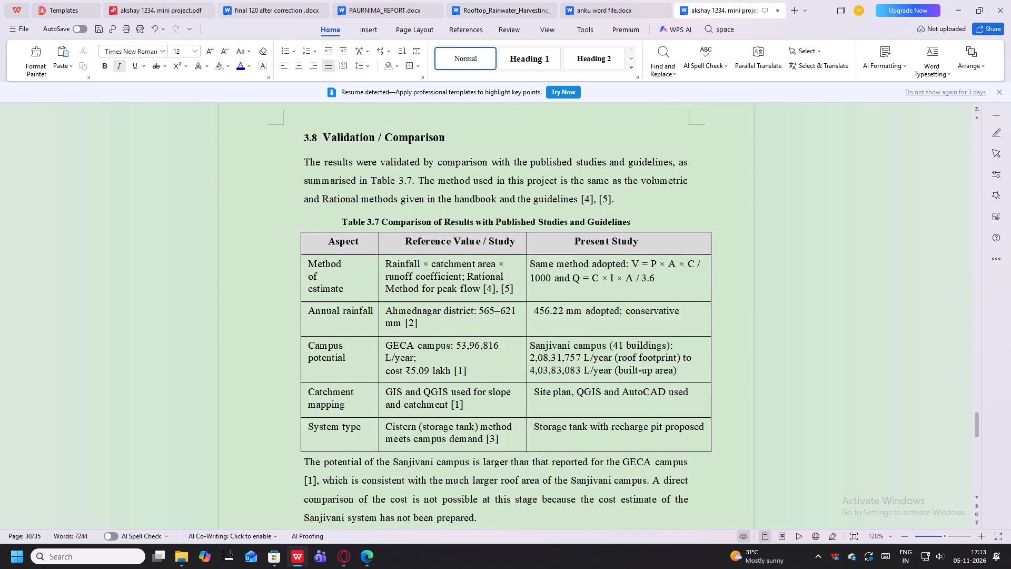
Apply the current shading colour to all cells of Table 3.7, Comparison of Results with Published Studies and Guidelines.
click(290, 265)
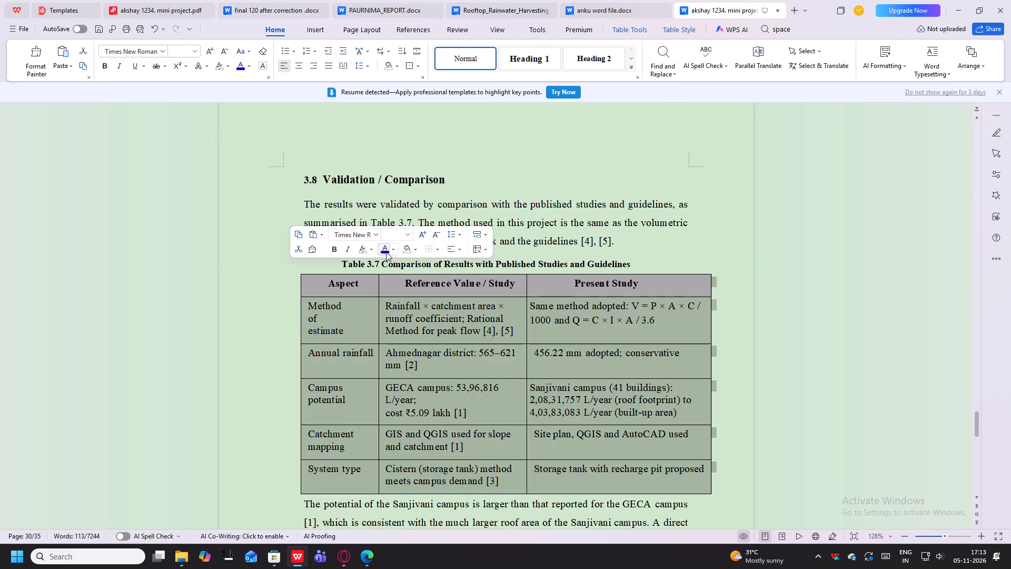
click(408, 251)
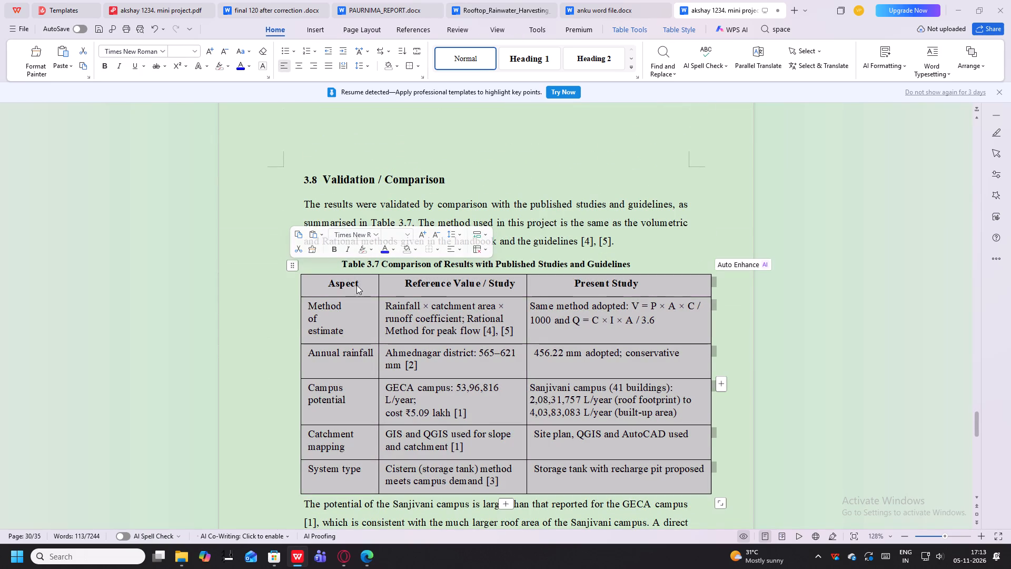
Examine Table 3.6 and the Fig. 3.3 chart of building-wise annual rooftop rainwater harvesting potential.
scroll(356, 287, up, 20)
scroll(356, 287, up, 13)
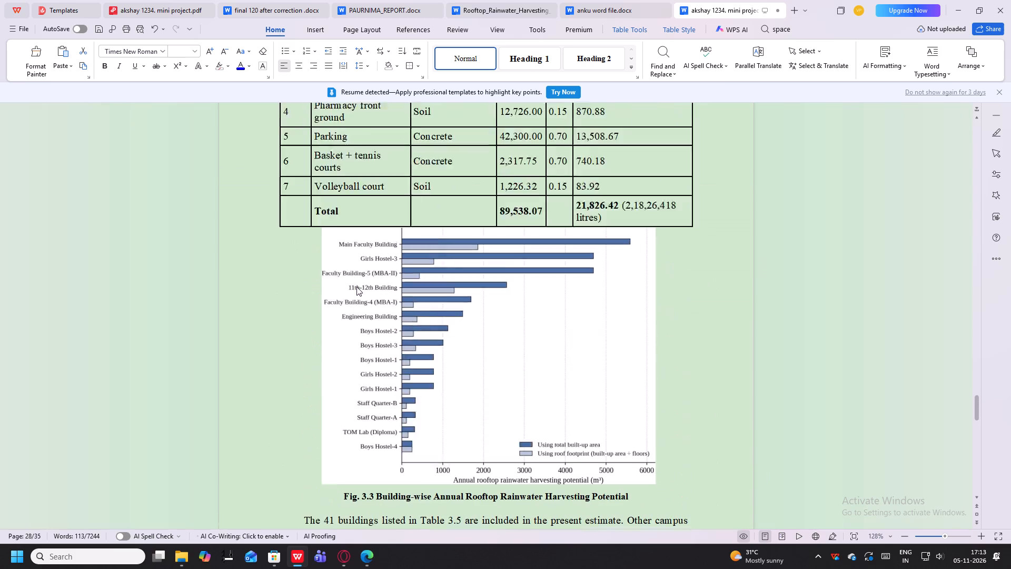
scroll(356, 287, up, 4)
scroll(356, 287, down, 10)
scroll(357, 287, up, 1)
scroll(357, 287, down, 12)
scroll(357, 287, up, 1)
scroll(357, 287, down, 13)
scroll(357, 287, up, 1)
scroll(357, 287, down, 10)
Delete both text arrows between the three stage boxes of Fig. 3.4, Proposed Rooftop Rainwater Harvesting System.
scroll(357, 287, down, 10)
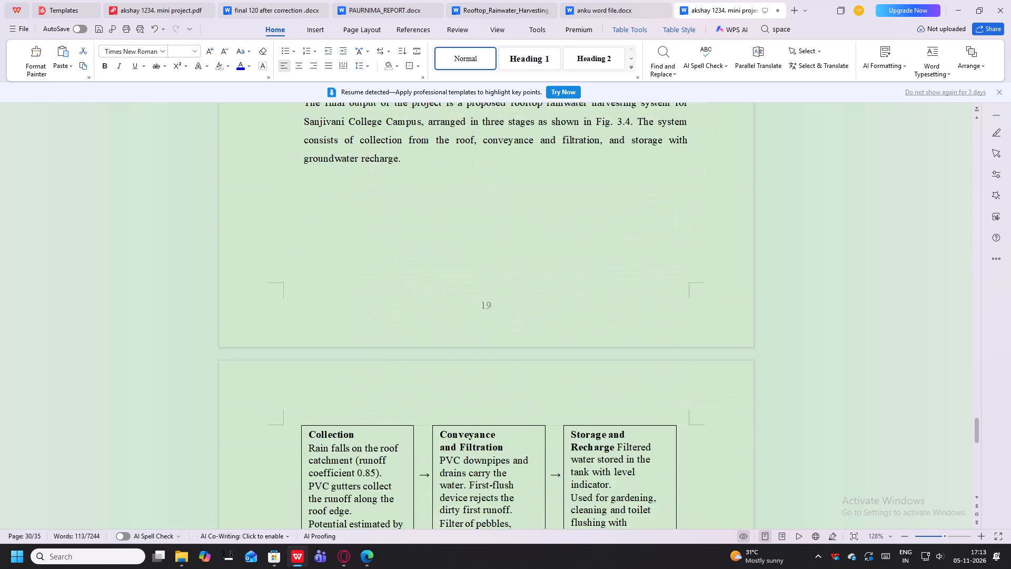
scroll(357, 287, down, 4)
scroll(357, 287, up, 3)
scroll(357, 287, down, 1)
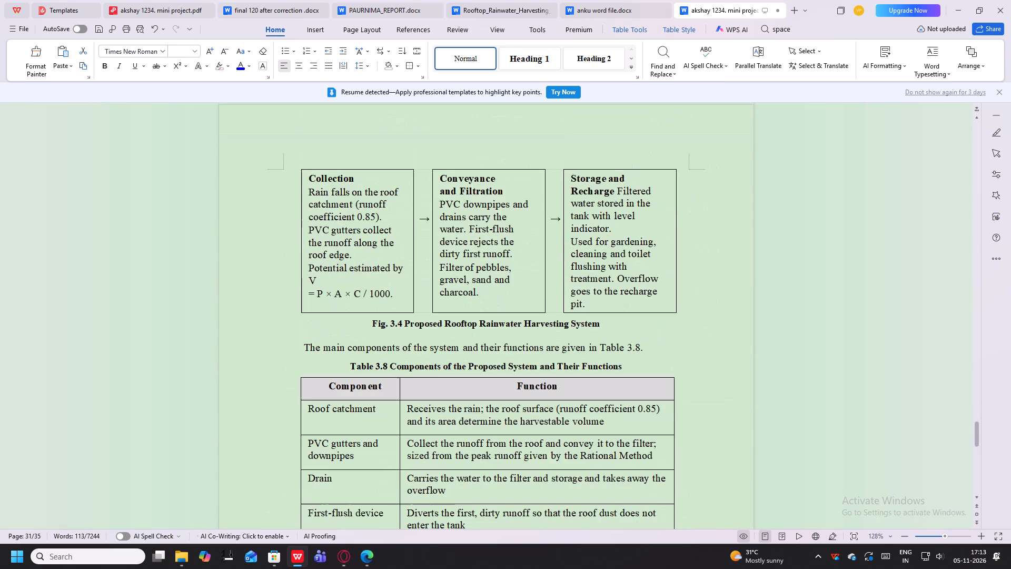
click(423, 220)
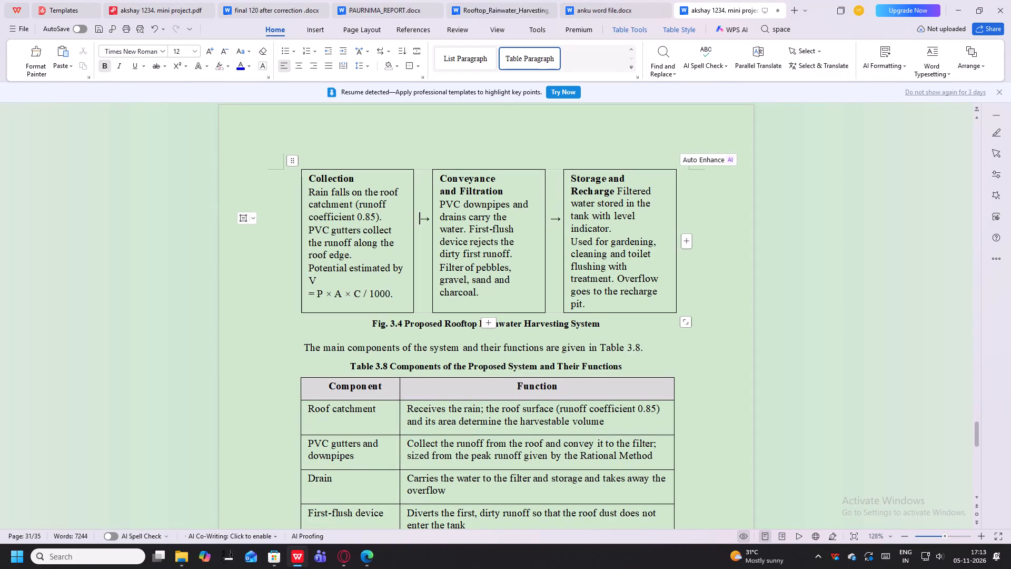
click(427, 222)
key(BackSpace)
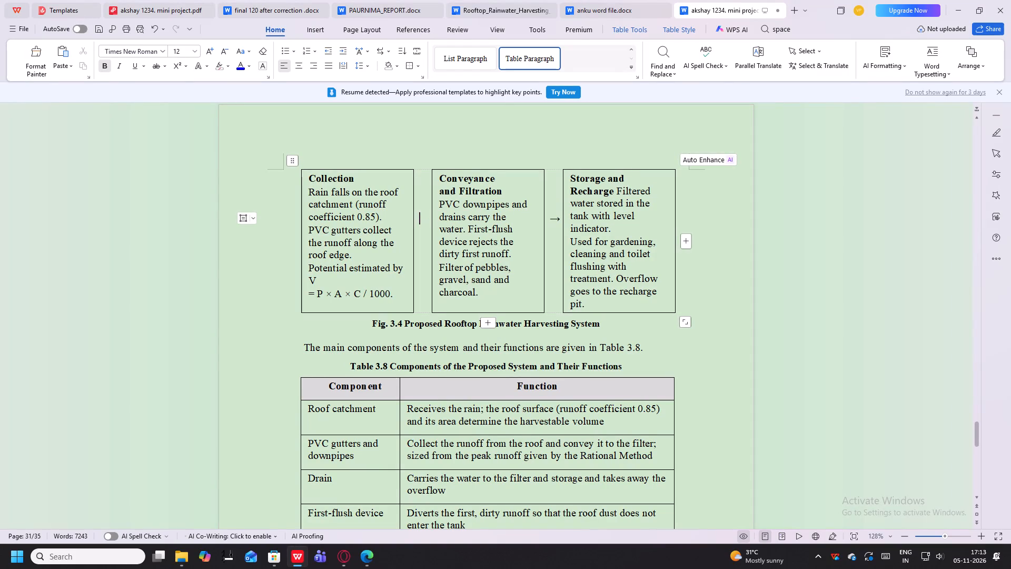
click(563, 218)
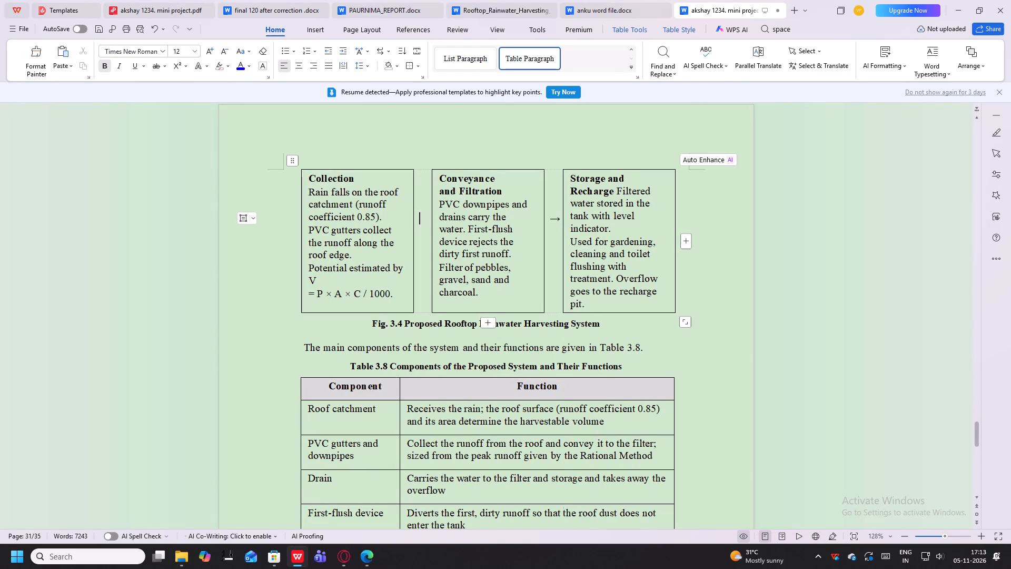
click(560, 220)
key(BackSpace)
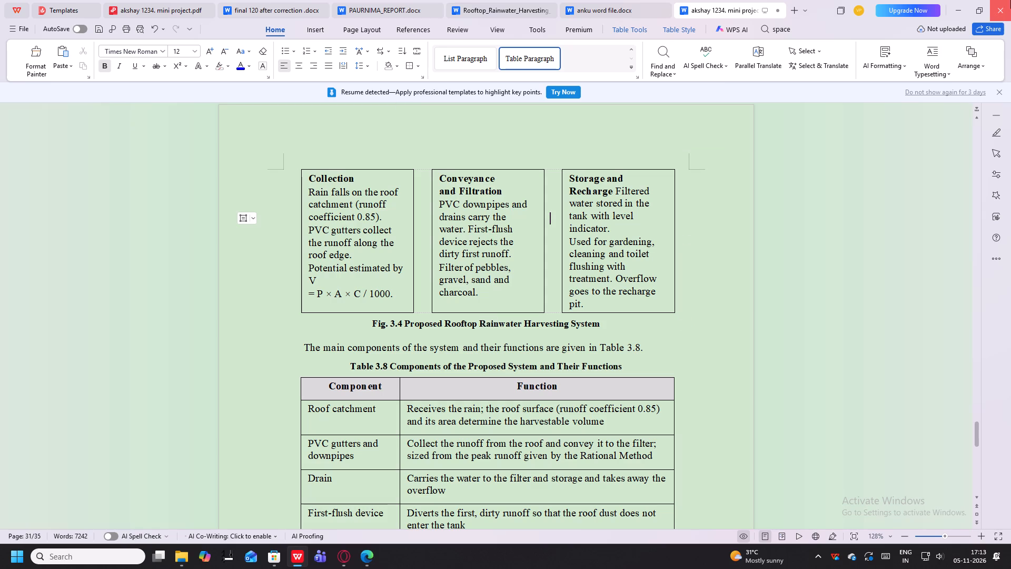
Insert a line arrow shape about 0.36 in long from the Collection box to the Conveyance and Filtration box in Fig. 3.4.
click(302, 26)
click(423, 60)
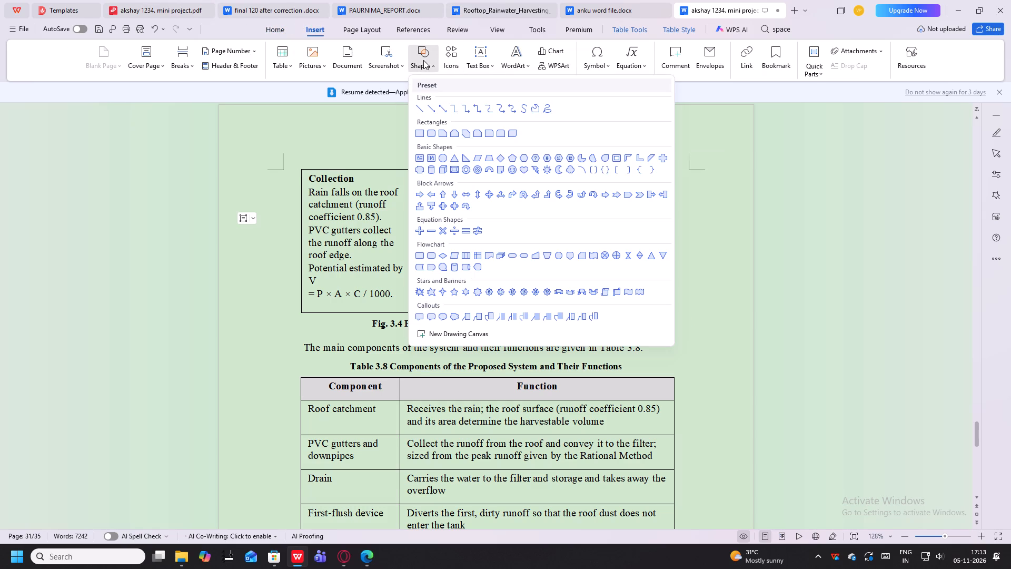
click(429, 108)
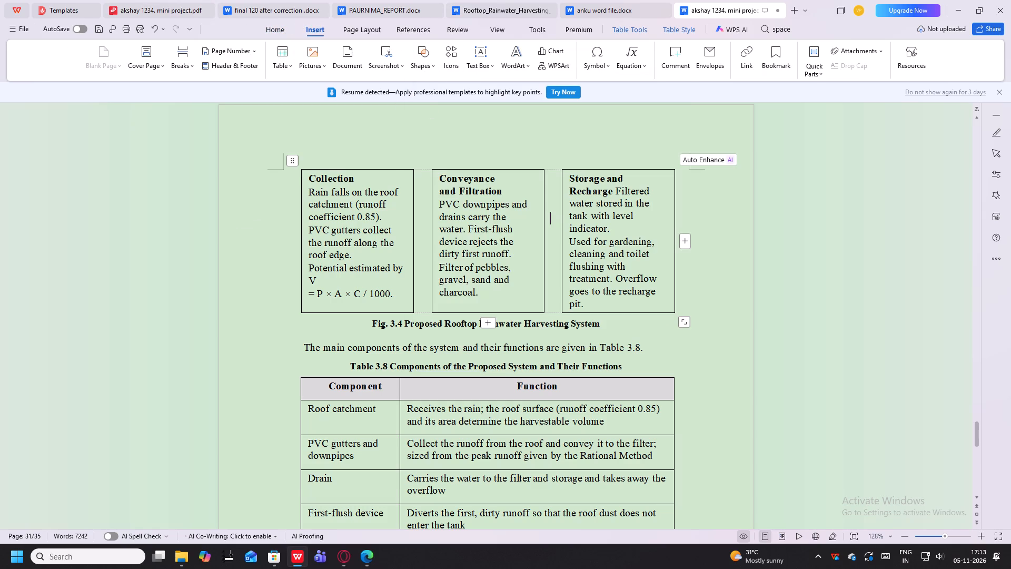
click(413, 236)
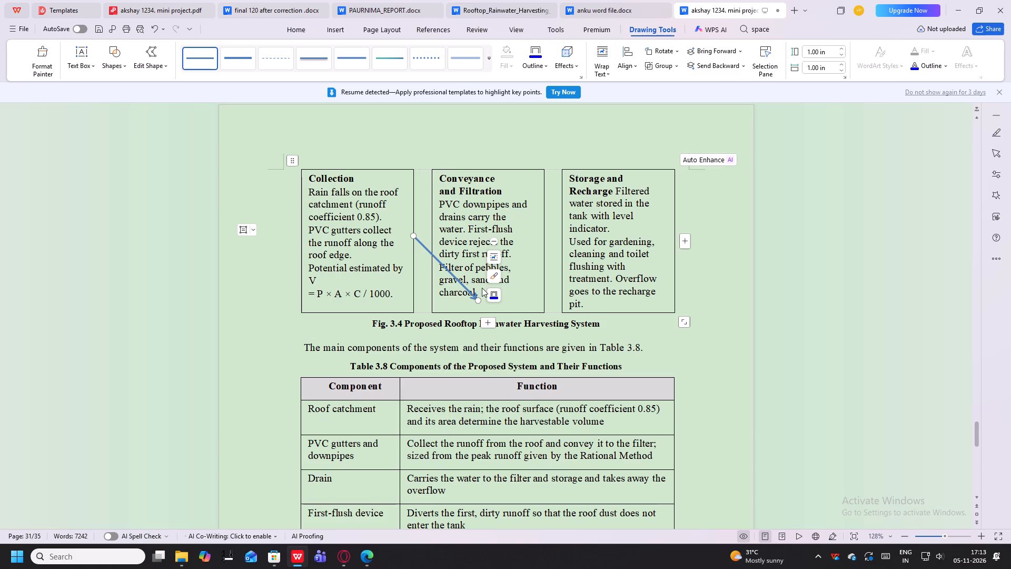
drag(476, 299, 430, 238)
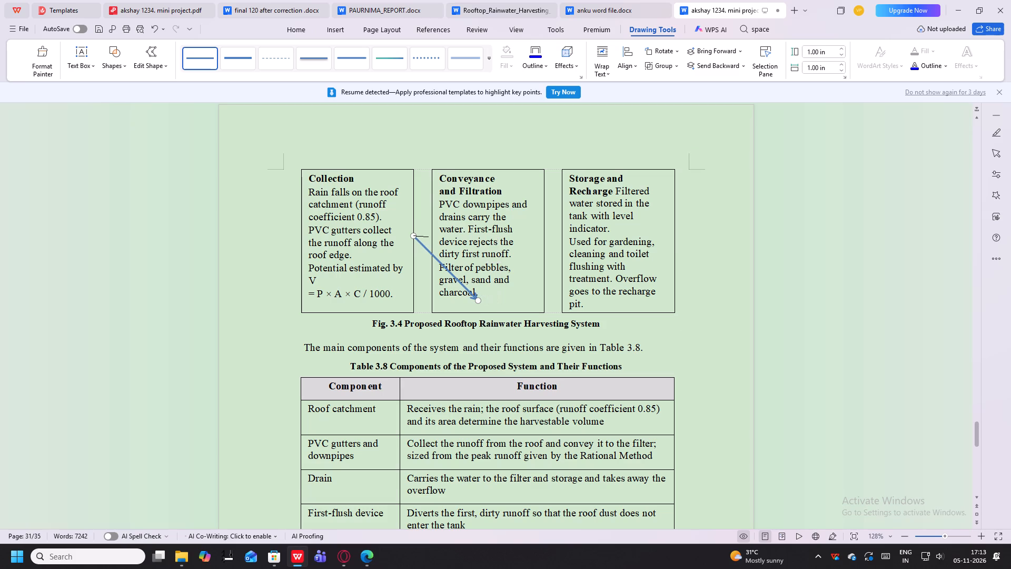
drag(430, 238, 437, 234)
key(F8)
click(430, 236)
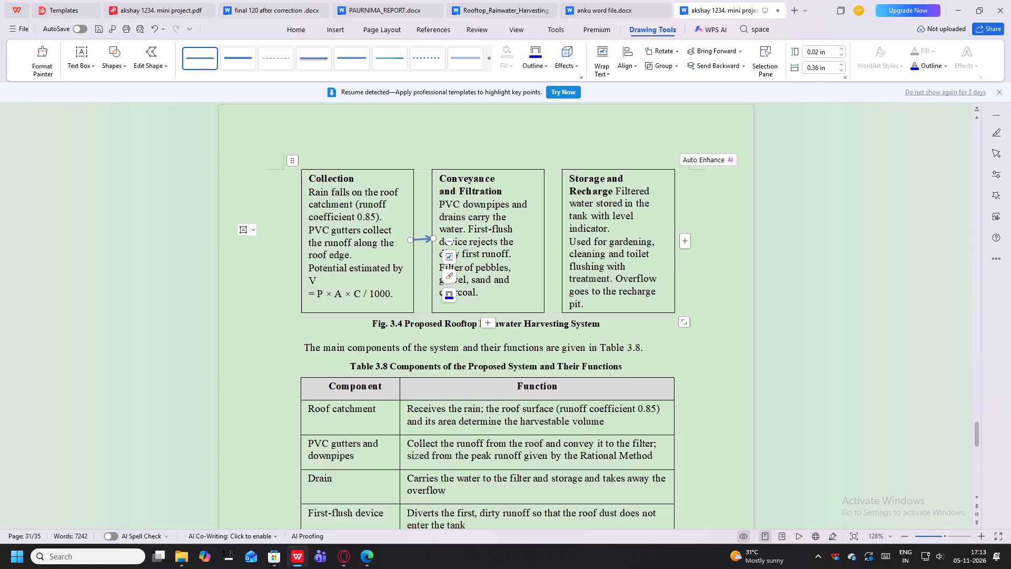
click(423, 257)
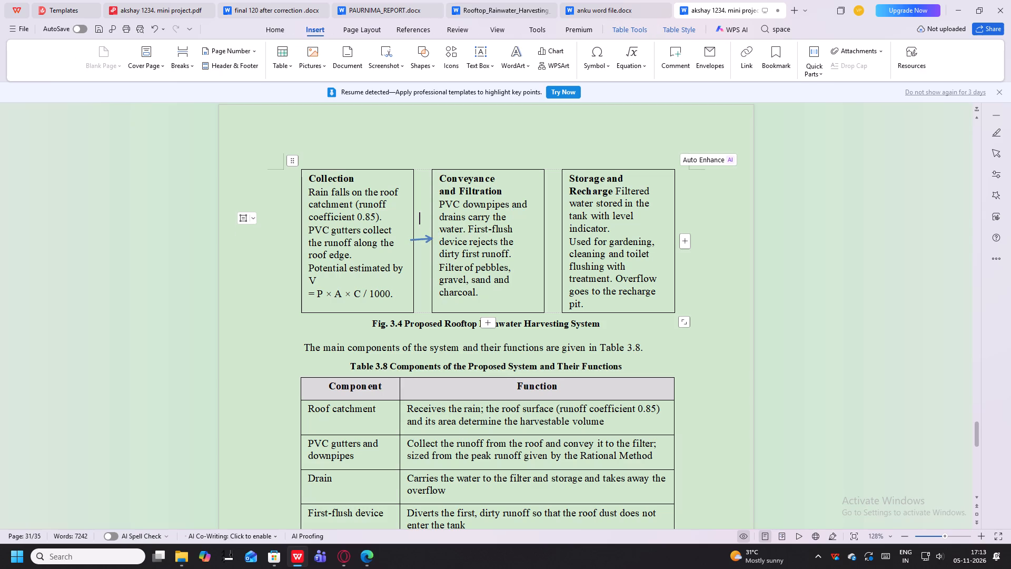
click(421, 238)
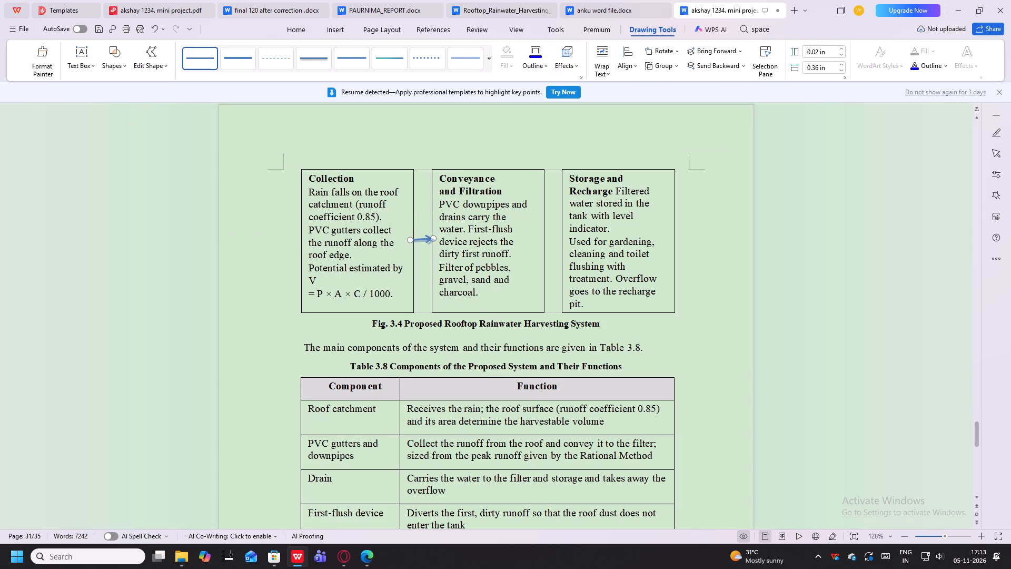
click(424, 255)
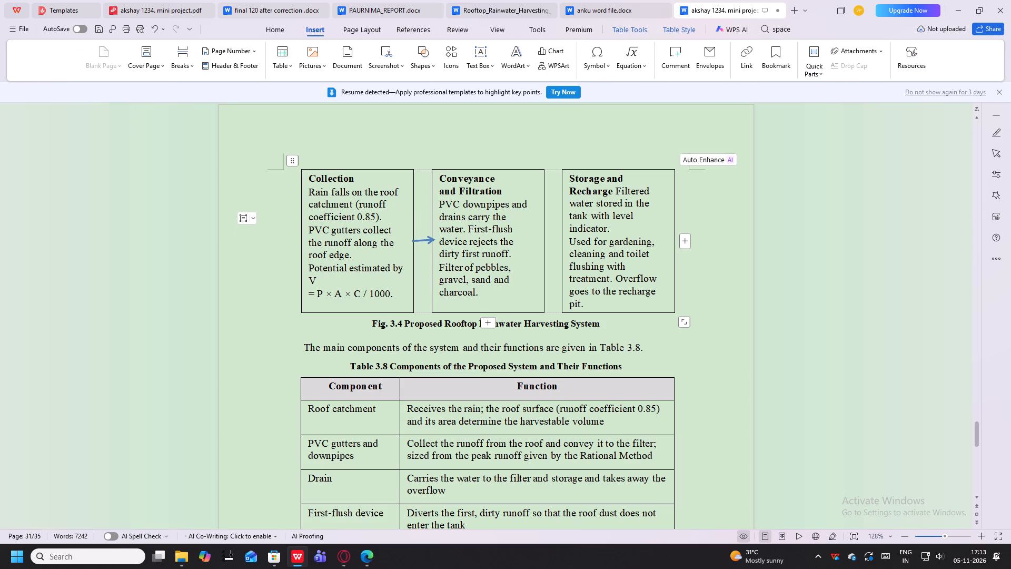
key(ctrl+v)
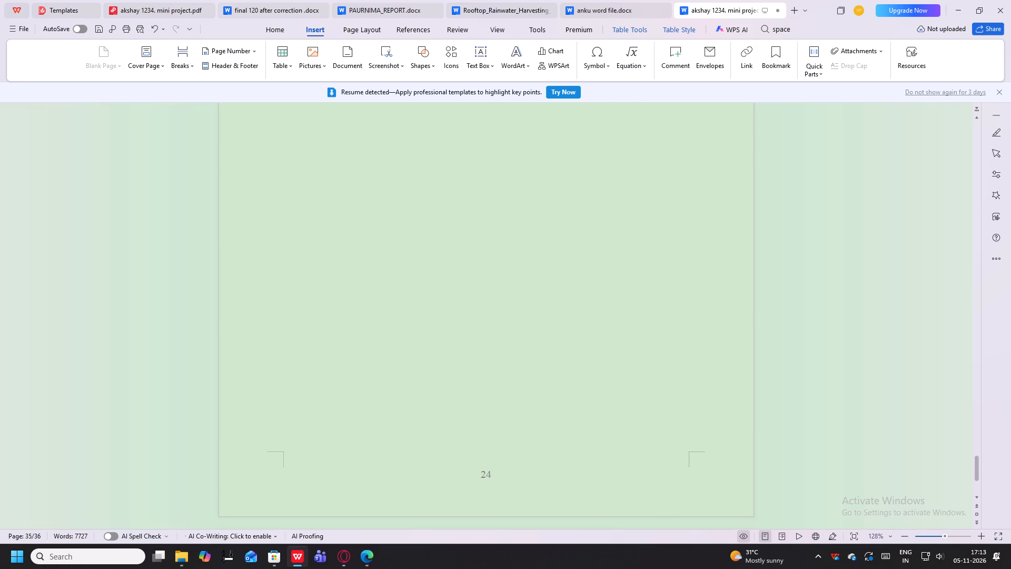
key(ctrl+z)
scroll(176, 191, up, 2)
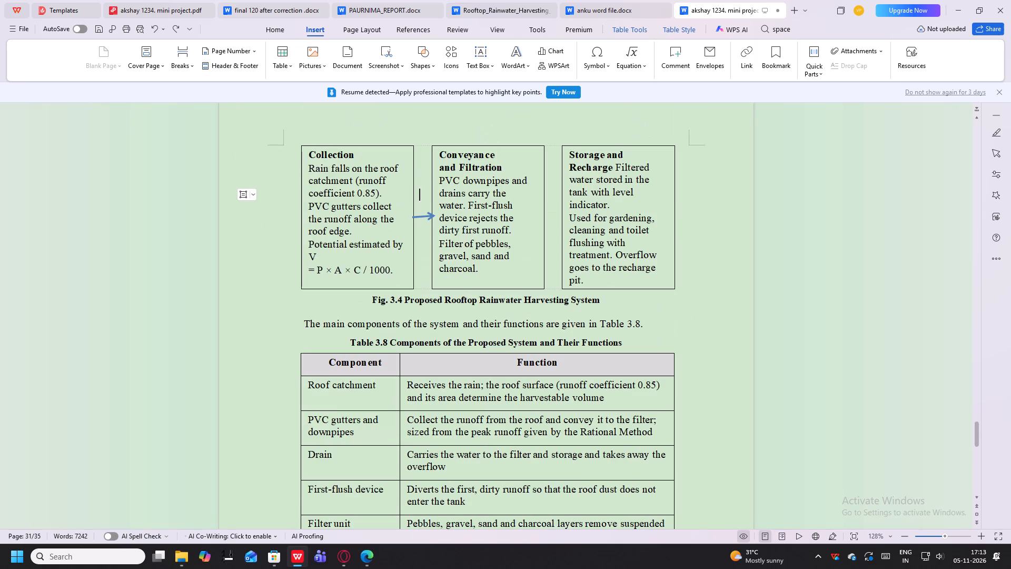
Copy the Fig. 3.4 arrow and place the copy between the Conveyance and Filtration box and the Storage and Recharge box, trimming its length slightly.
click(424, 217)
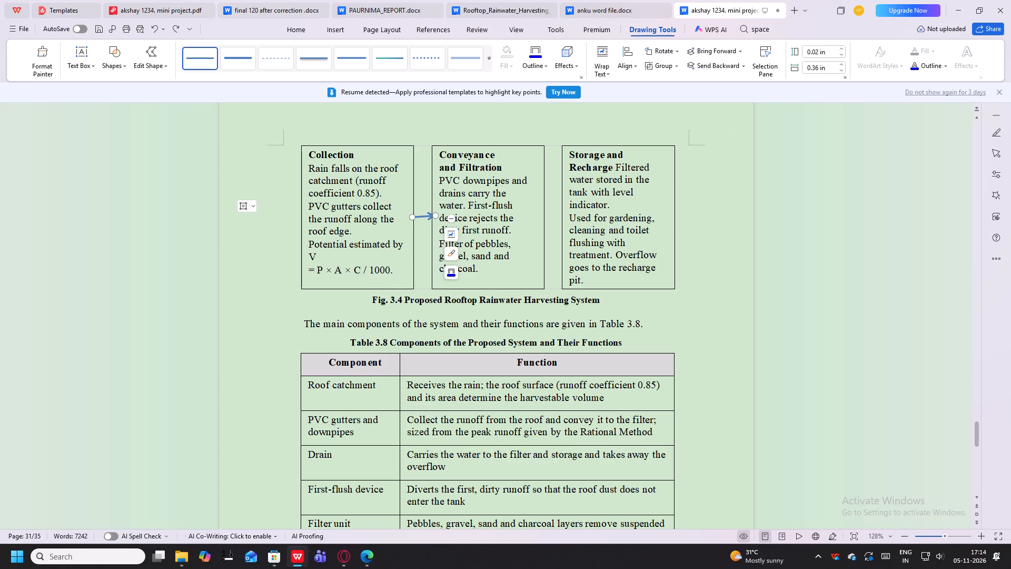
key(ctrl+c)
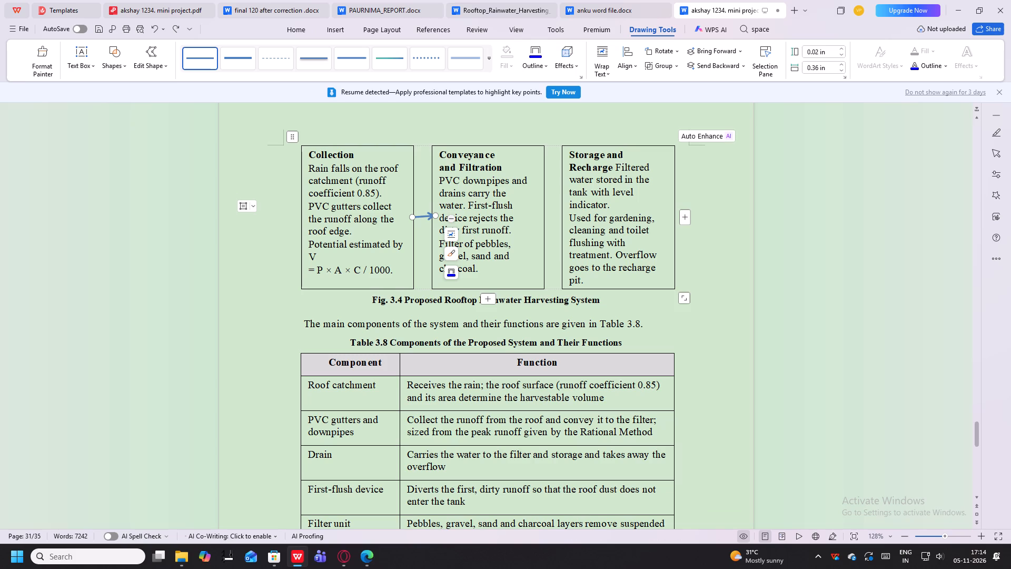
click(554, 218)
key(ctrl+v)
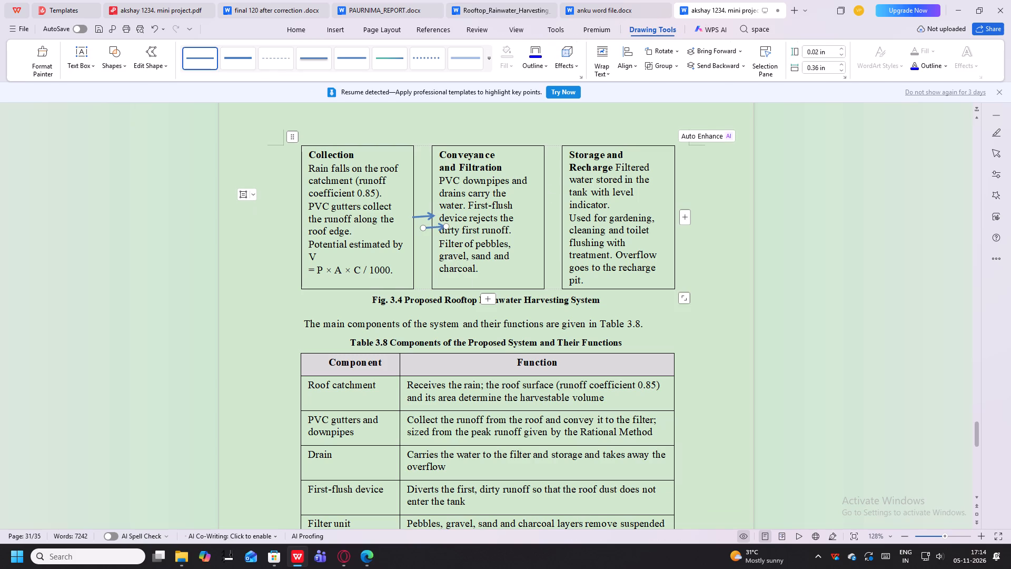
drag(439, 227, 561, 219)
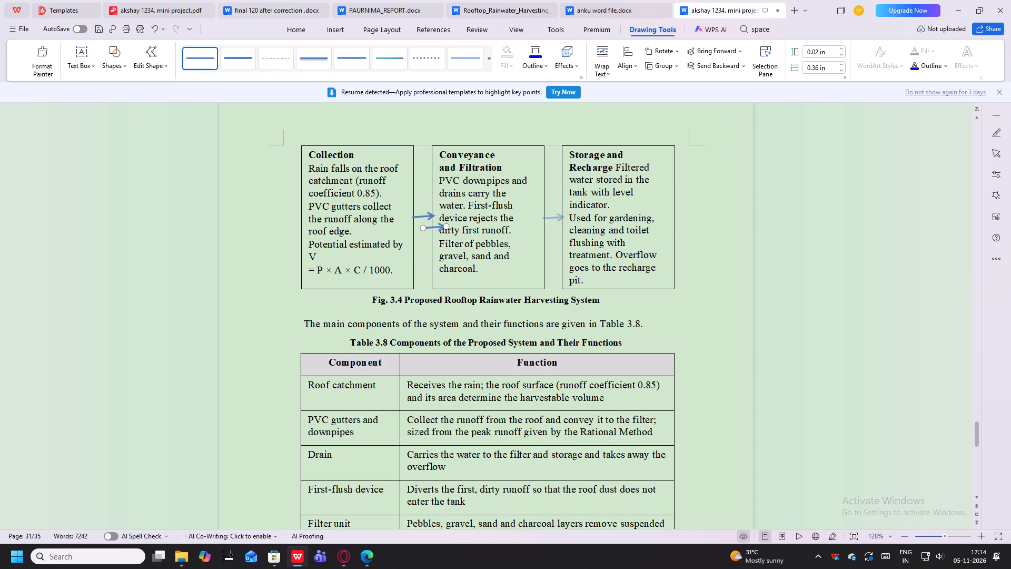
drag(561, 219, 560, 214)
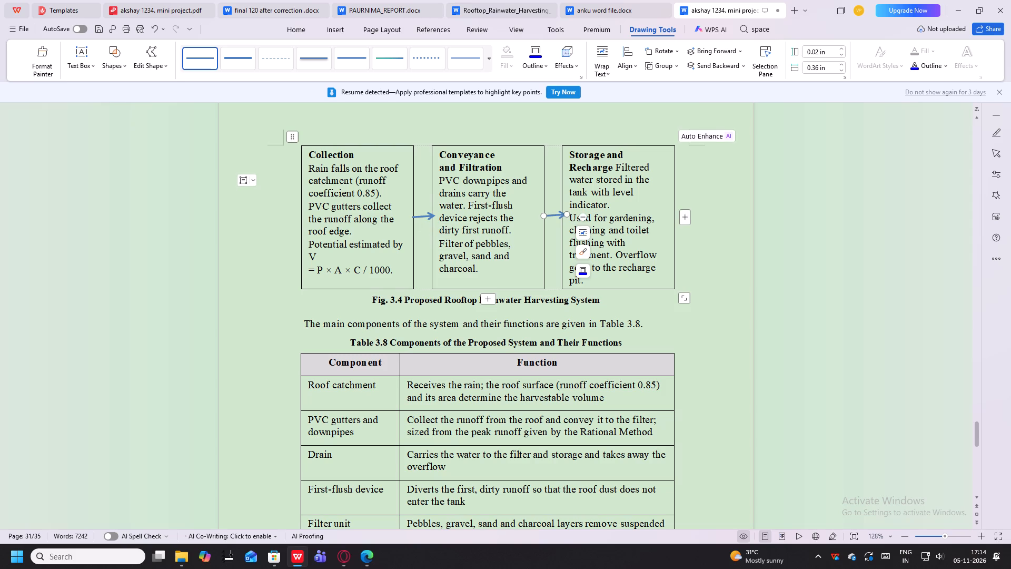
click(561, 216)
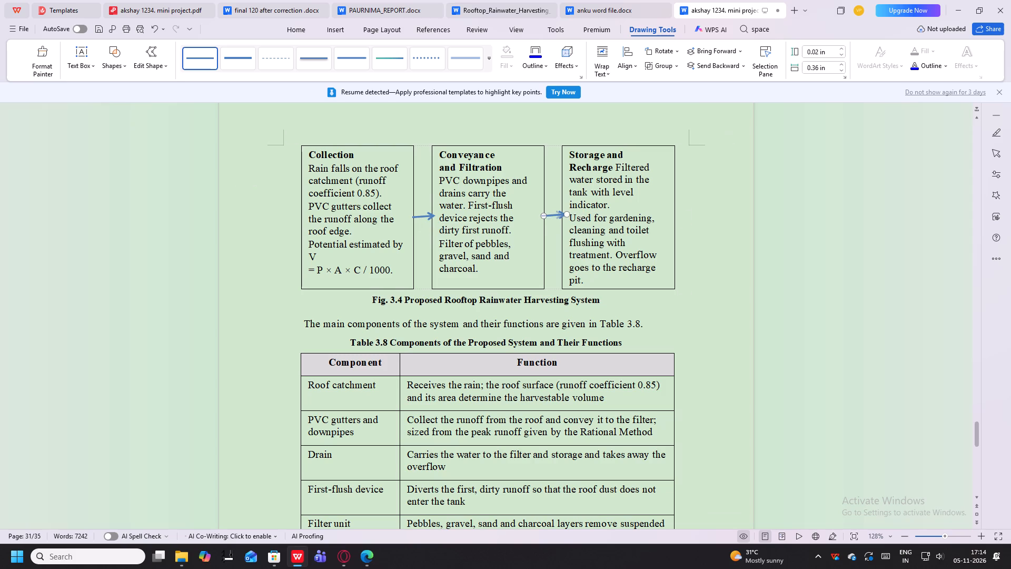
click(565, 217)
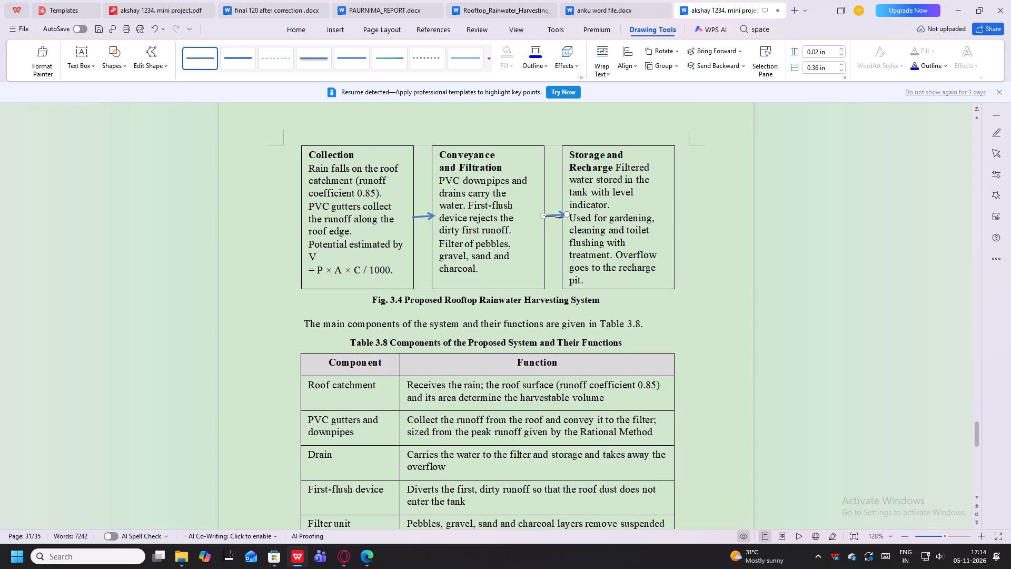
click(558, 229)
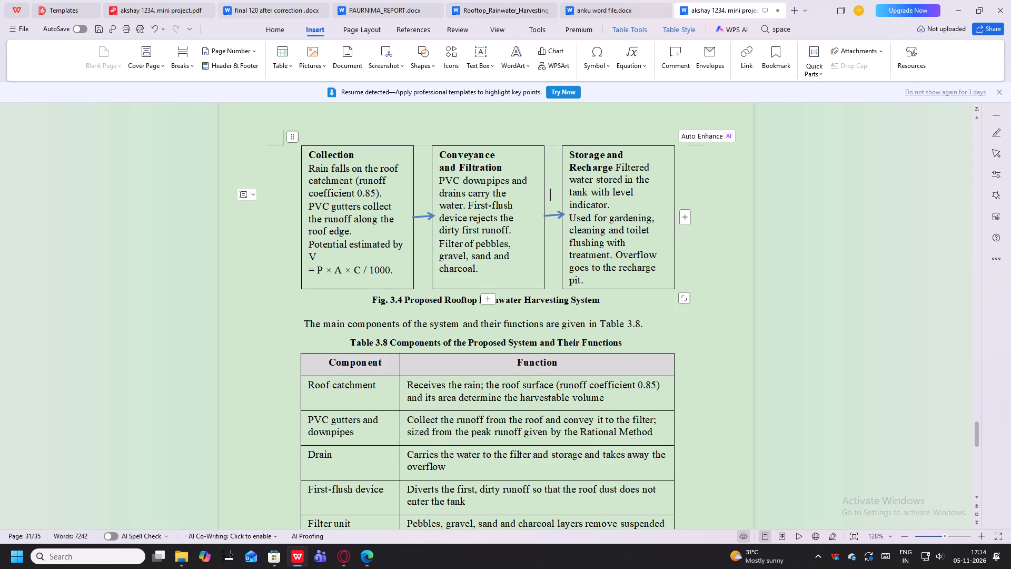
Shorten the arrow between the Collection box and the Conveyance and Filtration box in Fig. 3.4 to about 0.33 in.
click(420, 214)
click(434, 218)
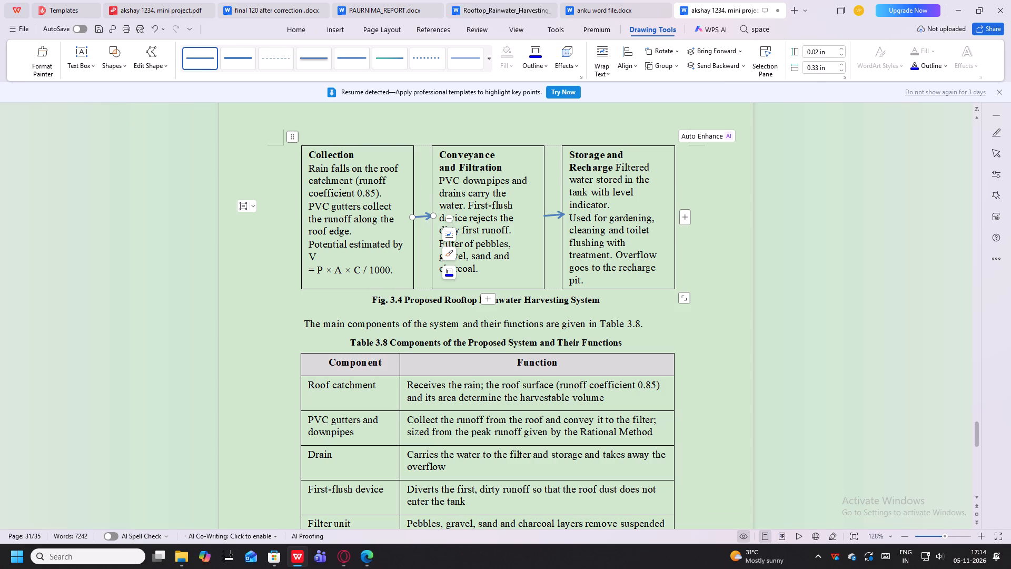
click(426, 228)
Apply the current shading colour to all cells of Table 3.8, Components of the Proposed System and Their Functions.
scroll(426, 228, down, 2)
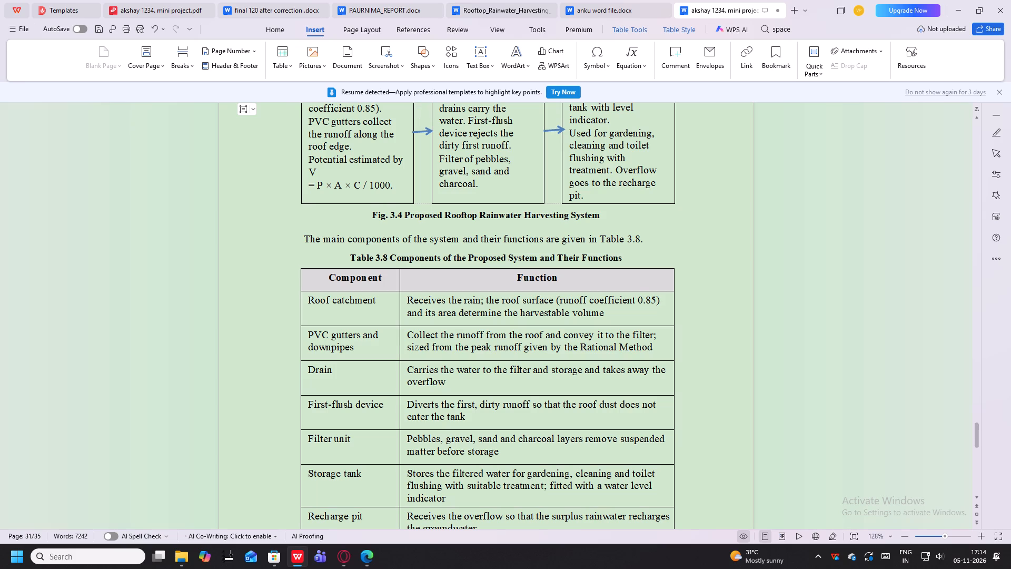
scroll(443, 388, down, 11)
scroll(437, 394, up, 3)
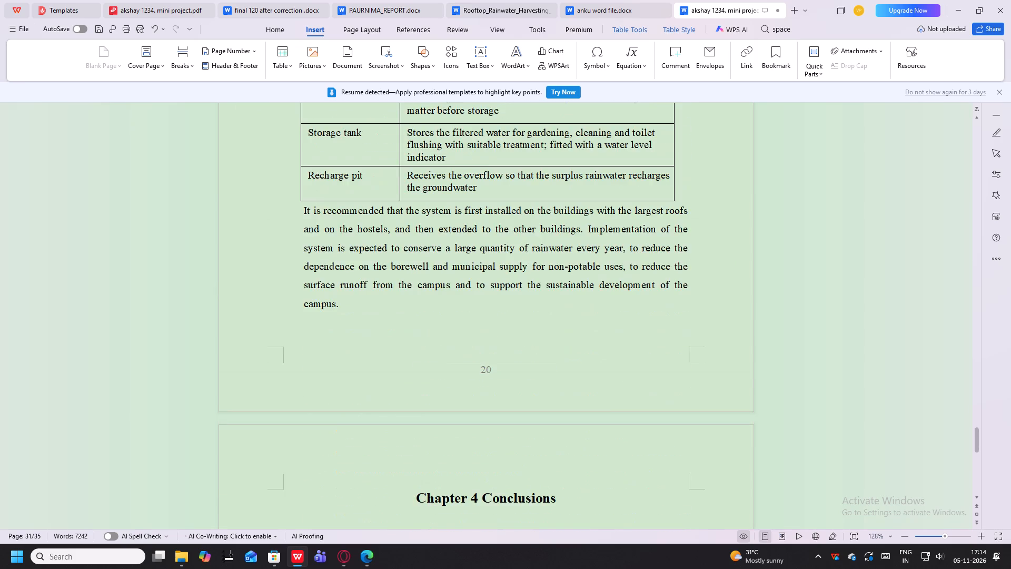
scroll(460, 310, up, 8)
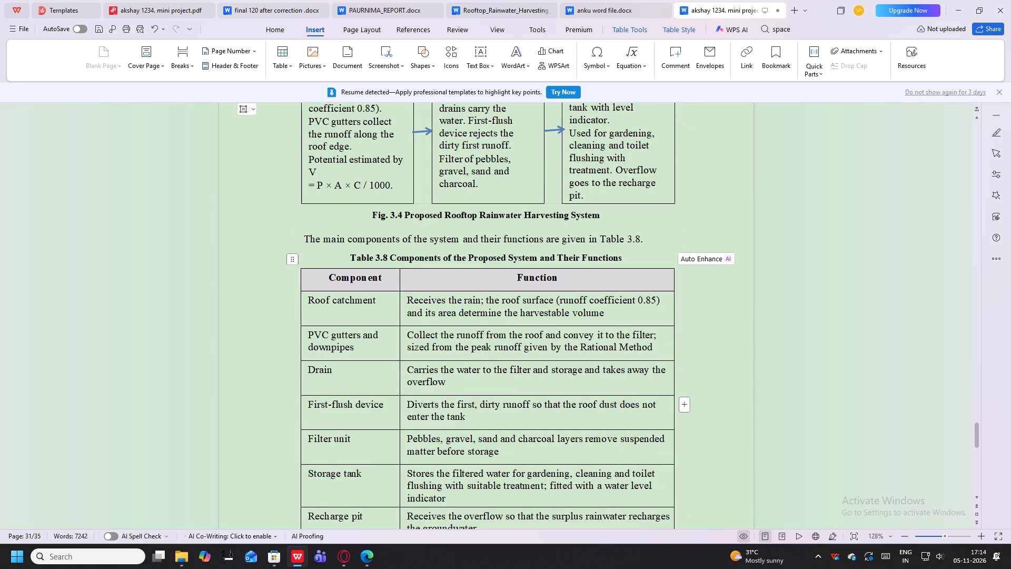
click(292, 256)
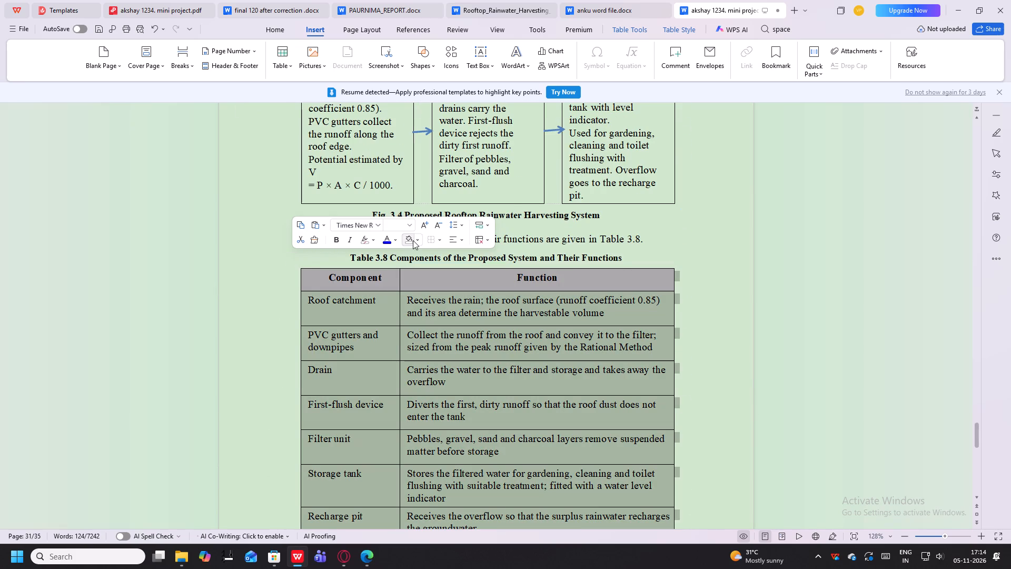
click(413, 240)
click(384, 350)
scroll(371, 346, up, 3)
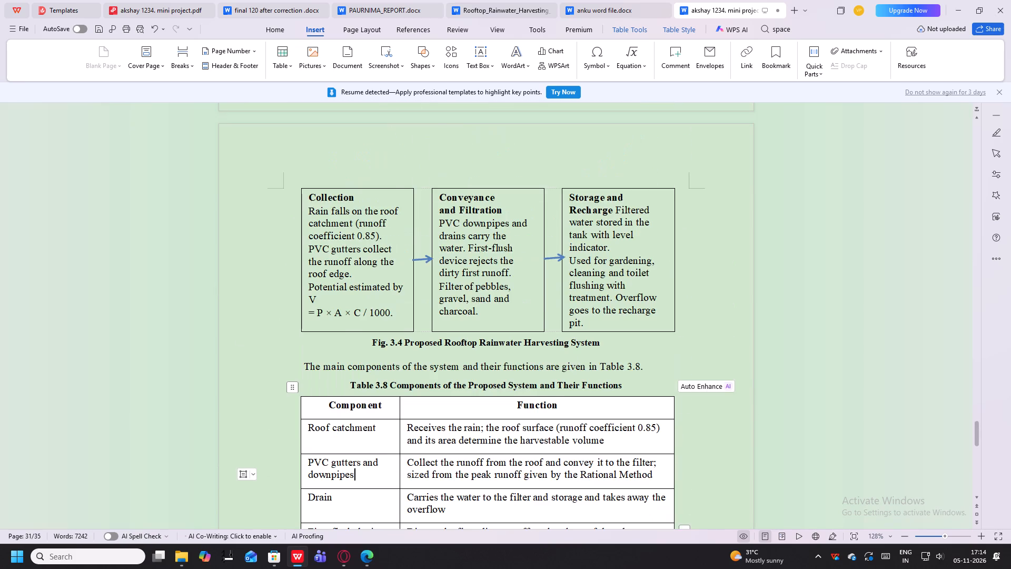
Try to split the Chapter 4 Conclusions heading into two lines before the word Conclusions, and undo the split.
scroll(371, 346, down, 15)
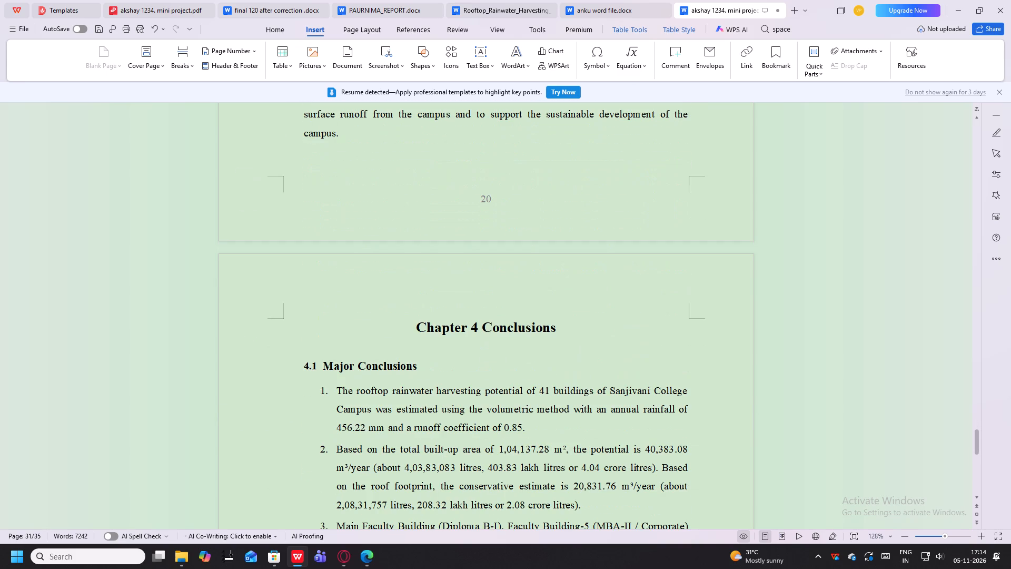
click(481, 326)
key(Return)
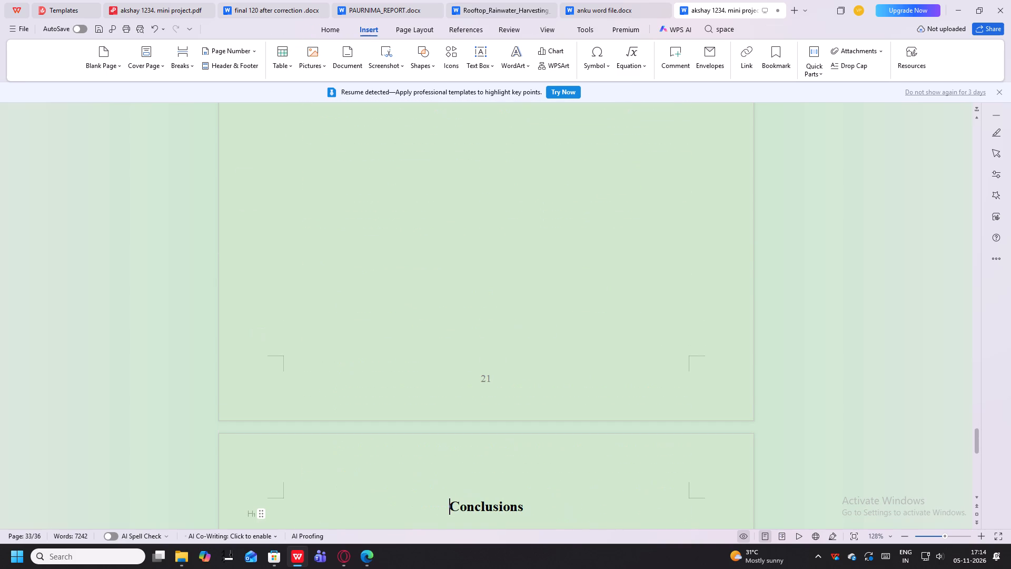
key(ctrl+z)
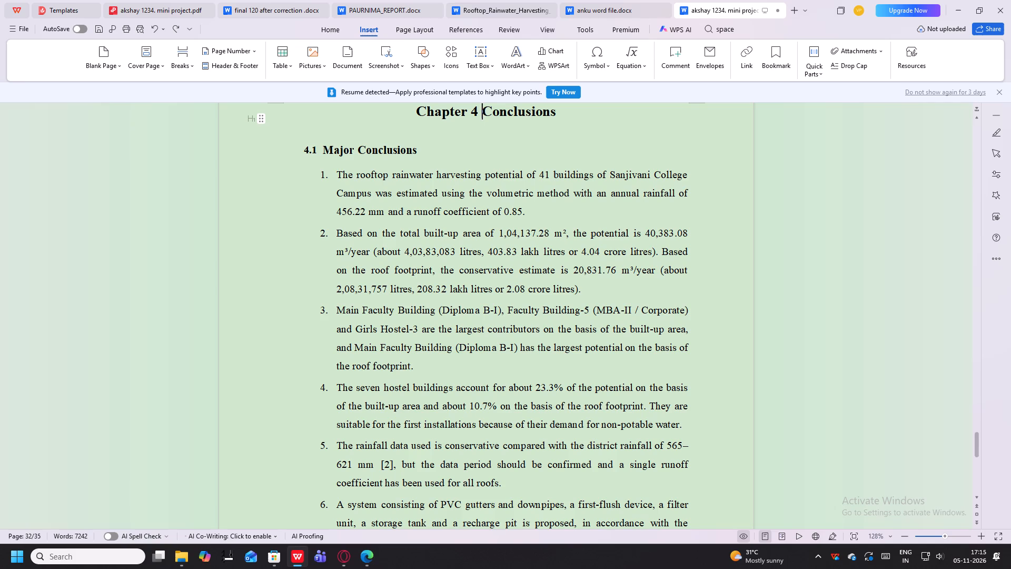
Delete the Chapter 4 Conclusions heading above section 4.1.
scroll(424, 290, up, 1)
drag(560, 150, 378, 173)
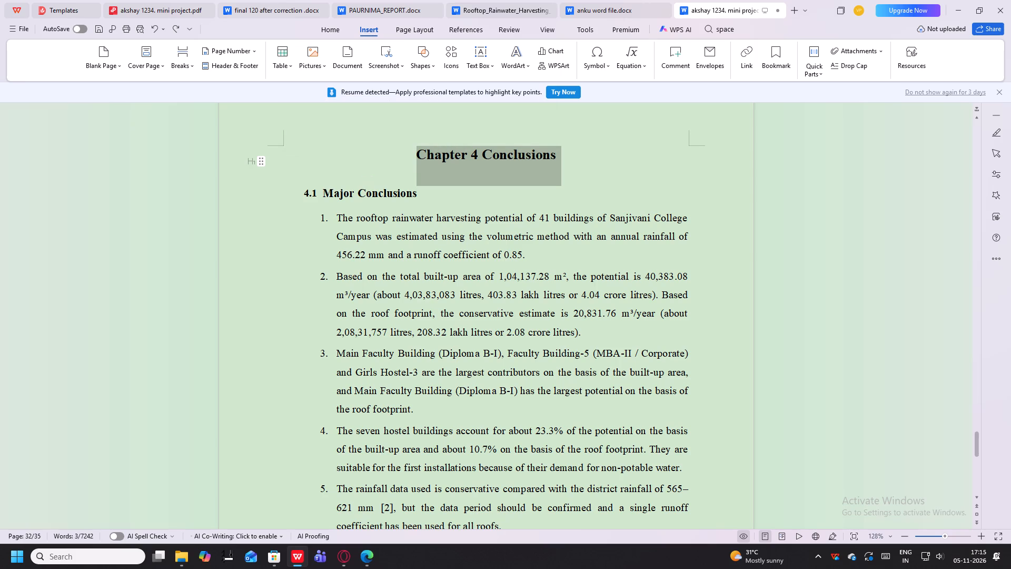
key(Delete)
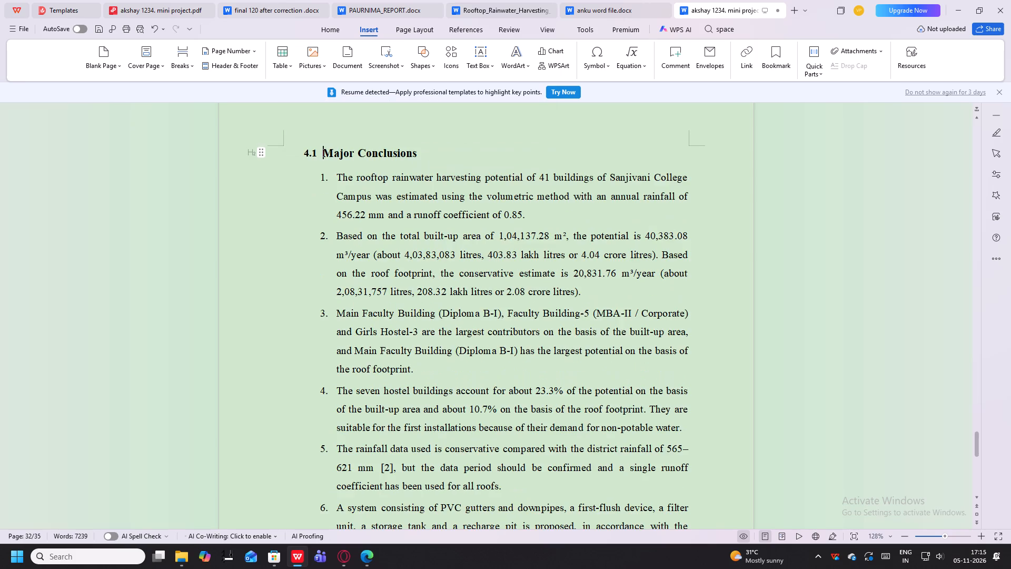
Set the font size of the Major Conclusions heading in section 4.1 to 12.
scroll(343, 229, up, 2)
click(319, 217)
drag(422, 233, 356, 234)
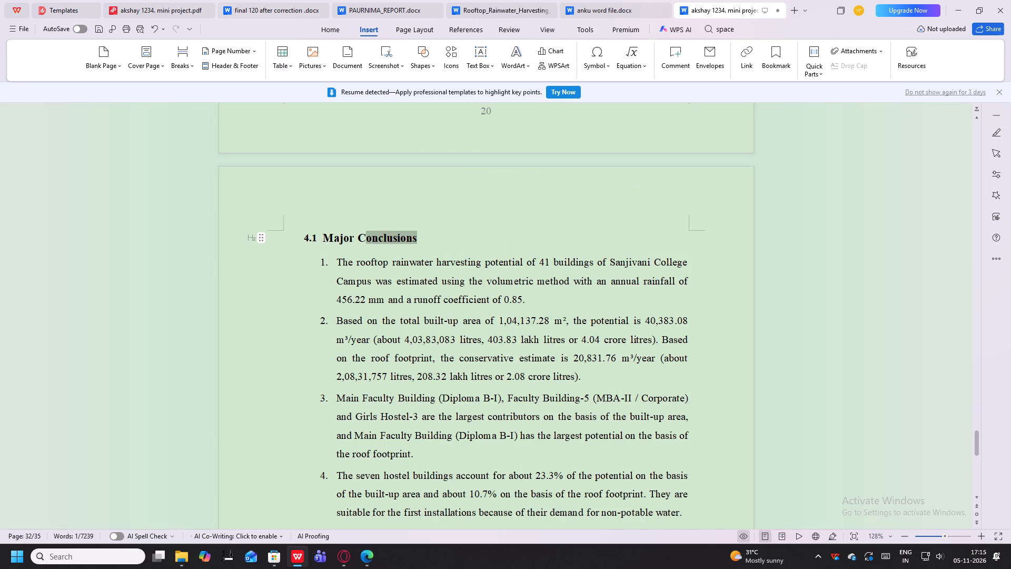
drag(356, 234, 300, 232)
click(304, 191)
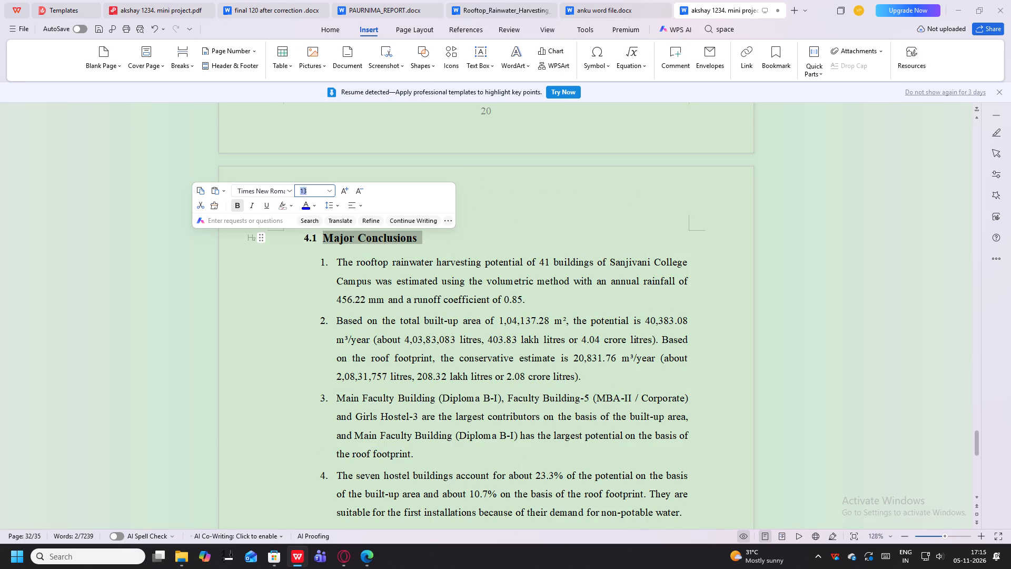
text(12)
key(Return)
click(373, 365)
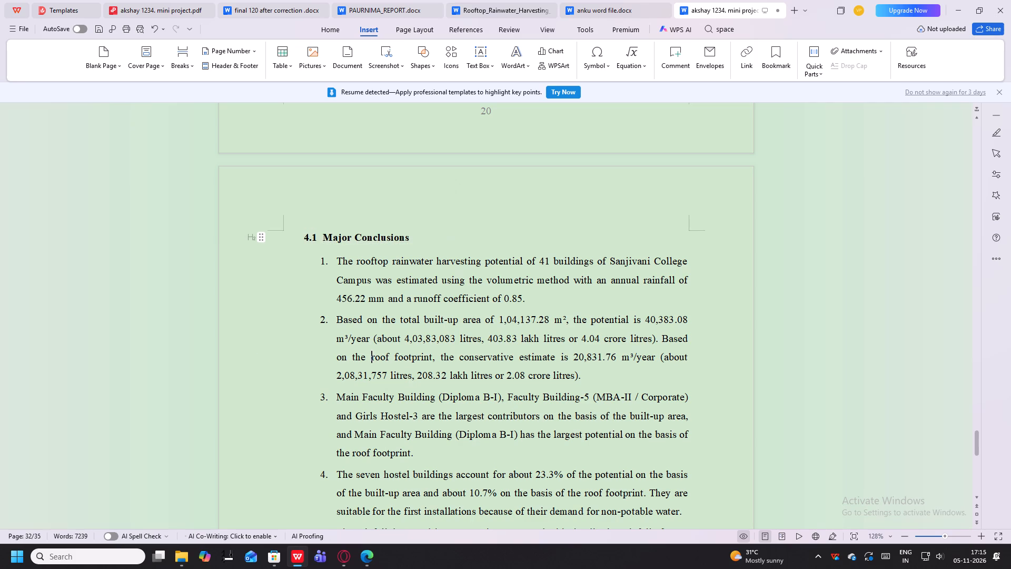
Add a new line reading "Chapter 4" at the start of the page, above the 4.1 Major Conclusions heading.
click(336, 202)
scroll(336, 202, up, 3)
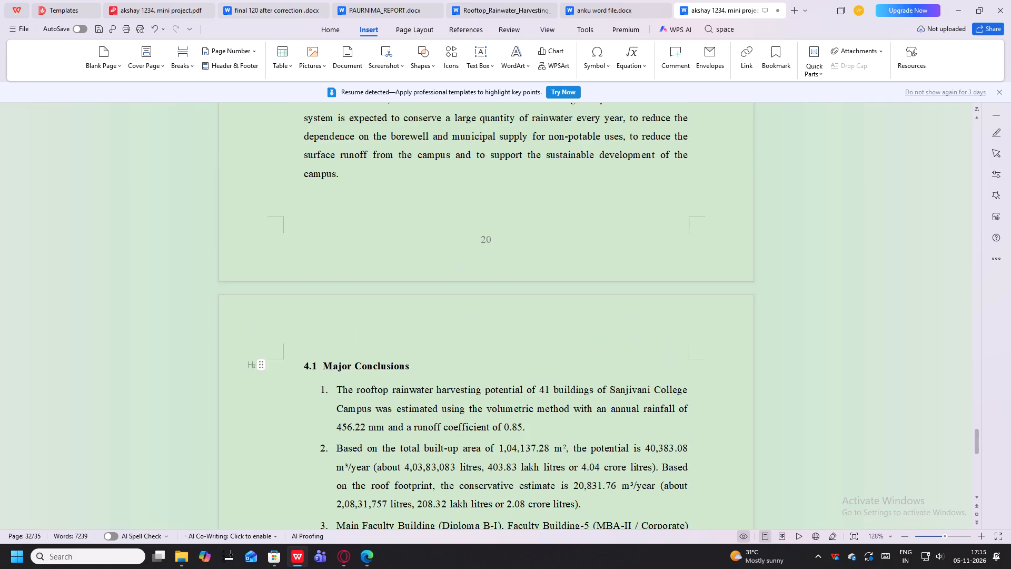
click(478, 208)
key(Return)
key(Return)
text(Chapt5er)
key(space)
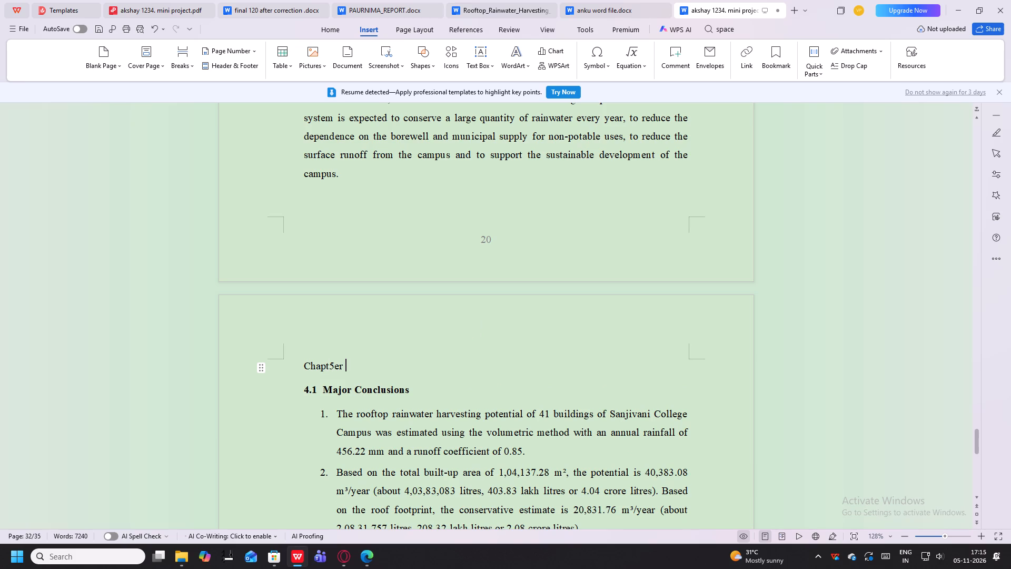
key(BackSpace)
key(BackSpace)
key(BackSpace)
key(BackSpace)
text(er)
key(space)
text(4)
key(space)
Enter "Conclusiion" on a new line between "Chapter 4" and the 4.1 Major Conclusions heading.
key(Return)
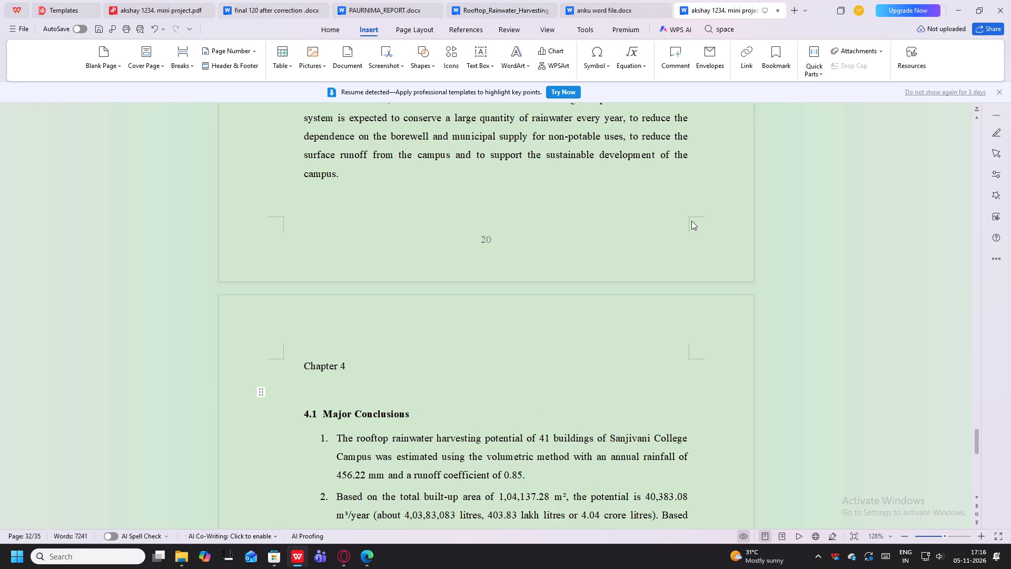
text(Concli)
key(BackSpace)
text(usiiom)
key(BackSpace)
text(n)
key(space)
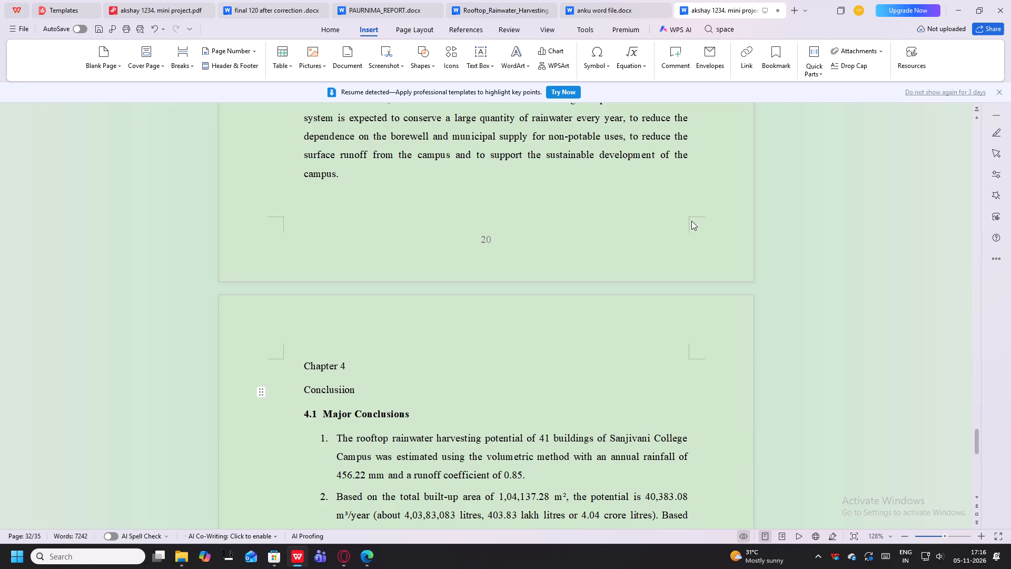
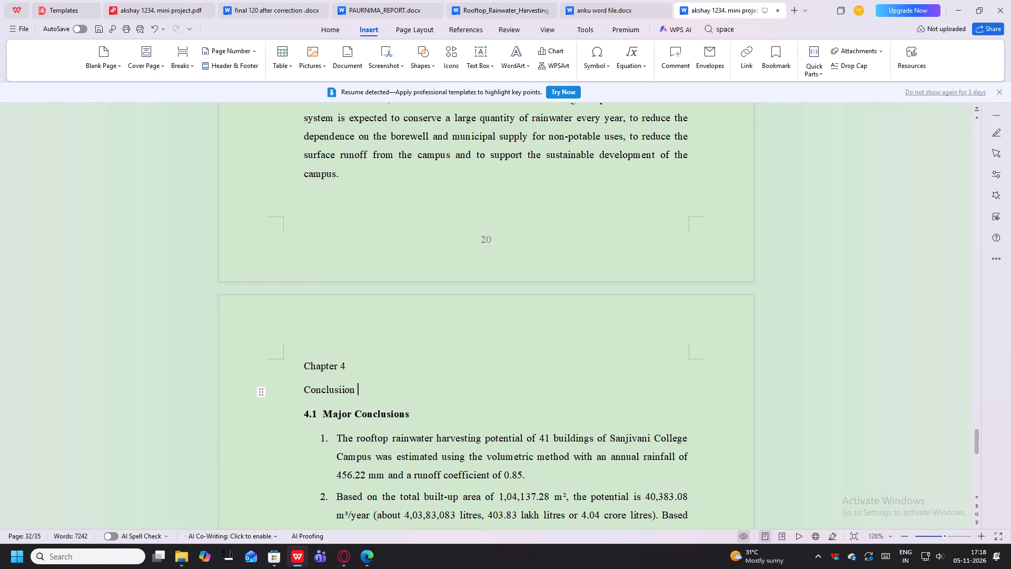
Centre the "Chapter 4" and "Conclusiion" lines above section 4.1 and make them bold.
scroll(501, 279, down, 2)
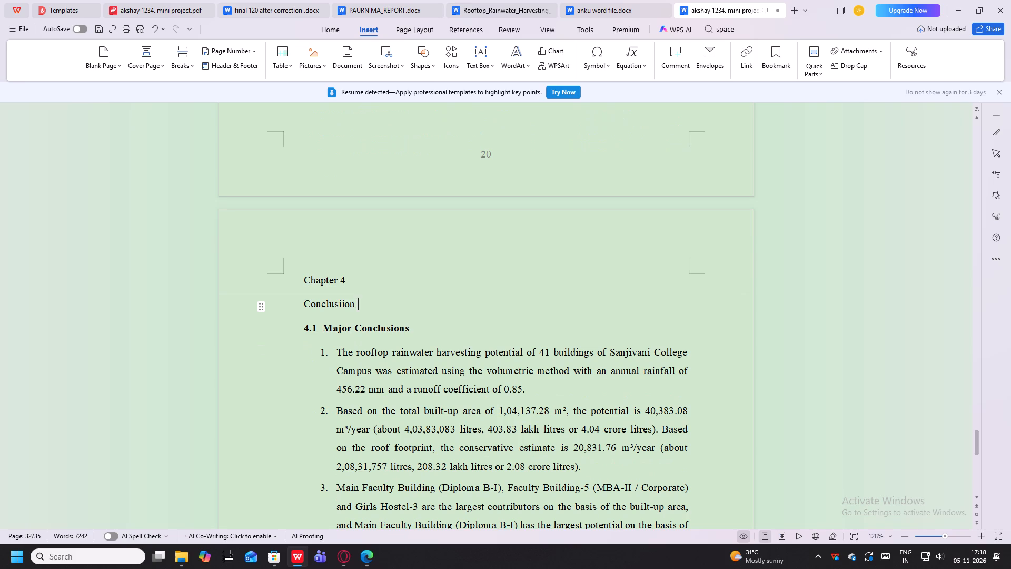
drag(382, 296, 286, 284)
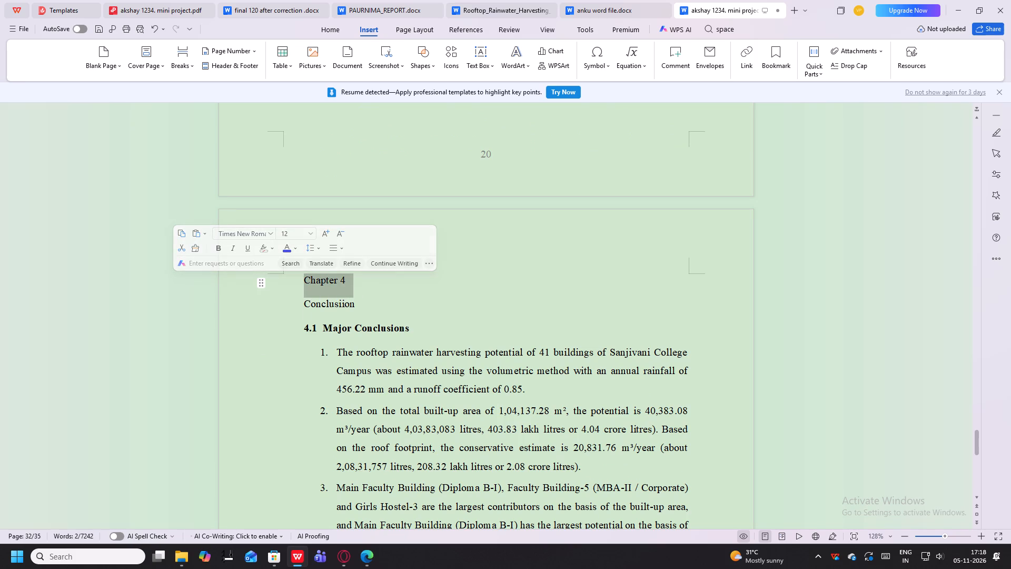
click(383, 308)
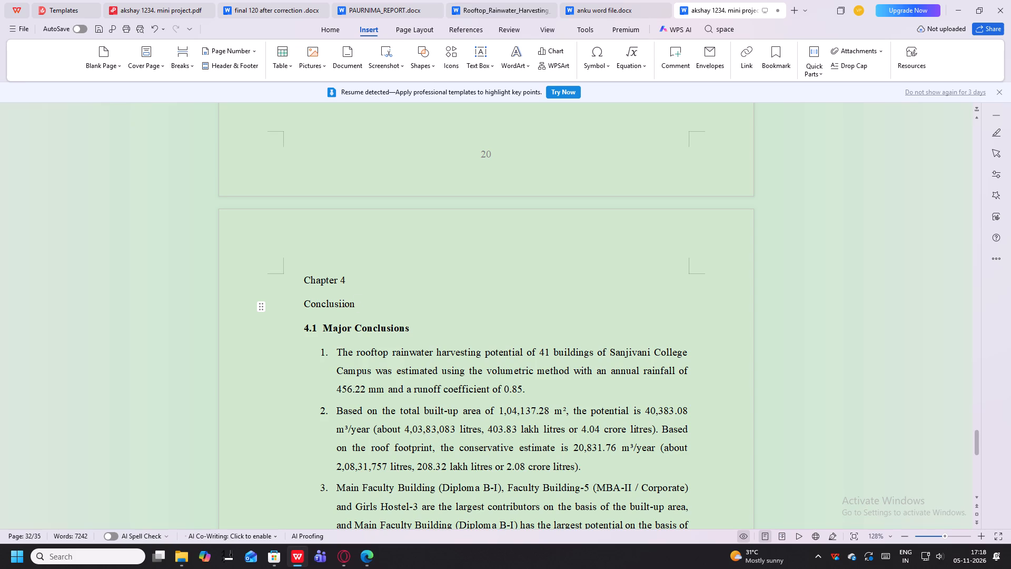
drag(375, 297, 285, 281)
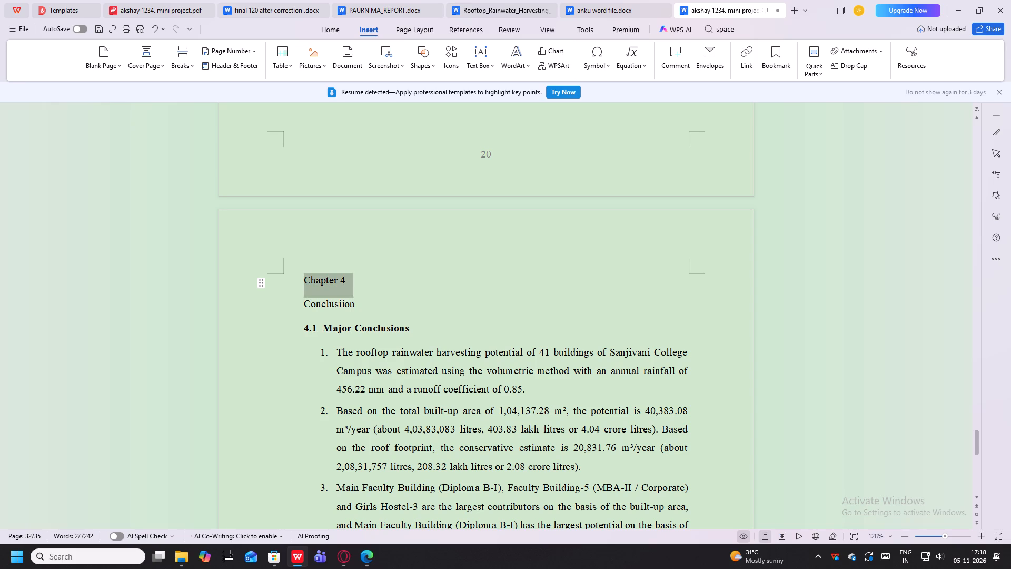
drag(285, 281, 293, 291)
click(361, 316)
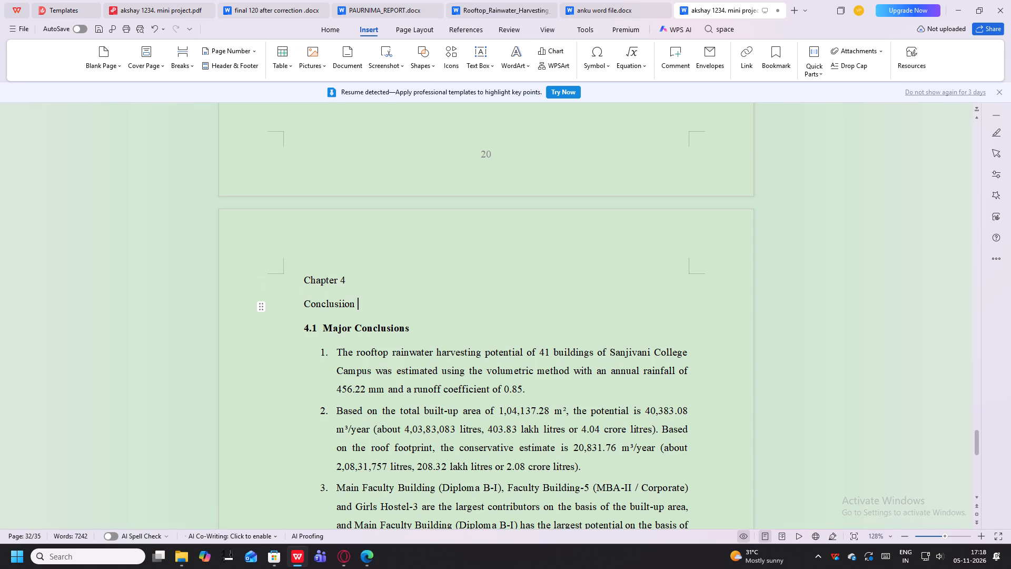
drag(364, 308, 224, 285)
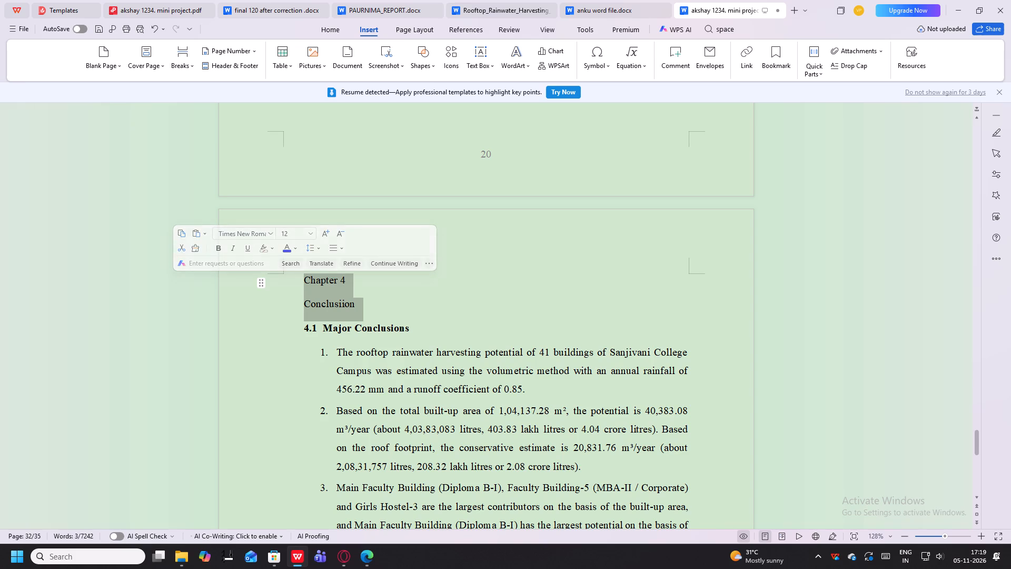
click(329, 30)
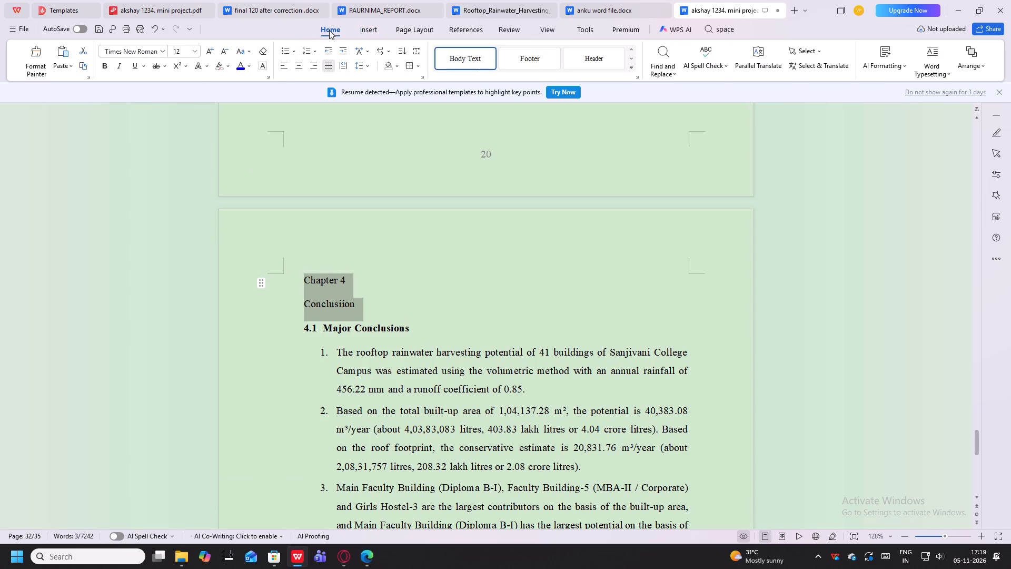
click(303, 70)
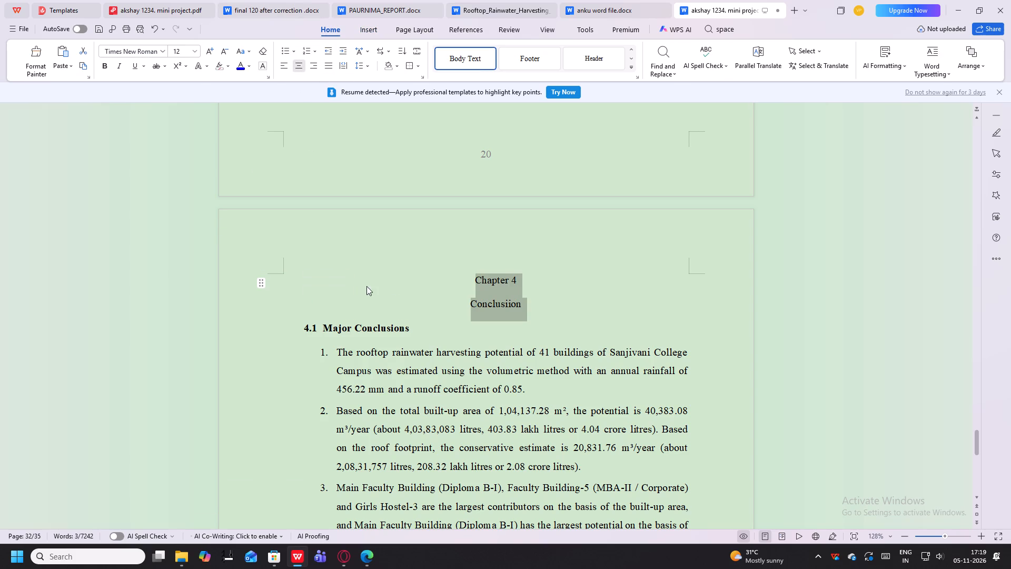
click(107, 71)
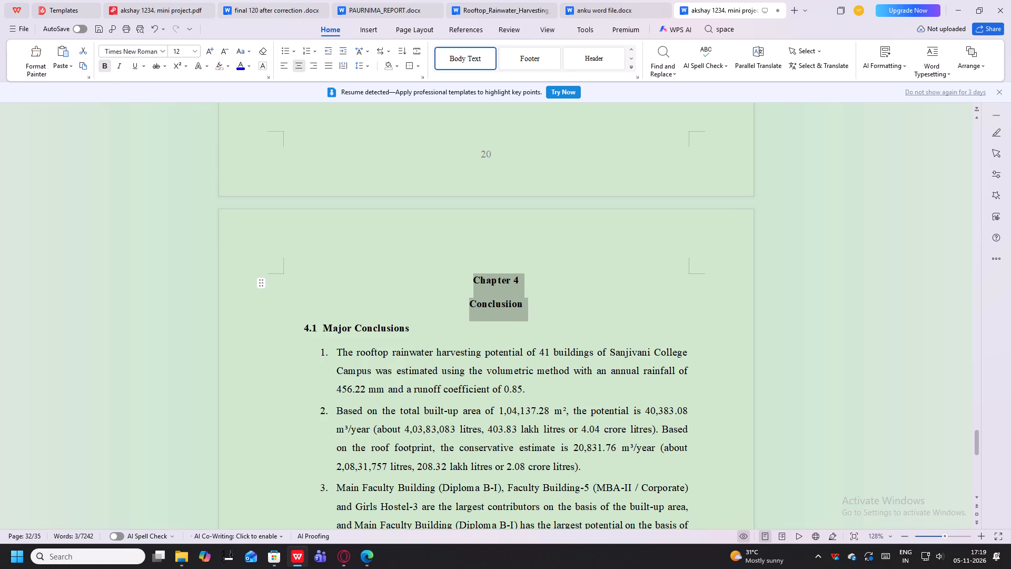
click(578, 279)
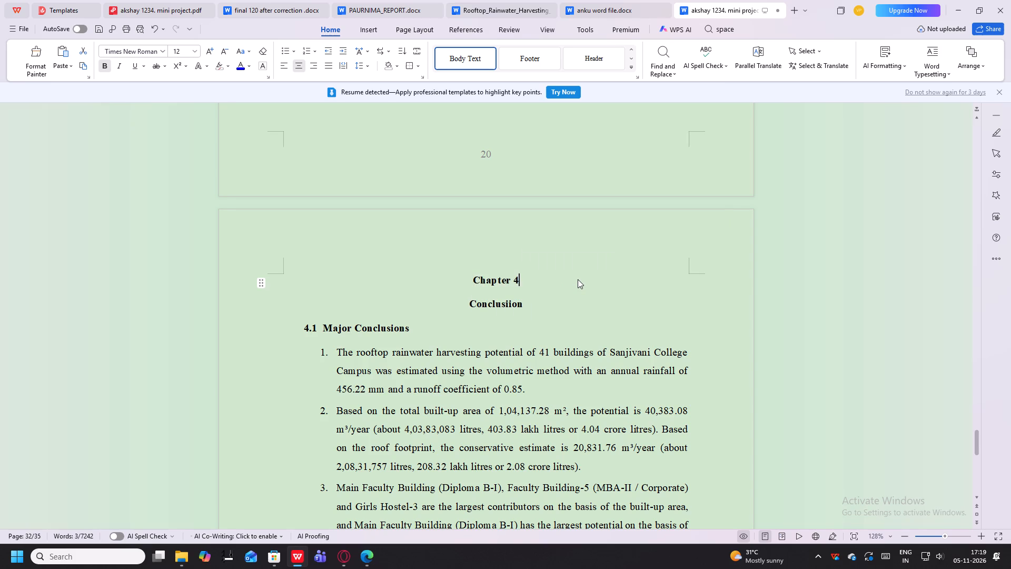
Reduce the line spacing of the "Chapter 4" and "Conclusiion" title lines.
drag(534, 316, 449, 267)
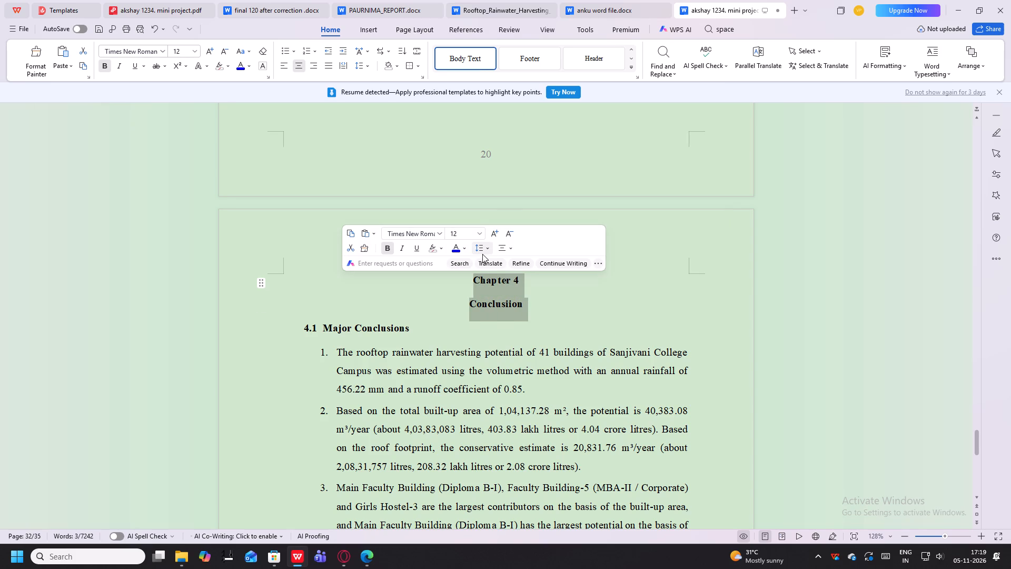
click(482, 254)
click(504, 268)
click(512, 311)
Review the rest of Chapter 4, from the Major Conclusions list to Table 4.1 and the Limitations section.
scroll(512, 311, down, 3)
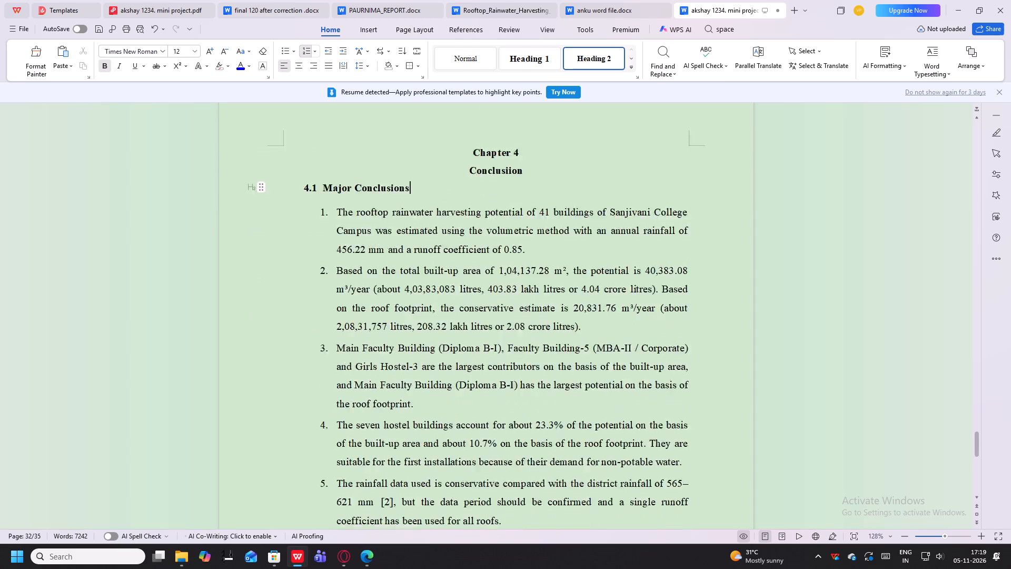
scroll(512, 311, down, 14)
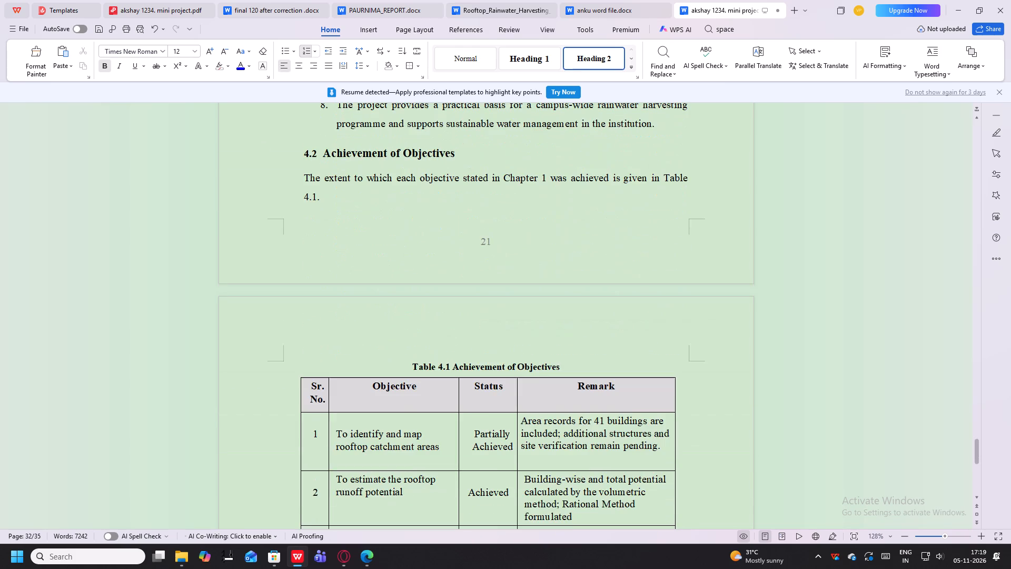
scroll(513, 310, down, 4)
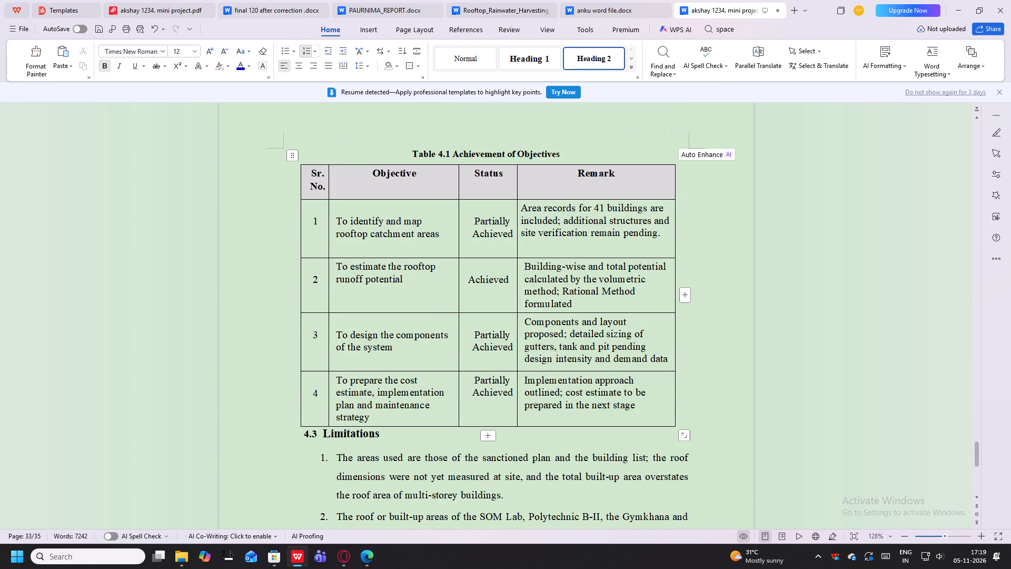
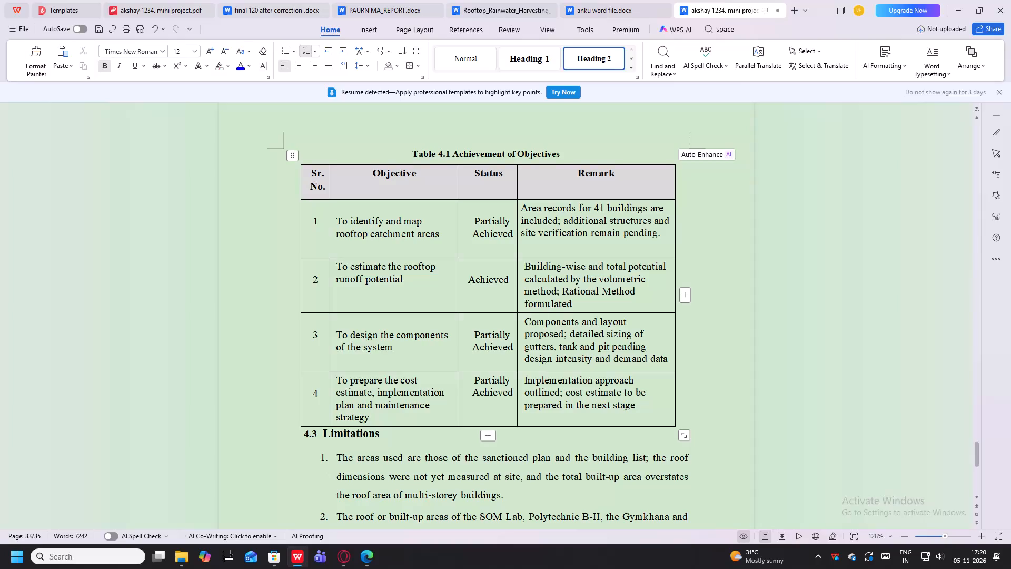
Copy the four numbered objectives listed under section 1.5 Objectives of the report.
scroll(562, 264, up, 14)
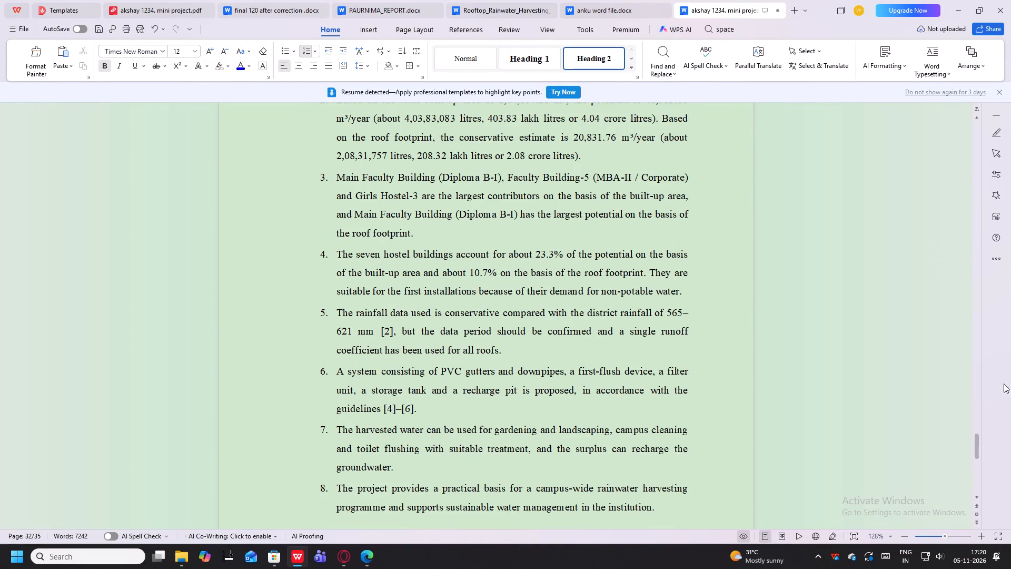
drag(976, 445, 966, 237)
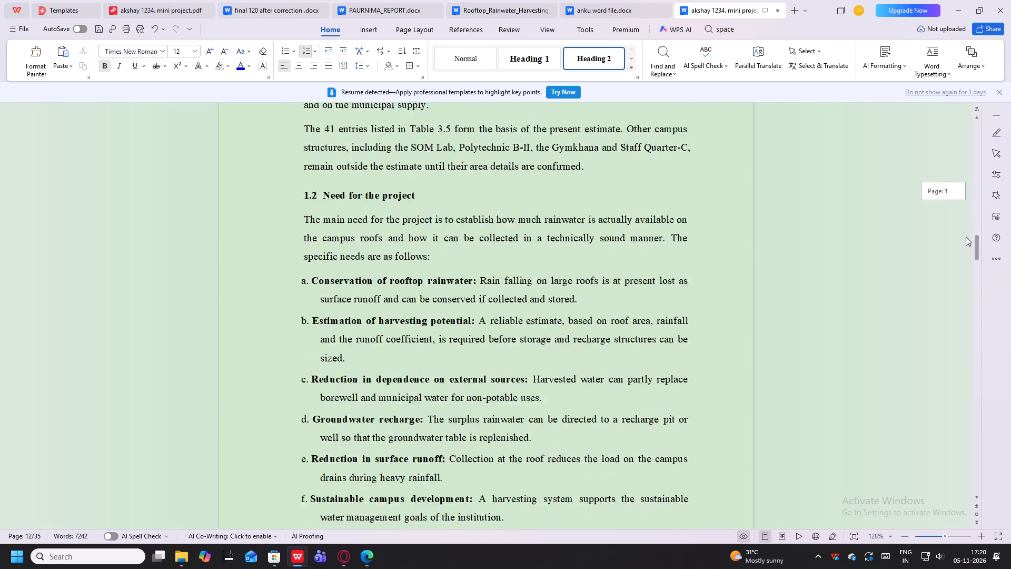
drag(966, 237, 950, 124)
scroll(465, 335, down, 20)
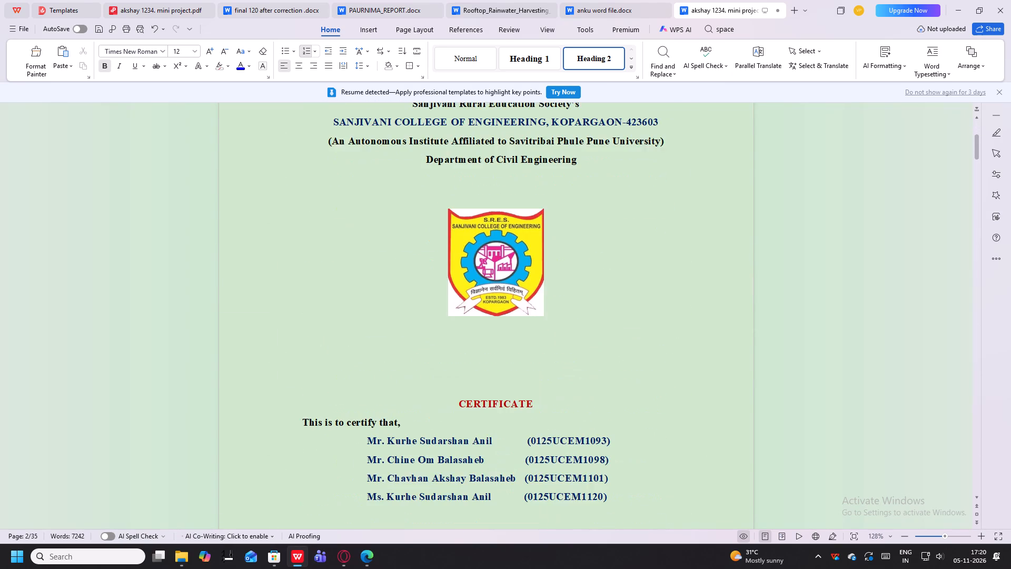
scroll(470, 332, down, 11)
scroll(470, 331, up, 7)
scroll(470, 331, down, 17)
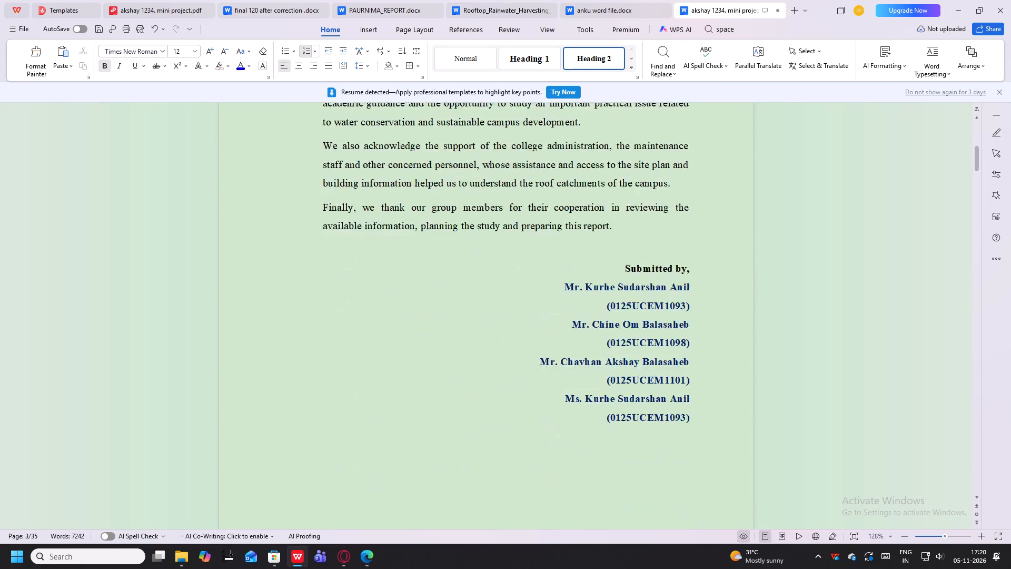
scroll(480, 329, down, 1)
scroll(481, 328, down, 20)
scroll(481, 328, down, 9)
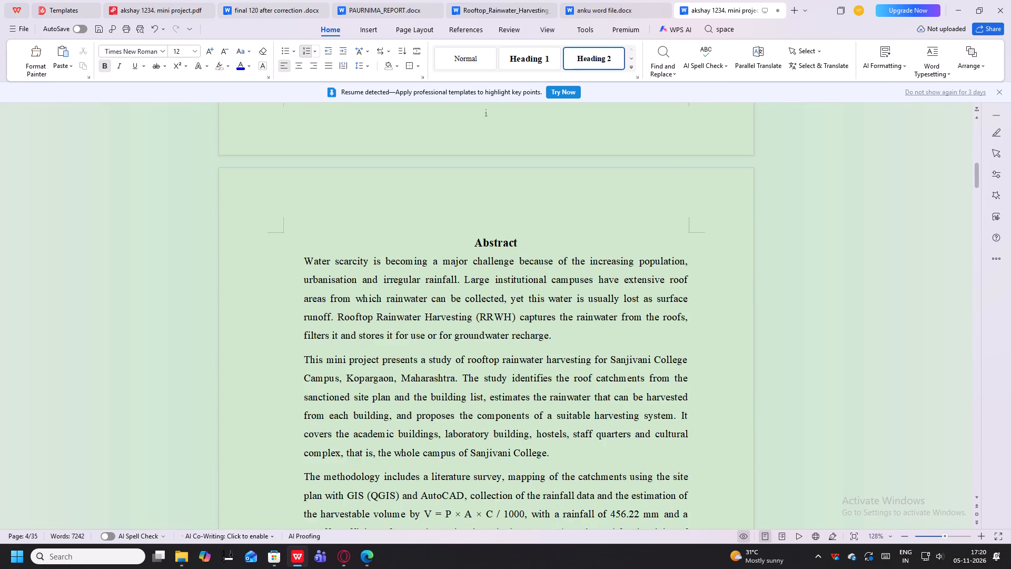
scroll(485, 325, down, 18)
scroll(484, 326, down, 13)
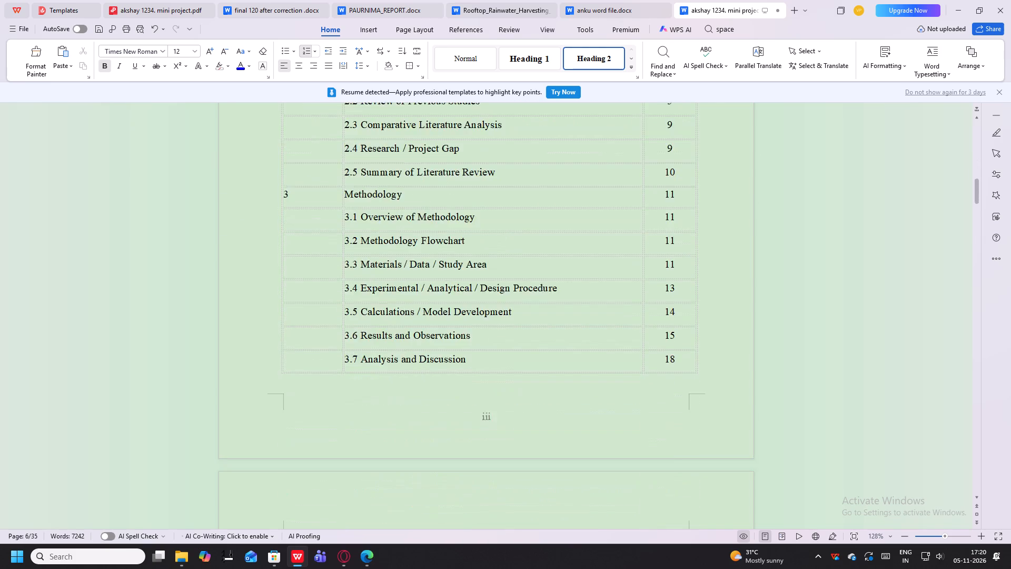
scroll(484, 326, down, 20)
scroll(484, 326, down, 14)
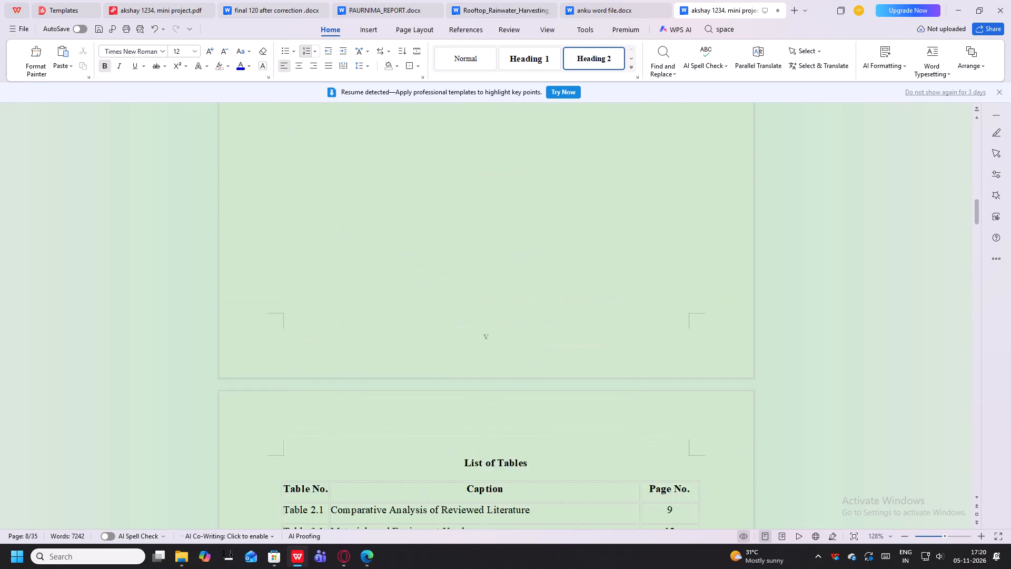
scroll(484, 326, down, 20)
scroll(484, 326, down, 18)
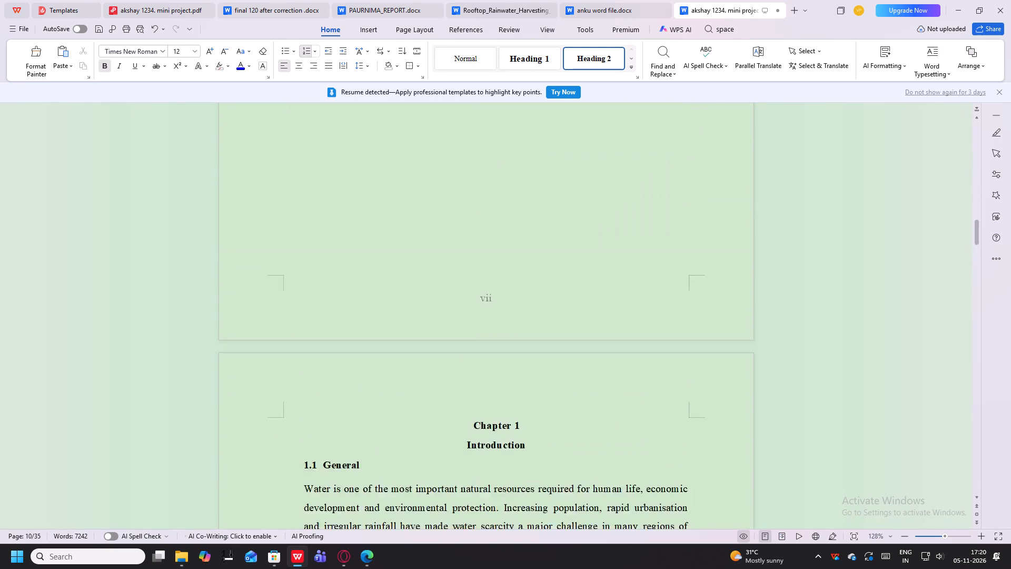
scroll(486, 323, down, 20)
scroll(487, 323, down, 5)
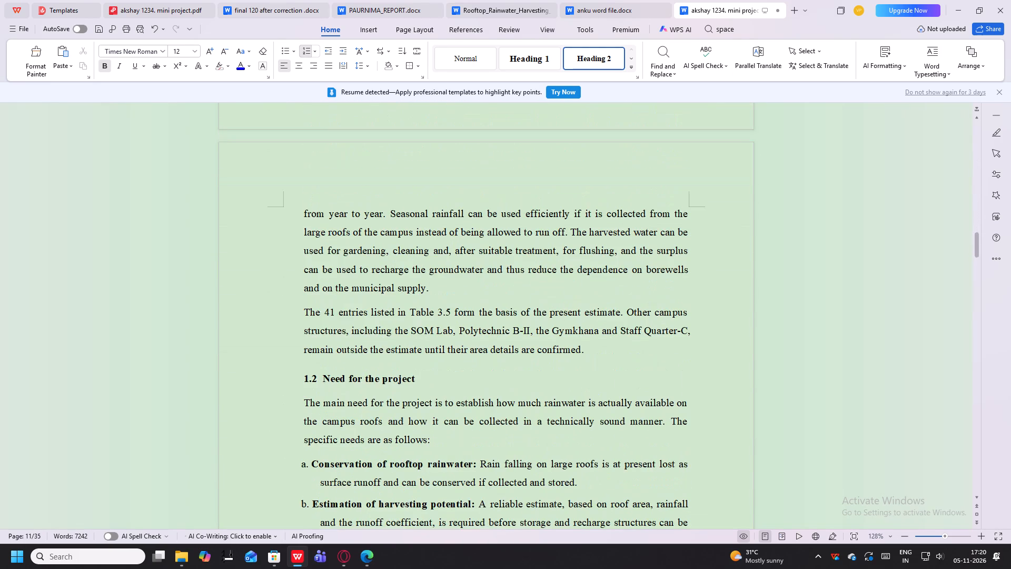
scroll(483, 322, down, 4)
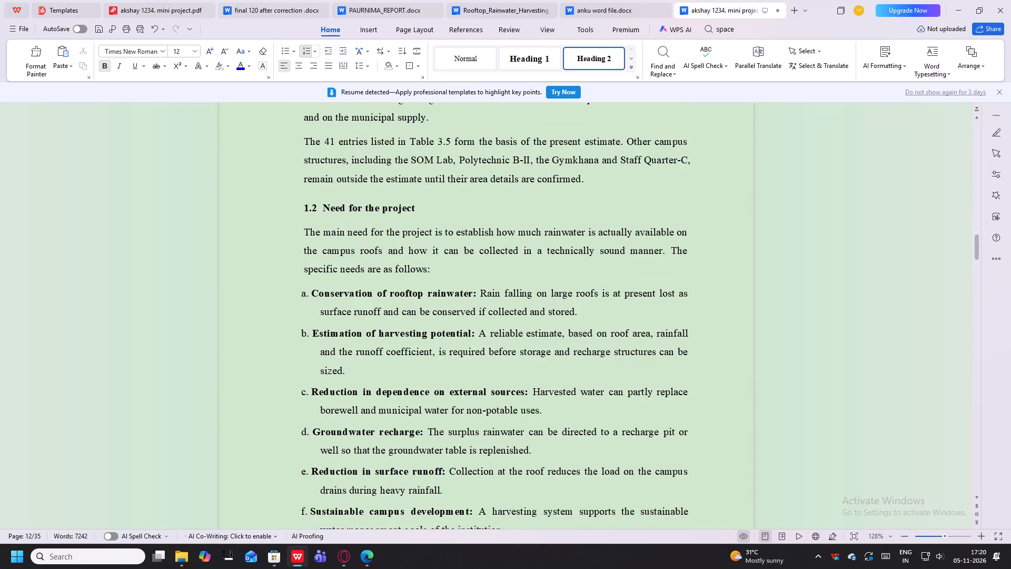
scroll(501, 361, down, 2)
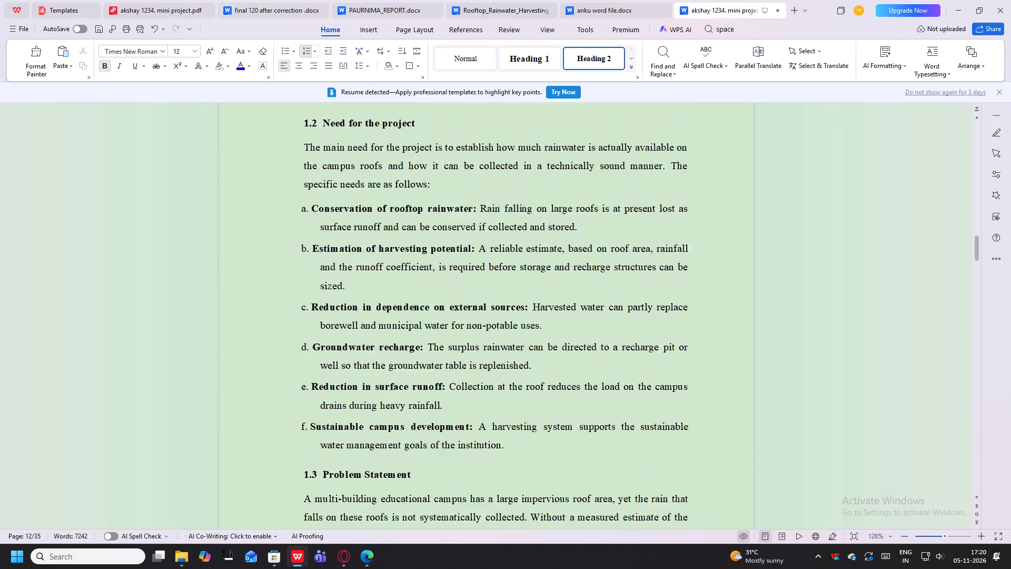
scroll(501, 361, down, 16)
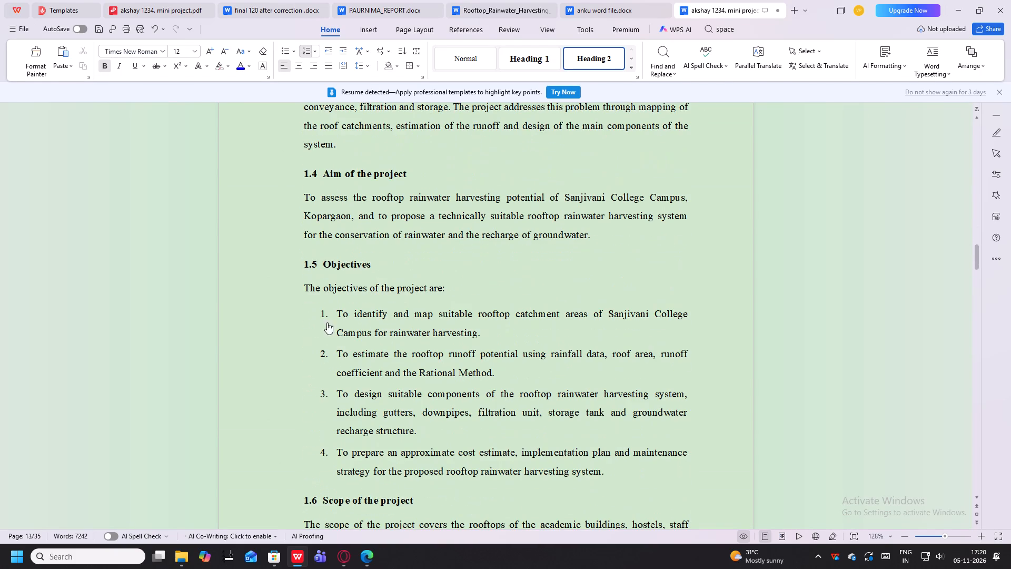
drag(309, 315, 612, 486)
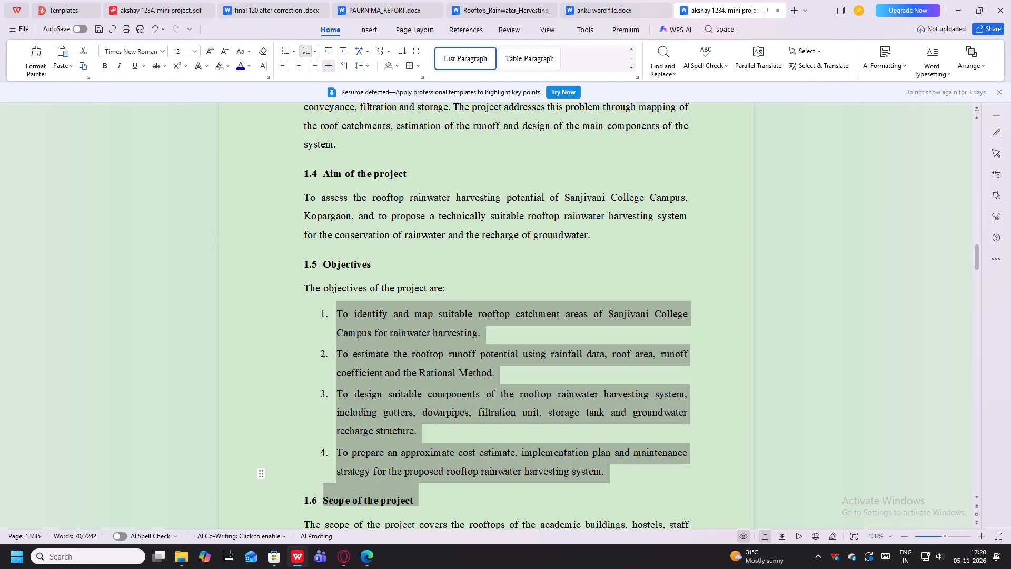
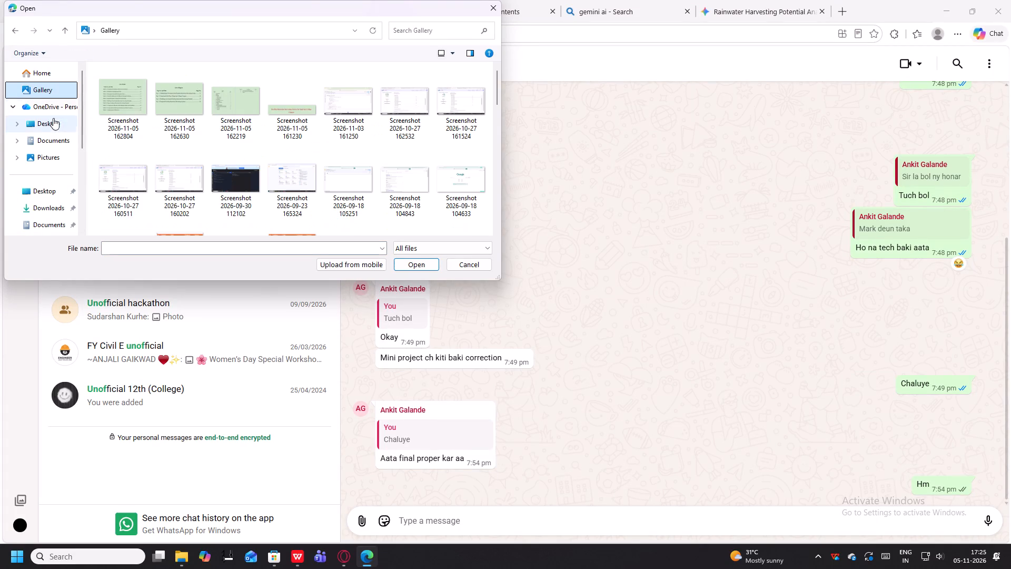
Browse the Downloads, Desktop and Home folders for the saved mini project report to attach to the WhatsApp chat.
click(55, 144)
click(48, 209)
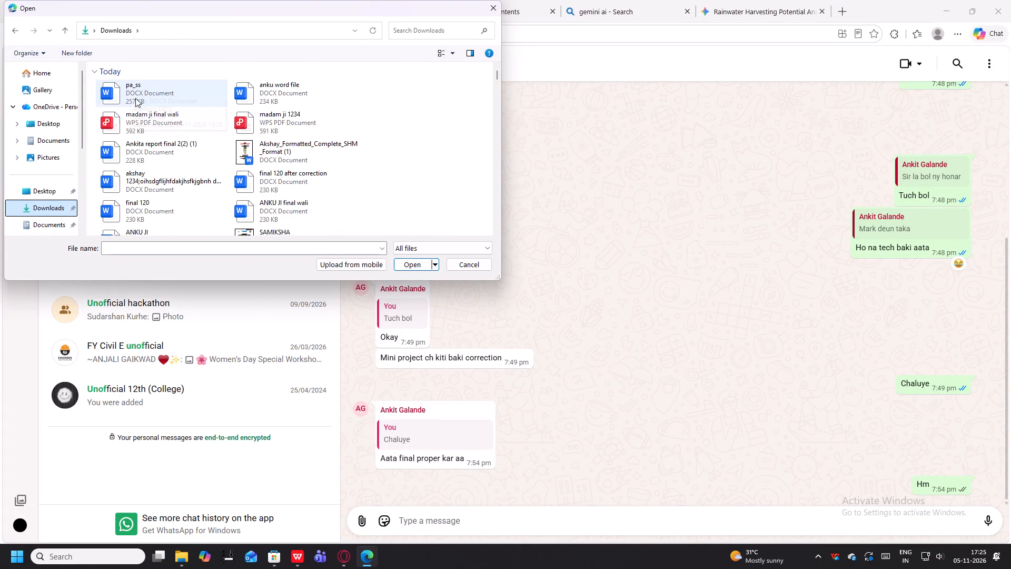
click(44, 219)
click(43, 180)
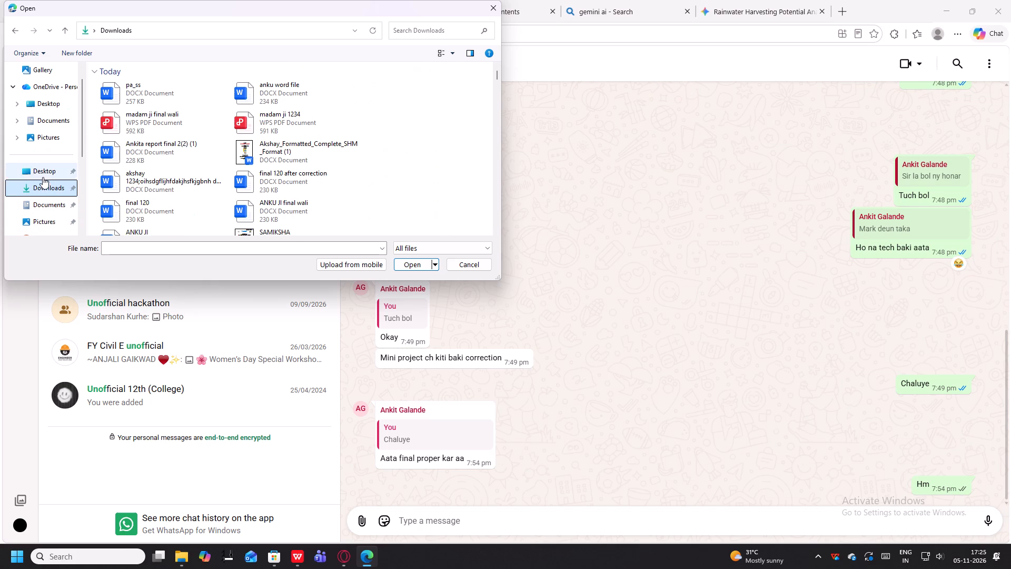
click(44, 173)
scroll(45, 122, up, 4)
click(49, 74)
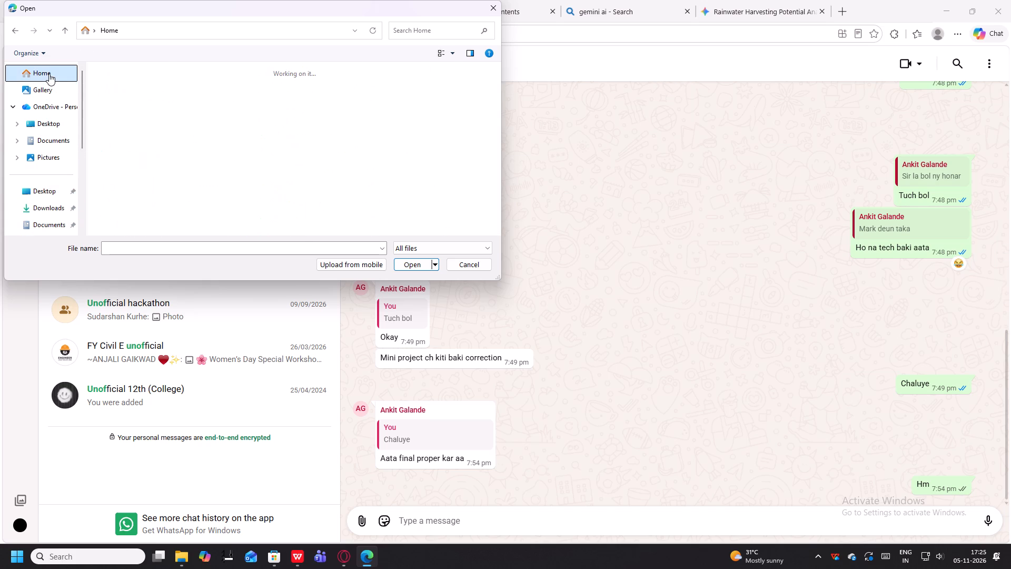
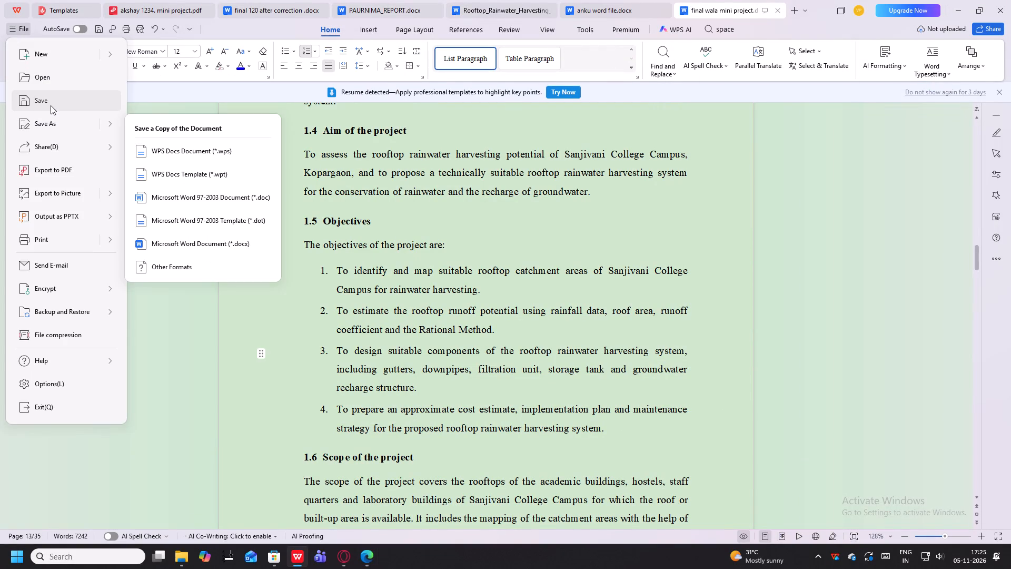
Save the "final wala mini project" report under its existing name.
click(51, 105)
Open the Save As dialog for the "final wala mini project" report.
click(17, 32)
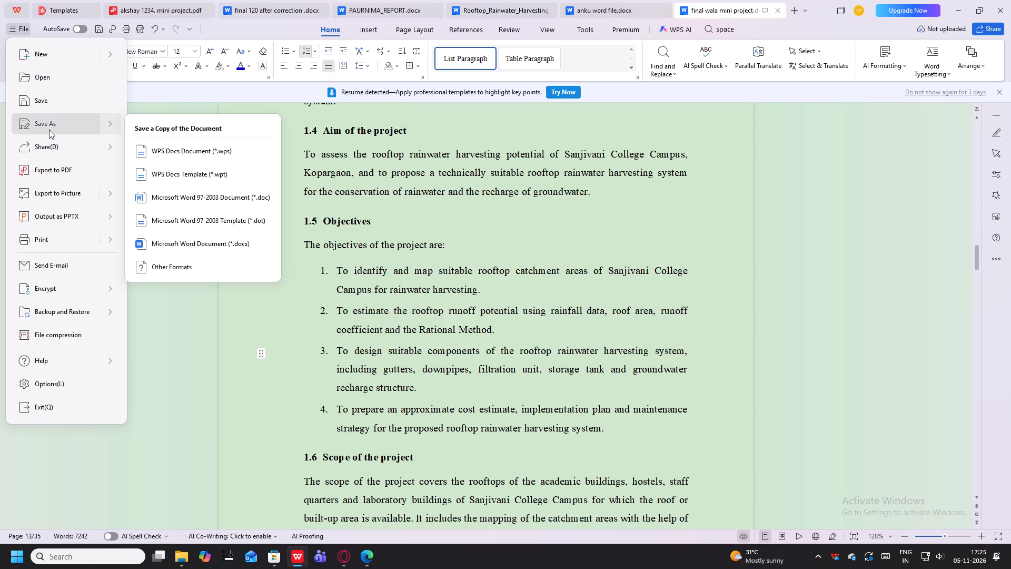
click(49, 130)
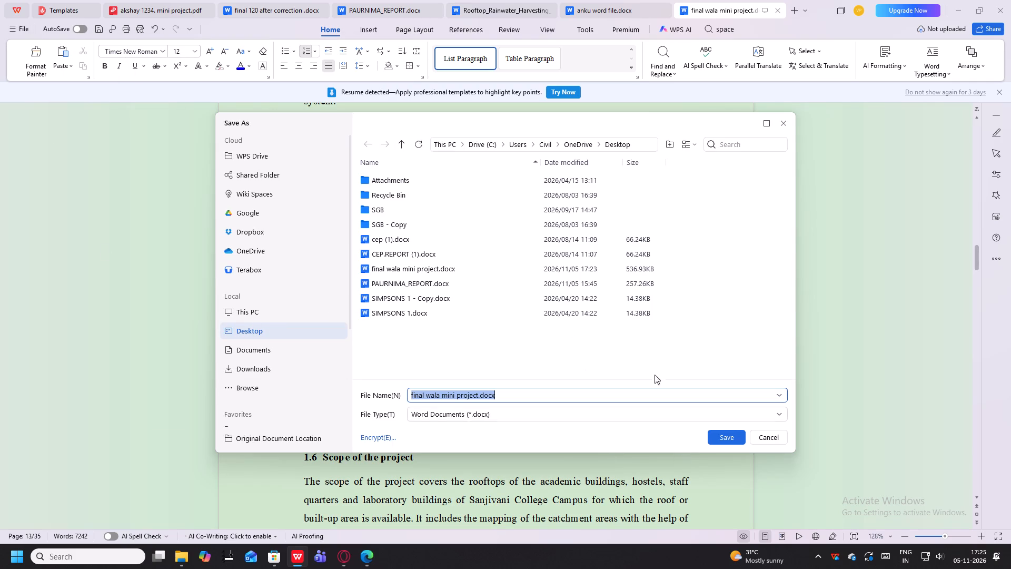
Save another copy of the report to the Downloads folder as the Word document "final wala mini project.docx".
click(448, 142)
click(417, 206)
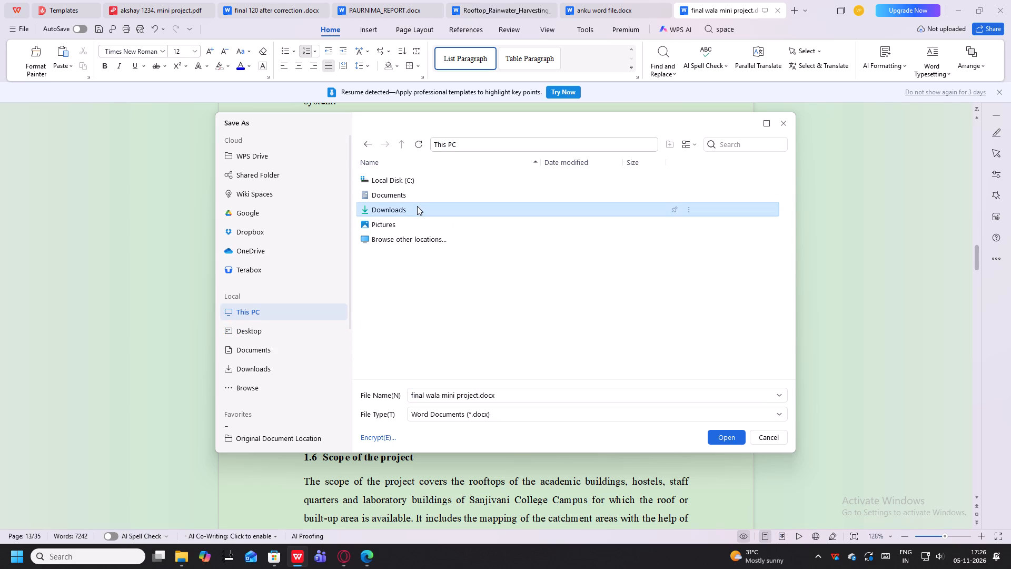
click(725, 440)
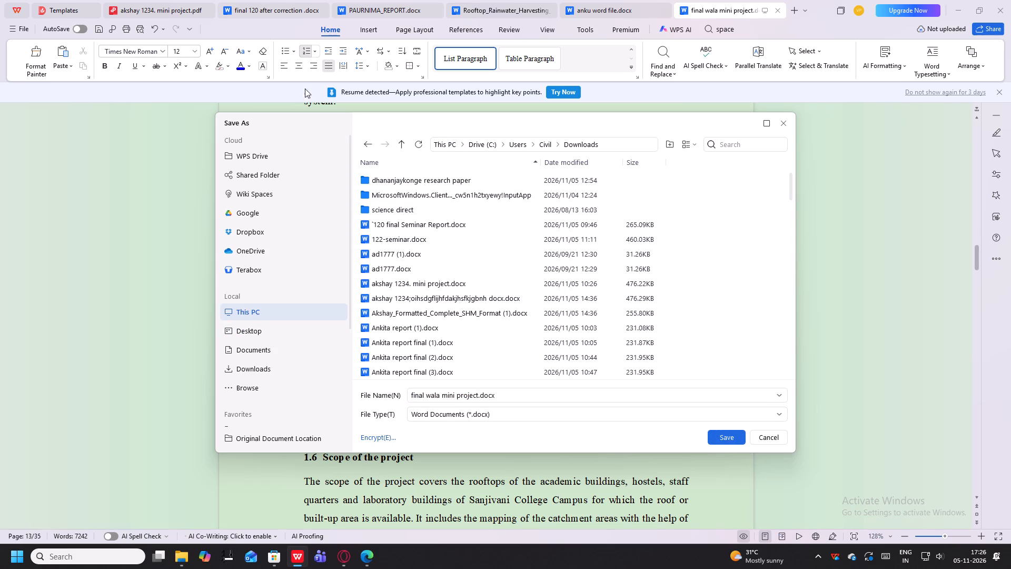
scroll(461, 268, down, 5)
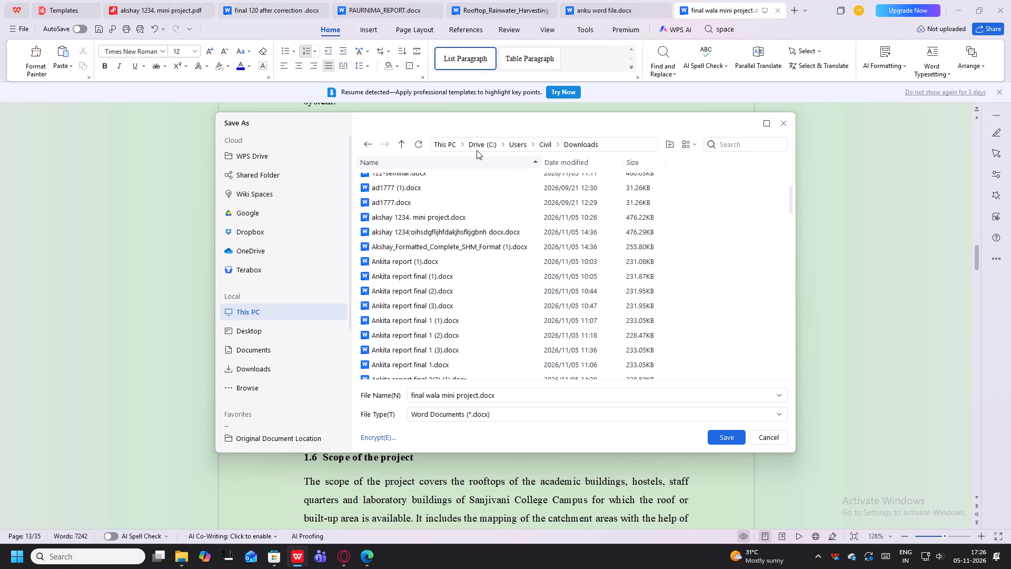
click(718, 438)
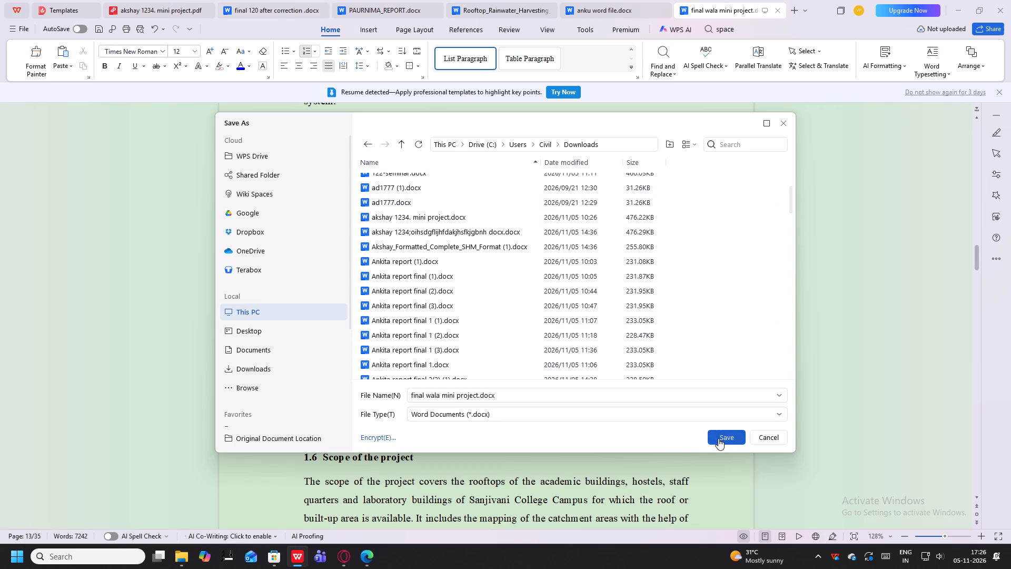